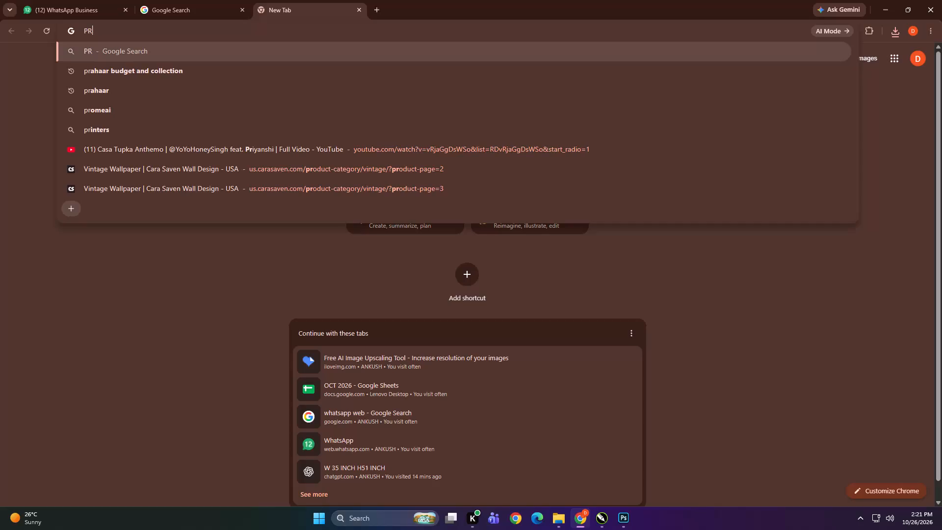
Replace the unsubmitted query in the new tab's address bar with "IM".
key("ctrl+a")
key("BackSpace")
type("IM")
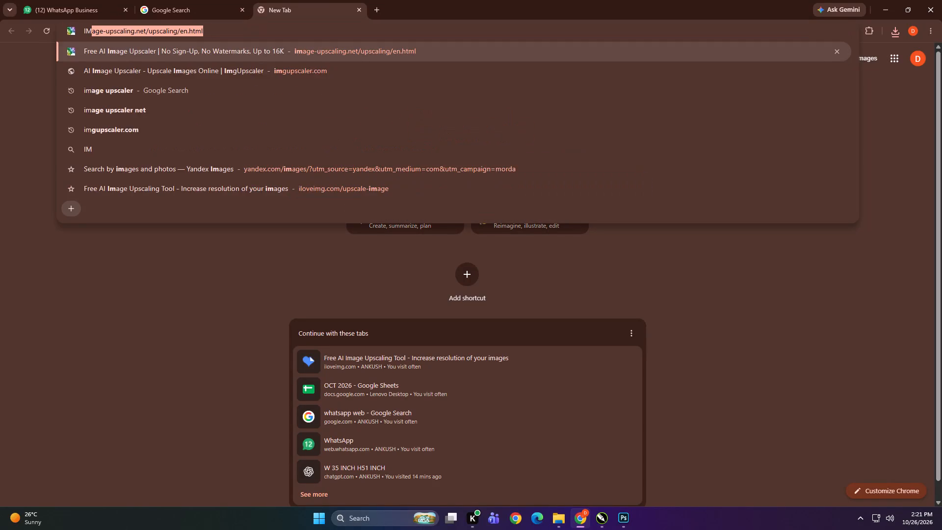
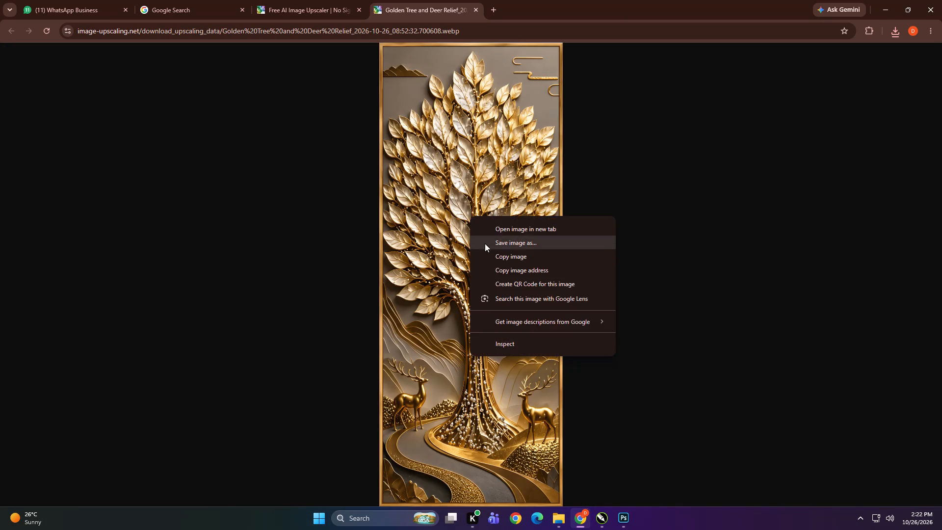
Save the upscaled Golden Tree and Deer Relief image to disk as a WebP file.
key("Return")
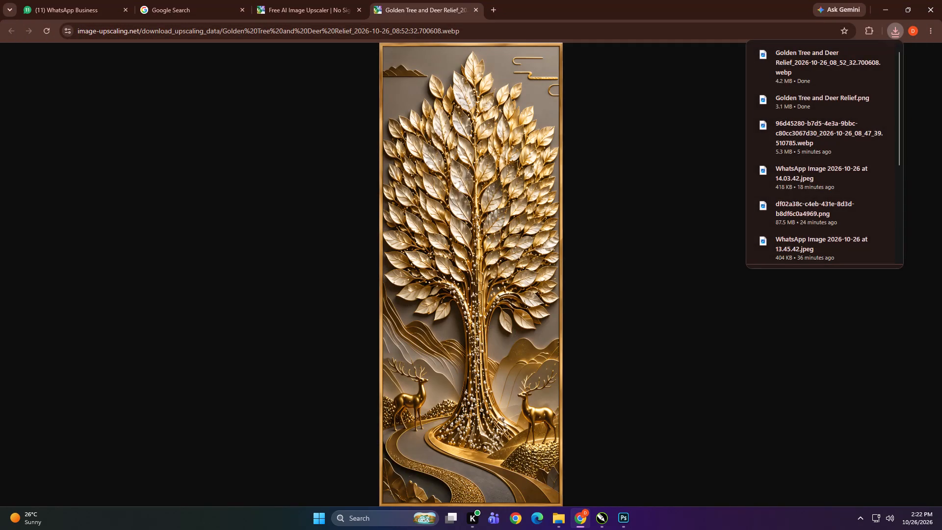
Copy the upscaled golden tree image from the browser and paste it into the Untitled-1 drawing in CorelDRAW.
right_click(475, 233)
left_click(503, 268)
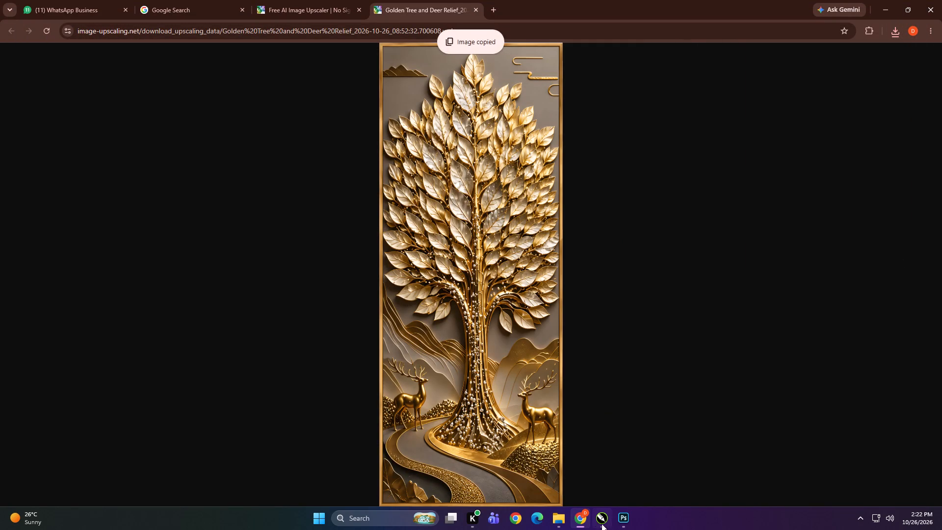
left_click(604, 527)
left_click(501, 384)
key("ctrl+v")
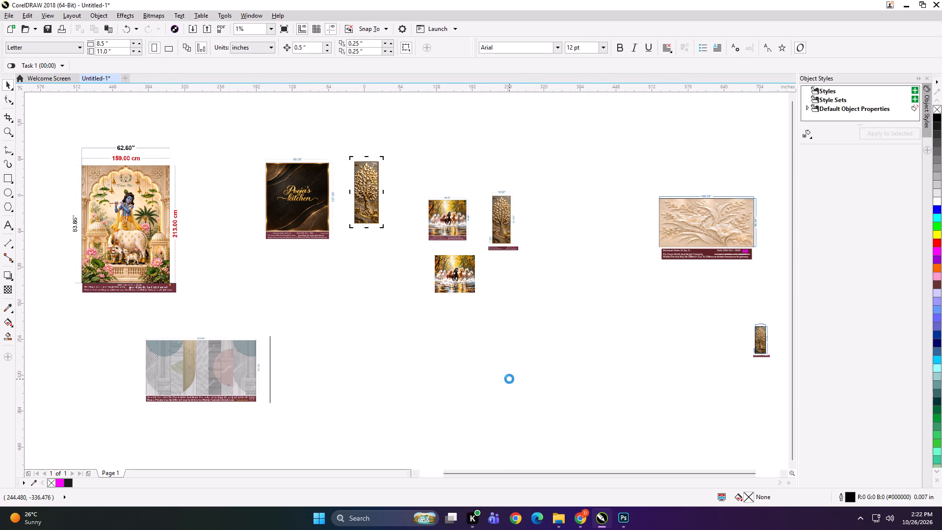
Move the pasted golden tree bitmap to just right of the smaller captioned tree panel beside the horses artwork.
left_click_drag(370, 190, 538, 223)
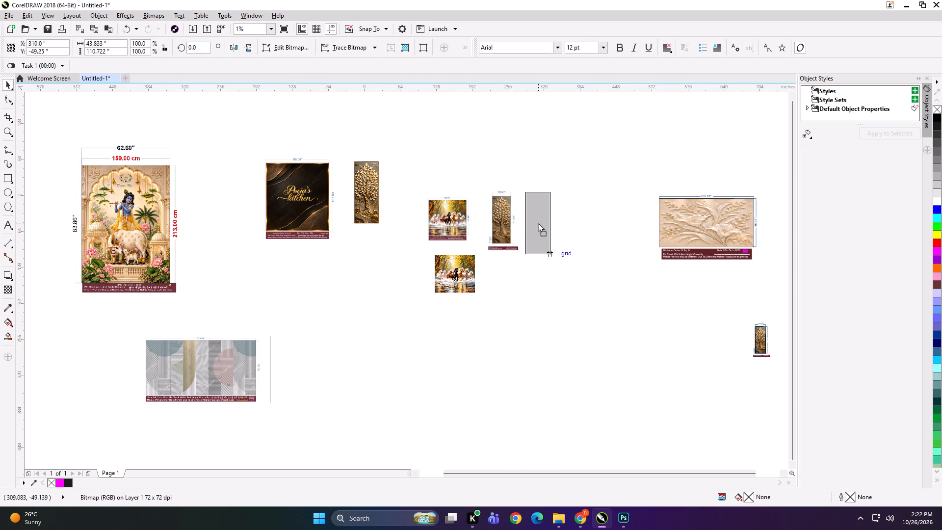
left_click_drag(538, 223, 538, 223)
scroll(522, 201, "up", 1)
scroll(371, 217, "down", 1)
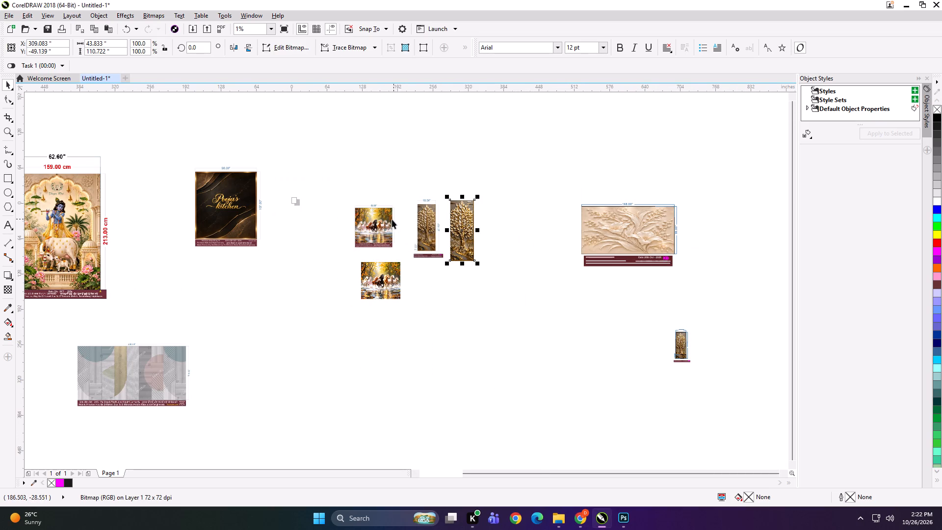
Shift the upper horses picture slightly left and up, away from the captioned tree panel.
left_click_drag(391, 221, 386, 218)
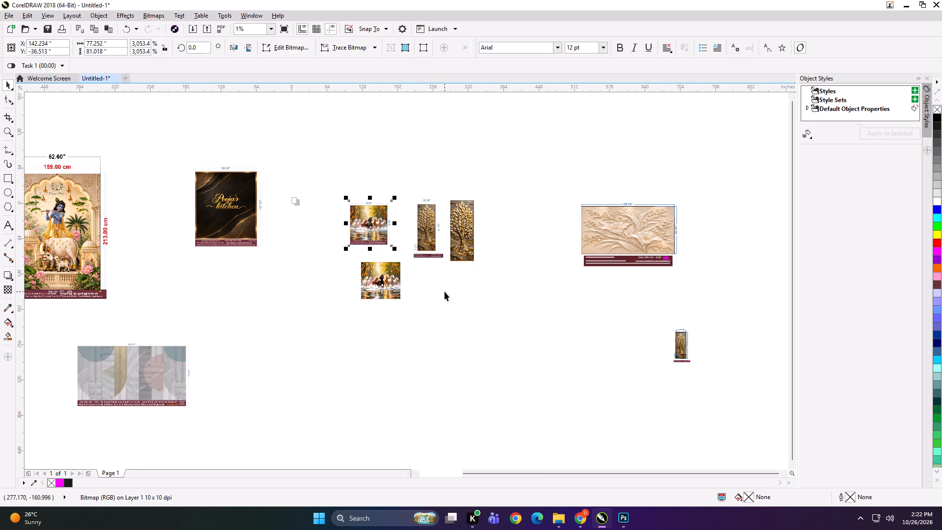
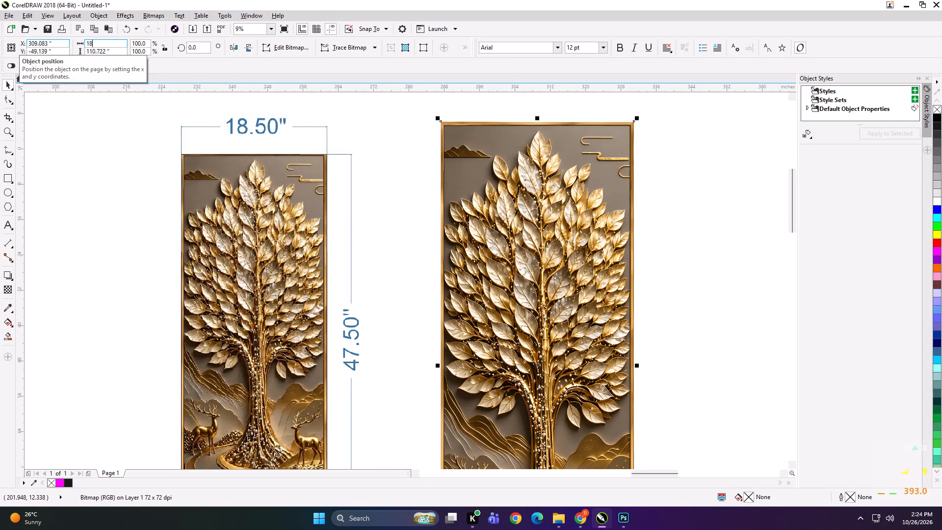
Set the pasted golden tree bitmap's size to 18.5 inches wide by 47.5 inches high.
type(".5")
key("Tab")
type("47.5")
key("Return")
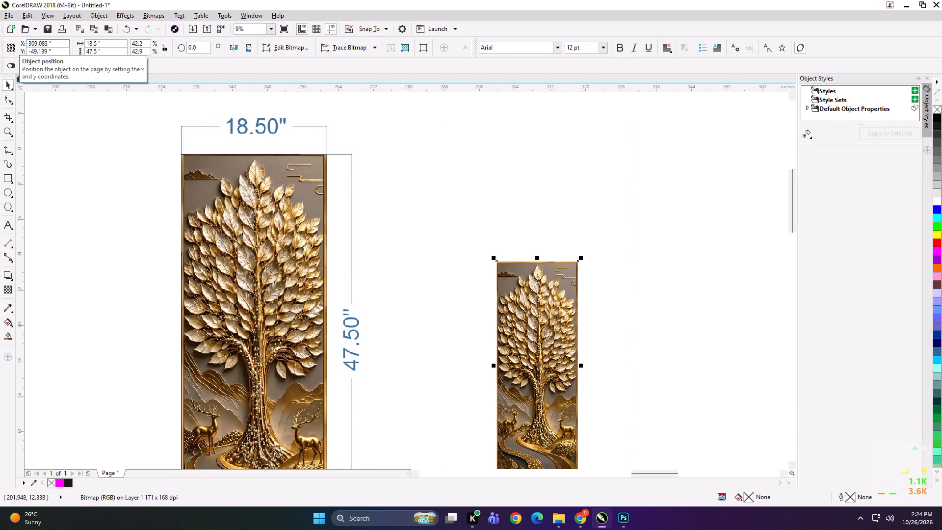
Move the resized golden tree bitmap up to about X 309.0, Y -41.5 inches.
scroll(557, 250, "down", 1)
left_click_drag(551, 291, 551, 274)
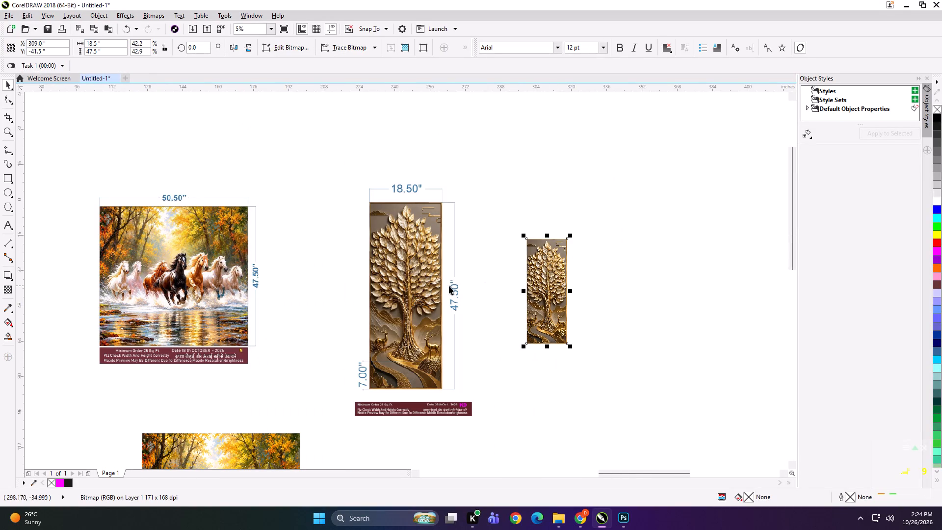
Scale the captioned tree panel group down proportionally to about 32.7 by 51.2 inches.
left_click(449, 286)
left_click(322, 170, "shift")
left_click_drag(323, 174, 335, 197, "shift")
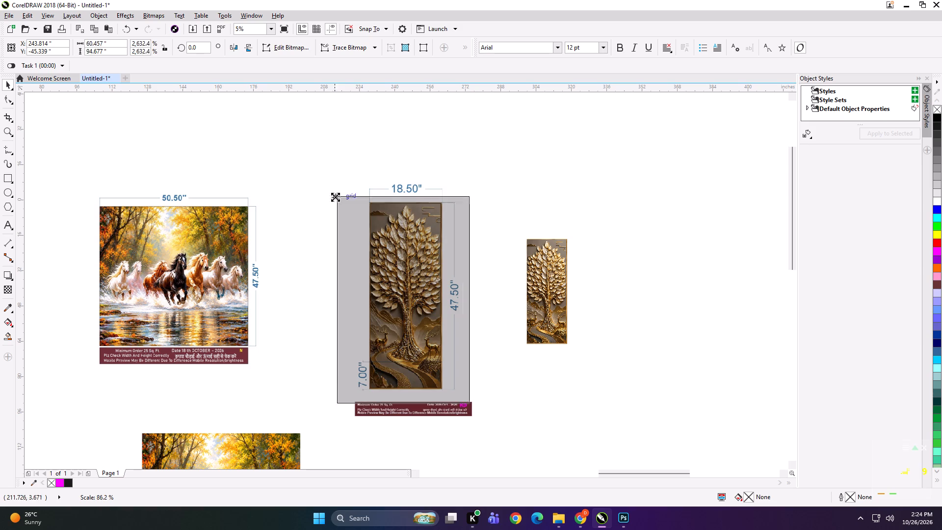
left_click_drag(335, 197, 358, 239, "shift")
Move the scaled captioned tree panel close to the left side of the golden tree bitmap.
left_click_drag(427, 289, 509, 278)
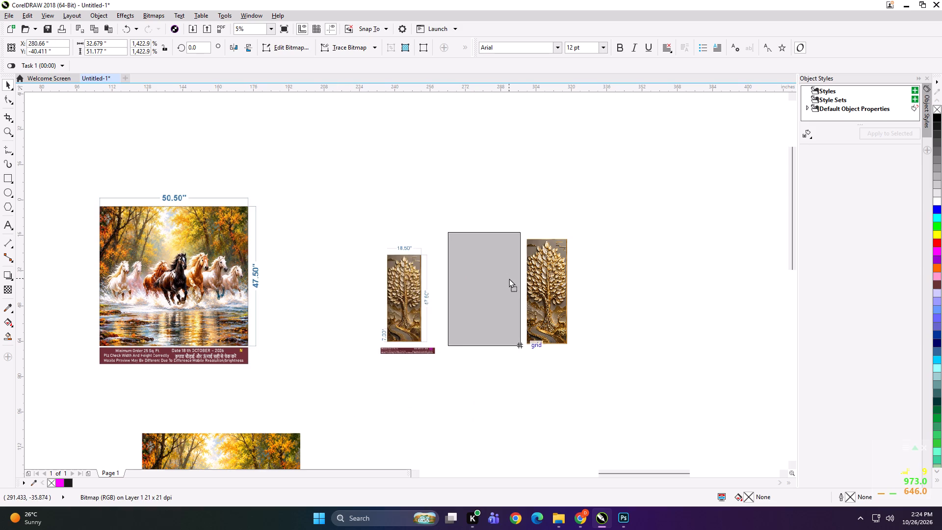
left_click_drag(509, 278, 510, 277)
Add an 18.5 by 47.5 inch outline rectangle exactly around the golden tree bitmap.
scroll(546, 273, "up", 1)
left_click(553, 263)
scroll(535, 260, "up", 1)
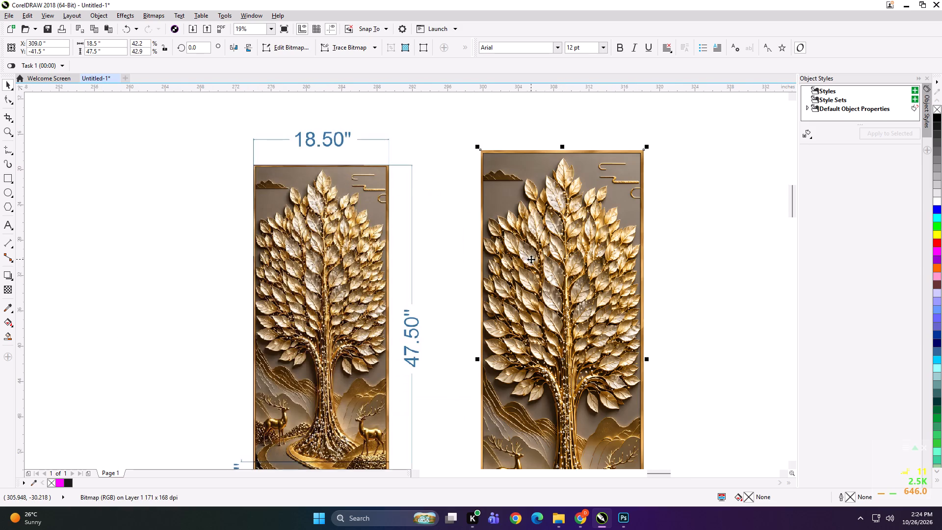
scroll(504, 228, "down", 1)
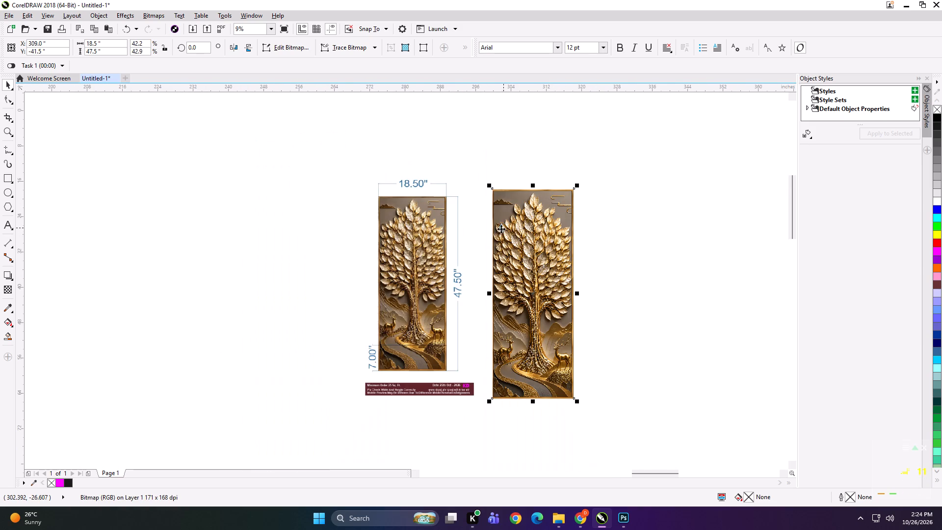
double_click(5, 177, "shift")
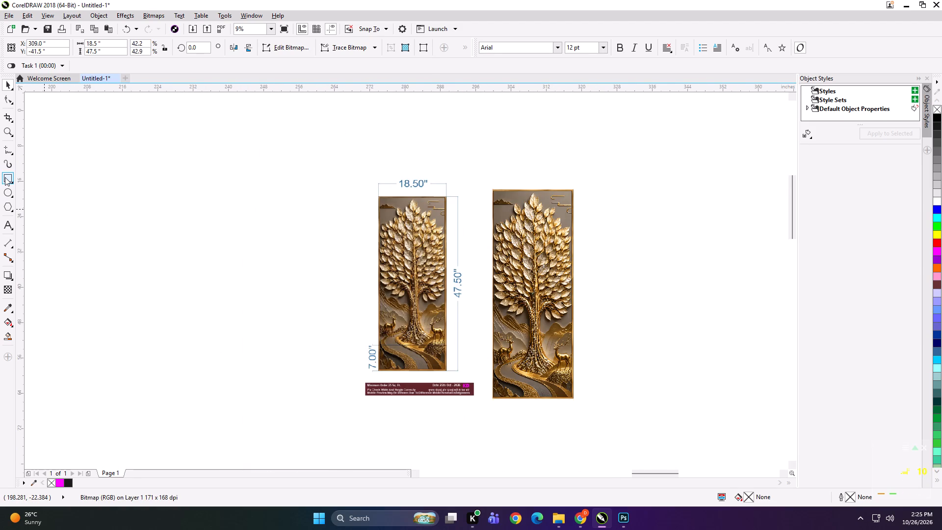
key("shift+space")
left_click(598, 161)
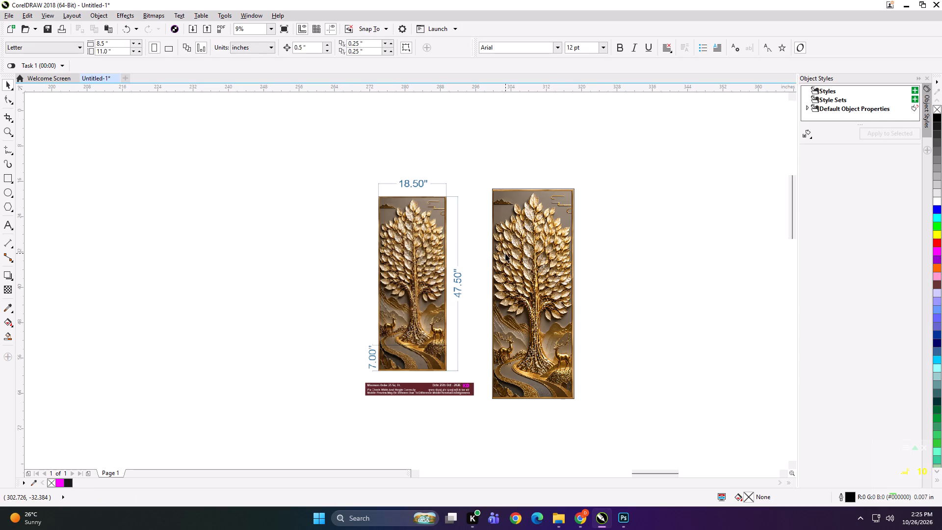
Duplicate the outline rectangle around the bitmap in place and set the copy's height to 7 inches.
left_click(516, 252)
key("plus")
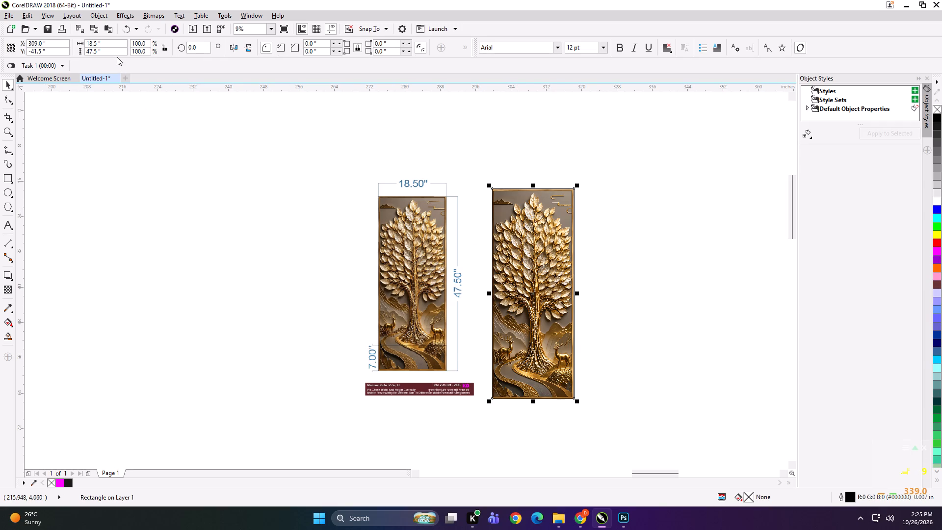
left_click_drag(113, 50, 51, 50)
key("7")
key("Return")
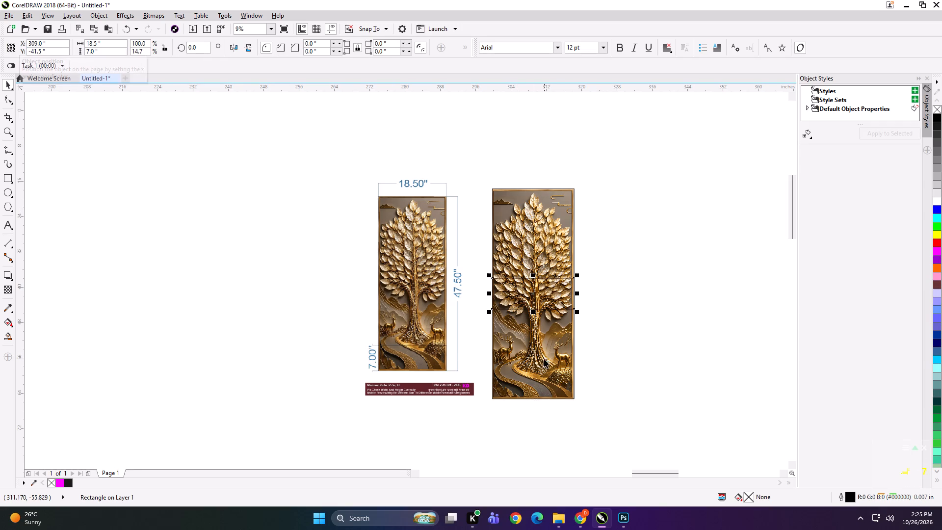
Align the shortened rectangle to the bottom edge of the full-height outline rectangle.
left_click(544, 359, "shift")
key("b")
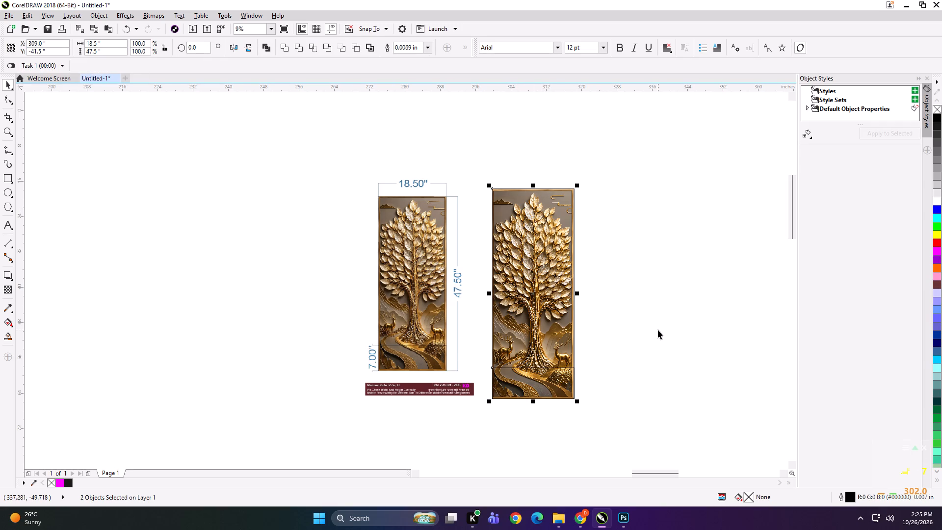
left_click(658, 330)
Reduce the golden tree bitmap's height from its bottom edge to about 45.75 inches, keeping the top fixed.
scroll(534, 368, "up", 1)
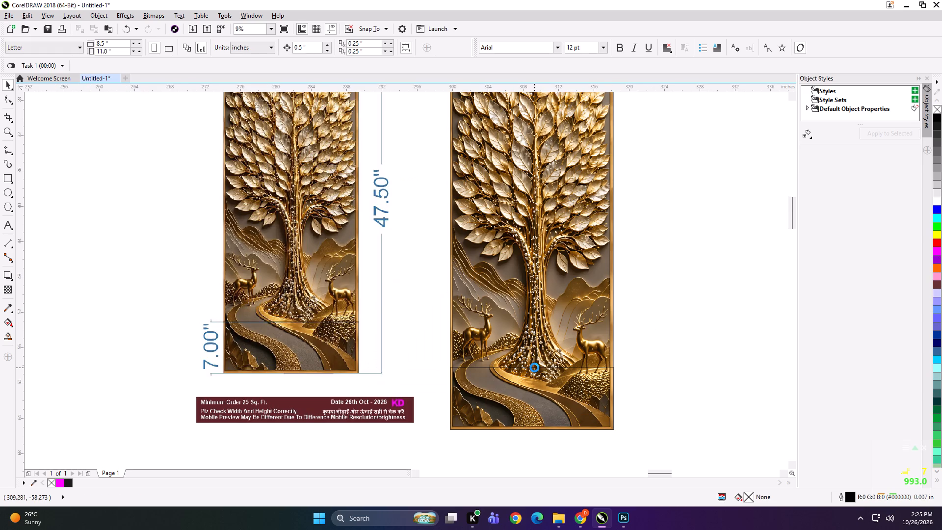
left_click(534, 342, "alt")
left_click_drag(532, 433, 532, 419)
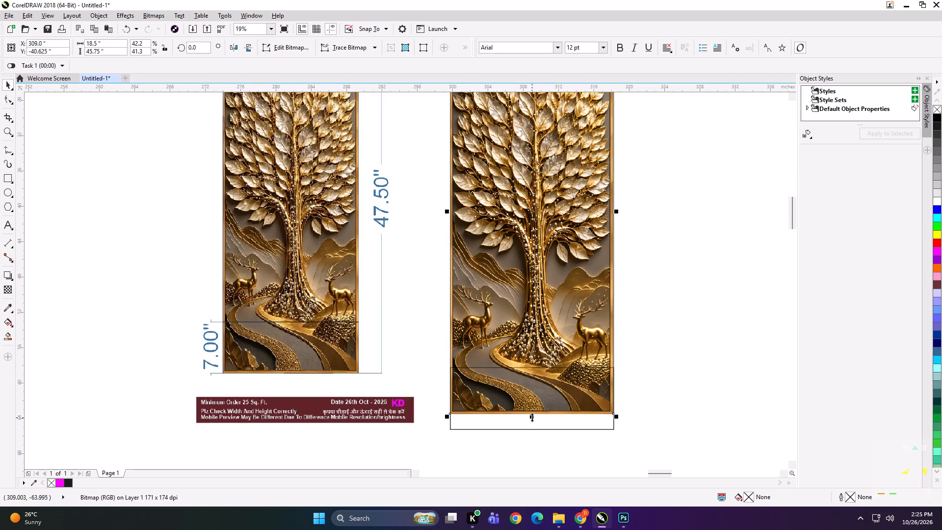
Duplicate the shortened bitmap and crop the copy with the Shape tool to its bottom strip, starting near the 7-inch rectangle's top edge.
key("plus")
scroll(536, 414, "down", 1)
key("F10")
left_click_drag(487, 191, 502, 239)
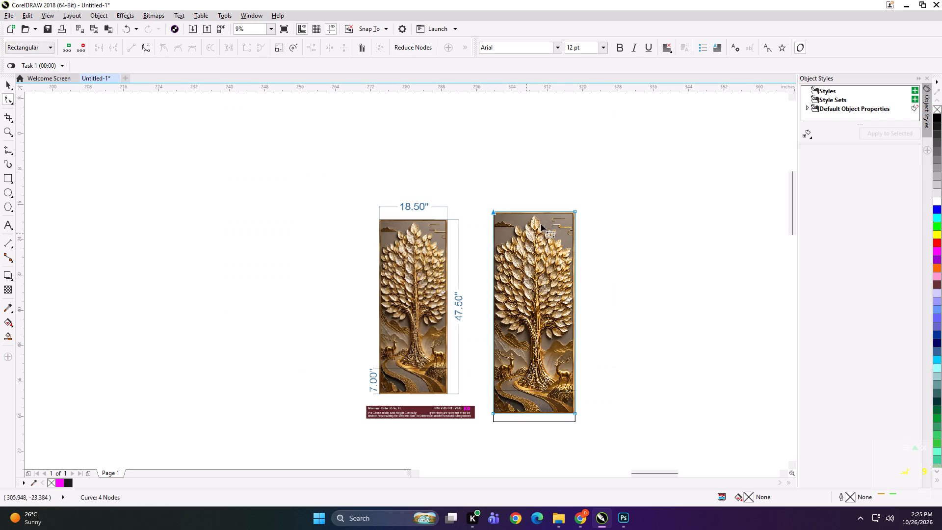
left_click_drag(575, 211, 569, 389, "shift")
key("space")
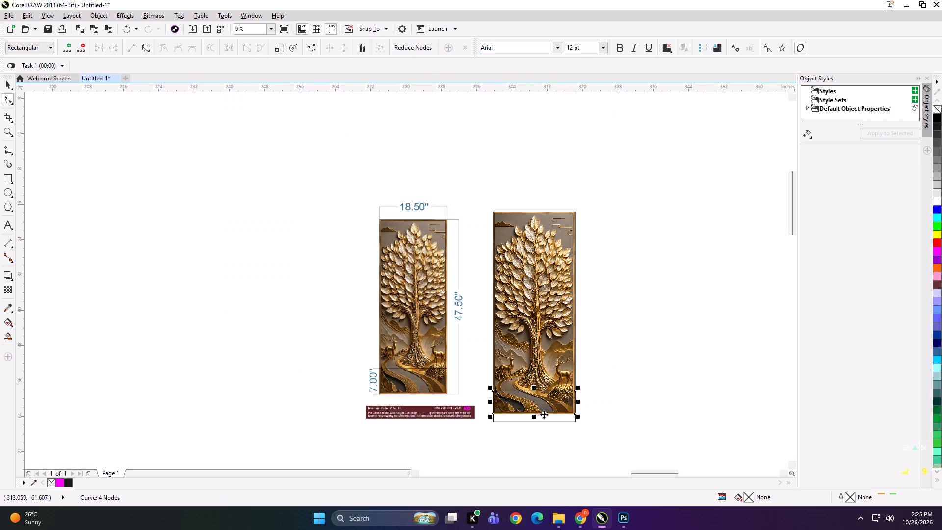
Stretch the cropped bottom strip downward to the bottom edge of the full-height outline rectangle.
scroll(534, 418, "up", 2)
left_click_drag(535, 402, 537, 414)
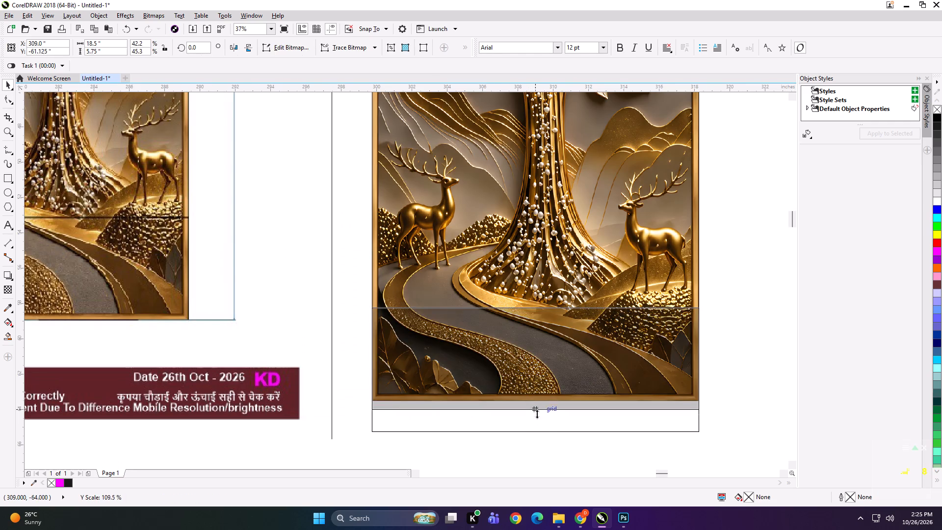
left_click_drag(537, 414, 536, 430)
Delete the 7-inch-high guide rectangle over the bottom of the tree artwork.
left_click_drag(565, 335, 554, 358)
key("Delete")
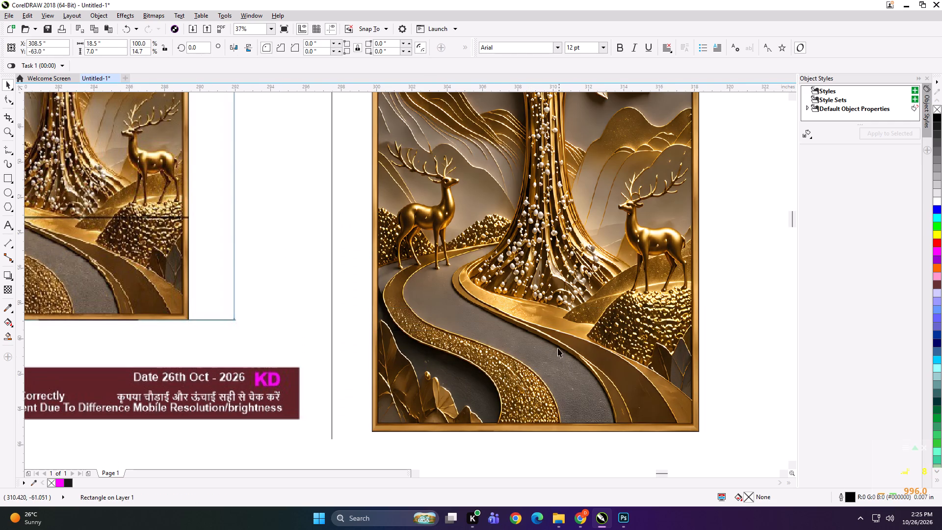
PowerClip the golden tree bitmap and its stretched bottom strip inside the 18.5 by 47.5 inch outline rectangle.
scroll(555, 335, "down", 2)
left_click(560, 216, "alt")
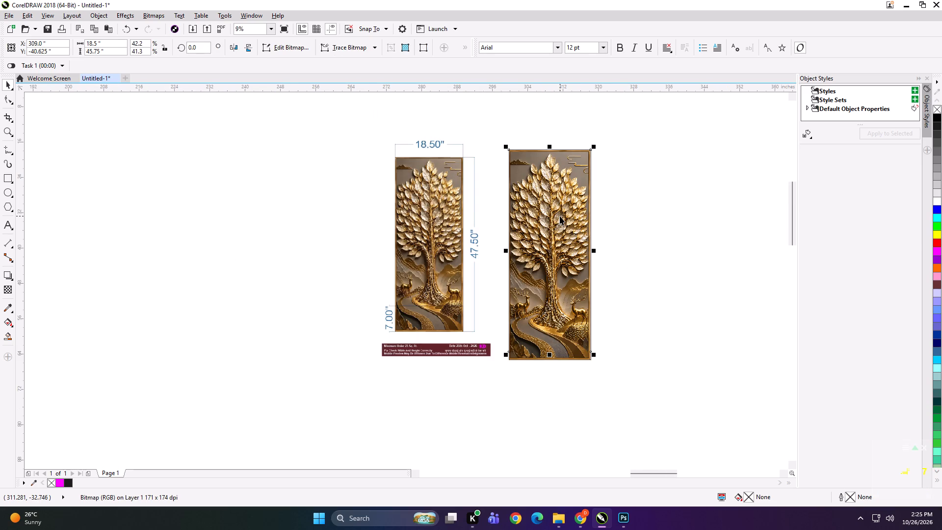
key("shift+Return")
left_click(560, 216)
left_click_drag(653, 262, 504, 389)
key("shift+Return")
left_click(534, 291)
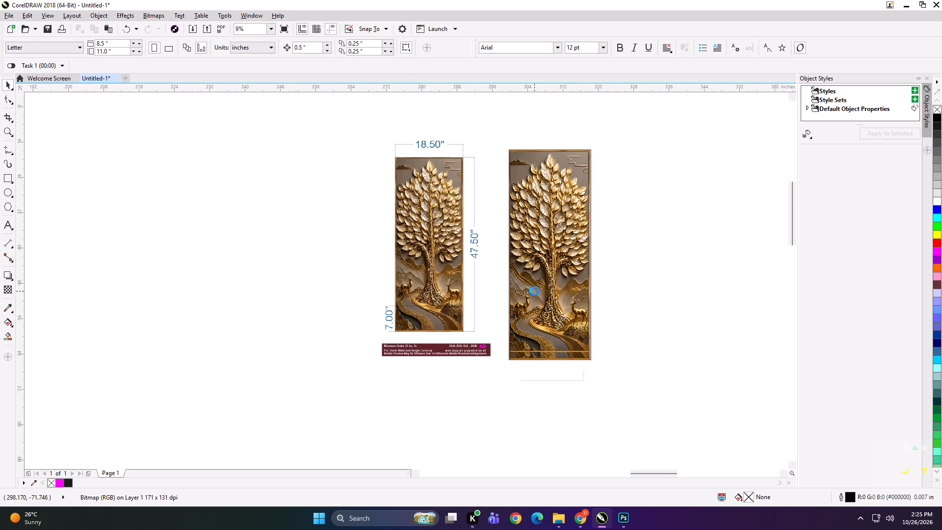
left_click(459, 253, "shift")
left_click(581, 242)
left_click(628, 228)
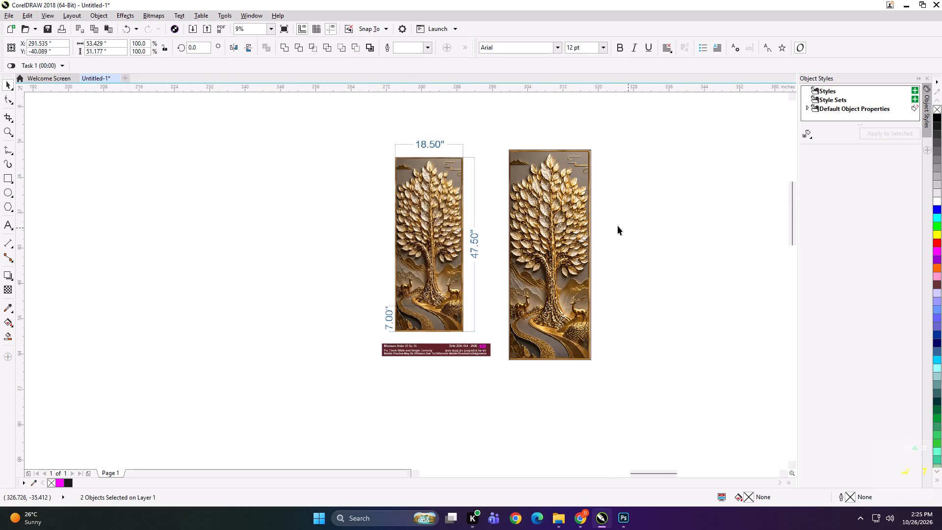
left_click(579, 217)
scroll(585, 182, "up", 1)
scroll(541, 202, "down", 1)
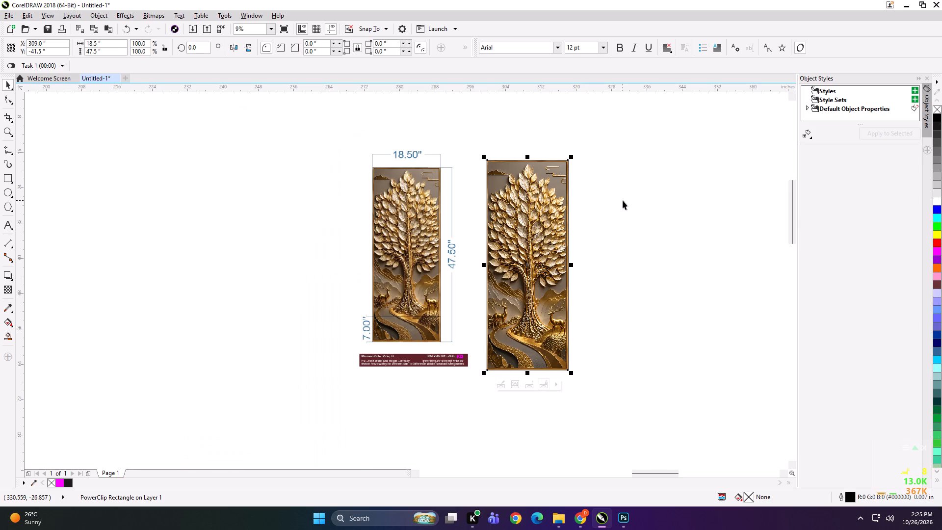
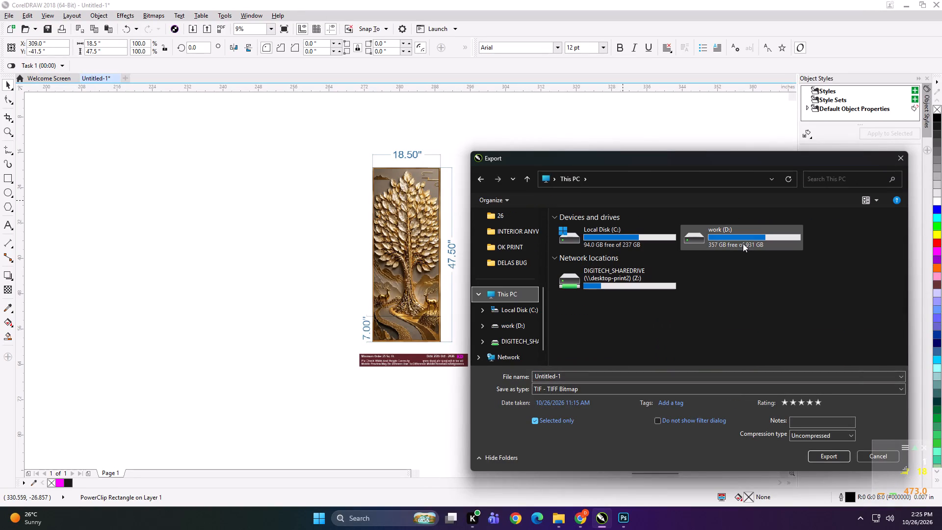
Create a folder named "the interior solution" inside D:\KD\PRINT FILE\26 and open it as the export destination.
double_click(749, 234)
double_click(747, 276)
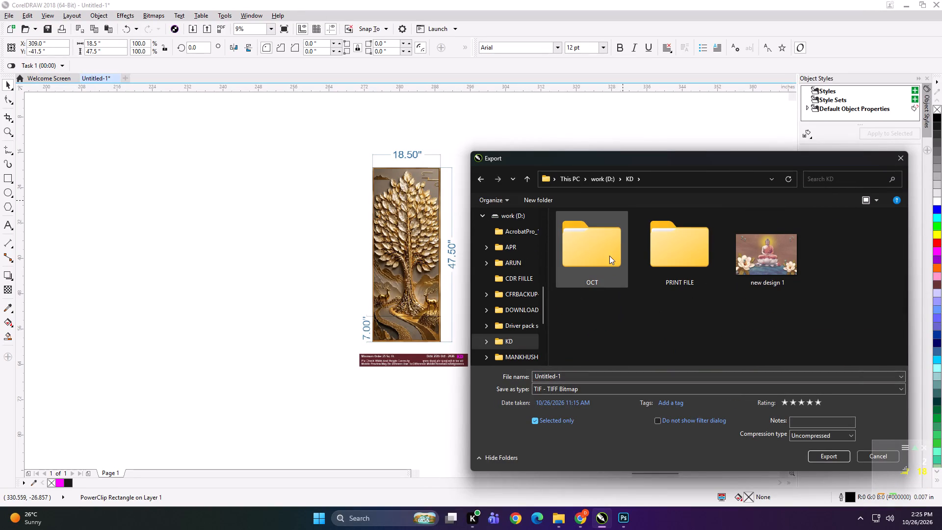
double_click(659, 253)
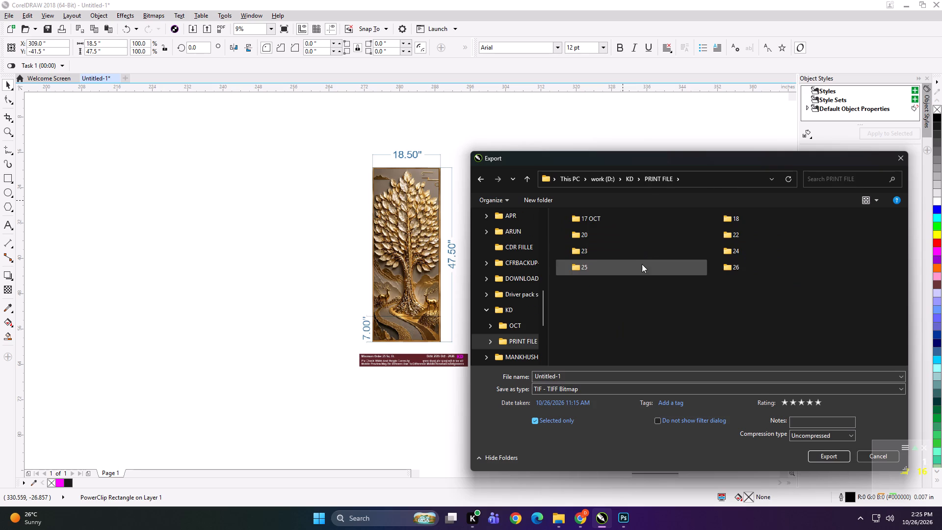
double_click(747, 267)
left_click(622, 296)
left_click(554, 200)
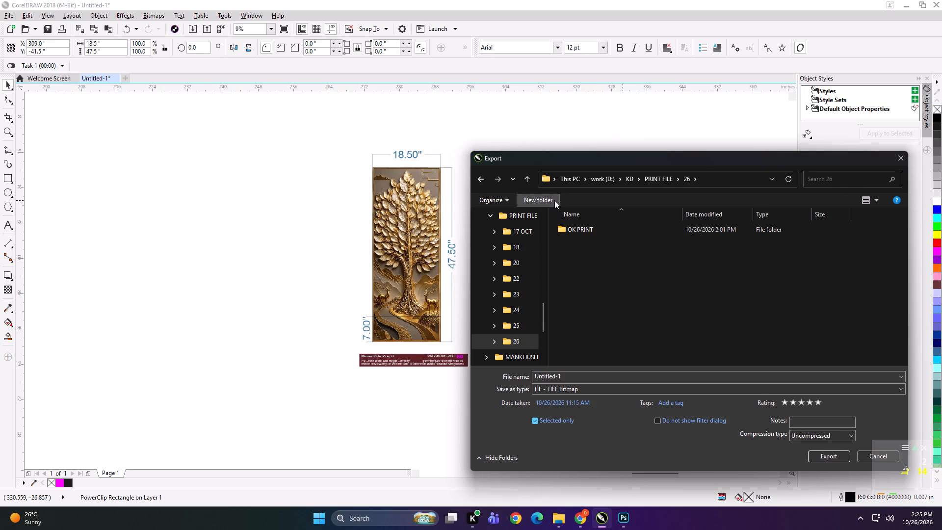
key("ctrl+v")
key("Return")
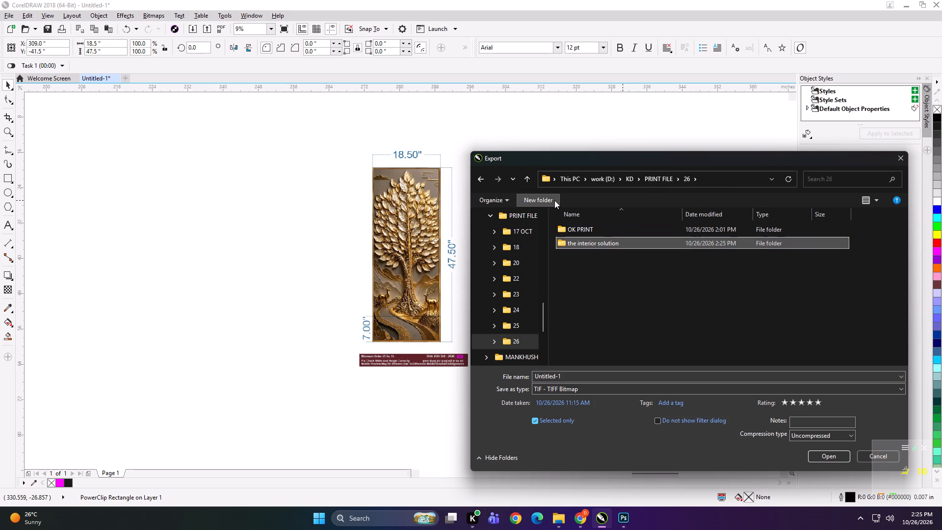
double_click(609, 242)
Export the selected tree panel as a TIFF named "15.5x47.5 CANVAS PAPER 2PC".
left_click(589, 374)
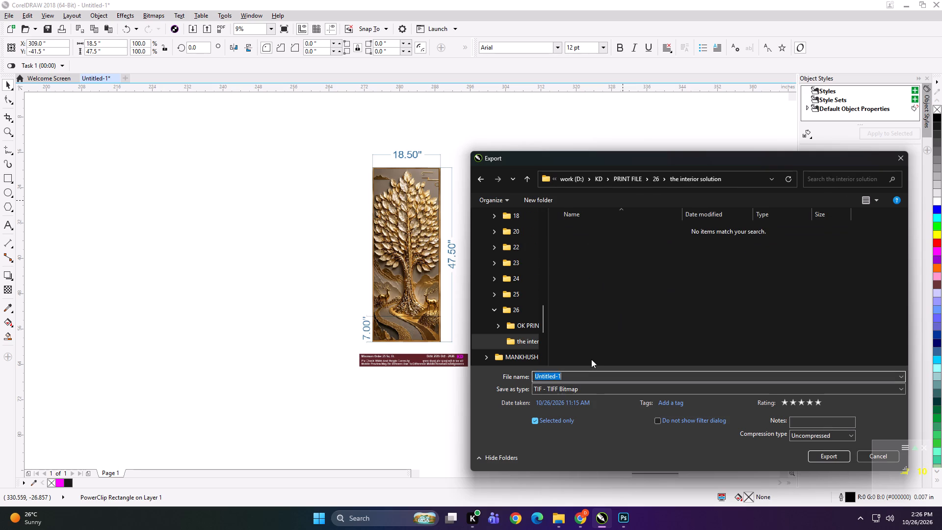
type("15.5x")
type("47.5")
key("space")
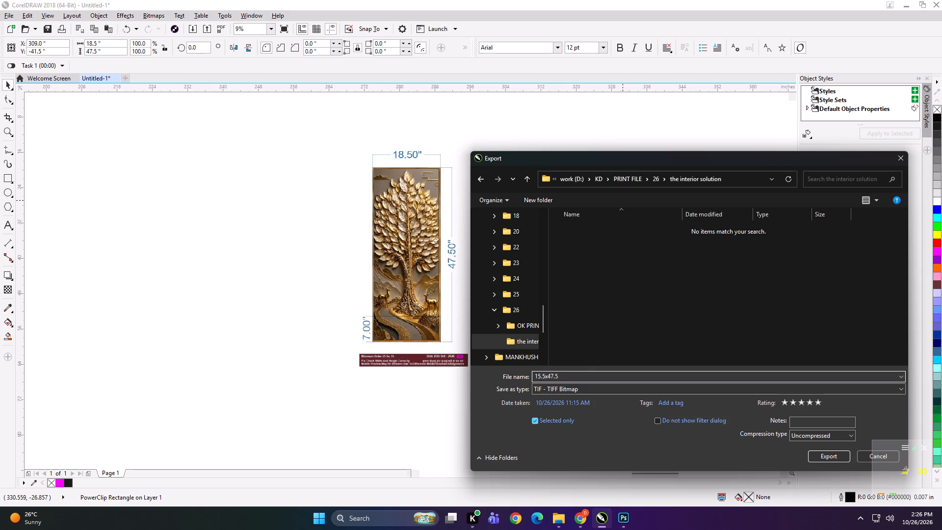
type("CA")
key("BackSpace")
key("BackSpace")
type("NW")
key("BackSpace")
key("BackSpace")
type("CANPA")
key("BackSpace")
key("BackSpace")
type("VAS PAPER 2PC")
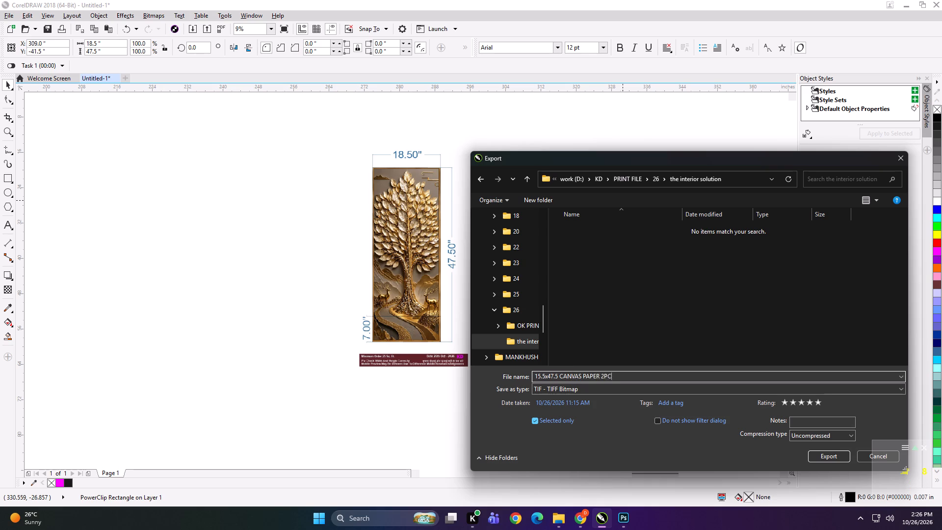
key("Return")
key("Return")
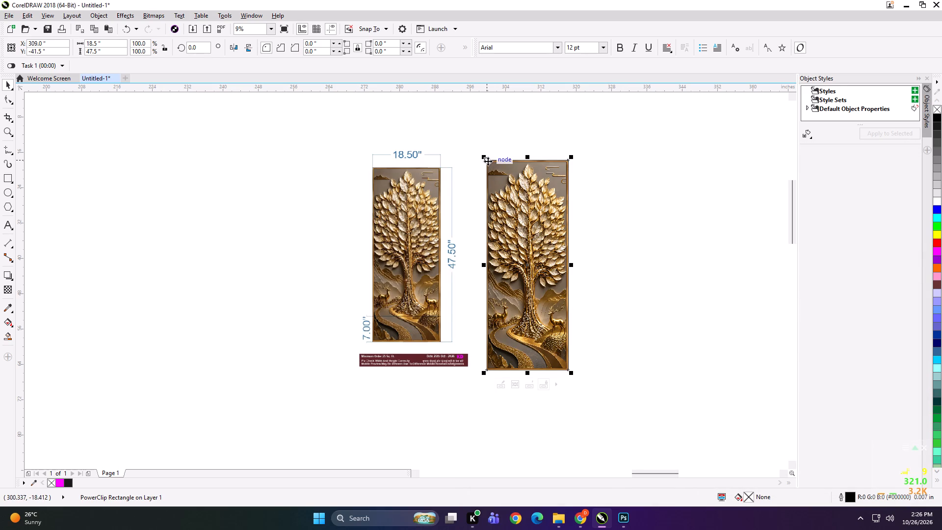
Shrink the exported tree panel to nearly the captioned tree reference's size and place a duplicate beside it.
left_click_drag(484, 156, 490, 163, "shift")
left_click_drag(519, 268, 511, 264)
left_click(456, 261, "shift")
scroll(399, 274, "down", 1)
left_click(501, 262)
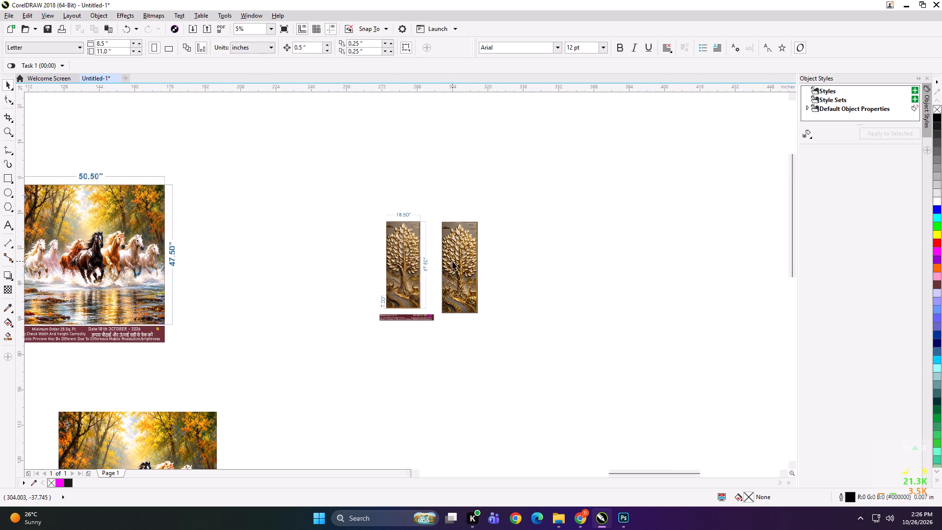
left_click_drag(452, 261, 497, 259)
right_click(497, 259, "shift")
Group the two tree panels with the captioned tree reference.
left_click_drag(576, 180, 163, 375)
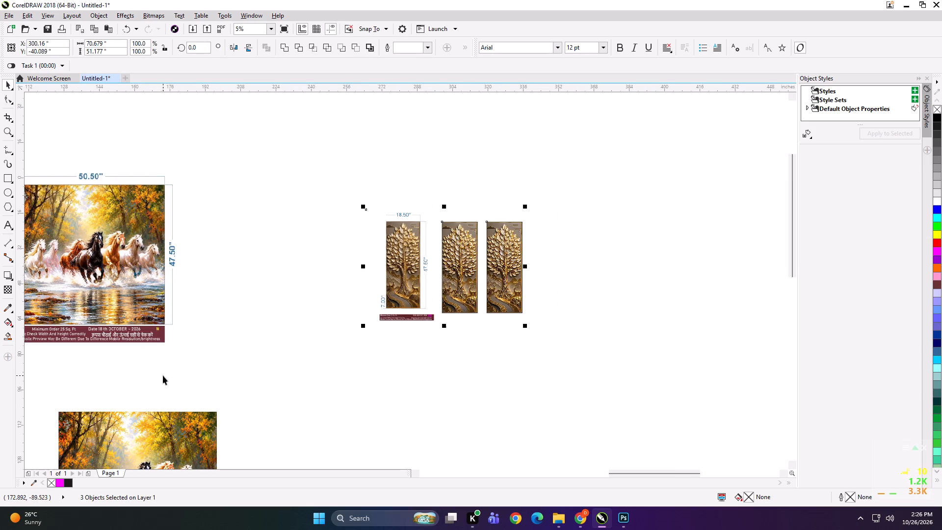
key("ctrl+g")
Move the loose running-horses bitmap to the left of the captioned horse reference and resize it to 50.5 by 47.5 inches.
scroll(552, 273, "down", 1)
left_click_drag(351, 372, 235, 304)
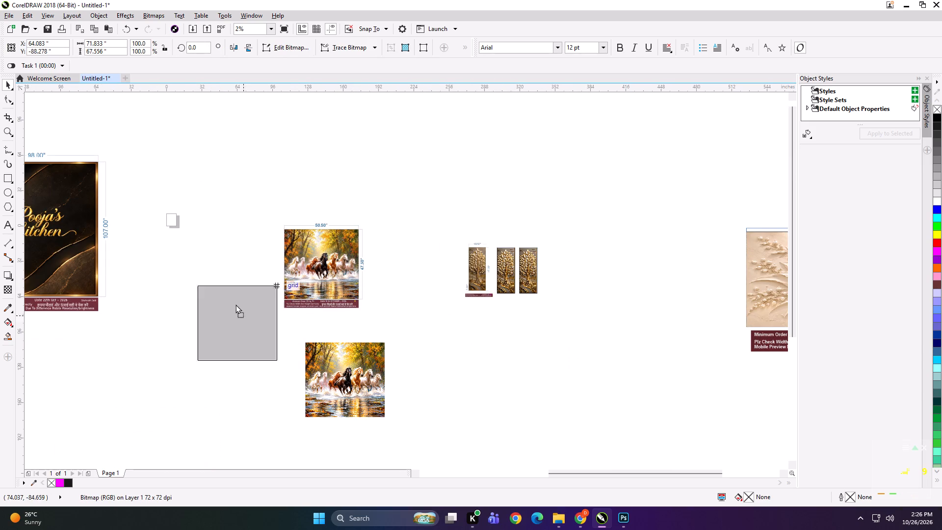
left_click_drag(235, 304, 230, 255)
scroll(219, 235, "up", 1)
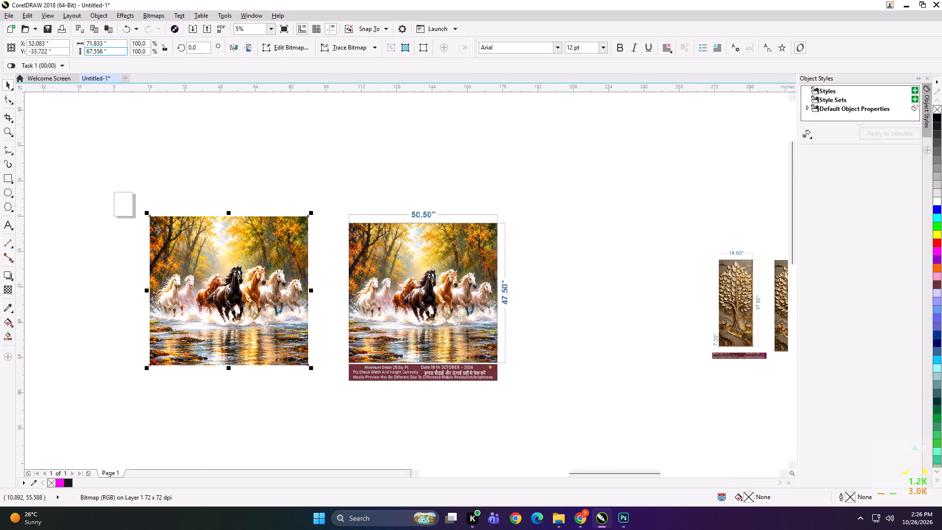
left_click(114, 43)
key("ctrl+a")
type("50.5")
key("Tab")
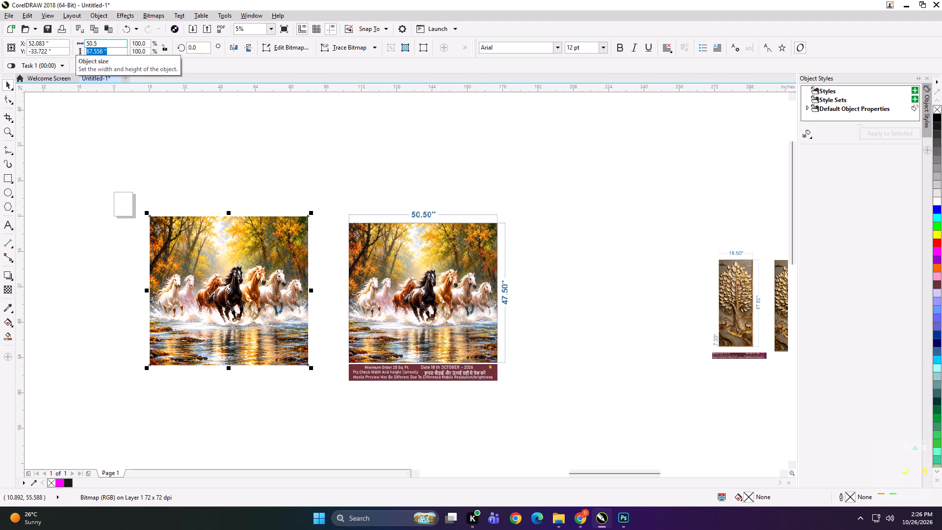
type("47.")
key("5")
key("Return")
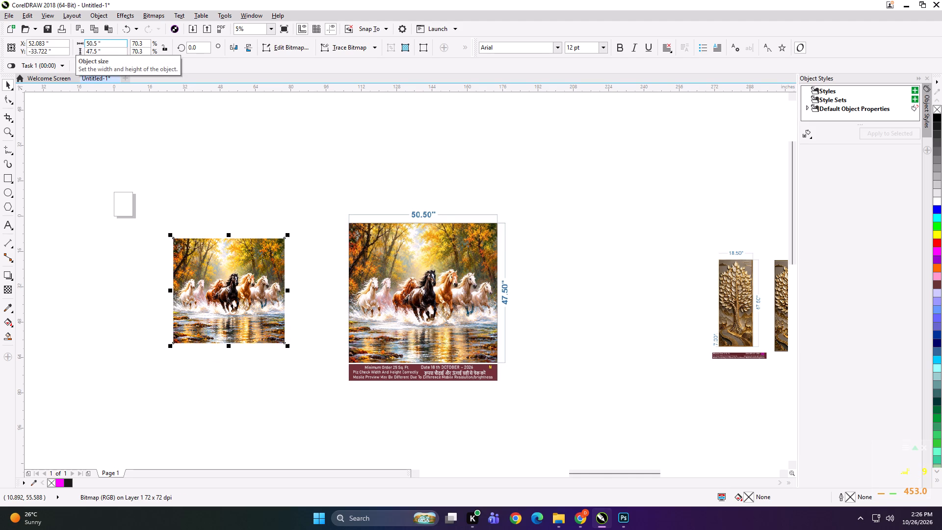
Add a 50.5 by 47.5 inch outline rectangle around the resized horse bitmap and group the two.
double_click(6, 176, "shift")
key("shift+space")
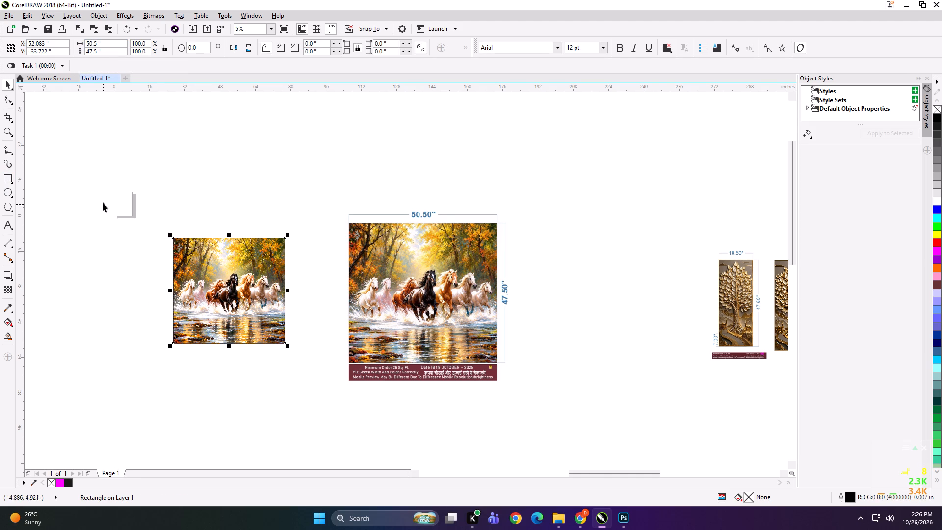
left_click_drag(105, 199, 309, 392)
key("ctrl+g")
Export the framed horse panel as a TIFF named "50.5x47.5 CANAVS PAPER" in the same folder.
key("ctrl+e")
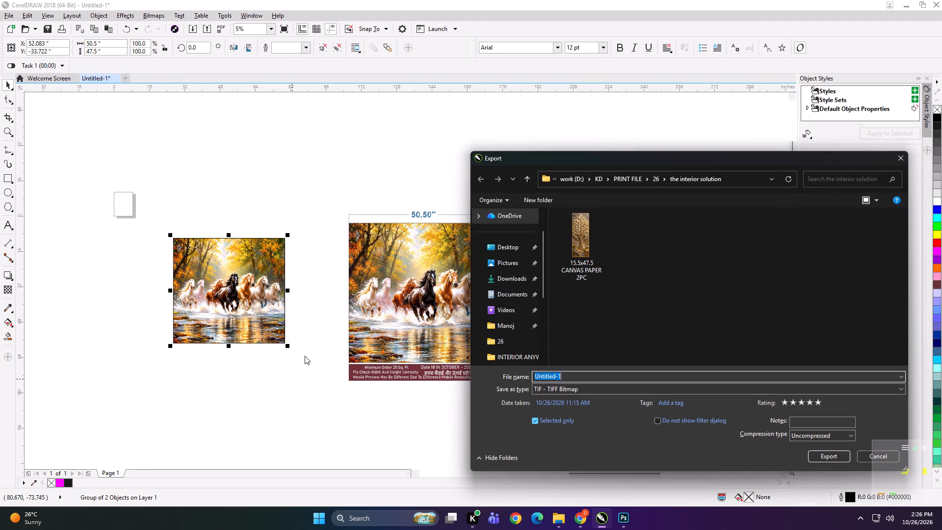
type("50.5x47.5 CANAVS PAPER")
key("Return")
key("Return")
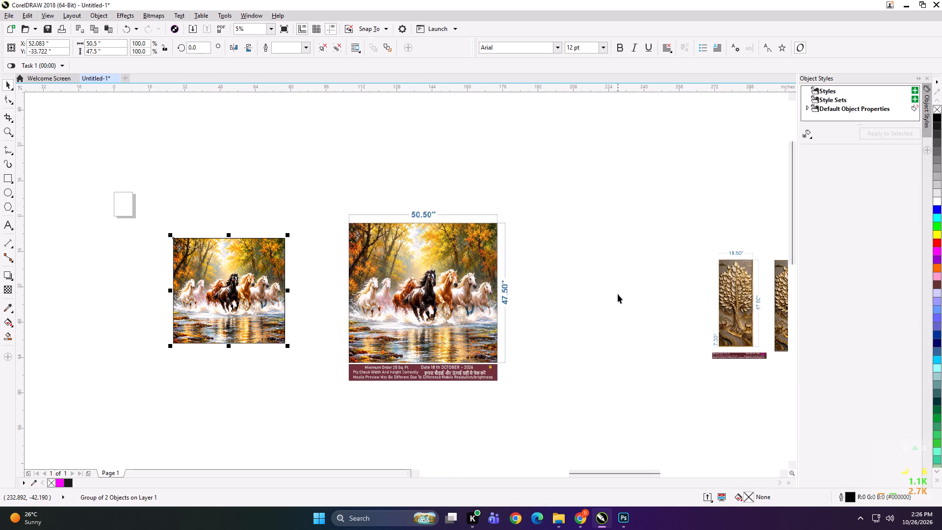
Enlarge the exported horse panel to roughly the captioned horse reference's size and group it with that reference.
left_click_drag(291, 349, 303, 362, "shift")
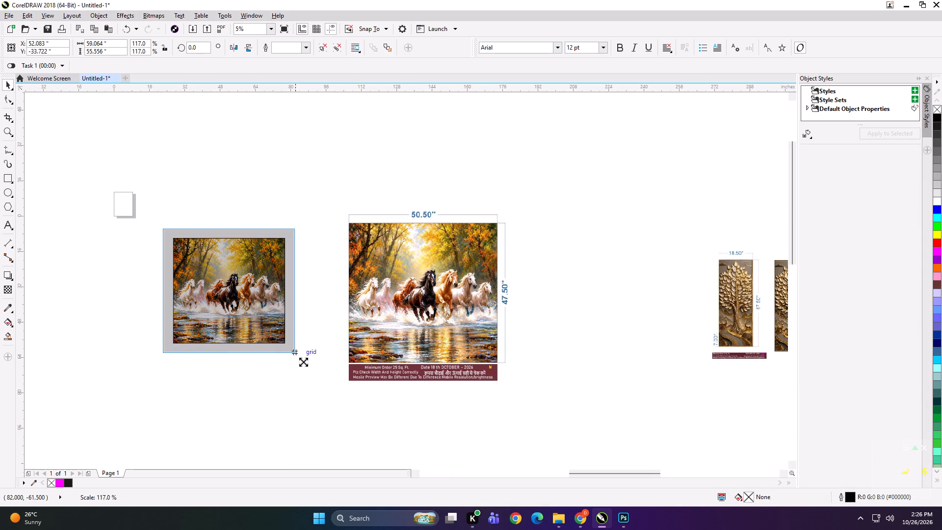
left_click_drag(303, 362, 316, 383, "shift")
left_click_drag(275, 292, 289, 297)
left_click(289, 297)
left_click(402, 308, "shift")
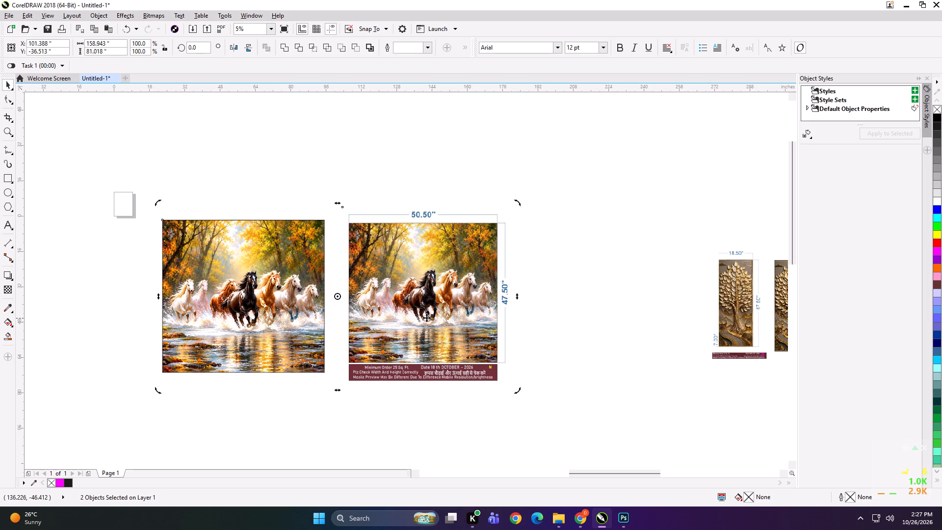
key("ctrl+g")
Scale the horse group down to about 85.7 by 43.7 inches and place it beside the tree group's left edge.
left_click_drag(519, 391, 441, 357, "shift")
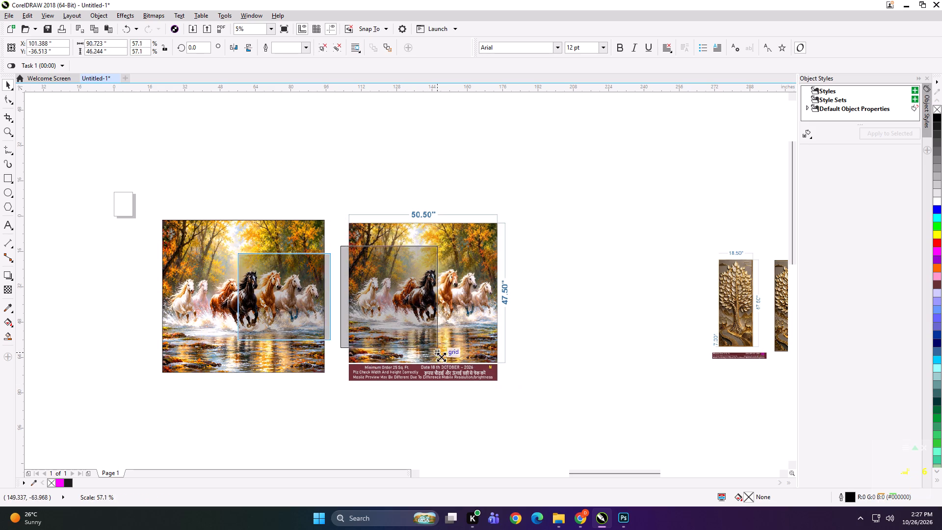
left_click_drag(441, 357, 438, 355, "shift")
left_click_drag(400, 298, 672, 305)
Group the horse and tree groups together and shrink the combined layout to about 5.74 by 1.91 inches.
scroll(62, 208, "down", 1)
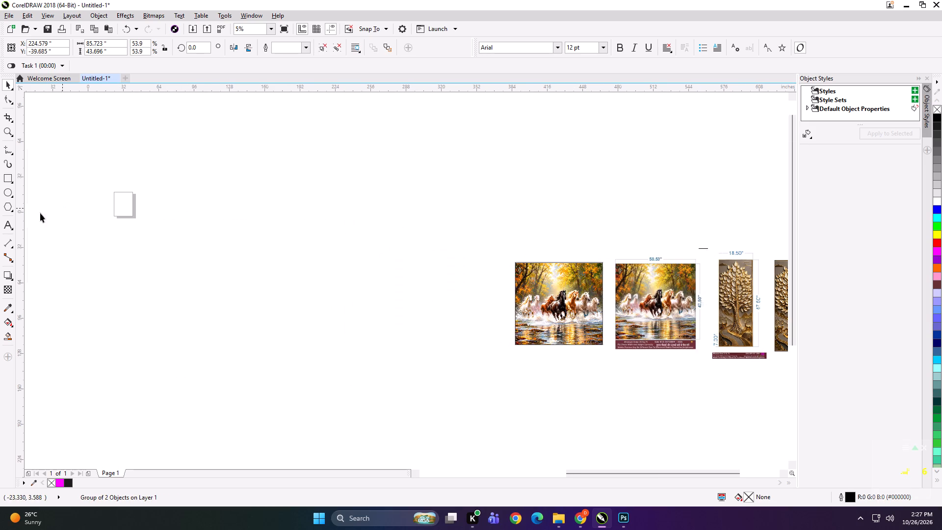
scroll(453, 273, "up", 1)
left_click_drag(63, 141, 509, 374)
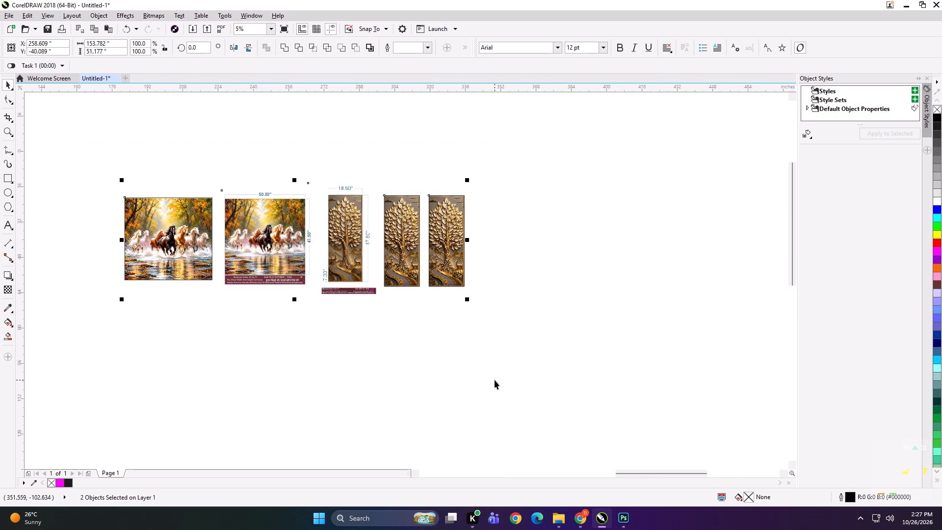
key("ctrl+g")
left_click_drag(469, 300, 320, 259, "shift")
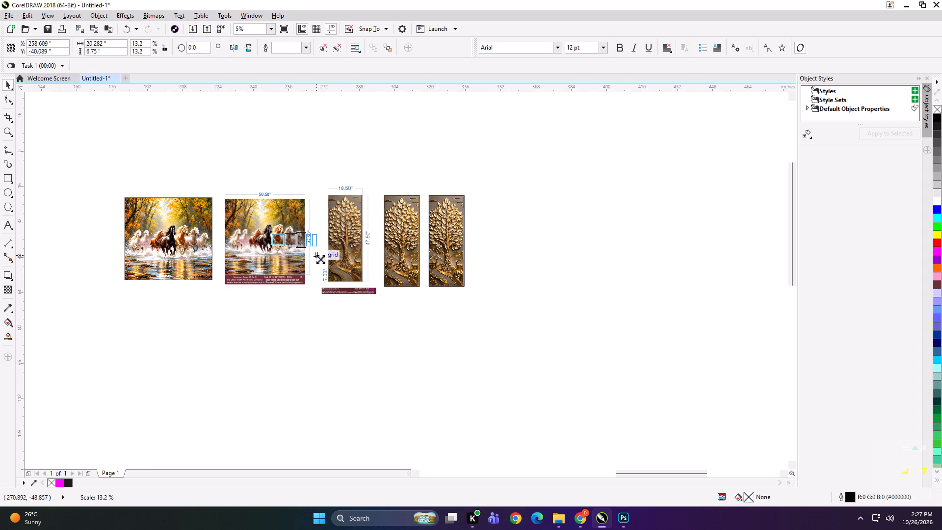
left_click_drag(320, 259, 307, 253, "shift")
scroll(299, 243, "up", 5)
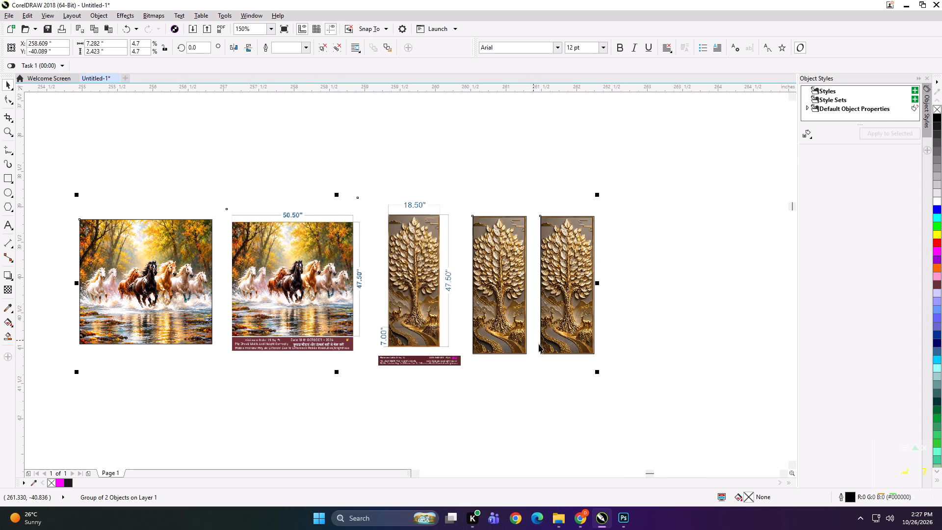
left_click_drag(599, 374, 546, 356, "shift")
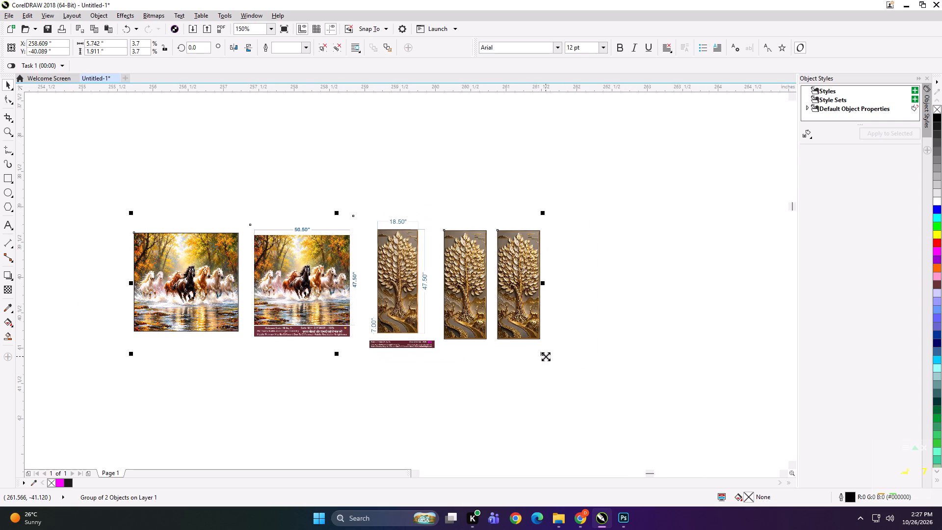
Export the shrunken combined layout under the file name FFDG.
key("ctrl+e")
type("FFDG")
key("Return")
key("Return")
key("Return")
Delete the combined horse and tree layout from the drawing.
key("Delete")
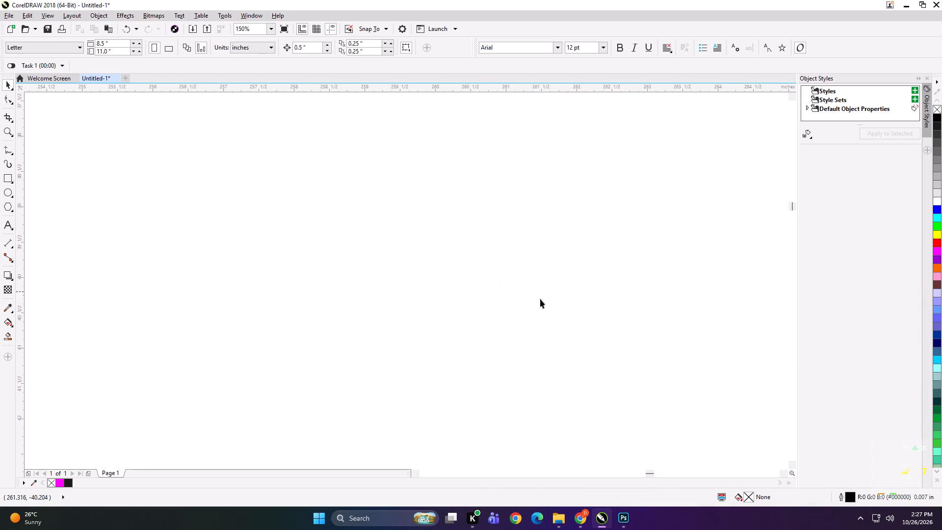
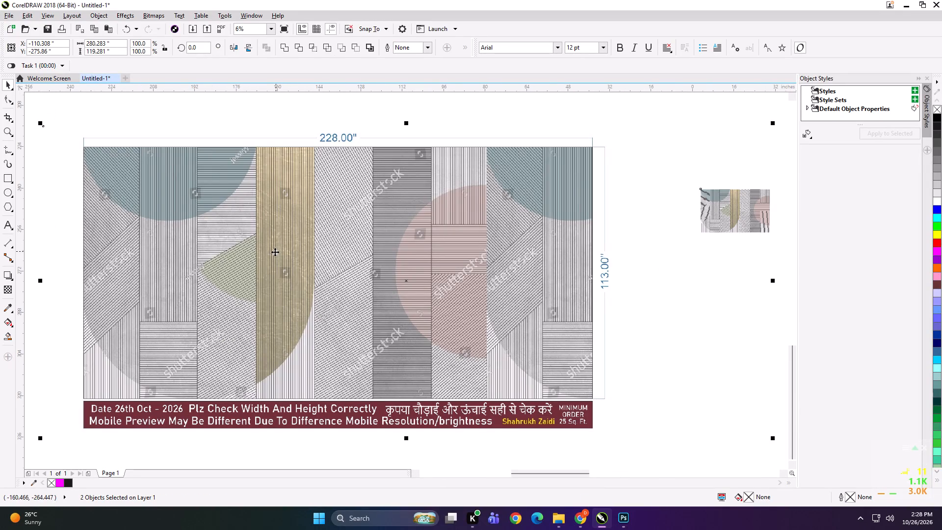
Scale the 228 by 113 inch mural preview bitmap down to about 94.7 by 47.8 inches and place it nearer the small pattern image.
scroll(249, 259, "down", 1)
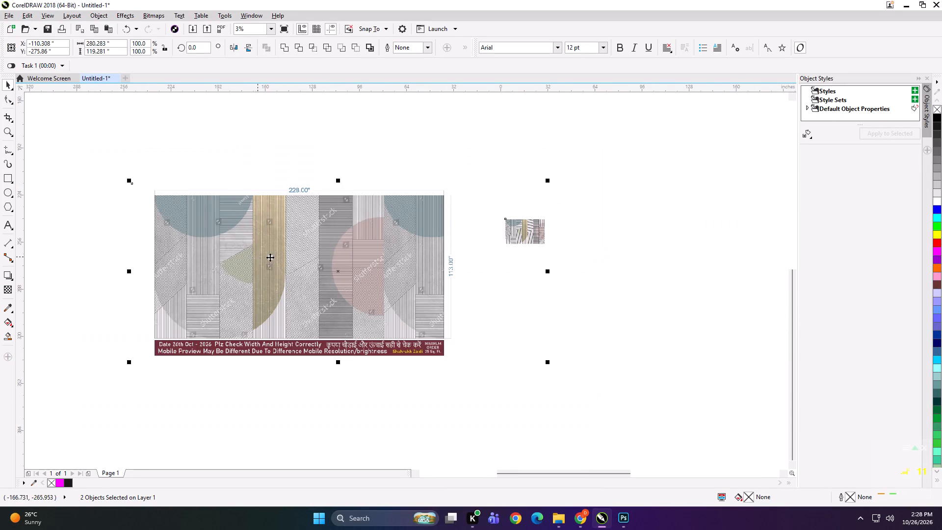
left_click(567, 267)
left_click(392, 284)
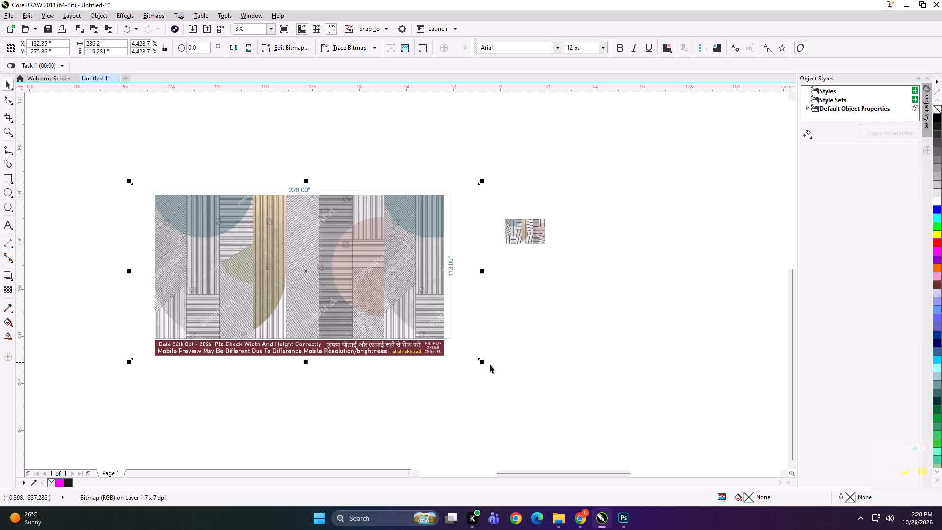
left_click_drag(484, 364, 405, 322, "shift")
left_click_drag(377, 294, 466, 268)
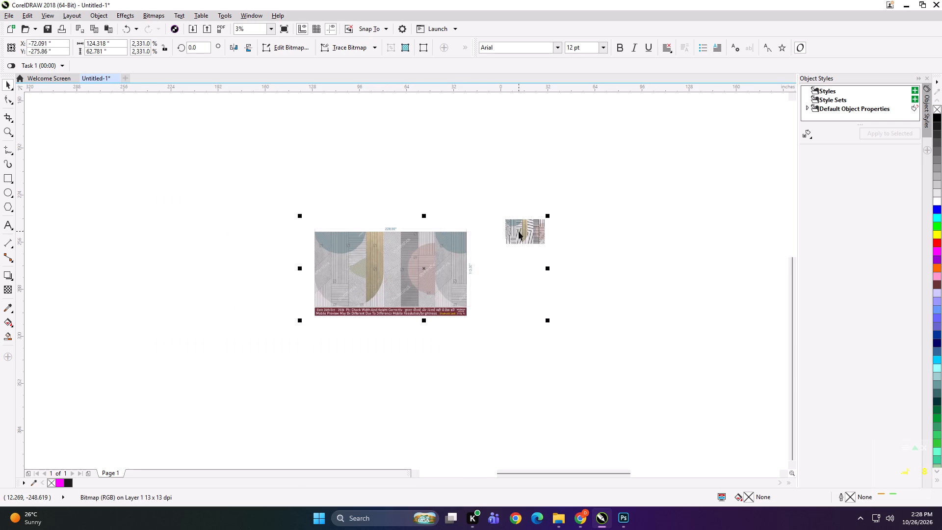
left_click(519, 231, "shift")
key("shift+F2")
left_click(524, 110)
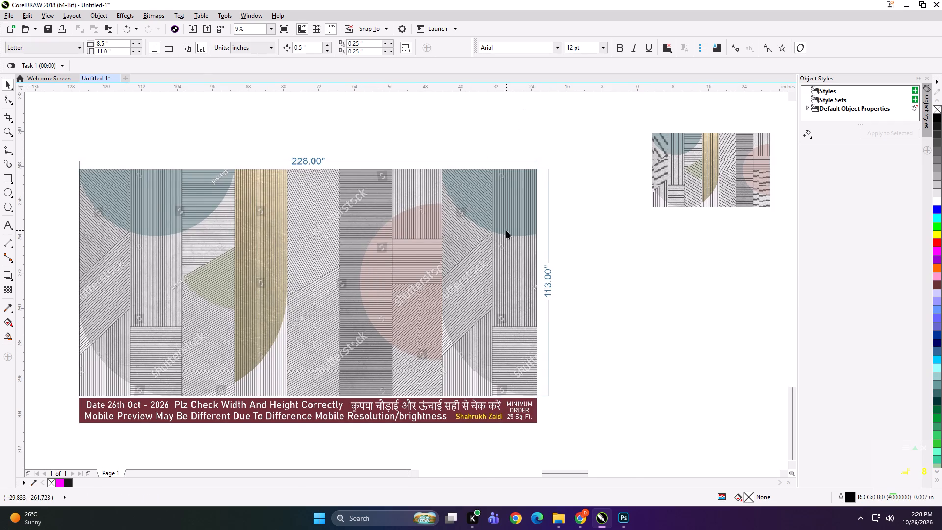
left_click(472, 250)
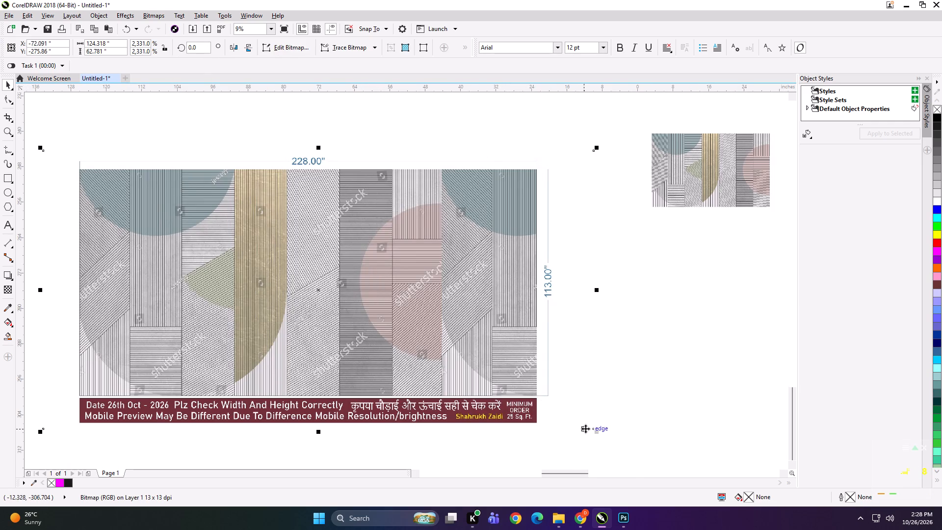
left_click_drag(597, 433, 531, 410, "shift")
left_click_drag(465, 323, 412, 291)
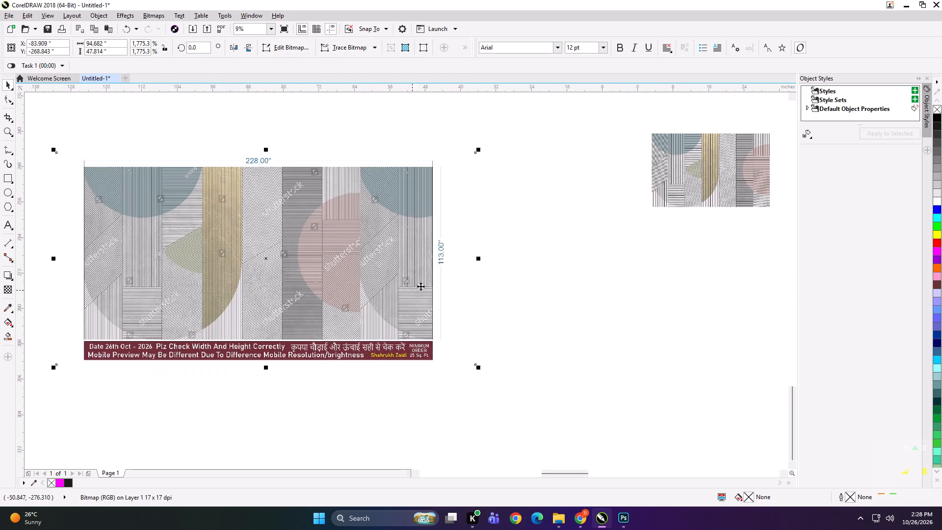
Move the small geometric pattern image closer to the mural preview, centred at about X -13.9, Y -262.8 inches.
left_click_drag(693, 155, 558, 217)
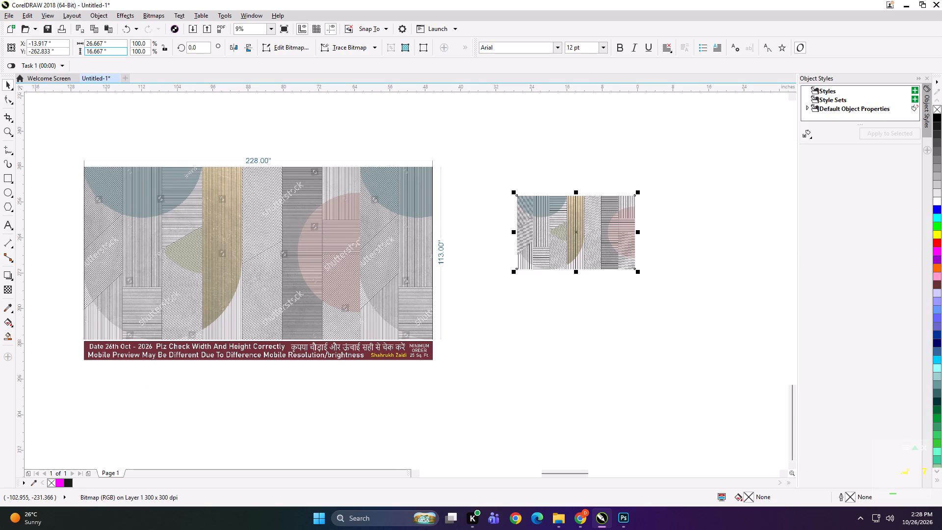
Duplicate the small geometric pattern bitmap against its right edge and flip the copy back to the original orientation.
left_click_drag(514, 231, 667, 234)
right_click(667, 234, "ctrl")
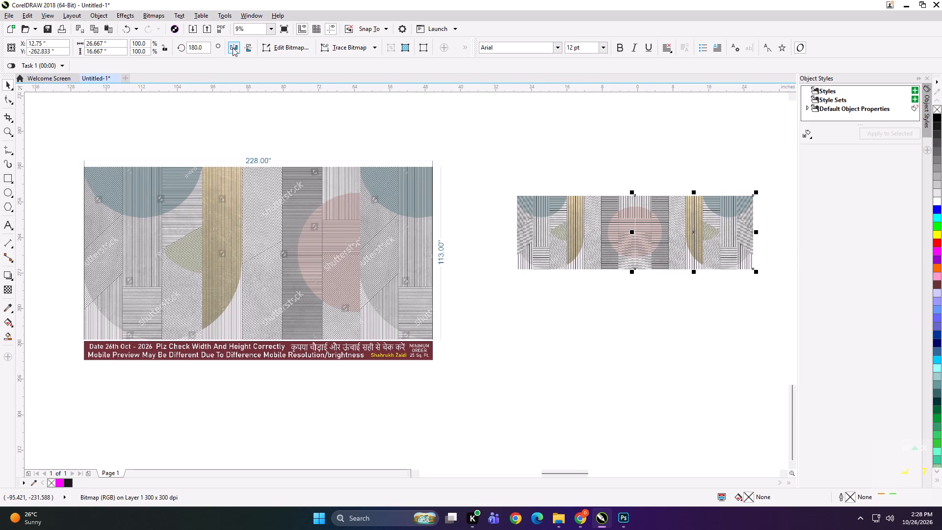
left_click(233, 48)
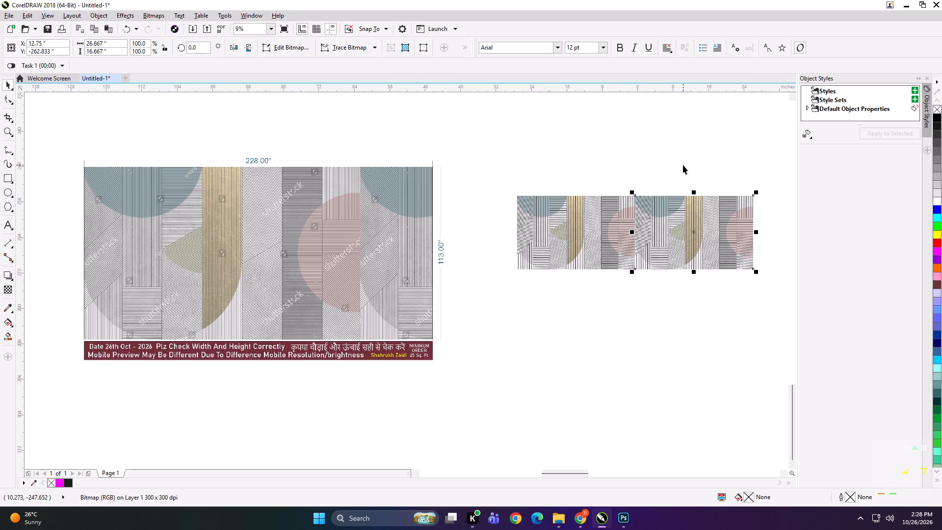
Examine the seam between the two adjoining pattern copies at high magnification.
left_click(683, 165)
scroll(638, 220, "up", 5)
scroll(582, 250, "up", 2)
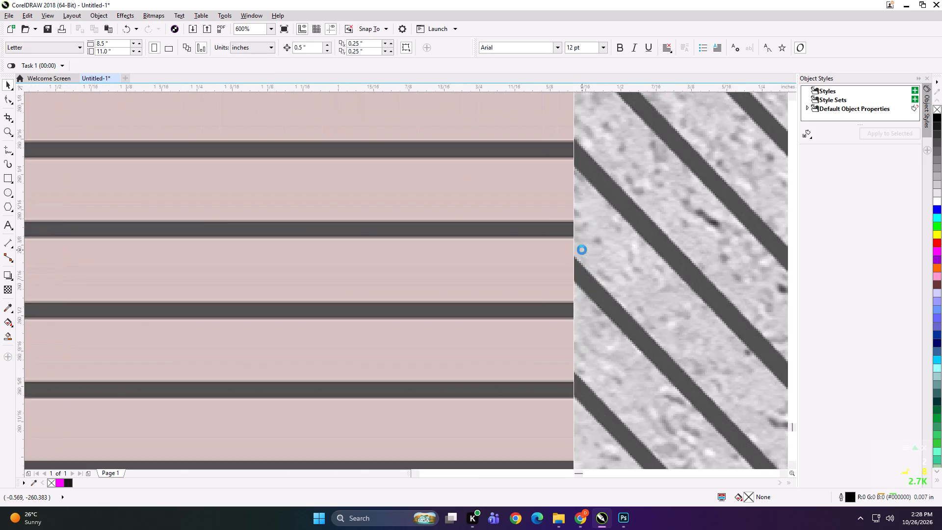
scroll(575, 256, "up", 4)
left_click(630, 262)
scroll(582, 300, "down", 3)
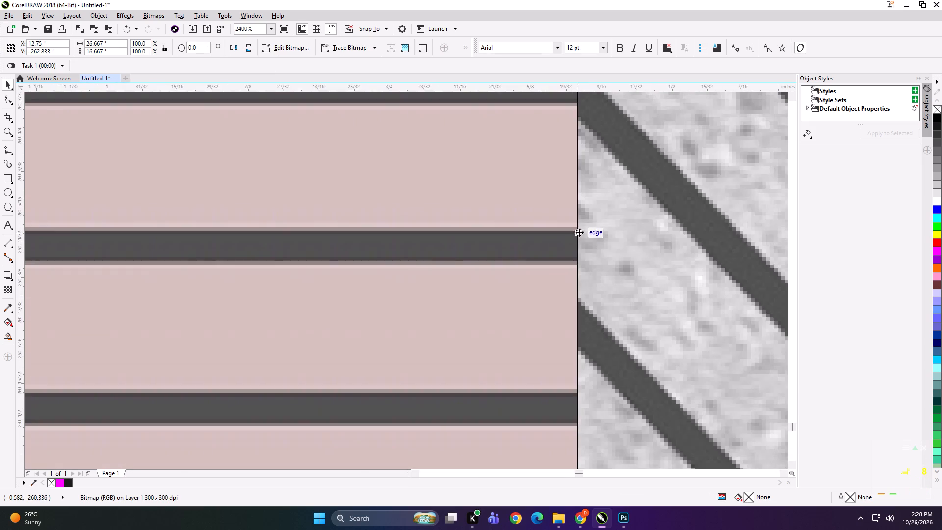
scroll(580, 223, "up", 3)
scroll(554, 251, "down", 4)
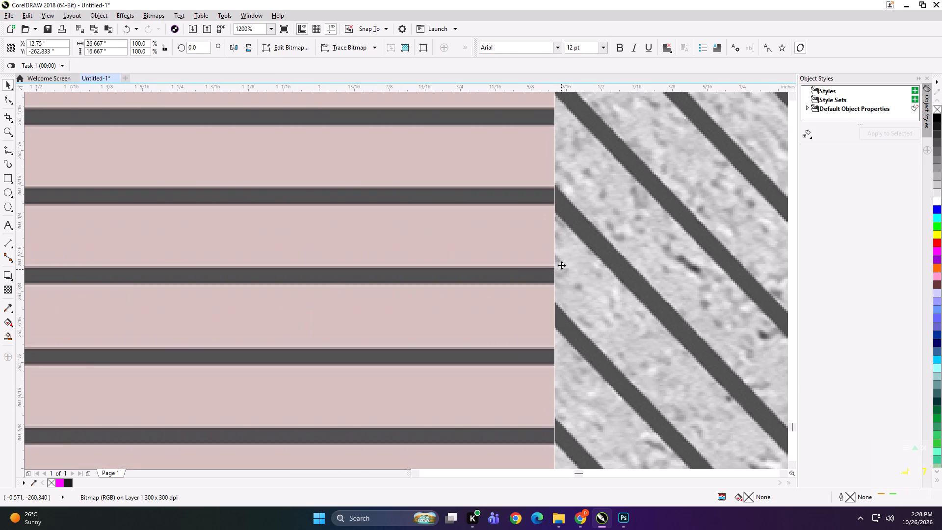
scroll(563, 204, "down", 2)
scroll(560, 130, "up", 3)
scroll(533, 203, "up", 1)
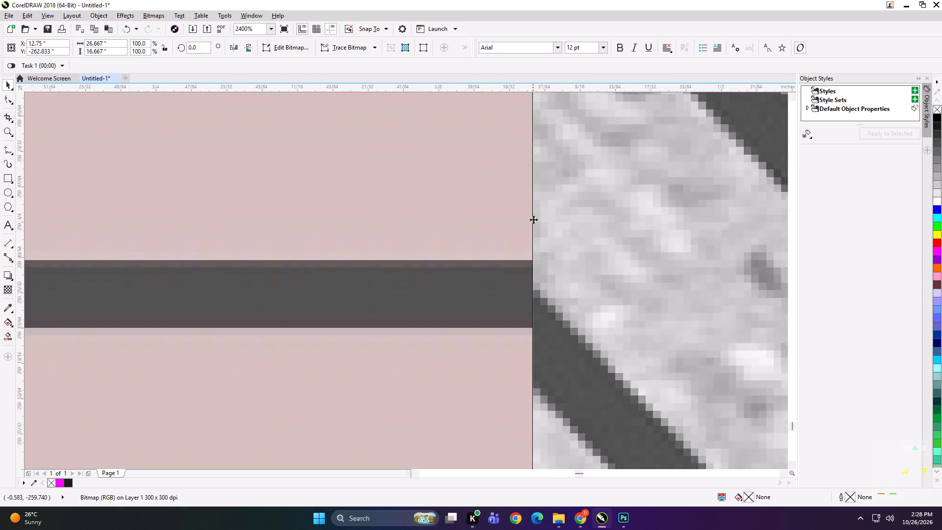
scroll(533, 219, "up", 1)
scroll(517, 261, "down", 3)
scroll(540, 207, "down", 8)
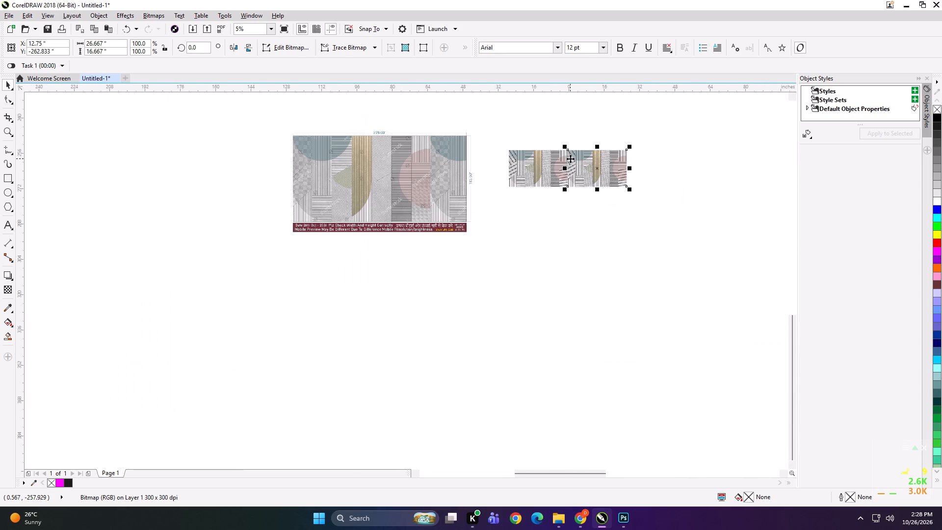
Delete both small pattern bitmaps beside the captioned reference.
left_click(540, 166, "shift")
key("Delete")
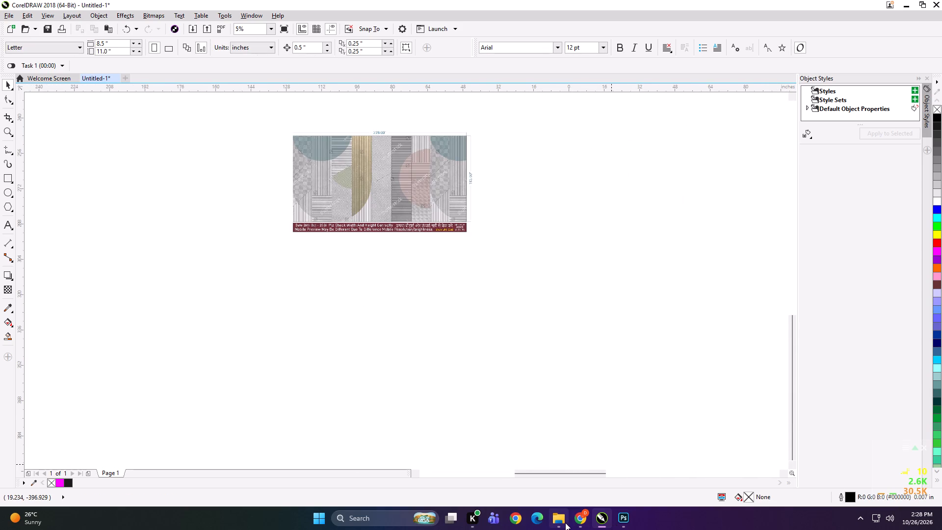
Open the original shutterstock_2202418421.jpg pattern from the Downloads folder in Photoshop.
left_click(563, 523)
left_click(55, 175)
left_click(150, 184)
left_click_drag(151, 155, 379, 325)
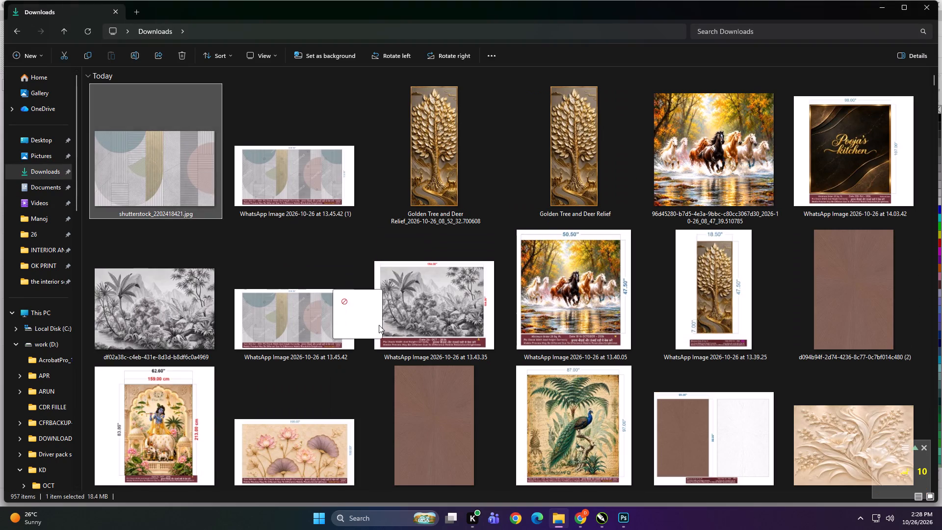
left_click_drag(379, 325, 610, 428)
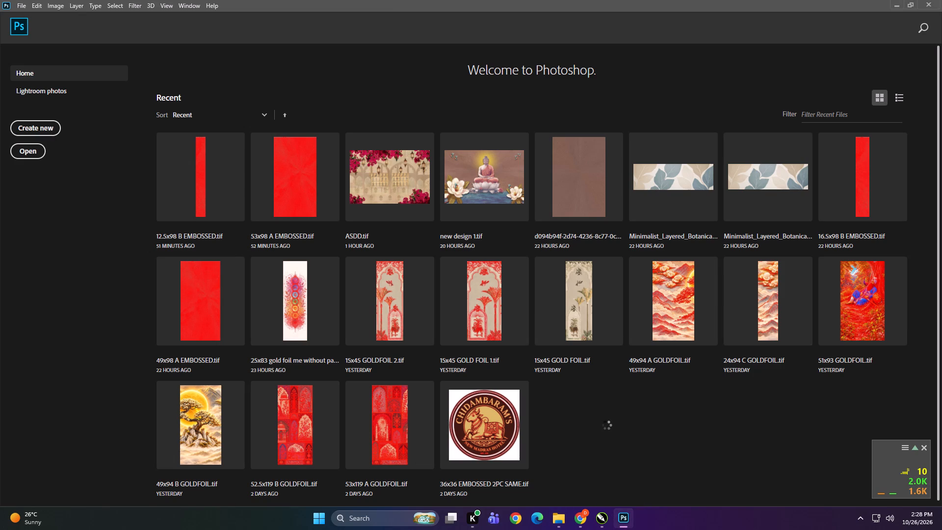
Resize the pattern image with linked proportions to 120 by 75 inches at 100 pixels/inch.
key("ctrl+alt+i")
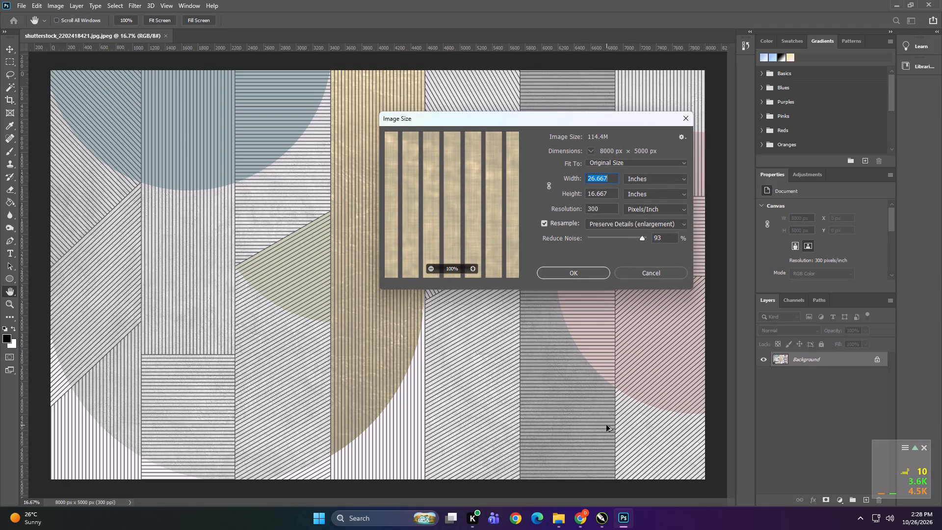
type("150")
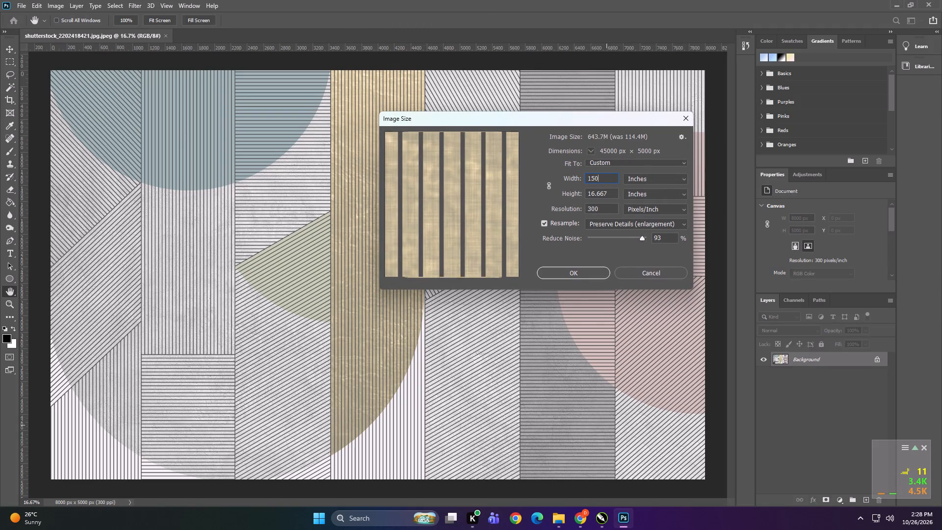
key("Tab")
key("Tab")
left_click(548, 185)
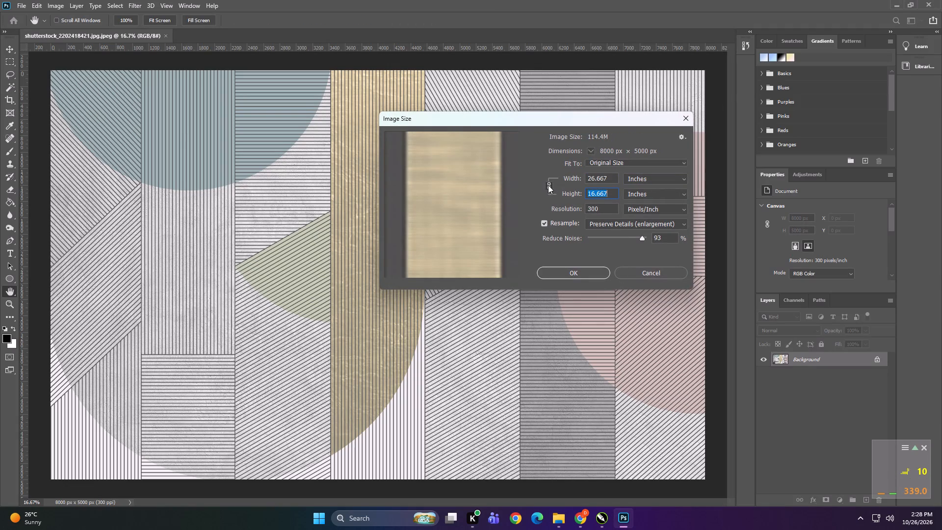
left_click_drag(609, 181, 578, 181)
type("150")
left_click_drag(610, 207, 573, 207)
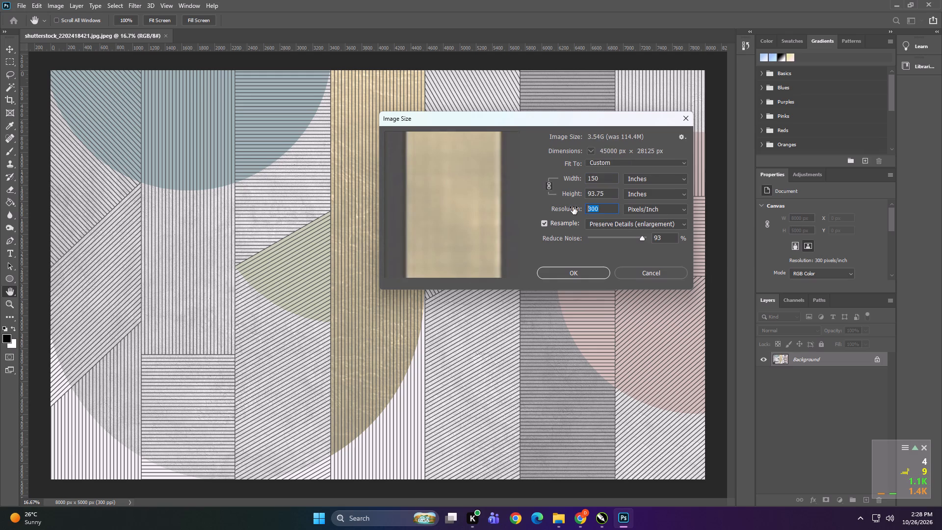
type("100")
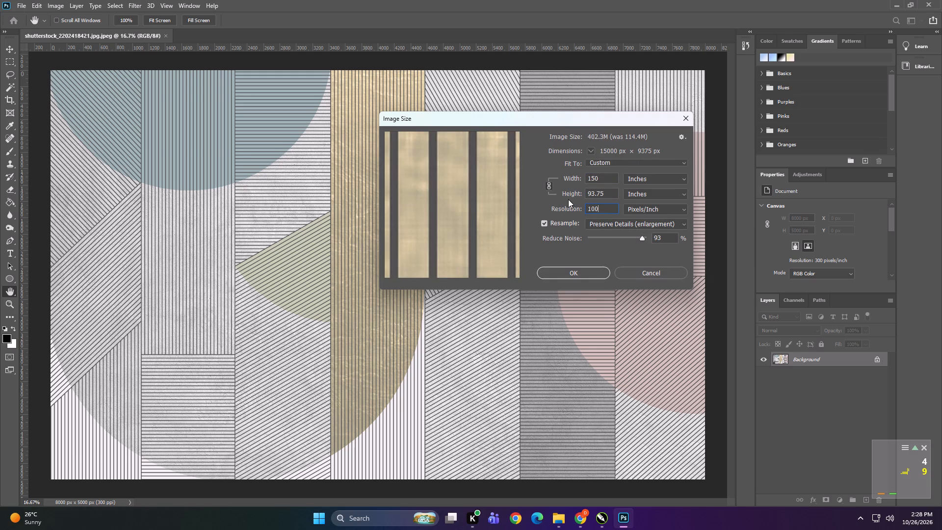
left_click_drag(604, 176, 554, 185)
type("120")
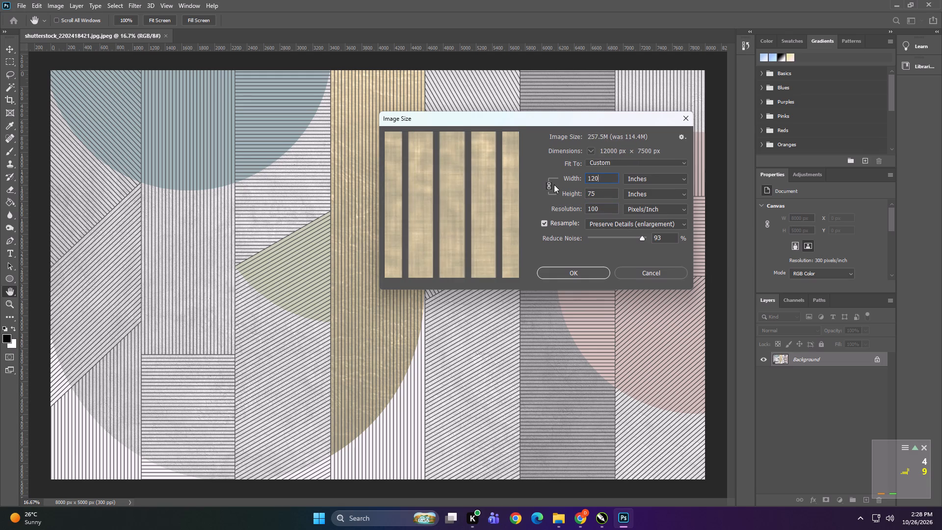
left_click(580, 269)
Save the resized pattern to Downloads as a maximum-quality JPEG named DDshutterstock_2202418421.jpg.
scroll(454, 264, "up", 18, "alt")
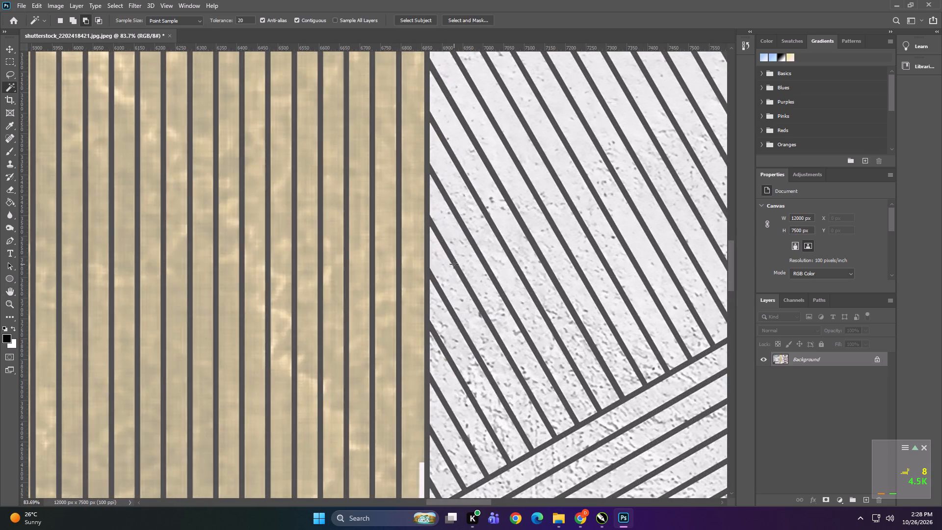
scroll(454, 264, "up", 7, "alt")
scroll(449, 197, "down", 20, "alt")
scroll(449, 197, "down", 17, "alt")
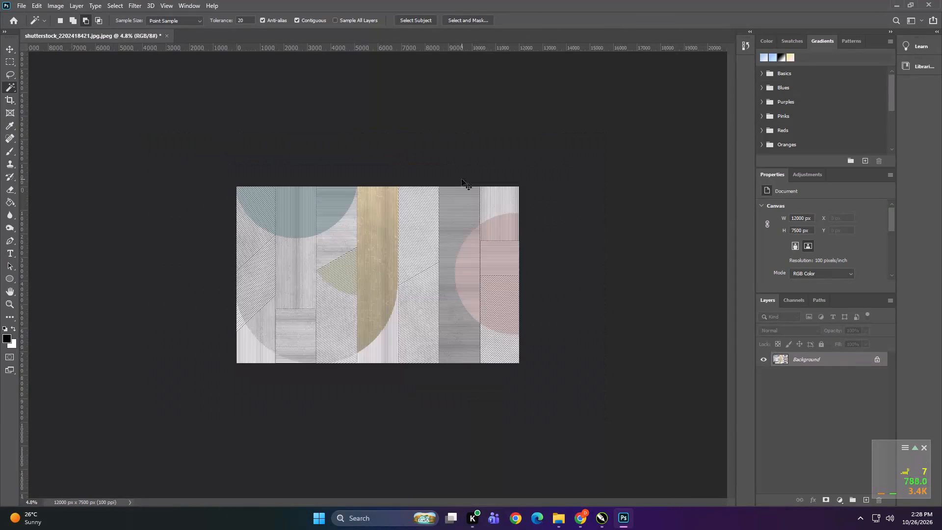
key("ctrl+shift+s")
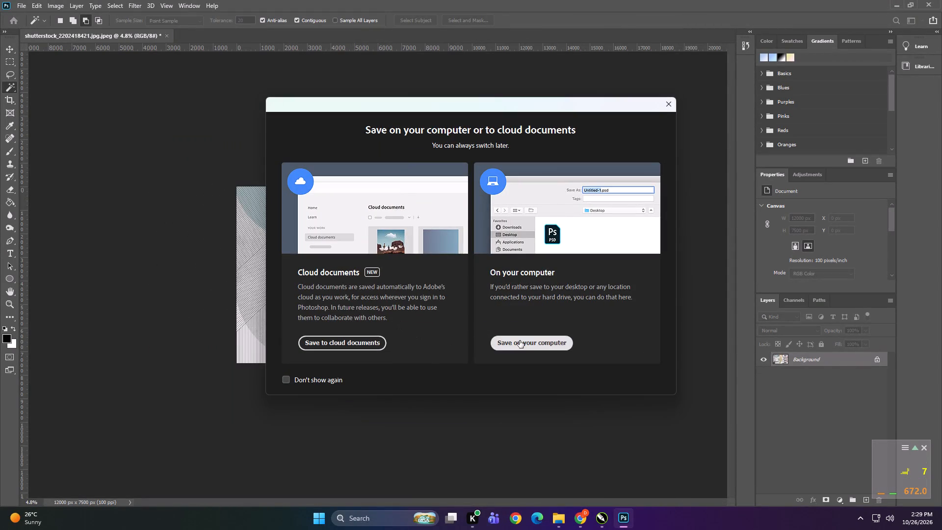
left_click(520, 341)
left_click(320, 293)
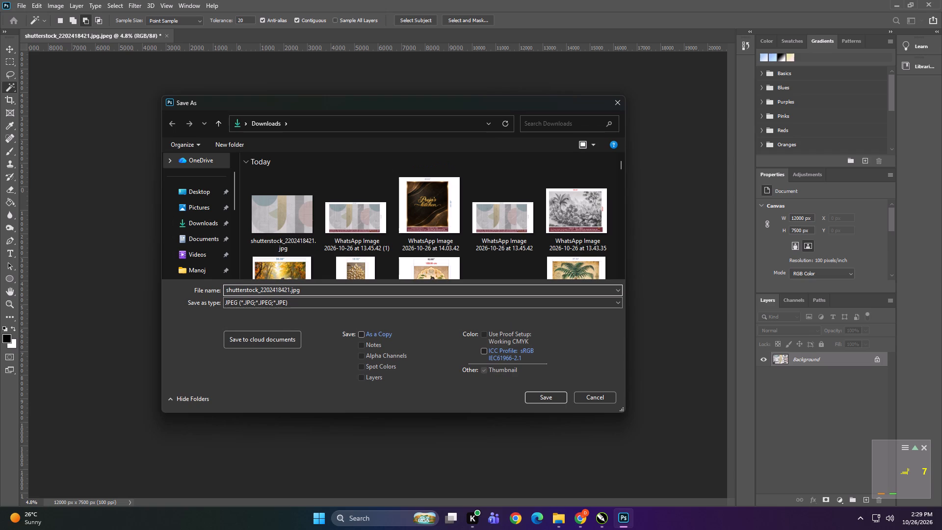
type("11")
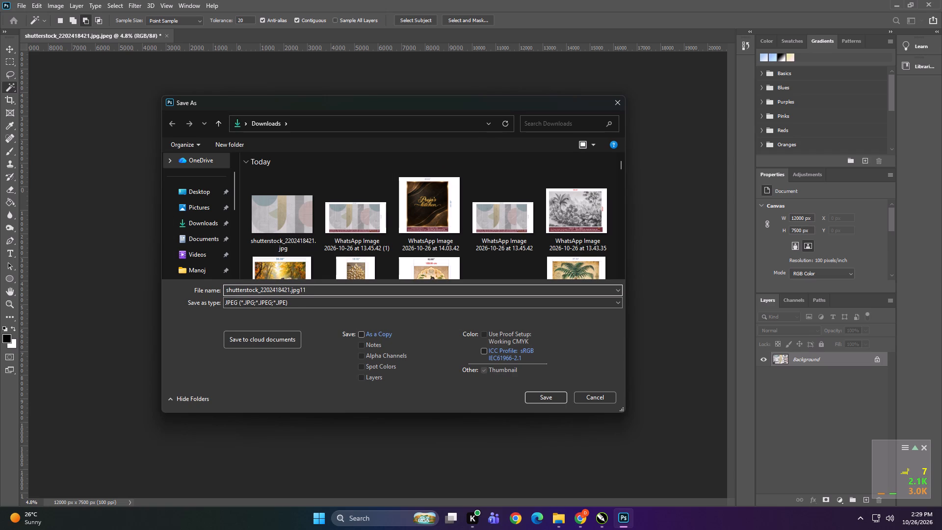
left_click(323, 290)
key("BackSpace")
key("BackSpace")
left_click(225, 287)
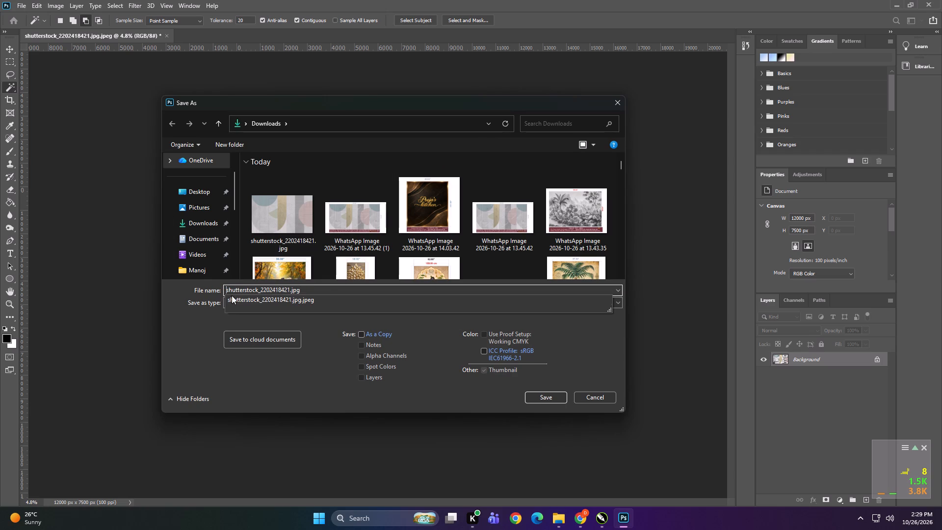
type("DD")
left_click(209, 227)
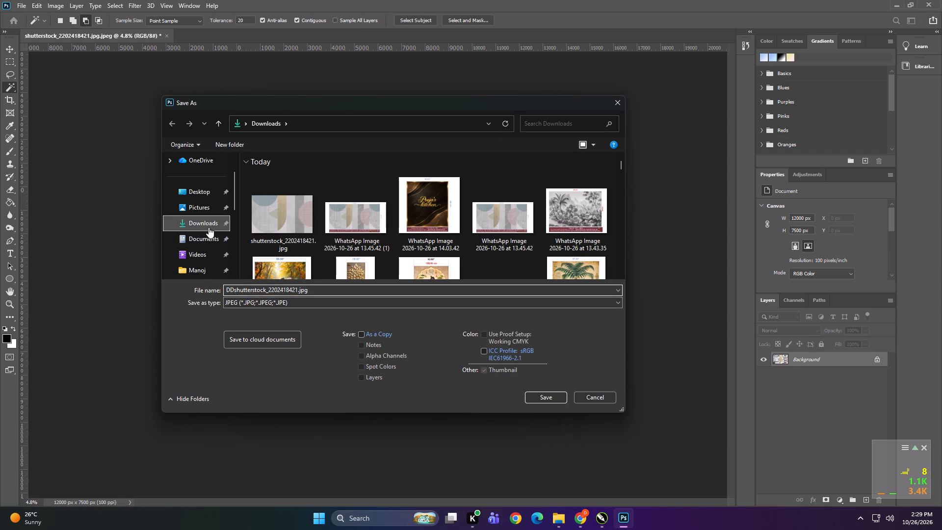
left_click(535, 395)
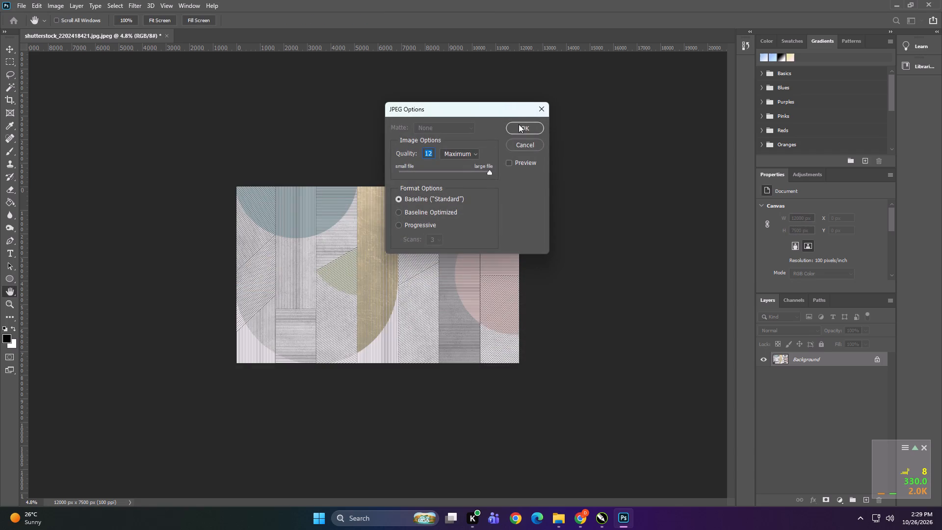
left_click(519, 129)
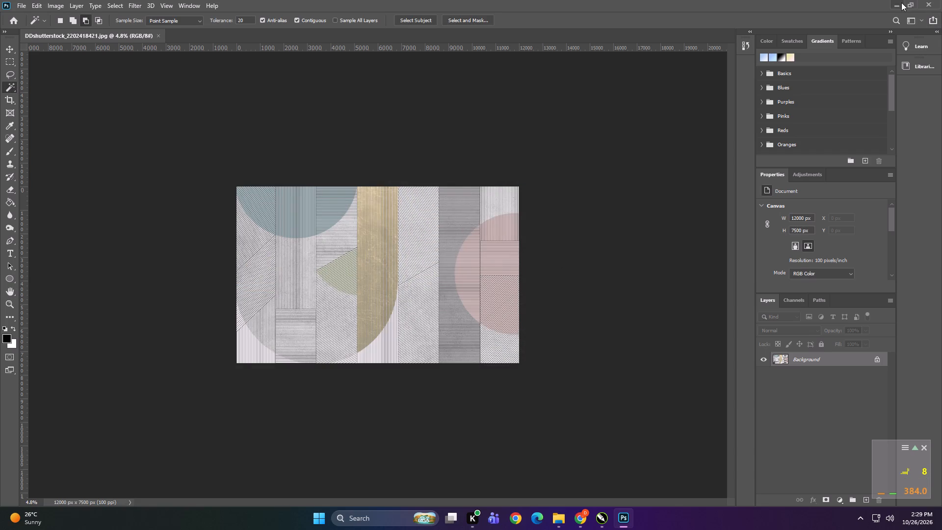
left_click(899, 2)
left_click(55, 172)
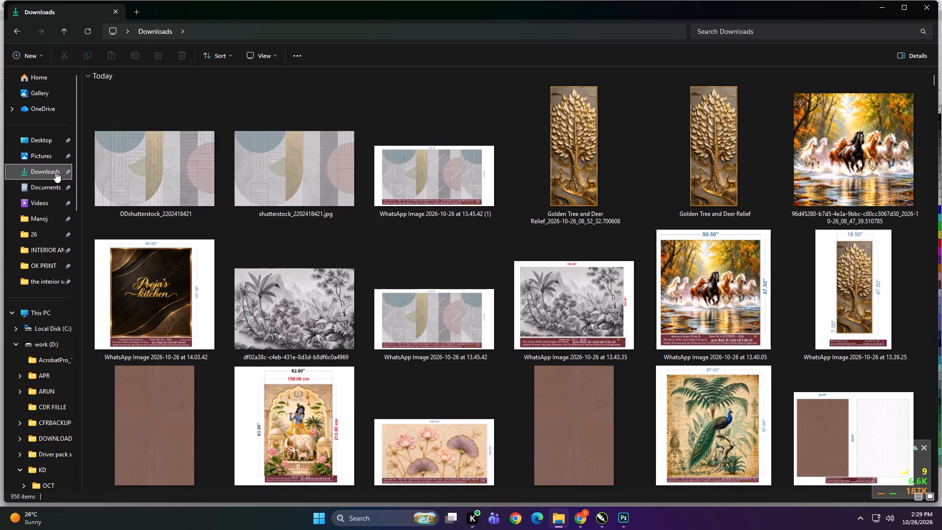
left_click(159, 176)
left_click_drag(142, 159, 321, 285)
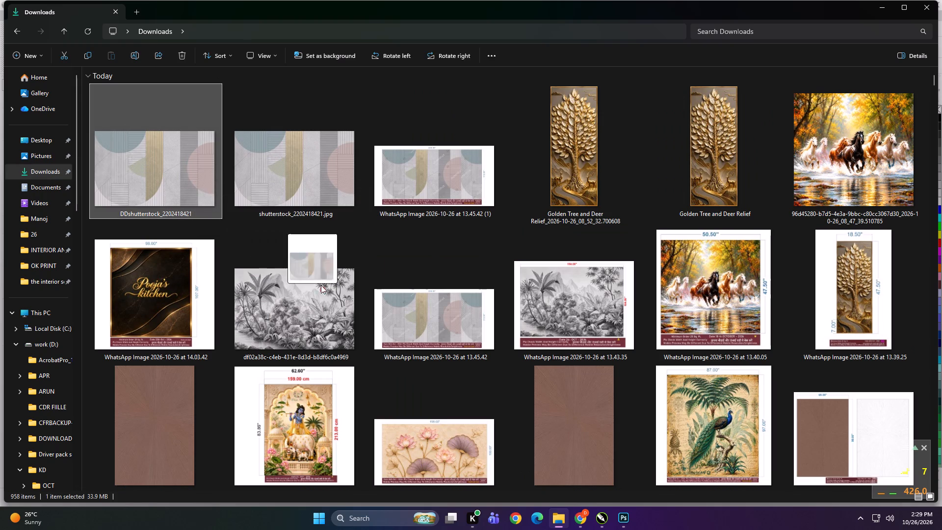
left_click_drag(321, 285, 403, 300)
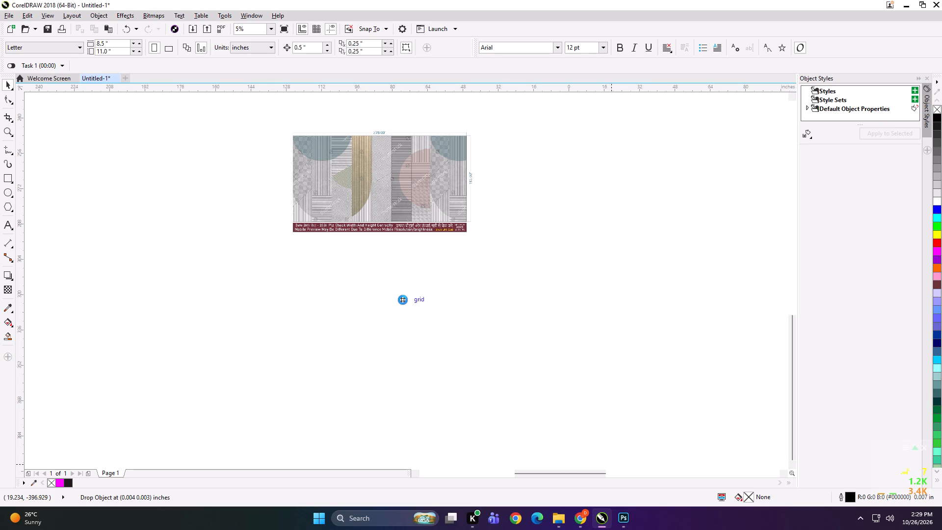
left_click_drag(403, 300, 510, 360)
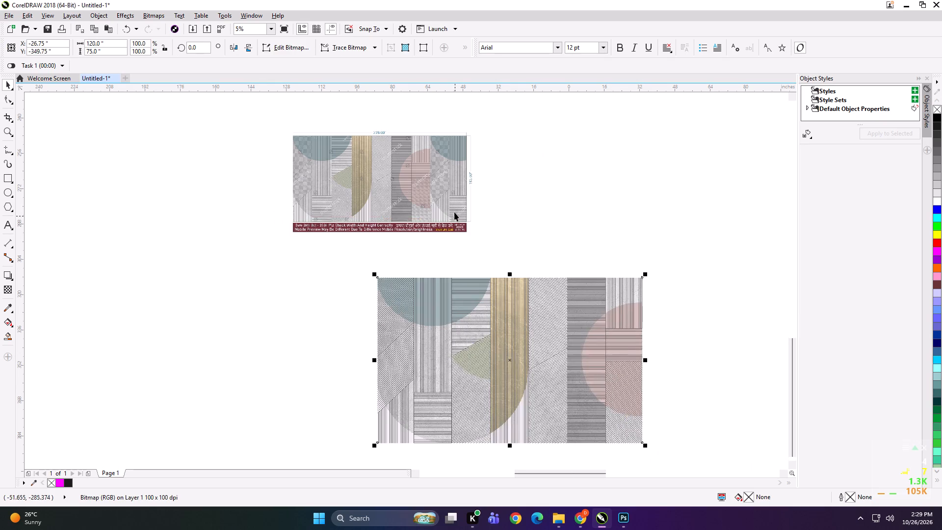
Move the captioned reference aside, then scale the imported pattern to about 84.67 by 52.92 inches and place it to the reference's right.
left_click_drag(441, 201, 272, 286)
left_click_drag(422, 378, 382, 291)
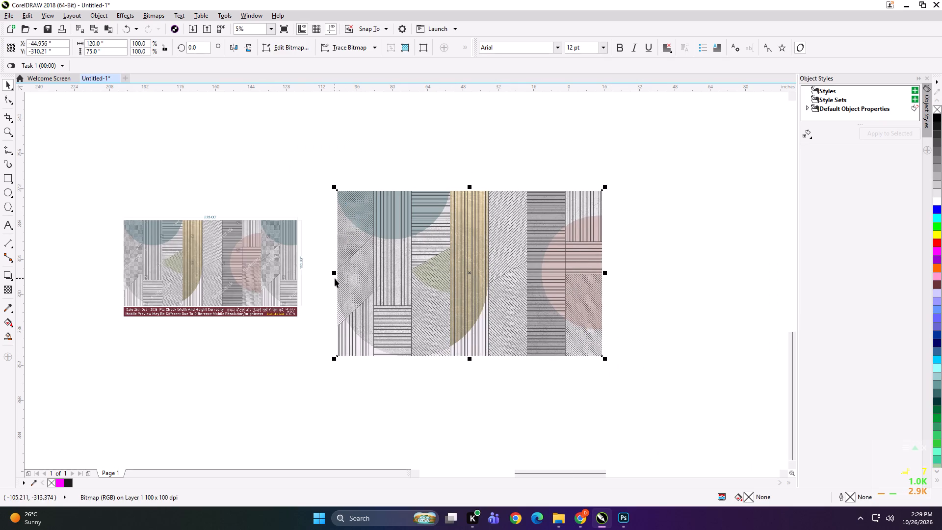
left_click_drag(336, 185, 358, 210, "shift")
left_click_drag(420, 276, 387, 268)
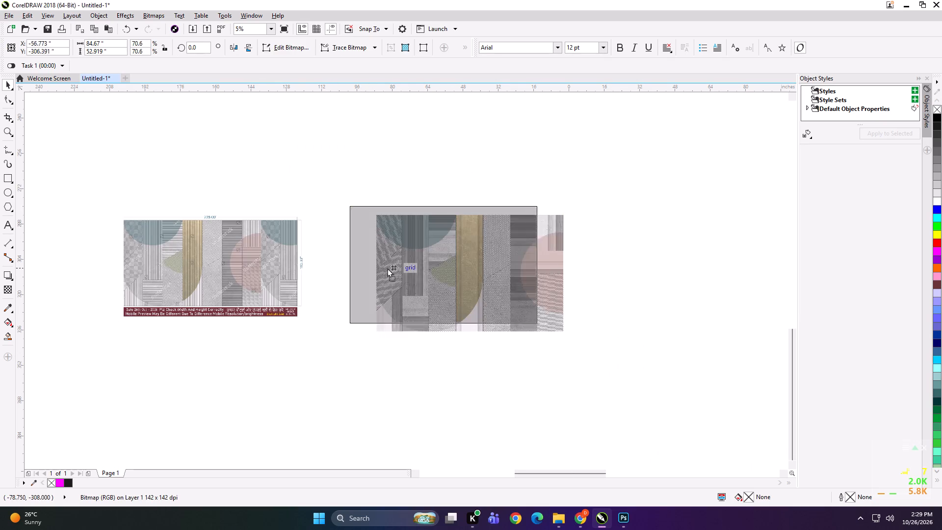
left_click_drag(387, 268, 371, 266)
Duplicate the scaled pattern against its right edge and flip the copy back to the original orientation.
left_click_drag(324, 260, 759, 278)
right_click_drag(759, 277, 752, 280, "ctrl")
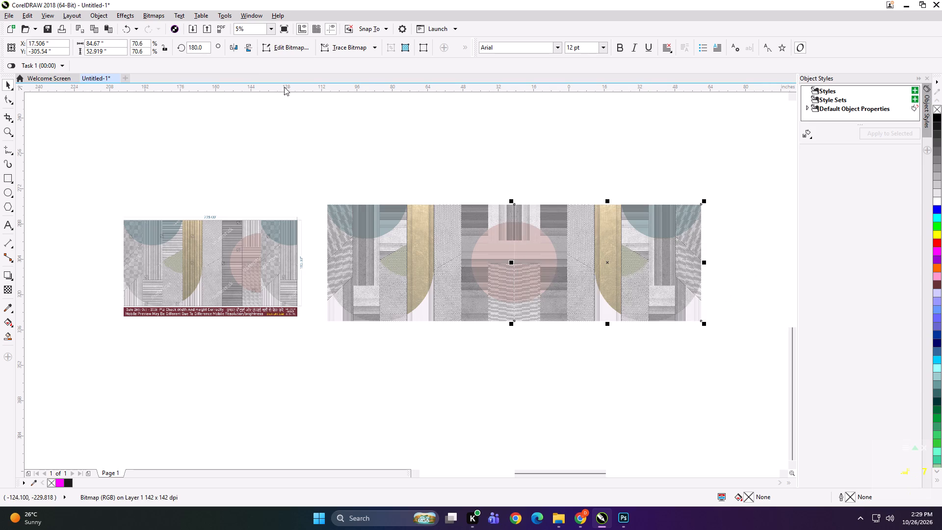
left_click(238, 50)
Shift the second pattern copy about 0.015 inch left, into the first copy, along their shared seam.
scroll(505, 261, "up", 3)
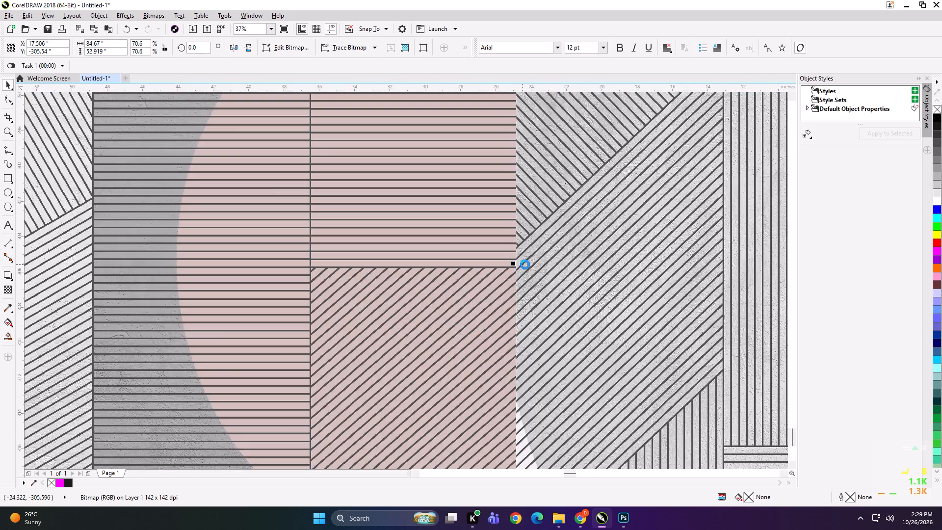
scroll(519, 254, "up", 4)
scroll(472, 190, "down", 4)
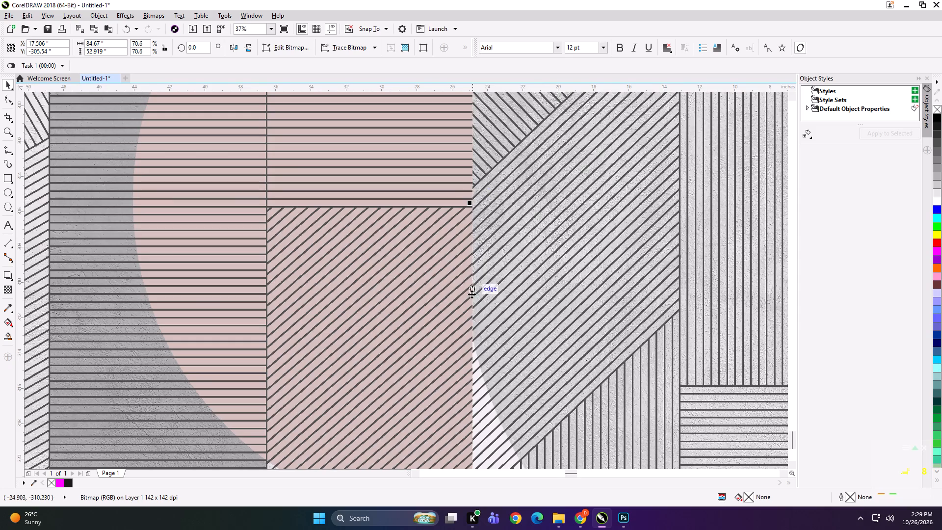
scroll(471, 298, "up", 3)
scroll(478, 232, "down", 2)
scroll(479, 235, "up", 5)
scroll(471, 366, "up", 2)
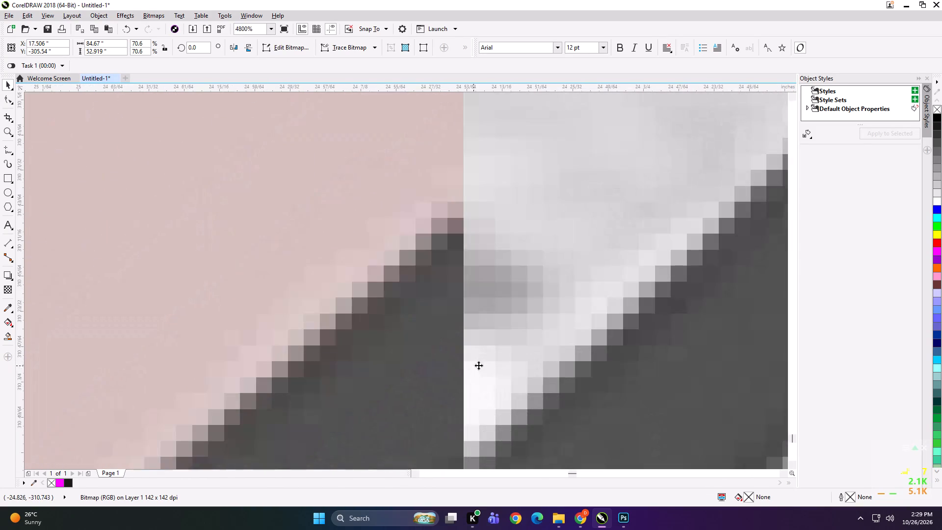
left_click_drag(589, 298, 556, 296)
scroll(530, 250, "down", 5)
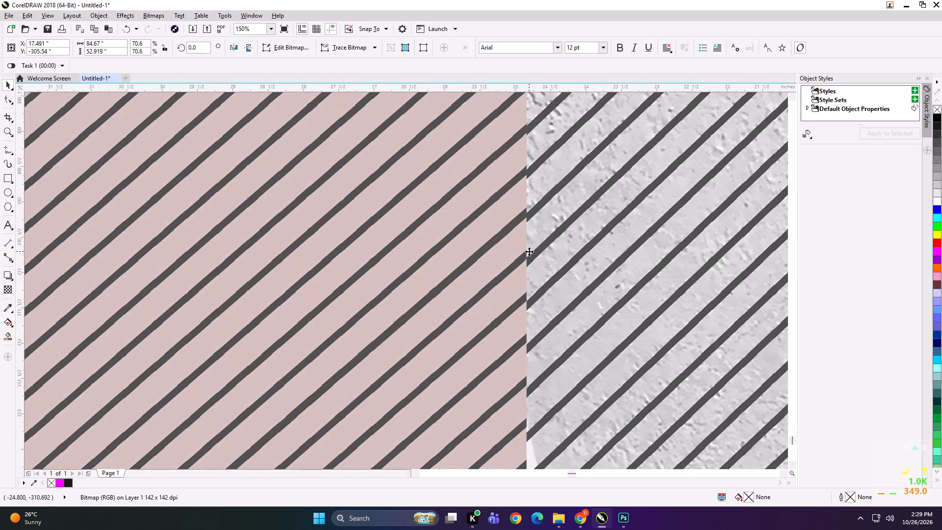
scroll(529, 282, "up", 1)
scroll(527, 279, "down", 6)
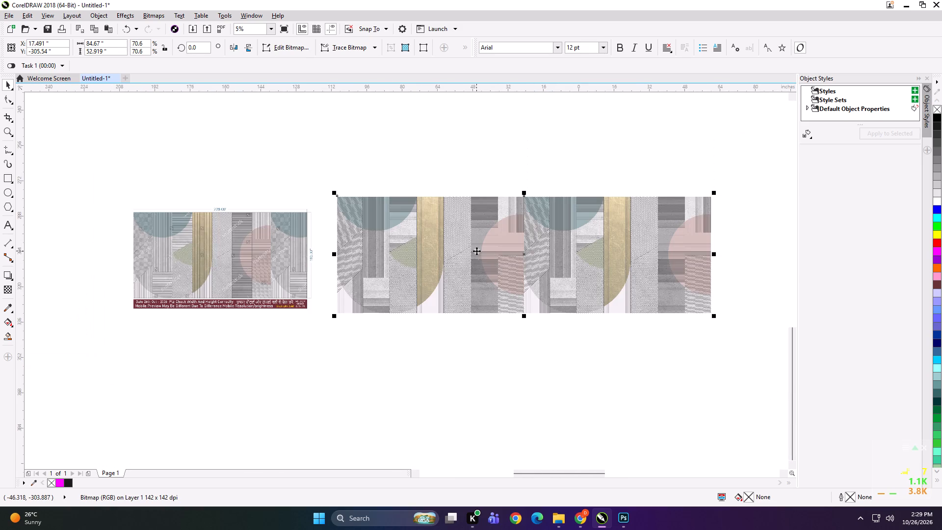
Group the two pattern copies and create a rectangle matching the group's full extents, about 169.33 by 52.92 inches.
left_click(476, 251, "shift")
key("ctrl+g")
double_click(5, 177, "shift")
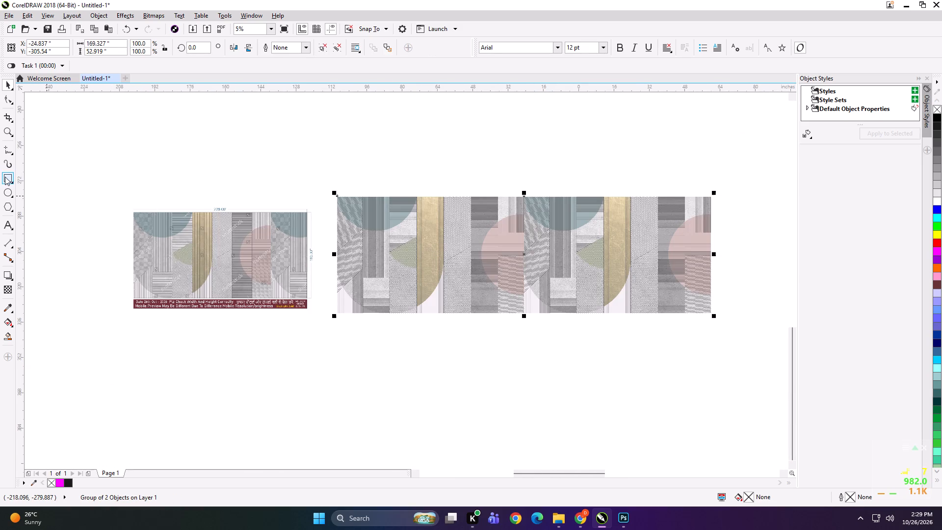
key("shift+space")
Narrow the rectangle from its right side to about 107.5 inches wide, ending just before the second copy's green shape.
scroll(267, 253, "up", 1)
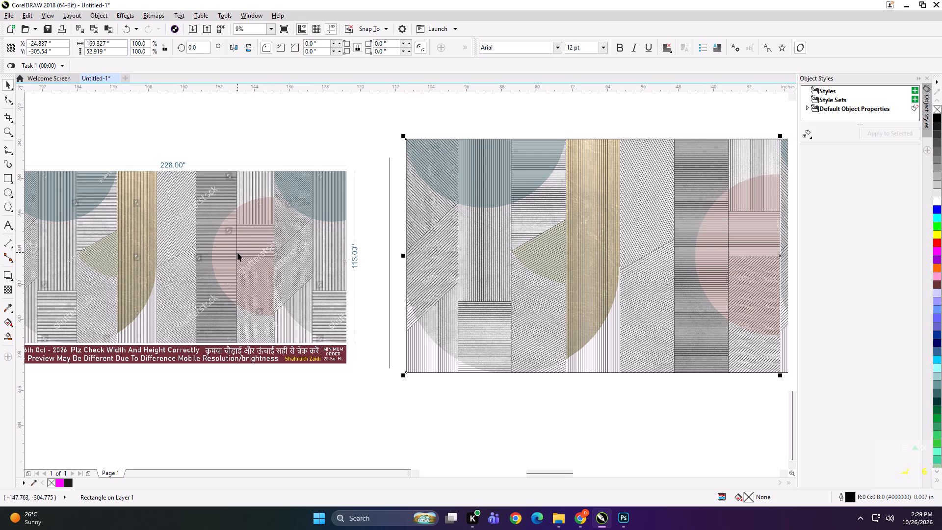
scroll(239, 253, "down", 1)
scroll(604, 266, "up", 1)
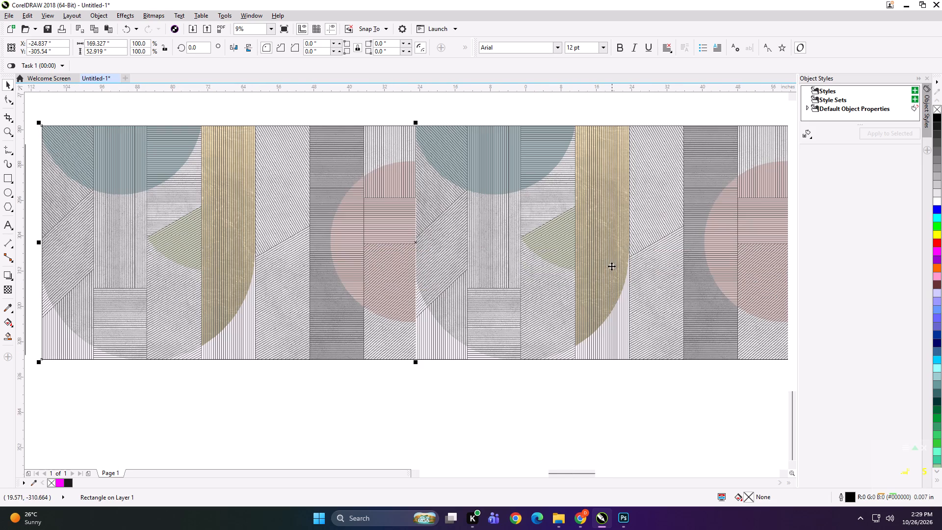
left_click(554, 250)
scroll(553, 250, "down", 1)
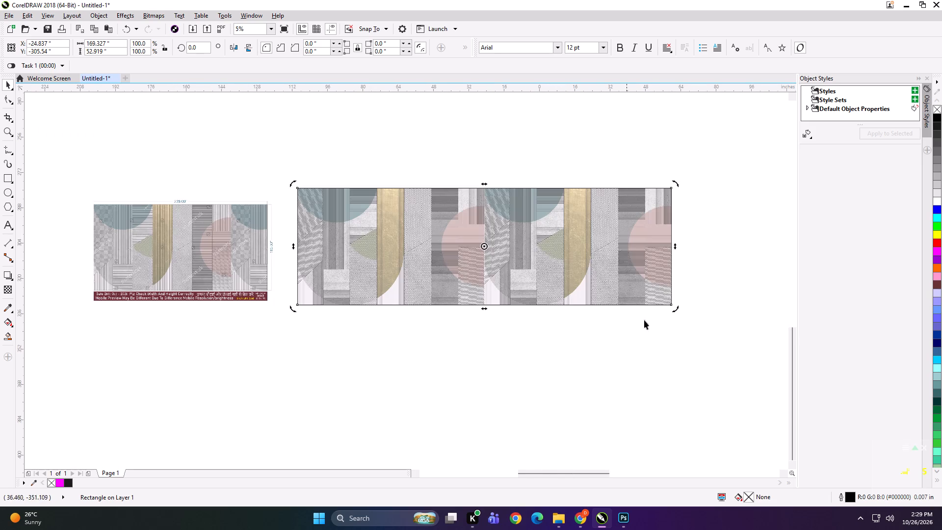
left_click(596, 255)
left_click_drag(678, 247, 542, 256)
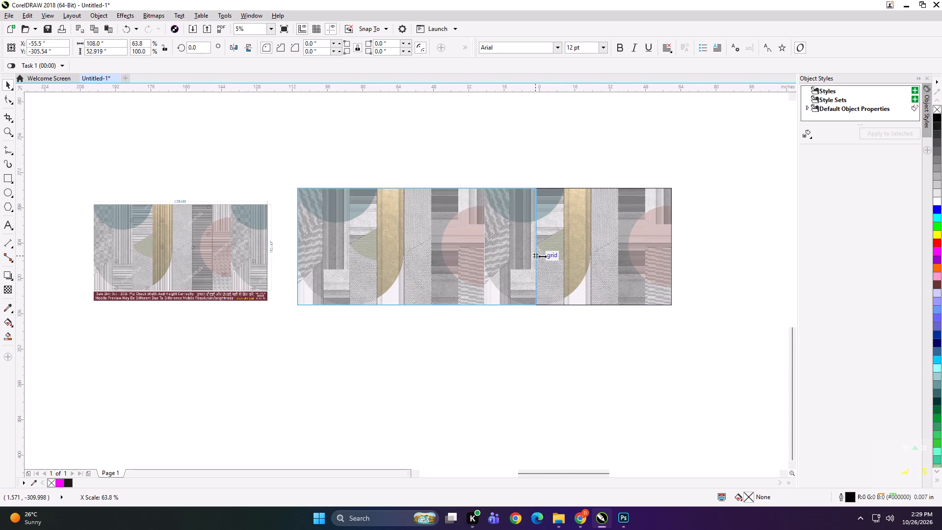
left_click_drag(542, 256, 542, 256)
Fine-tune the rectangle's right edge onto the dark vertical line beside the second green shape, making it about 108.44 inches wide.
scroll(547, 255, "down", 1)
scroll(512, 254, "up", 1)
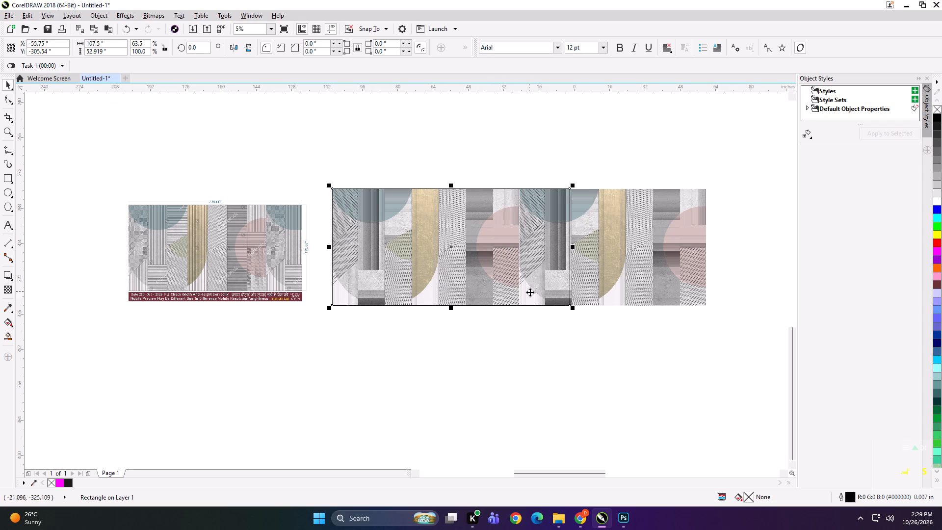
scroll(578, 247, "up", 5)
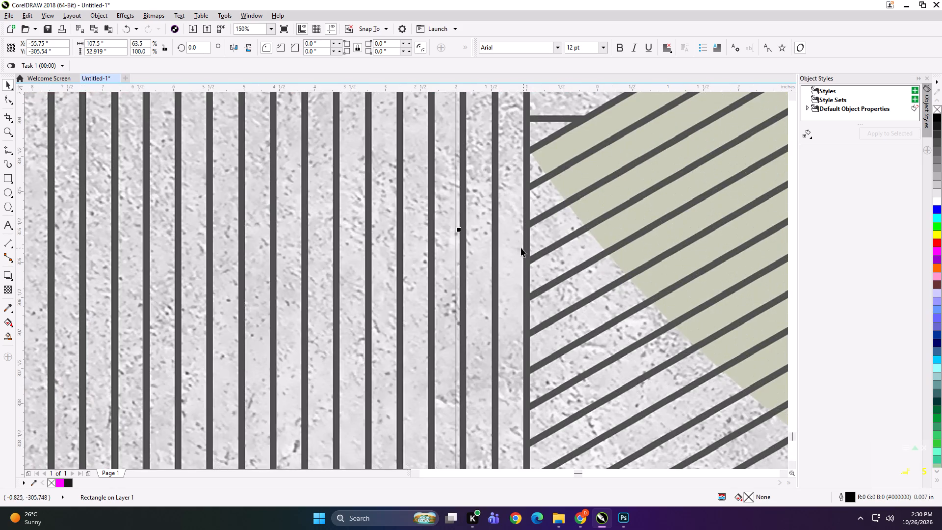
scroll(465, 227, "down", 3)
scroll(464, 231, "up", 1)
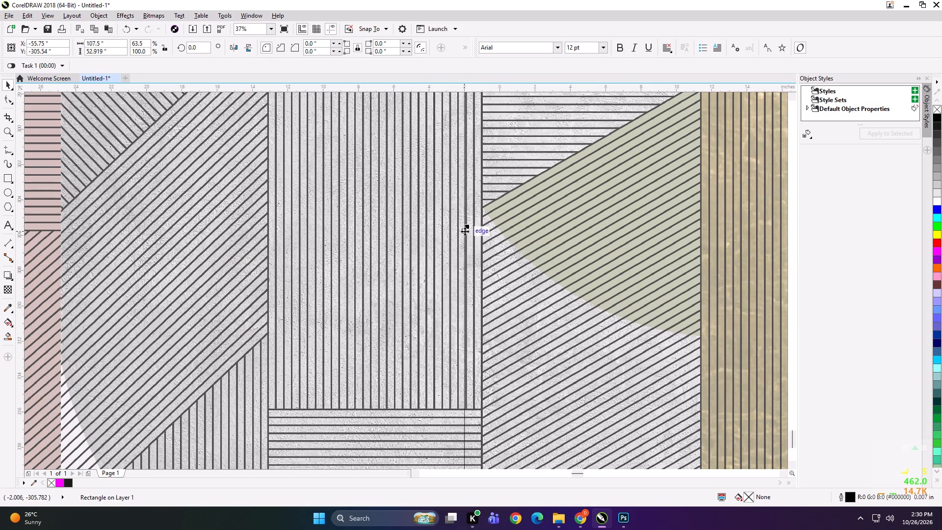
scroll(465, 231, "up", 2)
left_click_drag(463, 215, 527, 215)
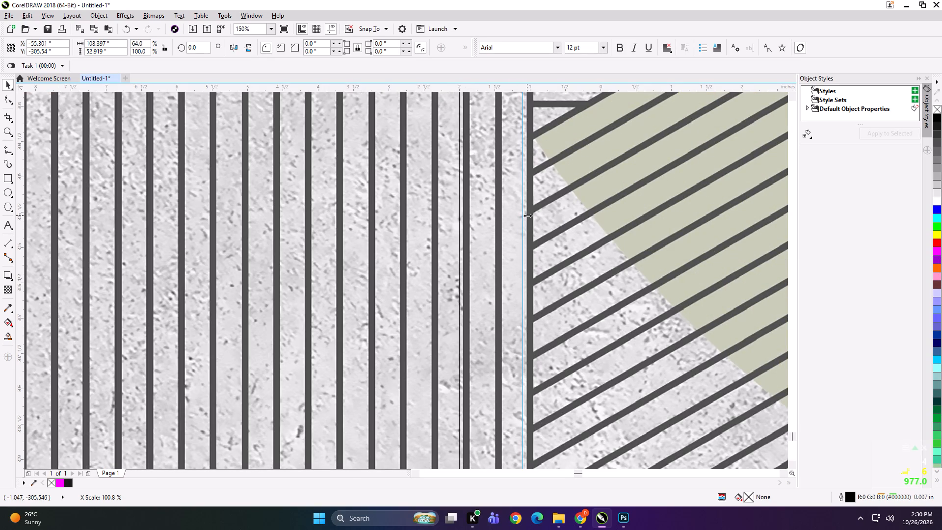
left_click_drag(527, 215, 529, 216)
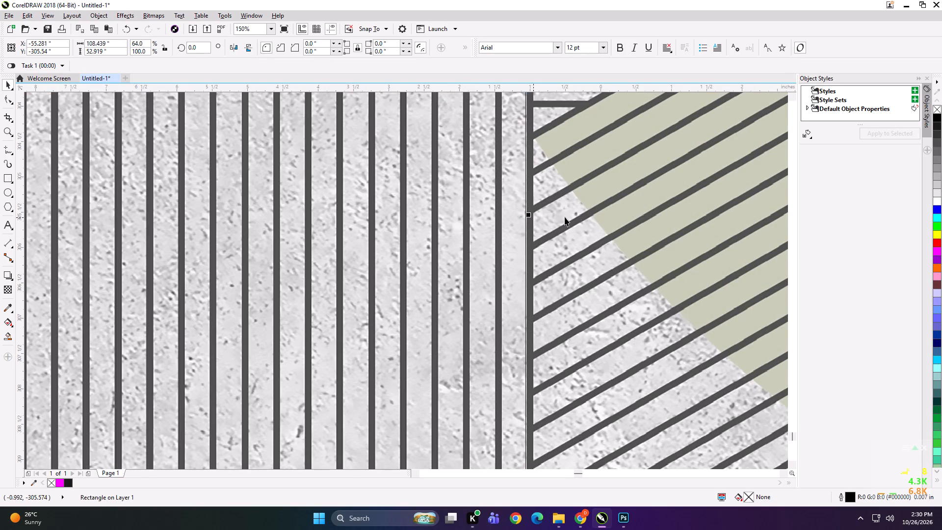
PowerClip the grouped pattern inside the narrowed rectangle.
left_click(577, 215)
scroll(482, 233, "down", 4)
key("shift+Return")
left_click(457, 247)
scroll(527, 244, "down", 1)
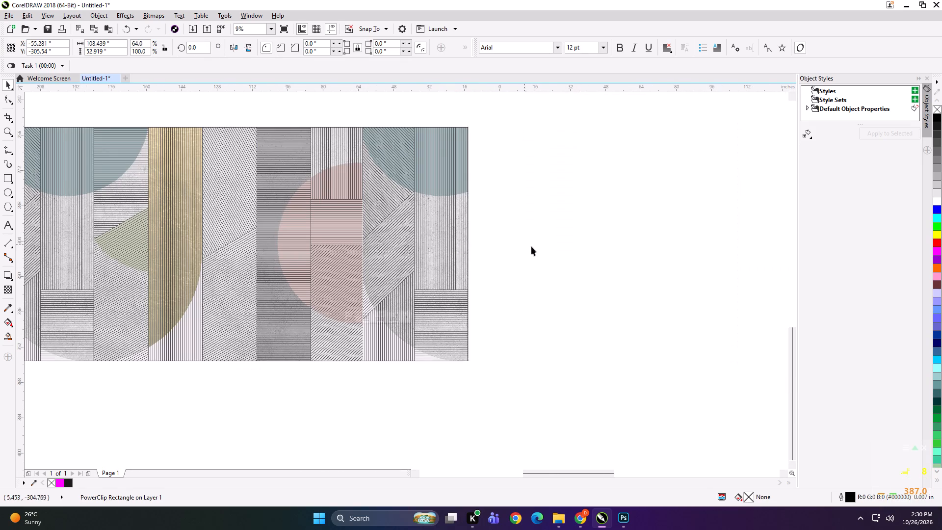
Resize the PowerClip pattern rectangle to 228 by 113 inches.
left_click(209, 244, "shift")
key("shift+F2")
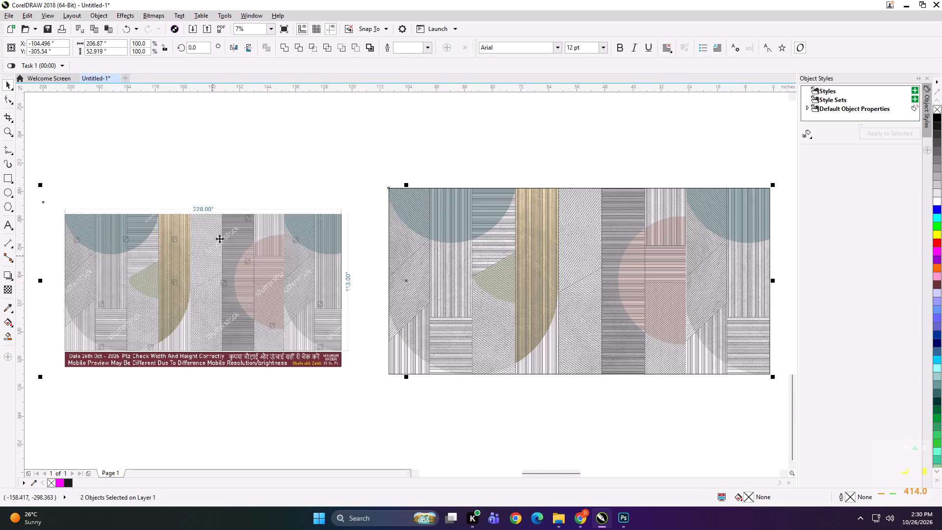
left_click(484, 139)
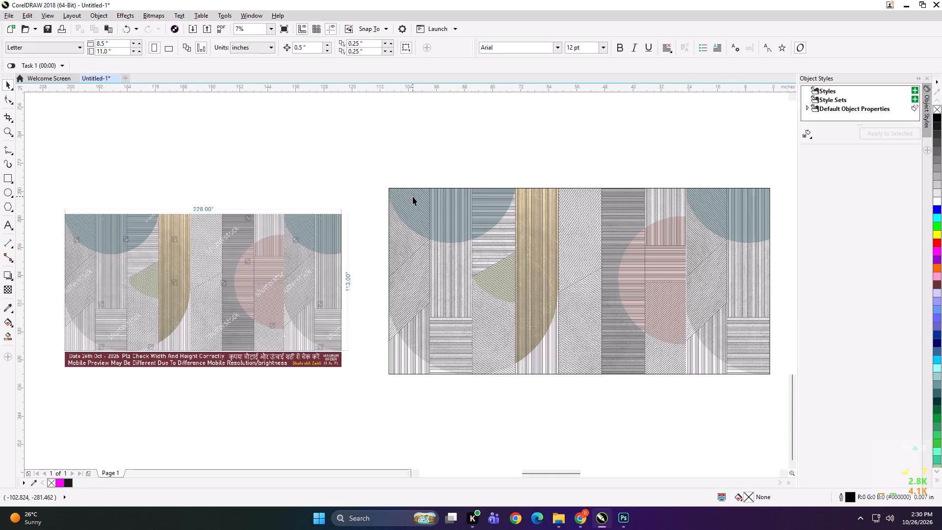
left_click(482, 221)
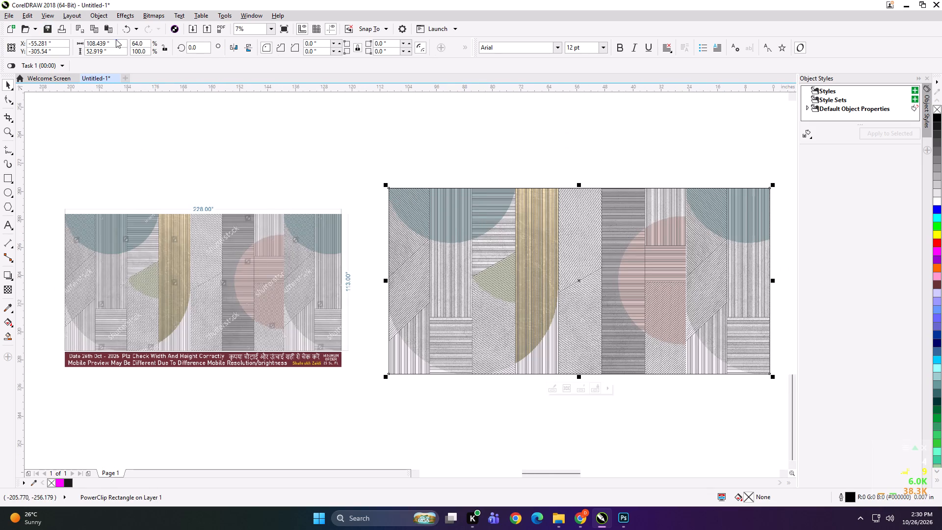
left_click_drag(120, 41, 34, 39)
type("228")
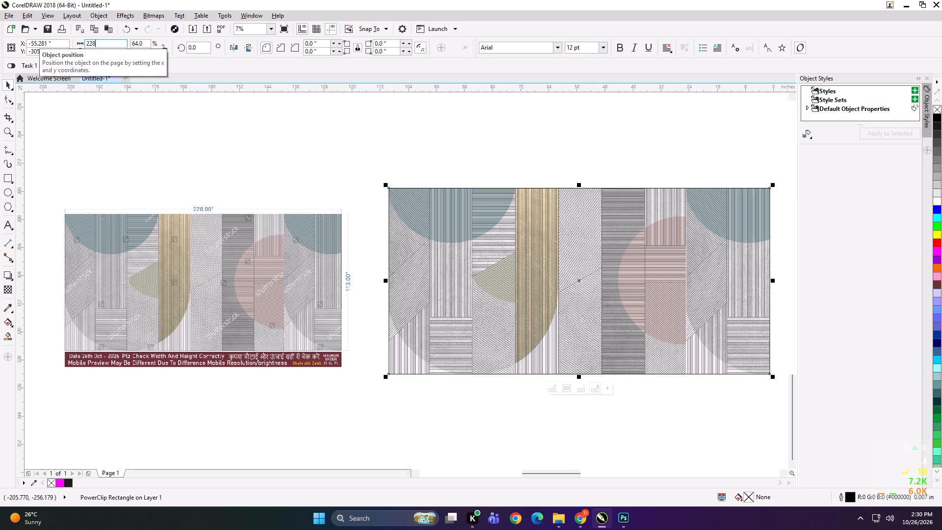
key("Tab")
type("113")
key("Return")
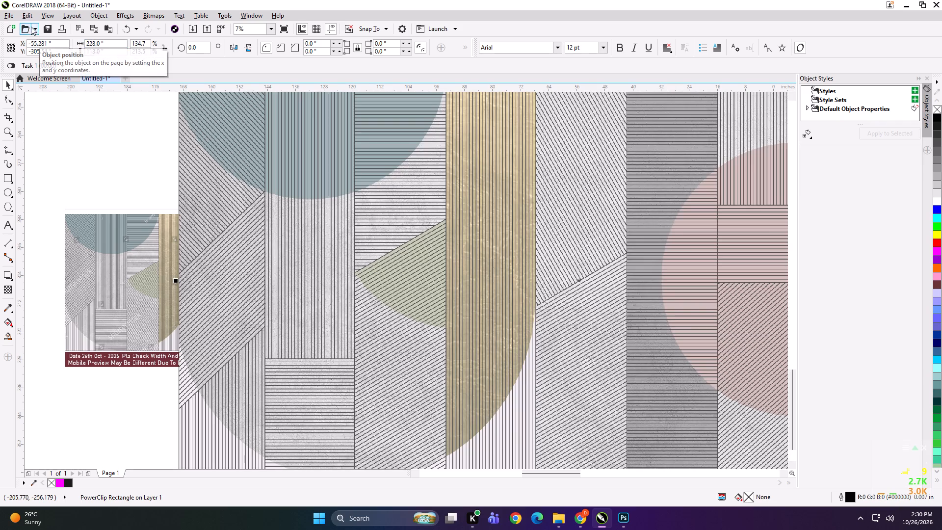
Move the resized pattern clear of the captioned reference, then enlarge the reference to a similar size and place it alongside.
scroll(166, 150, "down", 2)
left_click_drag(340, 197, 462, 207)
left_click_drag(248, 210, 214, 209)
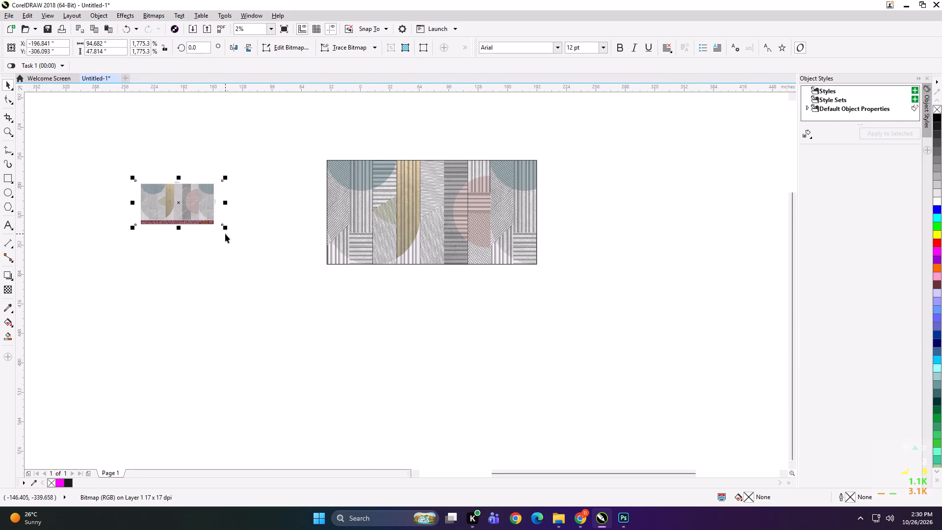
left_click_drag(226, 229, 300, 279, "shift")
left_click_drag(282, 212, 299, 225)
left_click(370, 220, "shift")
key("shift+F2")
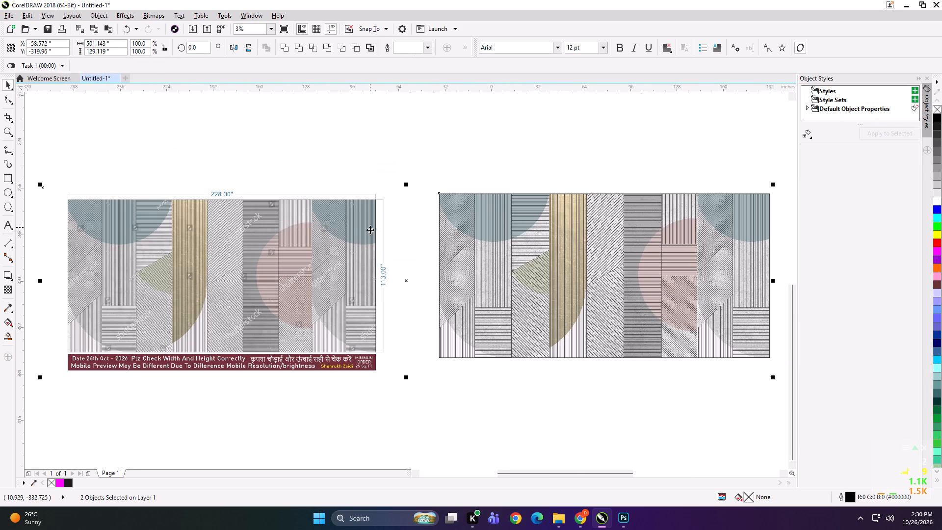
left_click(586, 155)
Examine the 228 by 113 inch pattern's detail up close and compare the whole layout with the captioned reference.
scroll(567, 232, "up", 5)
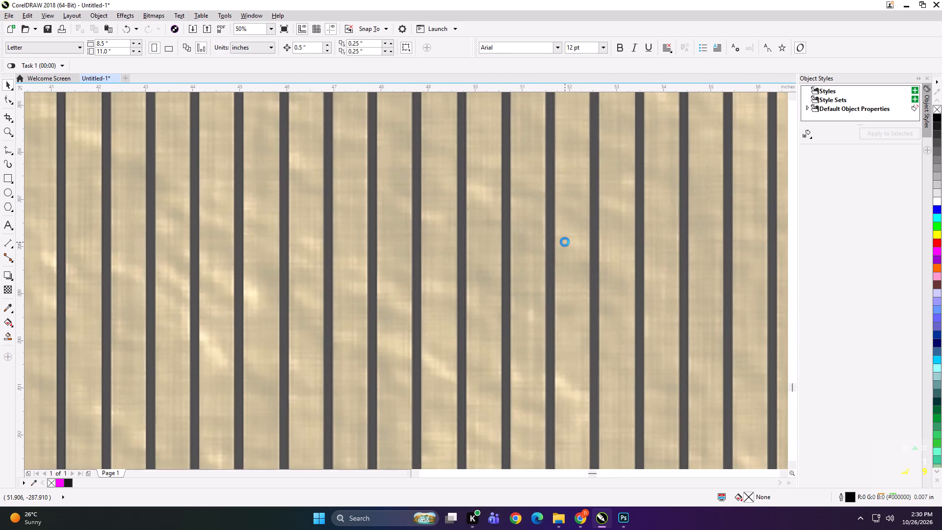
scroll(551, 239, "down", 3)
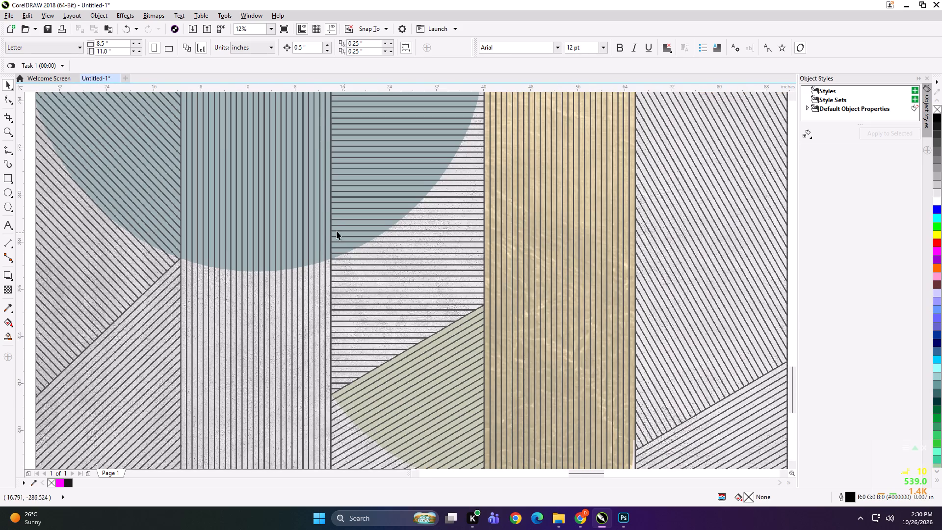
scroll(336, 231, "up", 3)
scroll(354, 232, "down", 4)
scroll(445, 234, "down", 1)
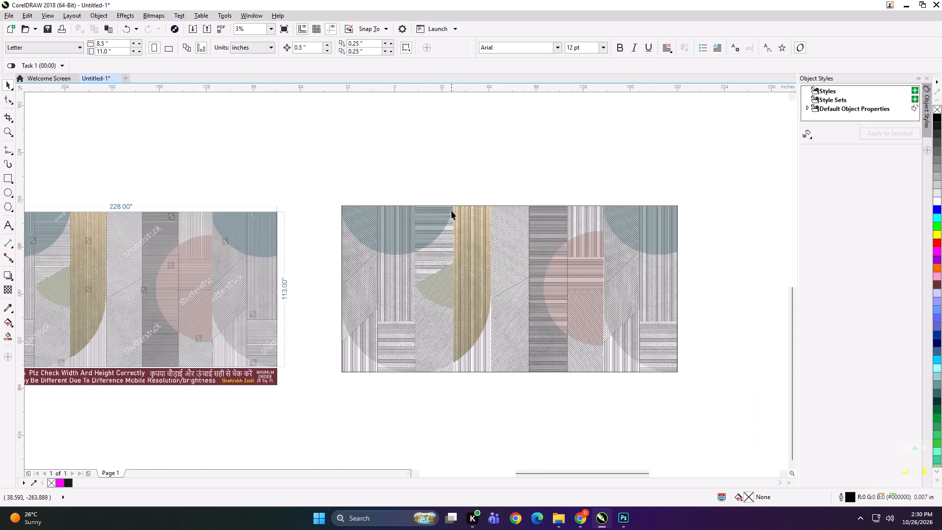
left_click(255, 265)
left_click(389, 262, "shift")
key("shift+F2")
left_click(359, 152)
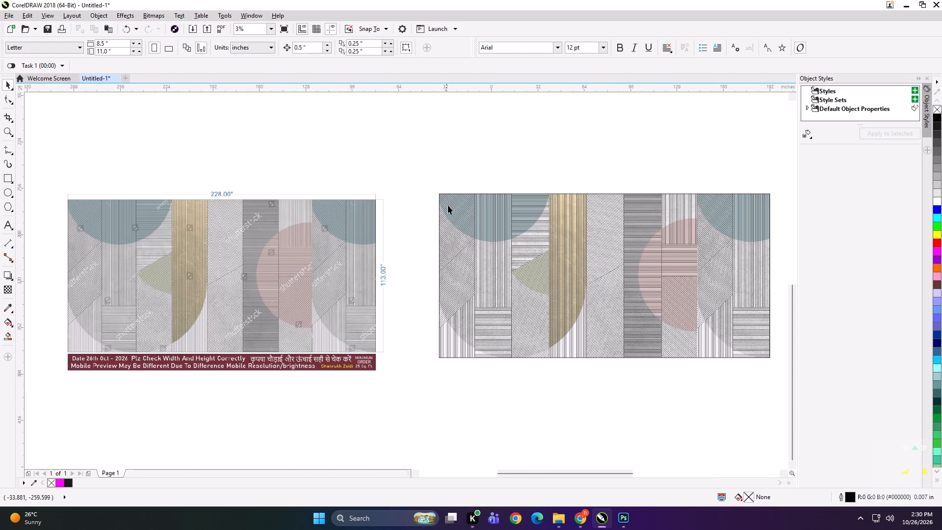
Add a rectangle matching the outline of the PowerClip pattern and set its width to 53 inches, keeping it centred on the pattern.
left_click(459, 218)
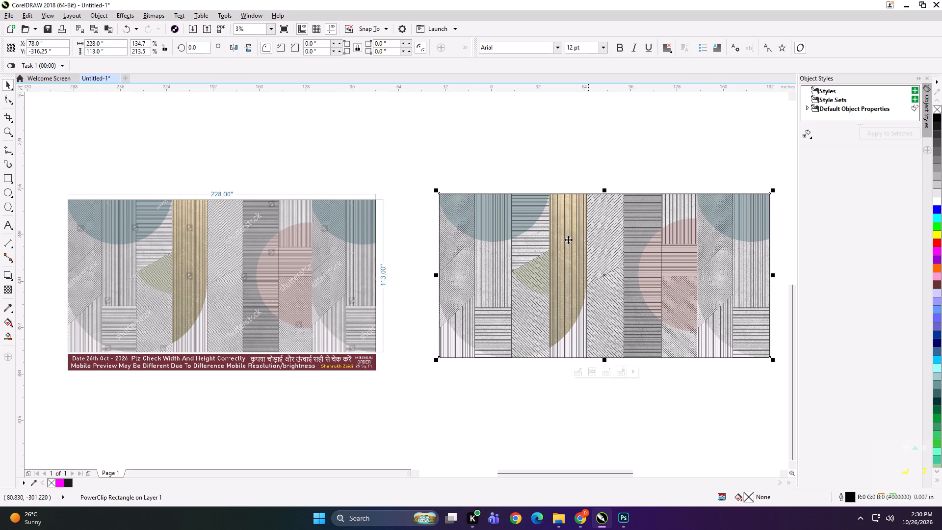
double_click(6, 176, "shift")
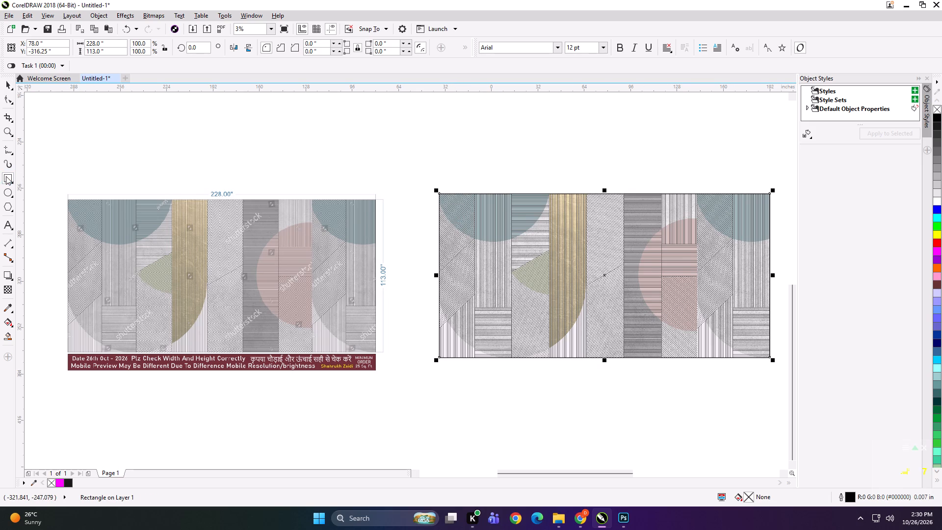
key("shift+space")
left_click(116, 38)
left_click(117, 43)
key("ctrl+a")
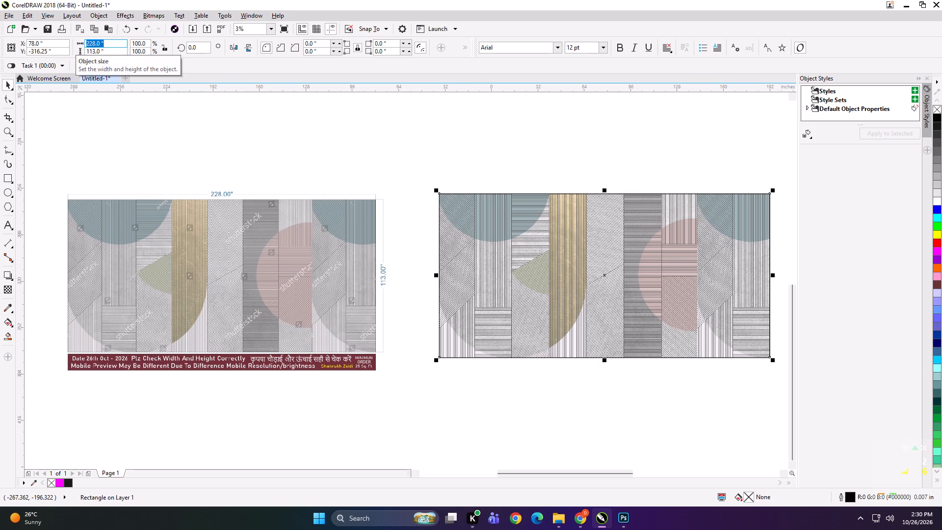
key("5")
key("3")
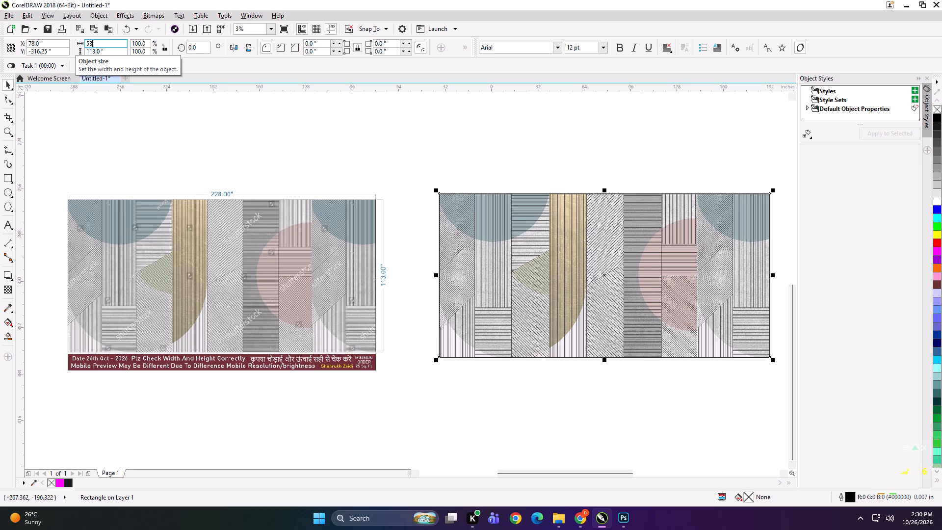
key("Return")
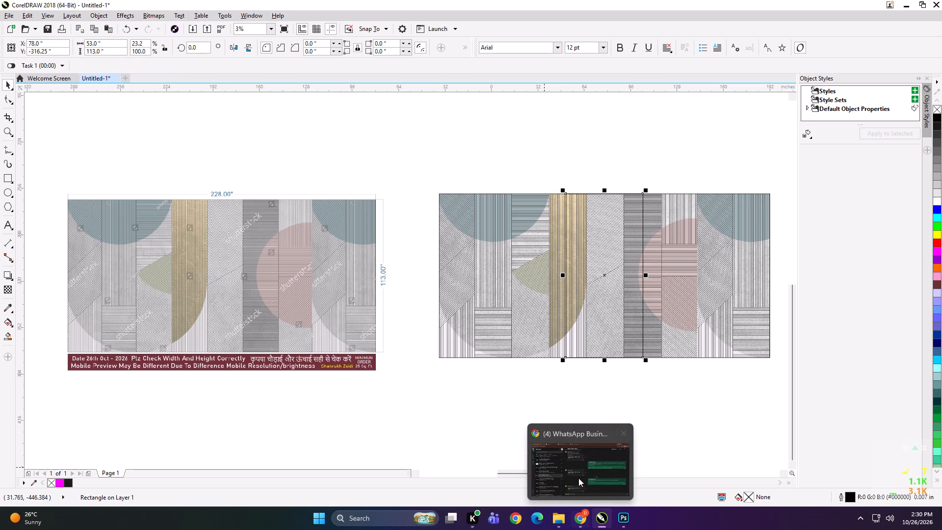
Switch to WhatsApp in Chrome and look through the recent chats in the chat list.
scroll(156, 200, "up", 4)
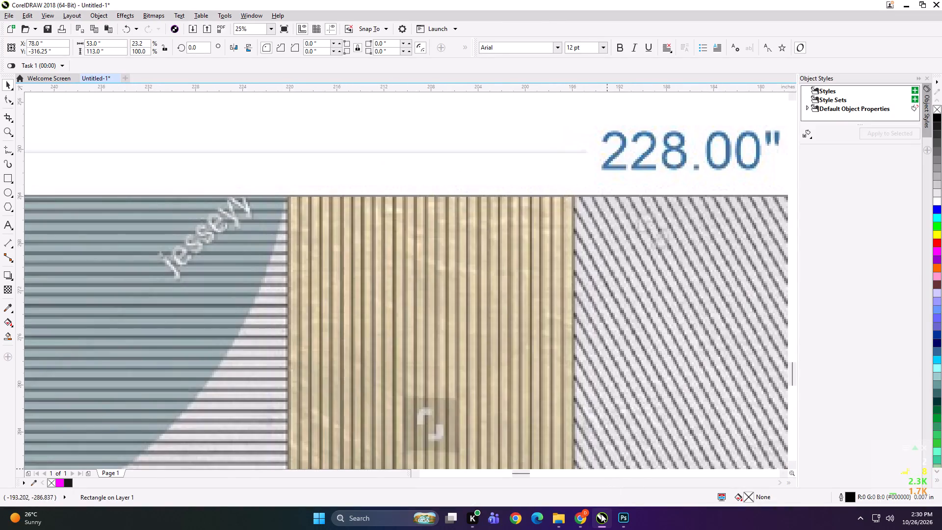
left_click(582, 518)
scroll(192, 211, "up", 4)
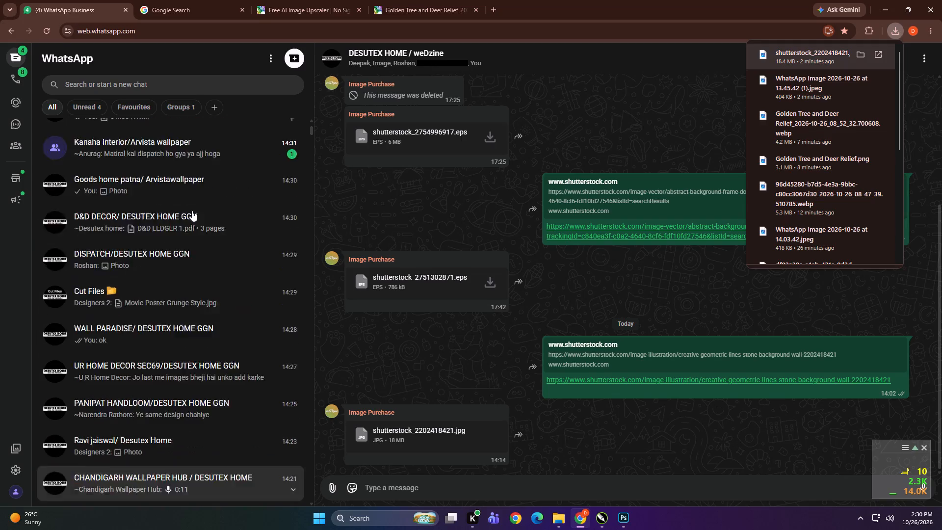
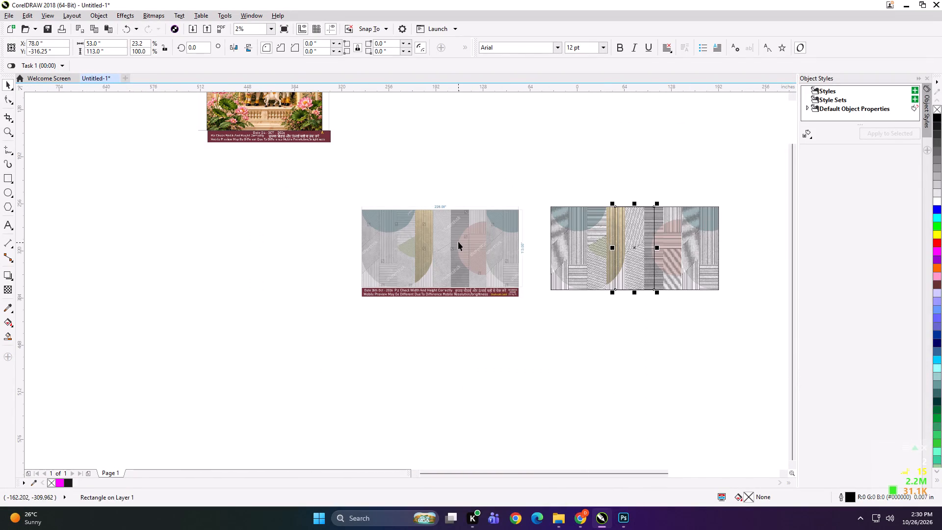
Align the 53 by 113 inch panel rectangle to the left edge of the 228 by 113 inch pattern.
left_click(458, 241, "shift")
left_click(698, 225, "shift")
key("shift+F2")
left_click(515, 111)
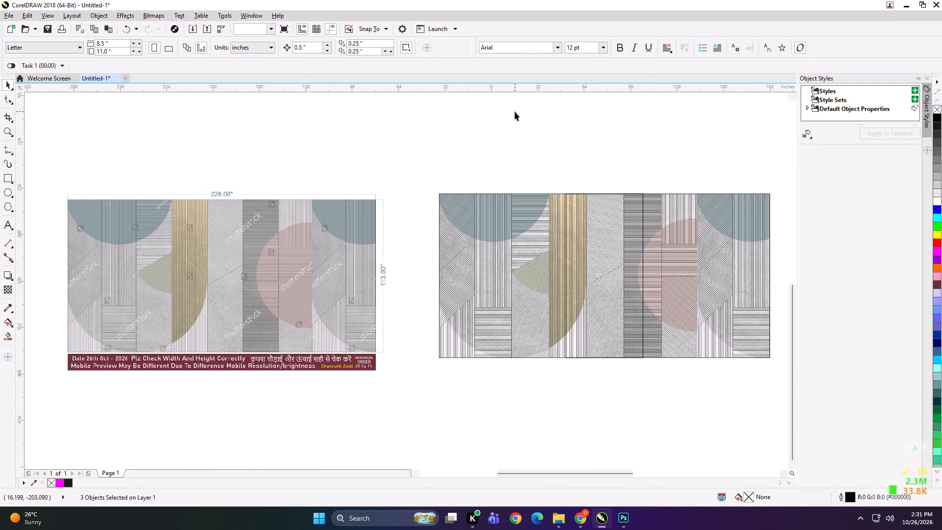
left_click(596, 267)
left_click(526, 259, "shift")
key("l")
left_click(454, 136)
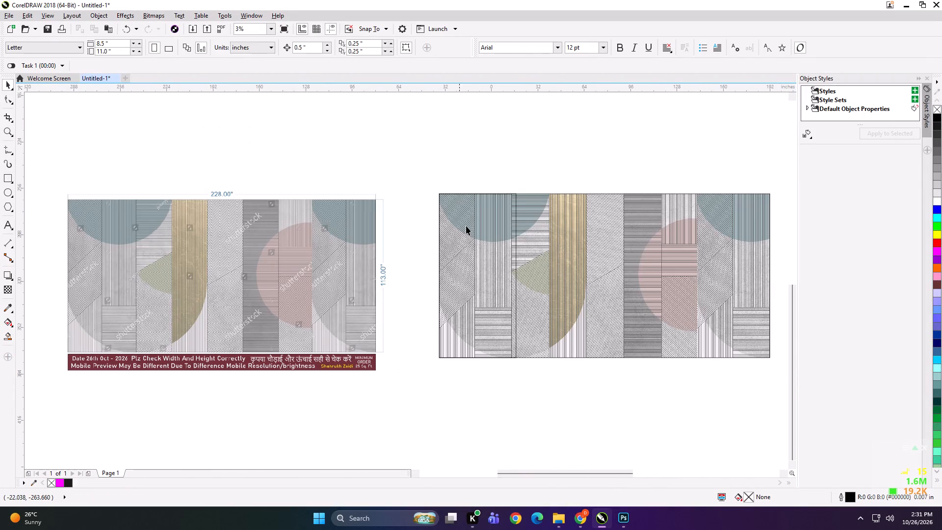
Duplicate the panel rectangle immediately to its right, overlapping the first panel by 0.5 inch.
left_click(468, 228)
left_click_drag(434, 276, 541, 269)
right_click(541, 269, "ctrl")
key("Left")
left_click(522, 165)
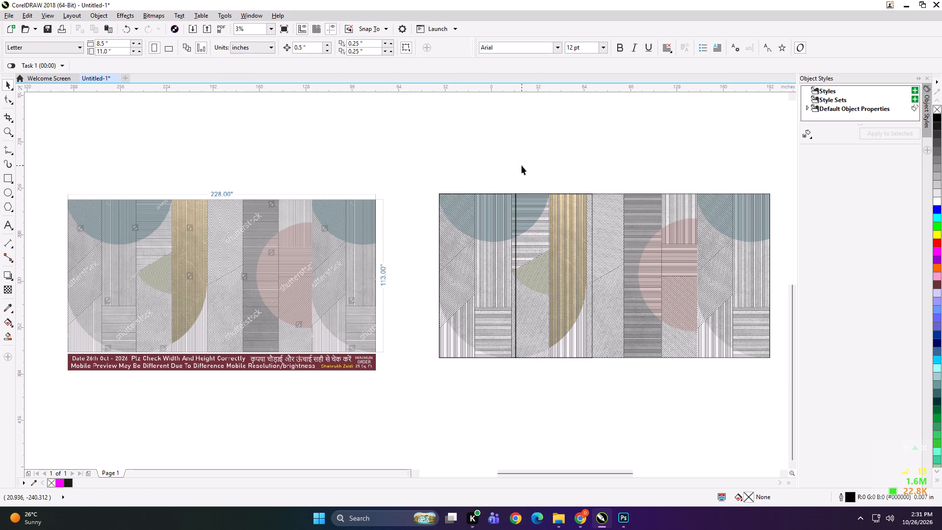
Duplicate both panel rectangles together to the right as the third and fourth panels, overlapping the second panel by 0.5 inch.
left_click(476, 237)
left_click(569, 246, "shift")
left_click_drag(435, 278, 548, 278)
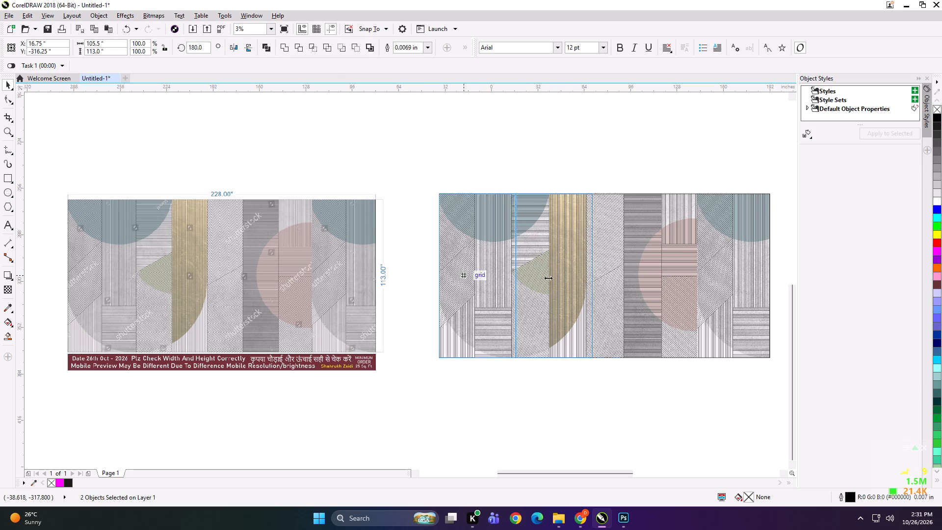
left_click_drag(548, 278, 703, 278)
right_click(703, 278, "ctrl")
key("Left")
left_click(699, 169)
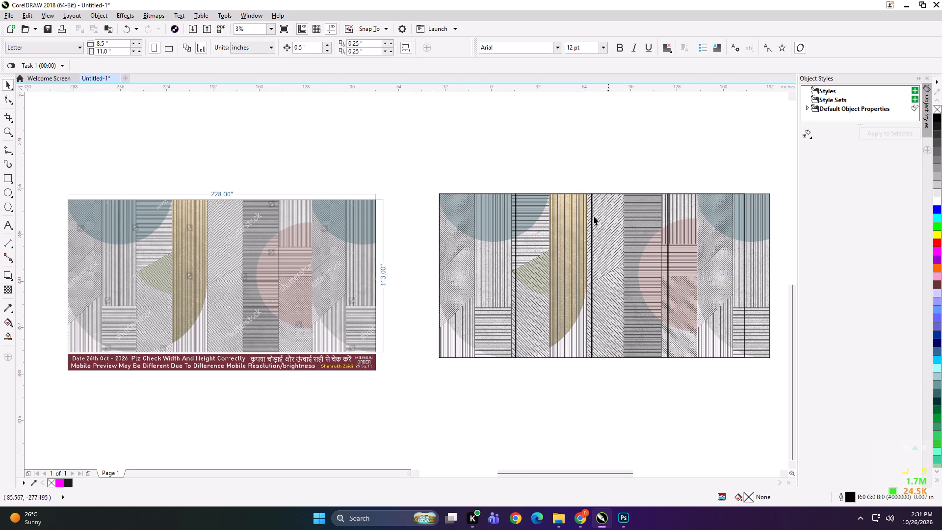
Duplicate the fourth panel rectangle to the right across the pattern's remaining strip, overlapping the fourth panel by 0.5 inch.
scroll(557, 254, "down", 1)
scroll(676, 266, "up", 1)
left_click(585, 253)
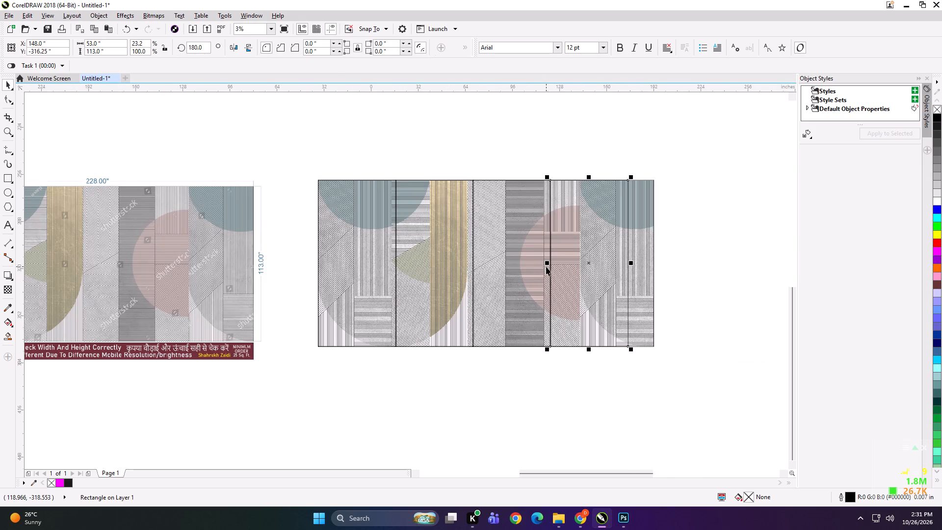
left_click_drag(546, 265, 666, 255)
right_click(666, 255, "ctrl")
key("Left")
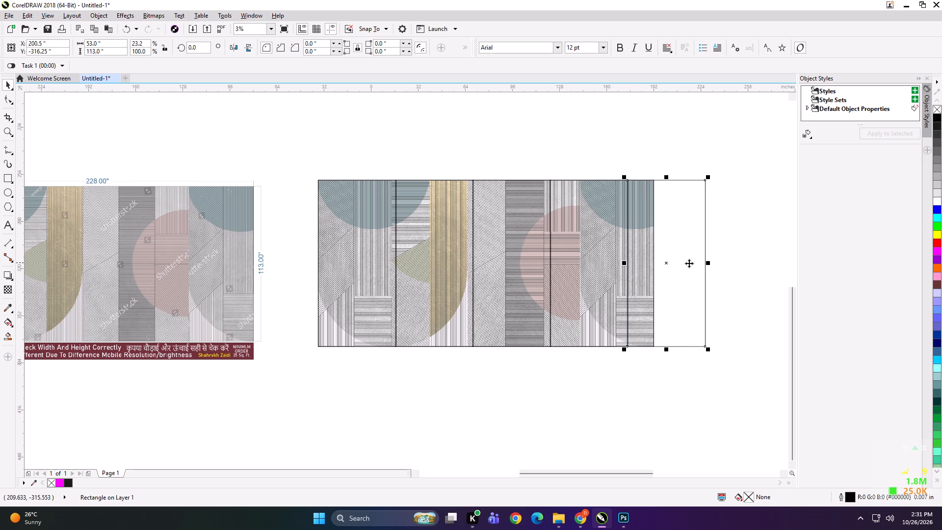
Narrow the last panel rectangle to 18 inches so it ends at the pattern's right edge.
left_click_drag(711, 264, 660, 256)
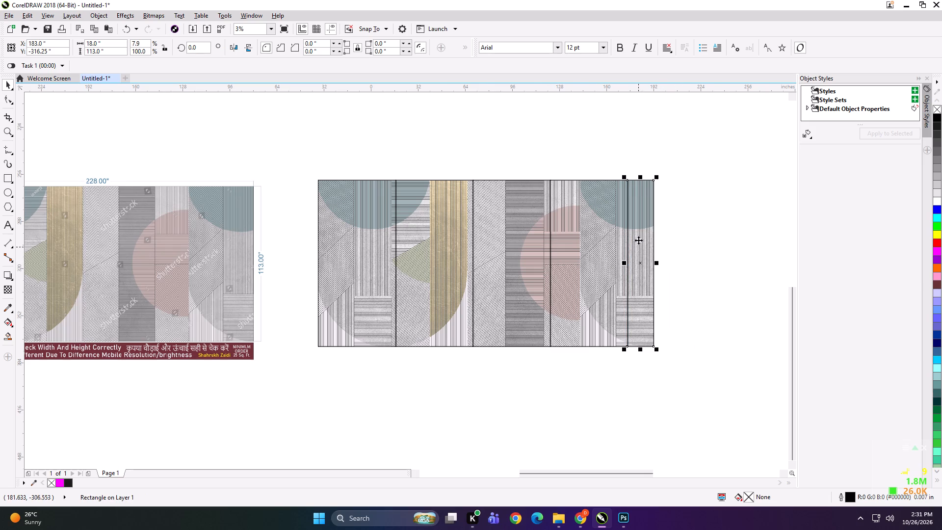
Group the five panel rectangles lying over the geometric pattern.
scroll(636, 223, "up", 1)
scroll(654, 229, "down", 1)
left_click(566, 237, "shift")
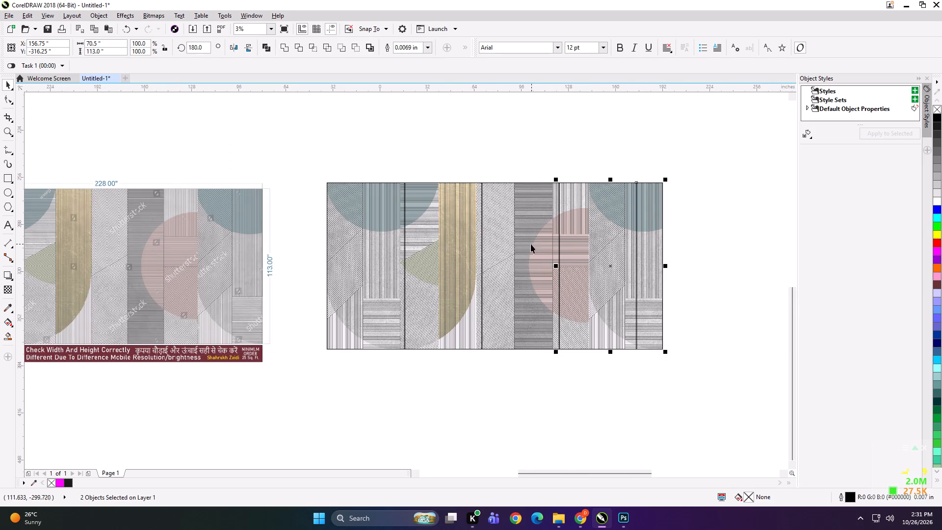
left_click(531, 244, "shift")
double_click(459, 247, "shift")
left_click(439, 248, "shift")
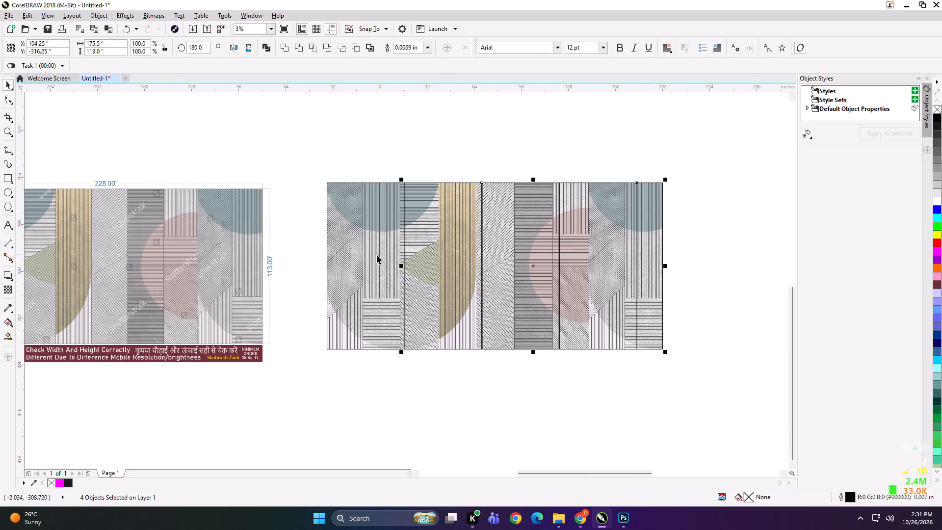
left_click(377, 255, "shift")
key("ctrl+g")
PowerClip the geometric pattern inside the grouped rectangles and ungroup them into separate panels.
left_click(440, 392)
left_click(446, 303, "alt")
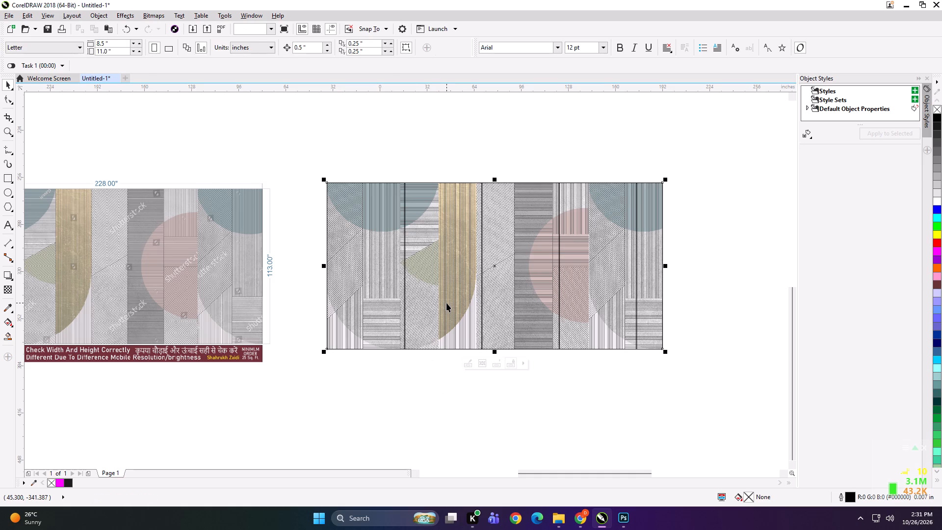
key("shift+Return")
left_click(462, 300)
key("ctrl+u")
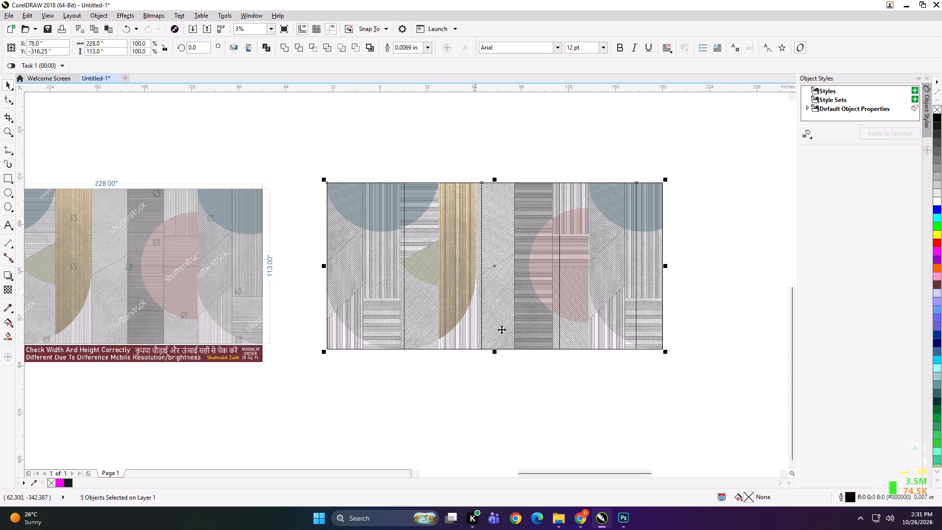
left_click(546, 408)
left_click(585, 271)
left_click(478, 161)
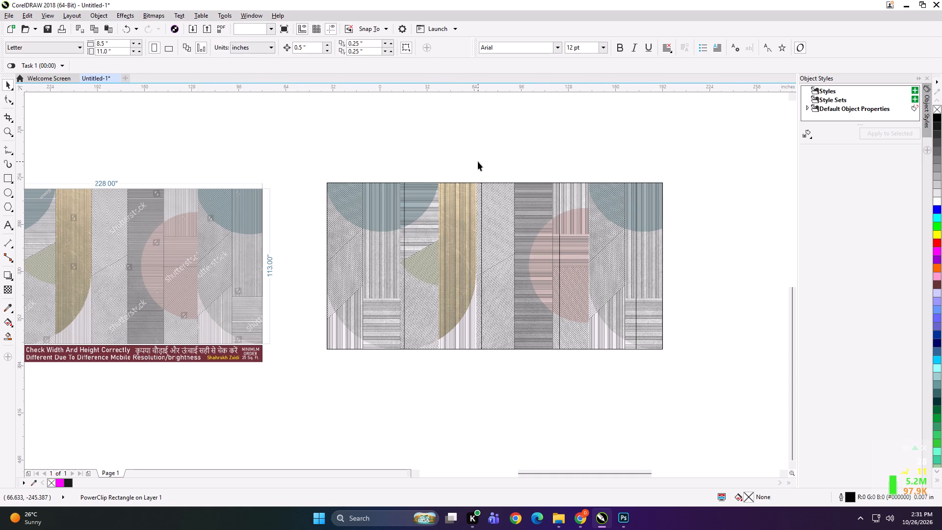
Add the text label "228*113 PANEL 1" on the top edge of the pattern's leftmost panel.
scroll(513, 191, "down", 1)
scroll(390, 220, "up", 1)
scroll(382, 228, "down", 1)
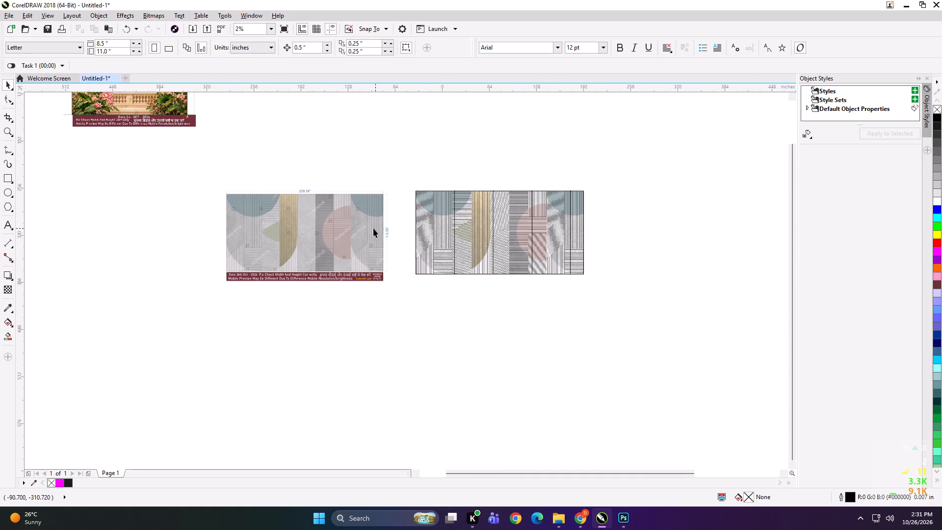
left_click(372, 228)
left_click(578, 220, "shift")
key("shift+F2")
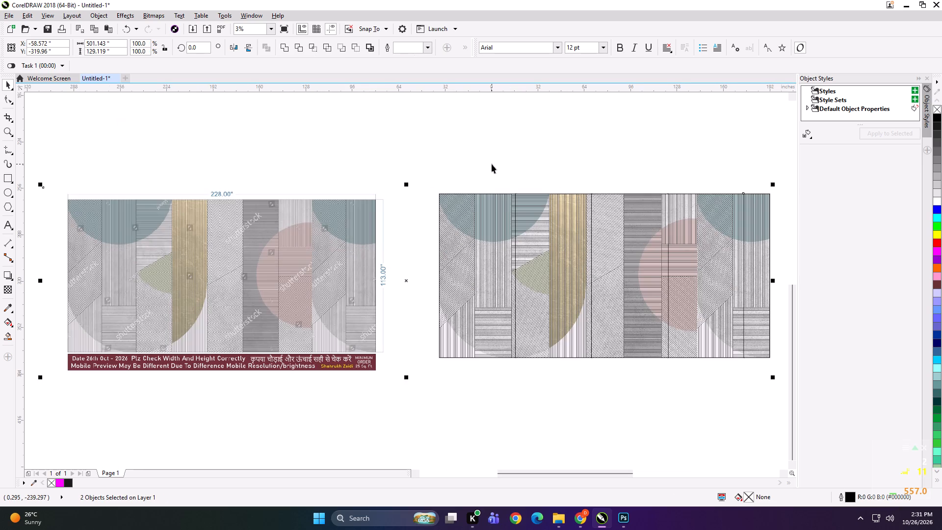
left_click(492, 164)
left_click(471, 229)
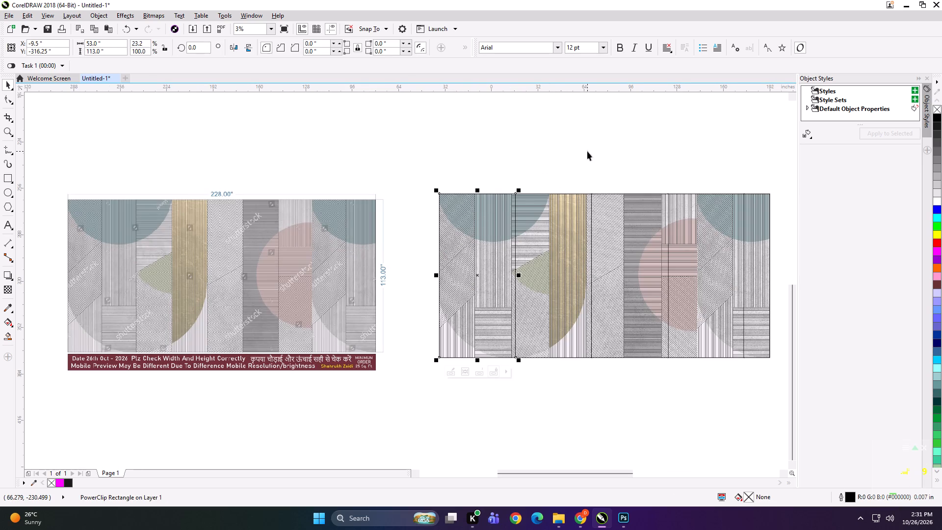
left_click(587, 151)
left_click(8, 218)
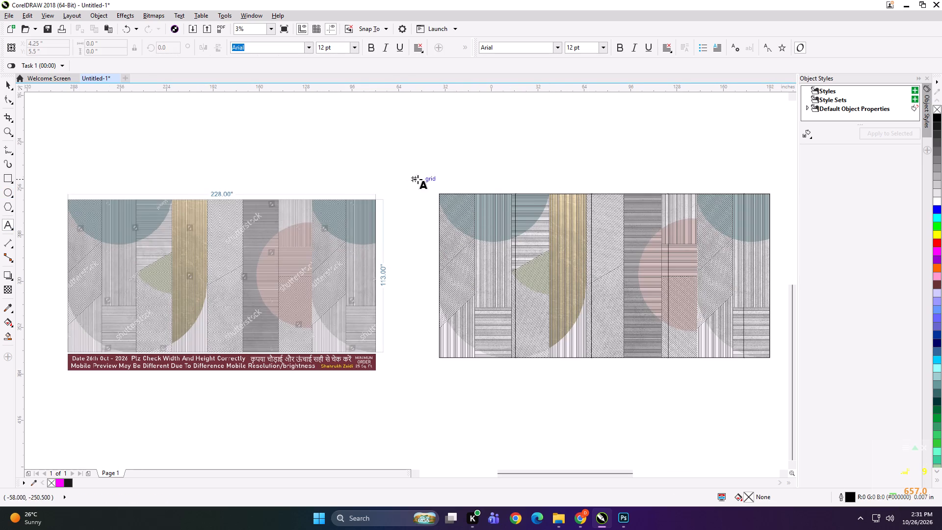
left_click(463, 192)
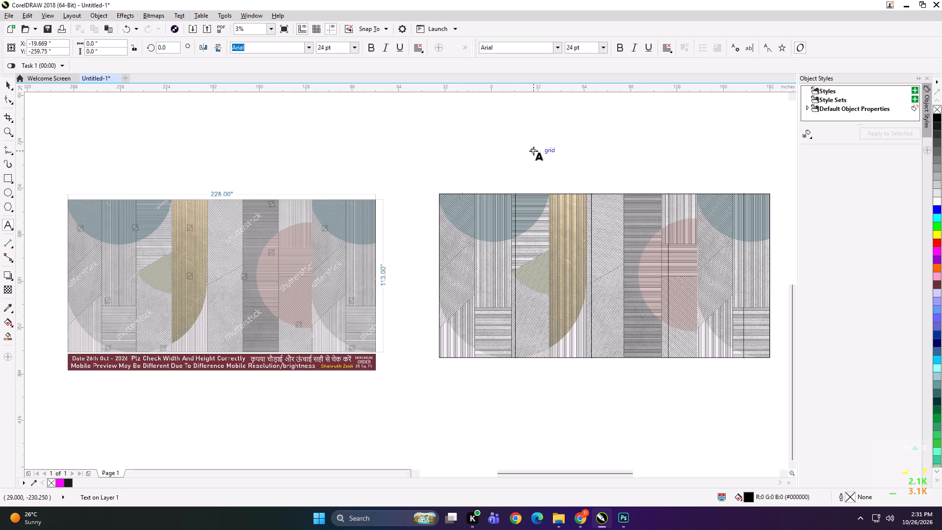
type("228*113 PANEL 1")
Copy the label text to the second panel's top edge and change its number to "PANEL 2".
key("ctrl+a")
key("ctrl+c")
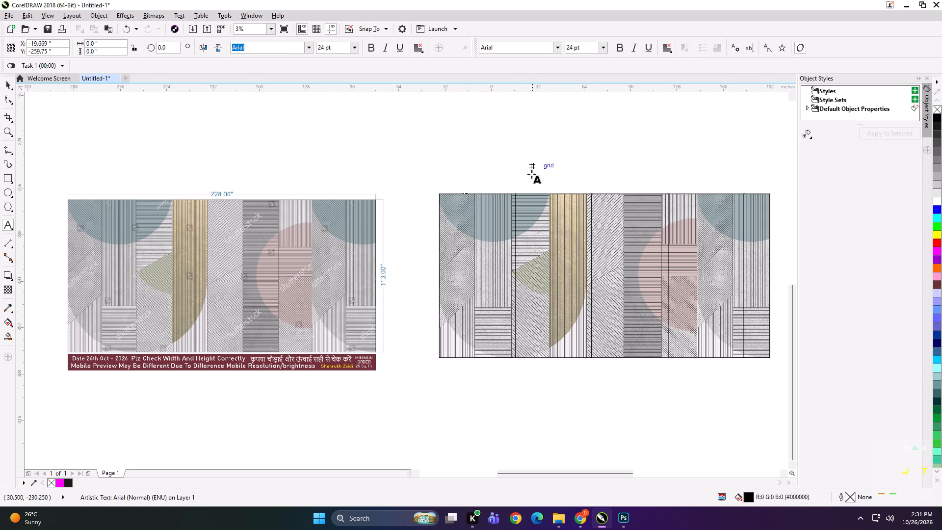
left_click(531, 192)
scroll(535, 192, "up", 5)
key("ctrl+v")
key("BackSpace")
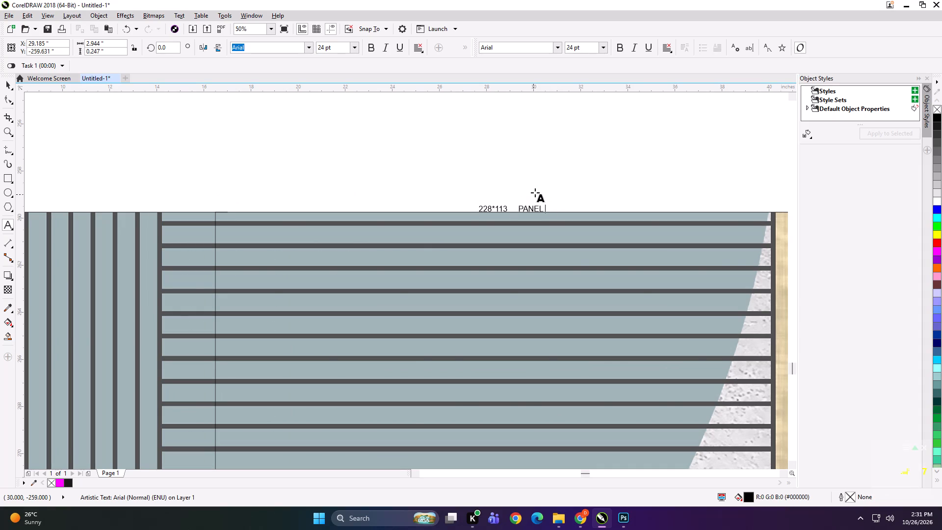
key("2")
Paste the label text on the third panel's top edge and change its number to "PANEL 3".
scroll(304, 215, "down", 3)
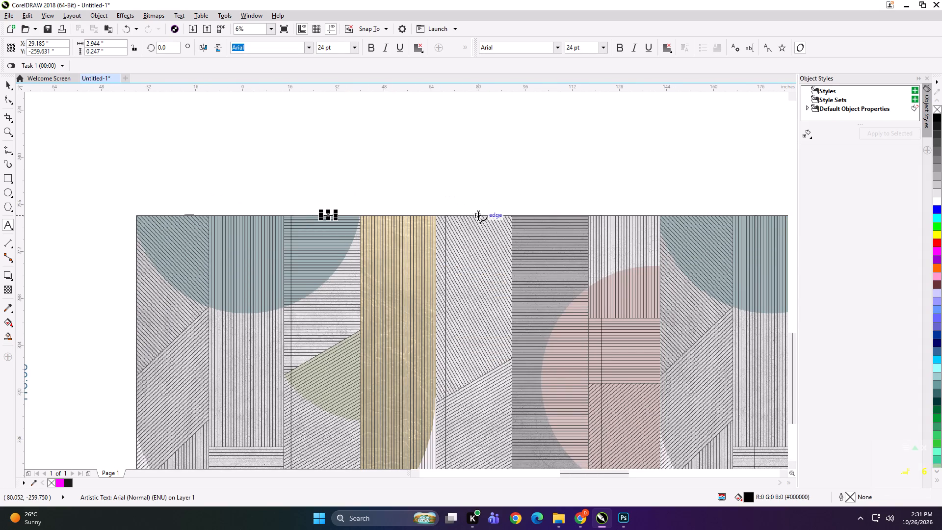
left_click(478, 214)
scroll(485, 214, "up", 3)
scroll(437, 220, "up", 1)
key("ctrl+v")
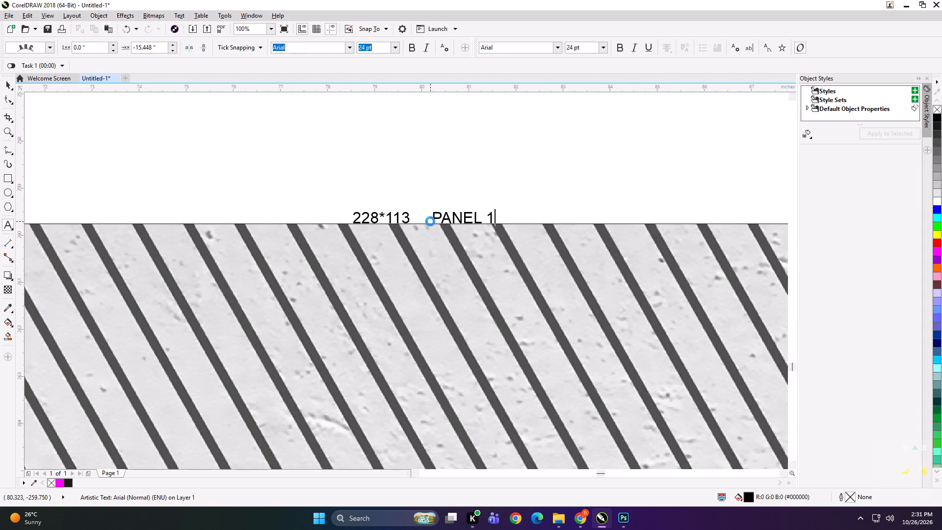
key("BackSpace")
key("3")
Paste the label text on the fourth panel's top edge and change its number to "PANEL 4".
scroll(383, 214, "down", 3)
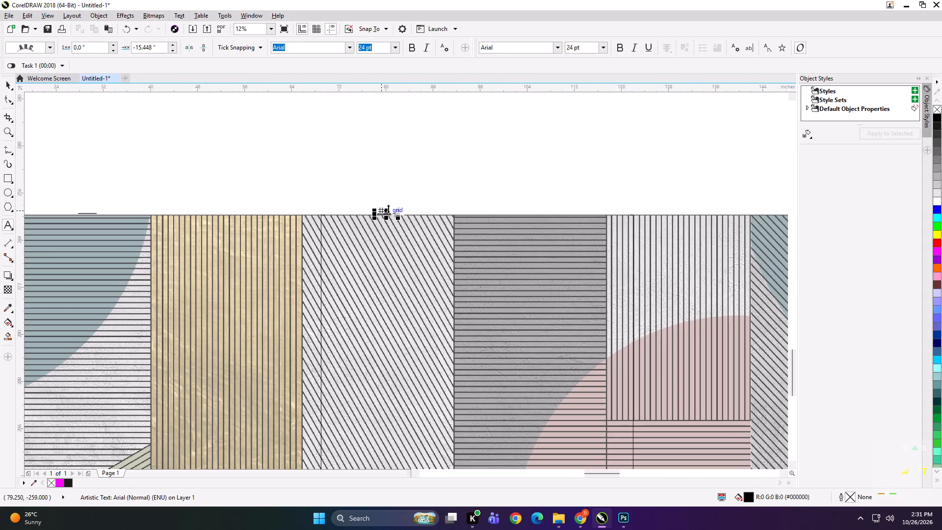
scroll(383, 212, "down", 2)
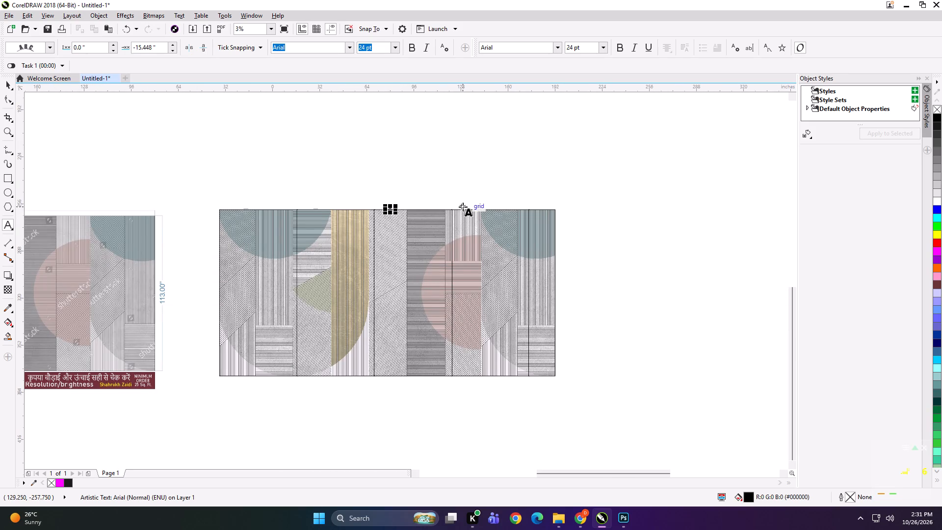
left_click(466, 207)
scroll(466, 207, "up", 3)
key("ctrl+v")
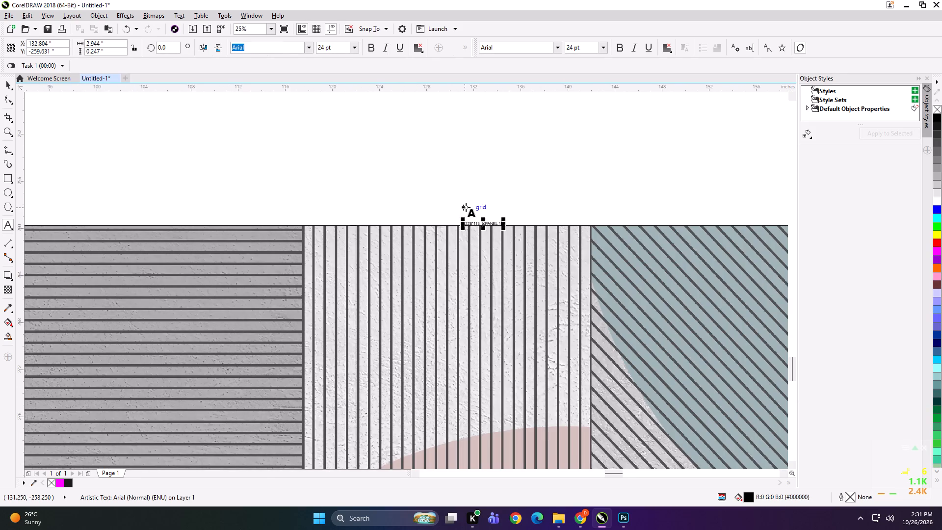
key("BackSpace")
key("4")
Paste the label text on the narrow last panel's top edge and change its number to "PANEL 5".
scroll(433, 211, "down", 2)
scroll(559, 209, "down", 1)
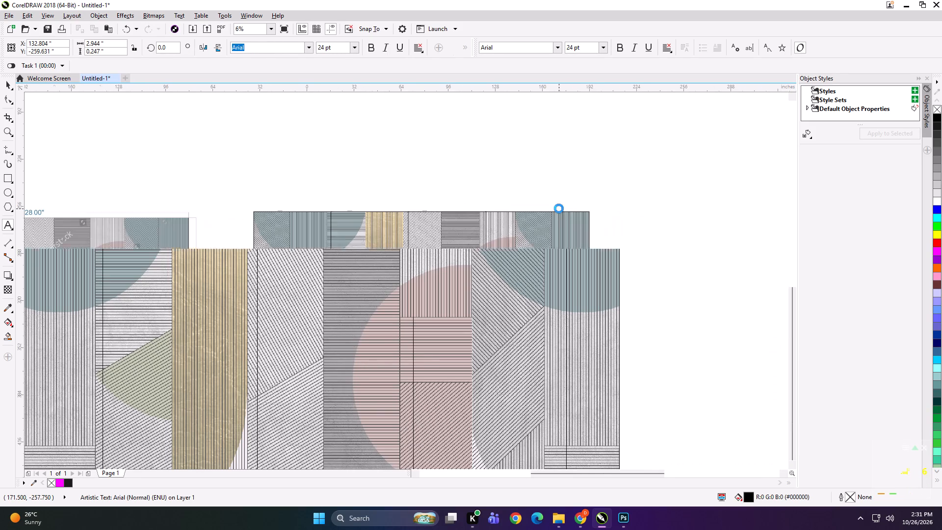
scroll(573, 215, "up", 2)
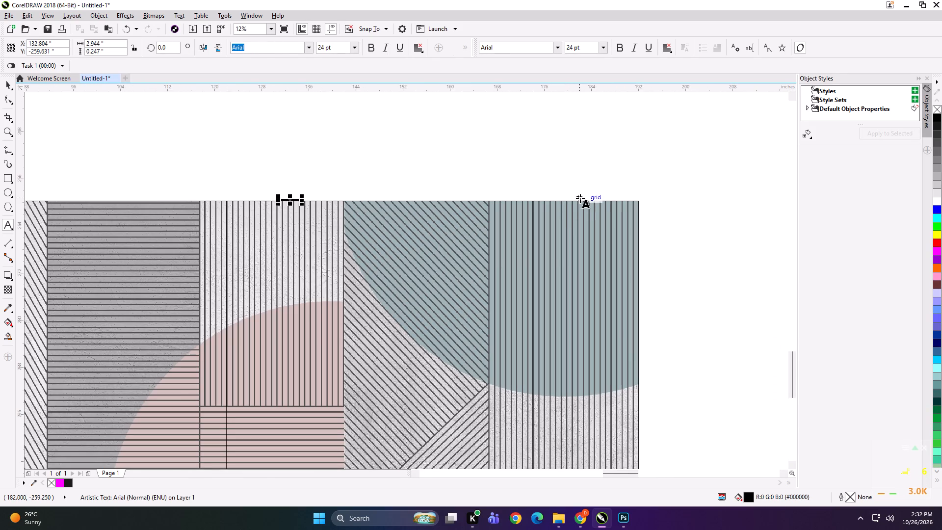
left_click(582, 200)
scroll(582, 200, "up", 4)
key("ctrl+v")
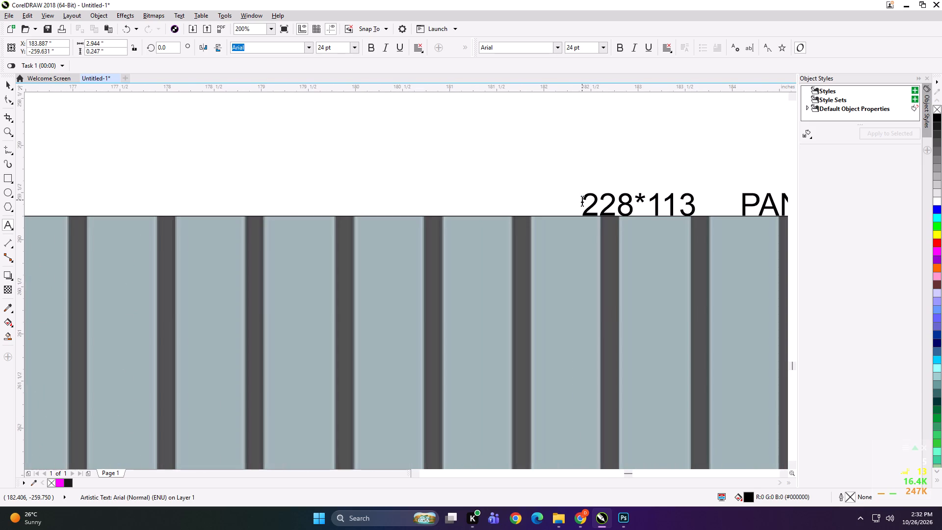
scroll(496, 211, "down", 1)
key("BackSpace")
key("4")
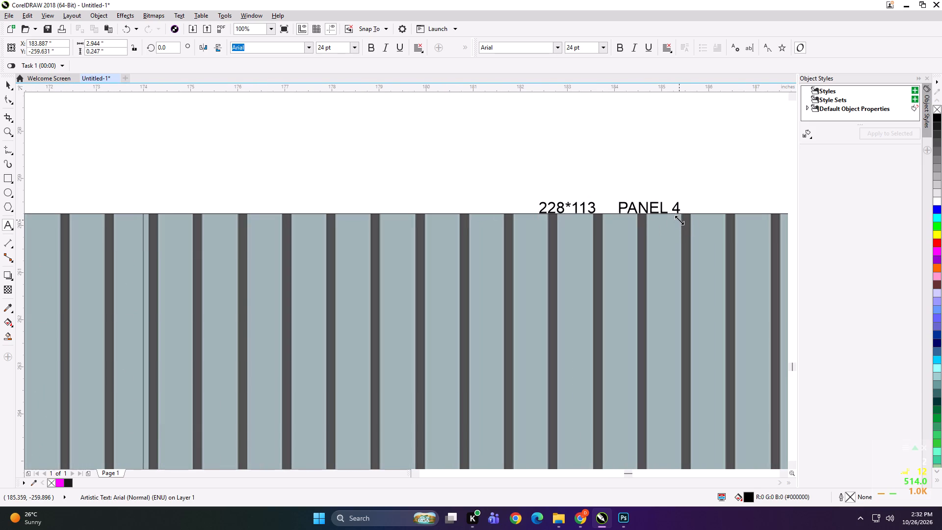
scroll(679, 220, "down", 6)
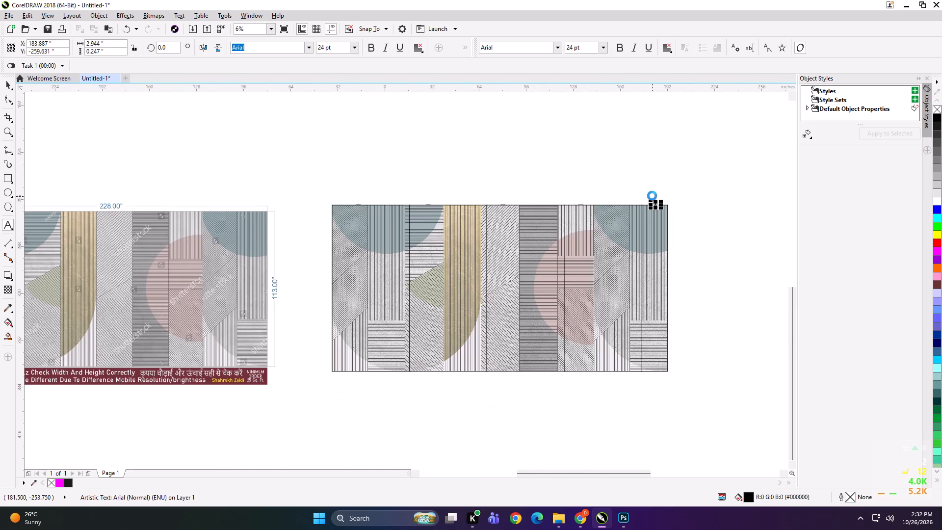
key("BackSpace")
key("5")
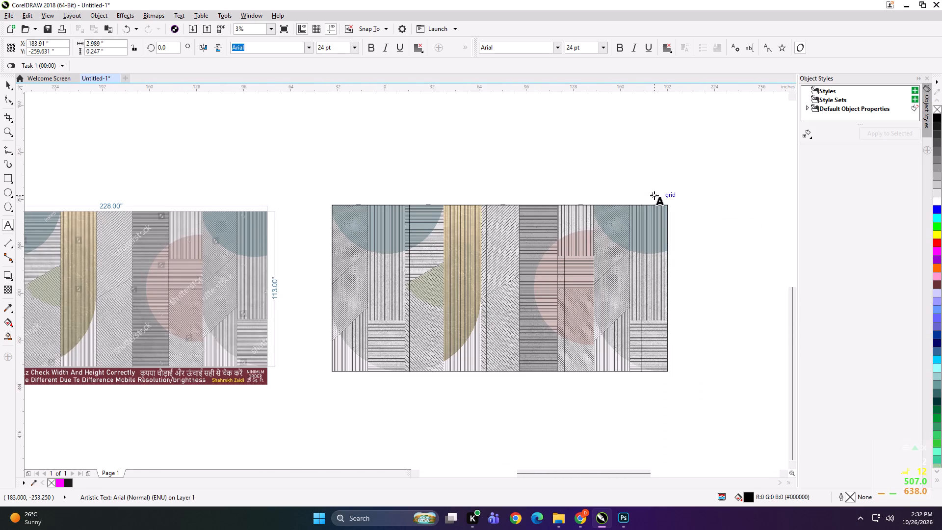
Group each of the five pattern panels with its own text label.
left_click(5, 86)
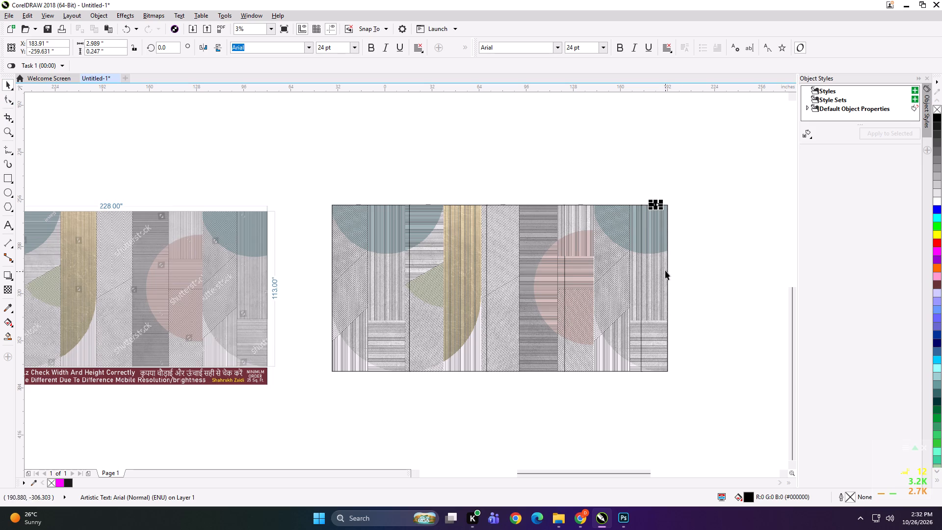
left_click(654, 252, "shift")
key("ctrl+g")
left_click_drag(619, 161, 559, 254)
left_click(581, 250, "shift")
key("ctrl+g")
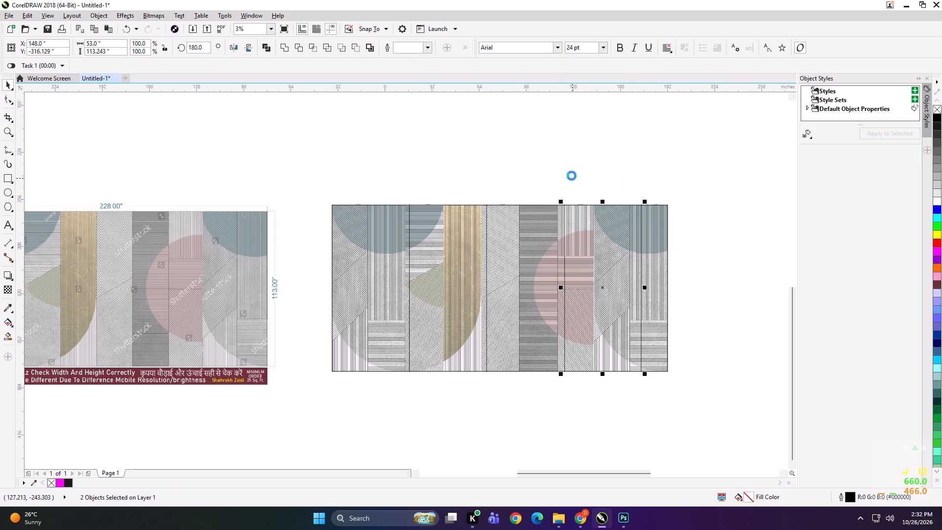
left_click_drag(535, 176, 489, 244)
double_click(511, 238, "shift")
key("ctrl+g")
left_click_drag(479, 166, 420, 241)
left_click(427, 237, "shift")
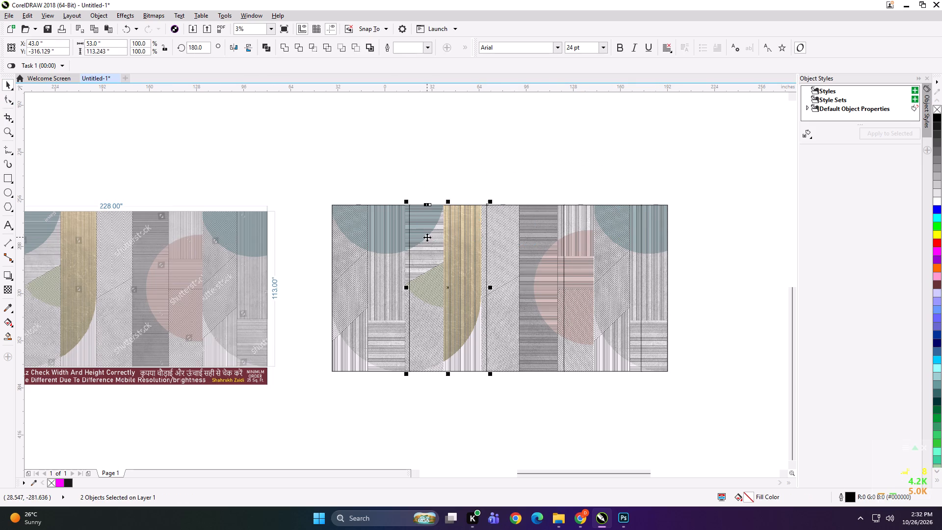
key("ctrl+g")
left_click_drag(419, 171, 311, 404)
key("ctrl+g")
Start exporting the first labelled panel and create a "DEALS BUGG" folder inside the print folder 26.
scroll(465, 328, "down", 1)
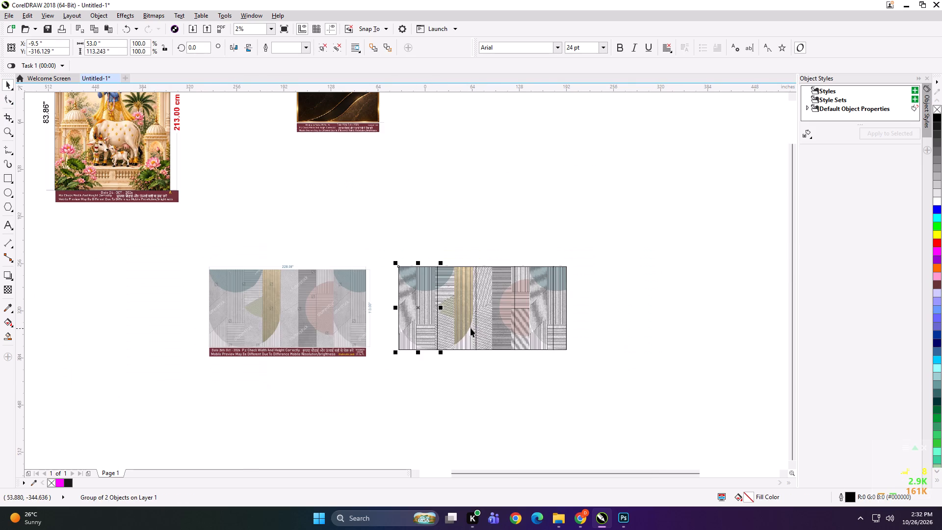
left_click(327, 325)
left_click(557, 311, "shift")
key("shift+F2")
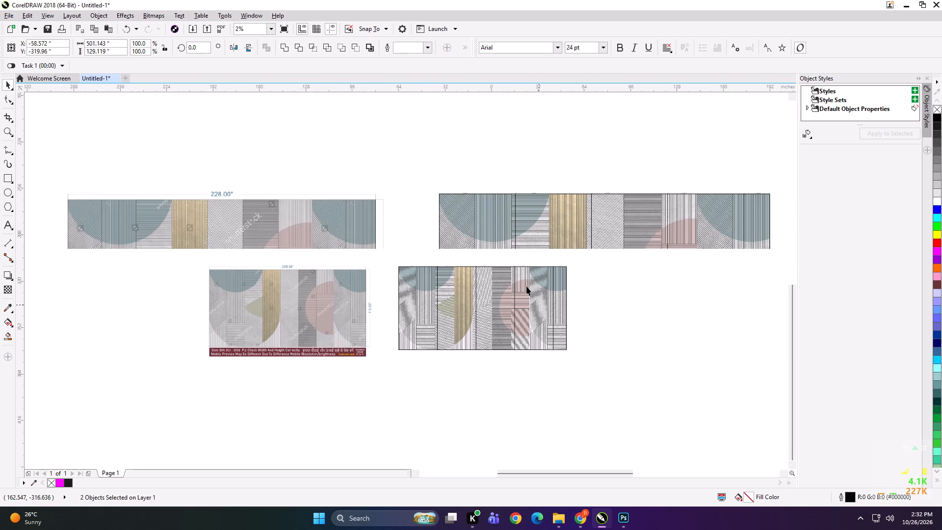
left_click(445, 147)
left_click(451, 240)
key("ctrl+e")
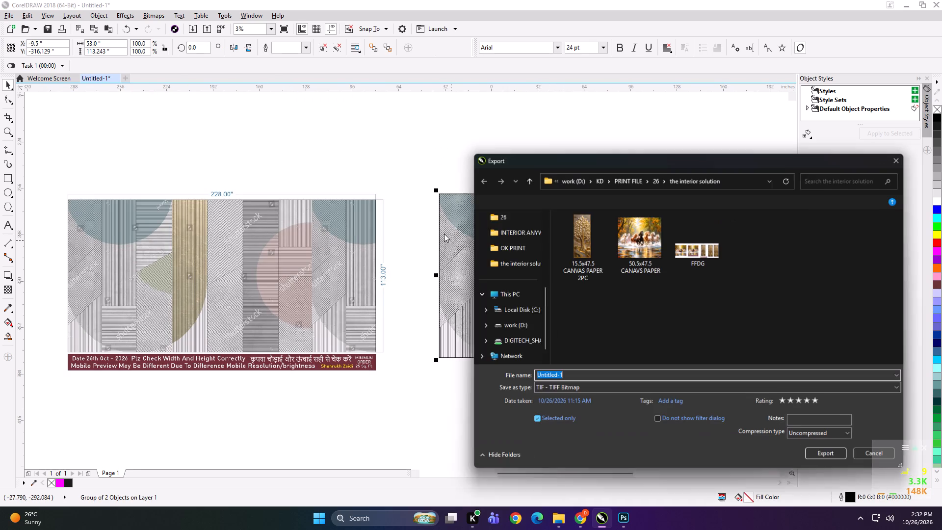
left_click(523, 177)
left_click(536, 205)
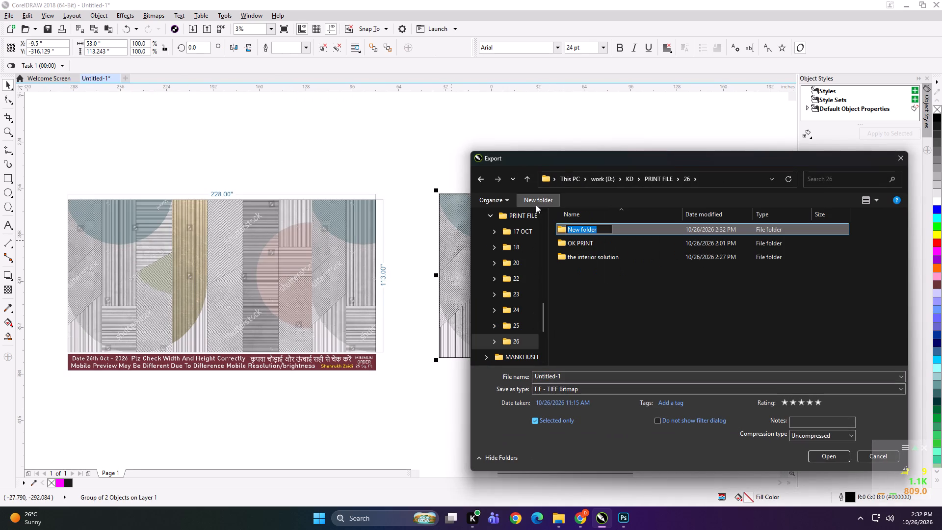
type("DEALS BU")
type("GG")
key("Return")
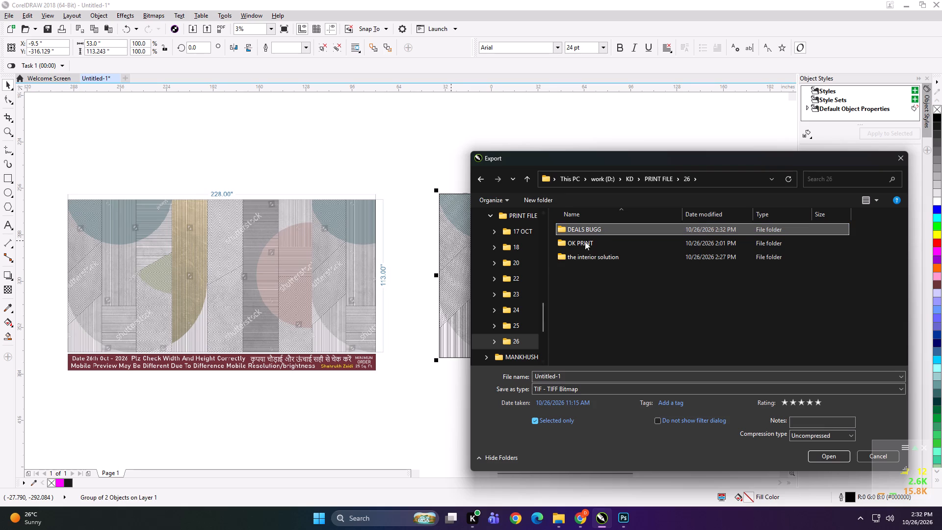
Export the first panel into the DEALS BUGG folder as a TIFF named "53x113 A NW".
double_click(598, 226)
left_click(596, 373)
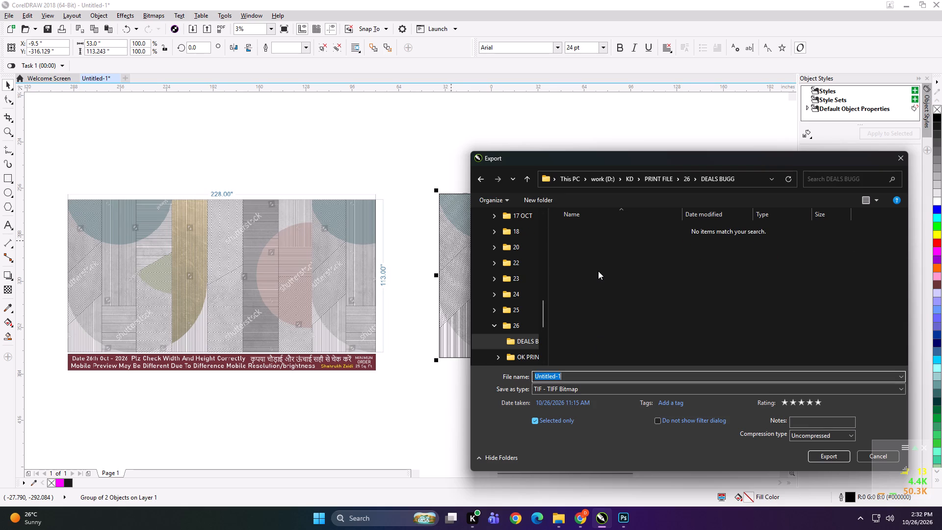
type("53x113 A NW")
key("Return")
key("Return")
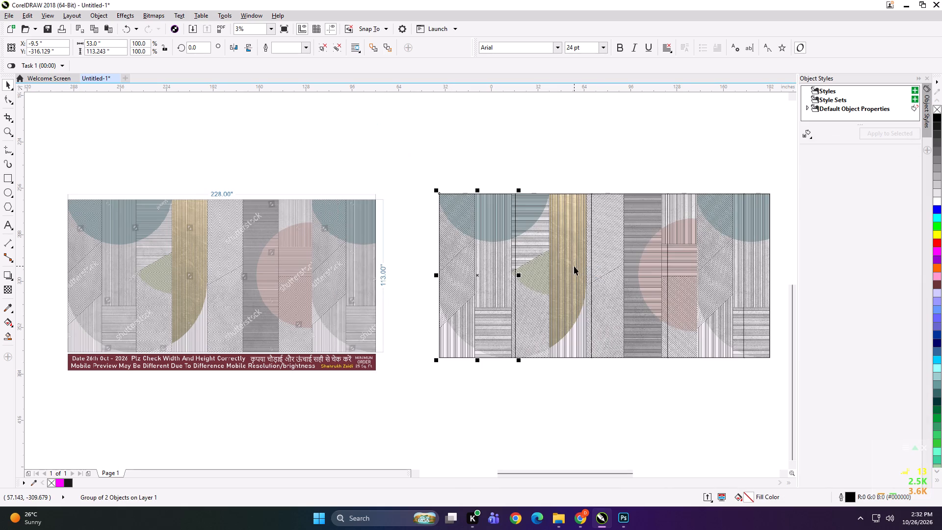
Export the second labelled panel into the DEALS BUGG folder as a TIFF named "53x113 B NW".
left_click(574, 266)
key("ctrl+e")
left_click(576, 255)
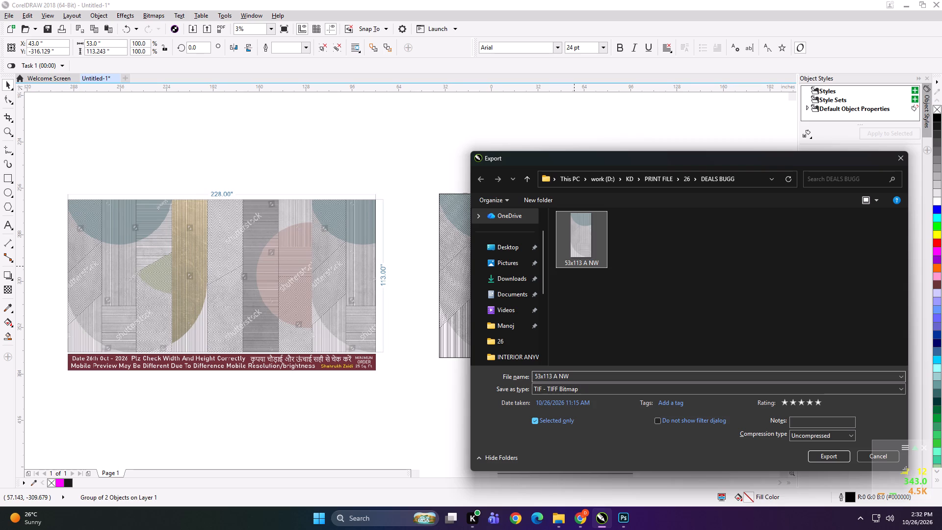
left_click(556, 377)
left_click(556, 377)
type("B")
key("space")
key("Return")
key("Return")
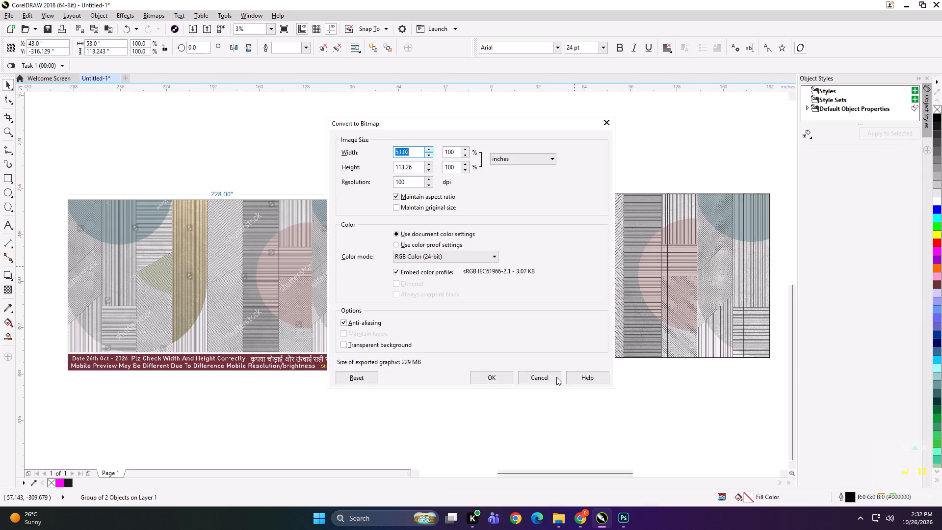
Export the third labelled panel into the DEALS BUGG folder as a TIFF named "53x113 C NW".
left_click(614, 307)
key("ctrl+e")
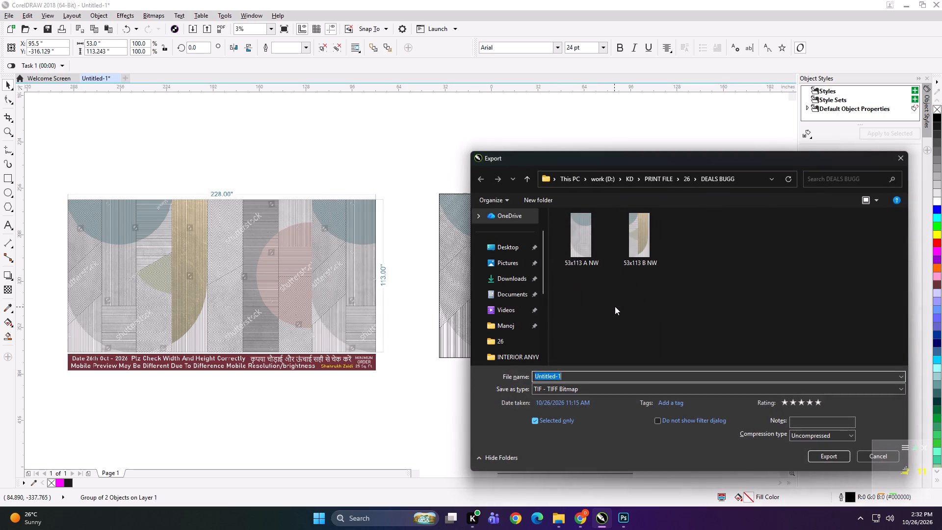
left_click(635, 249)
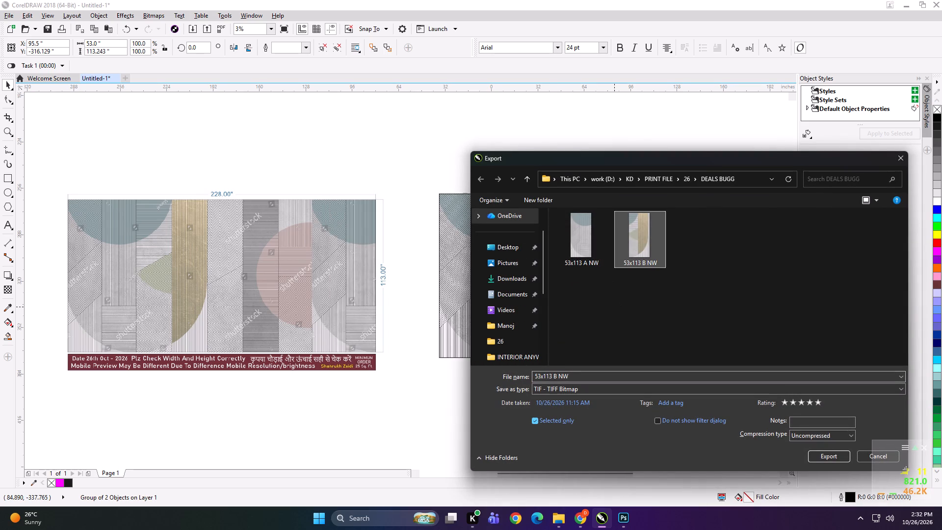
double_click(554, 375)
double_click(557, 375)
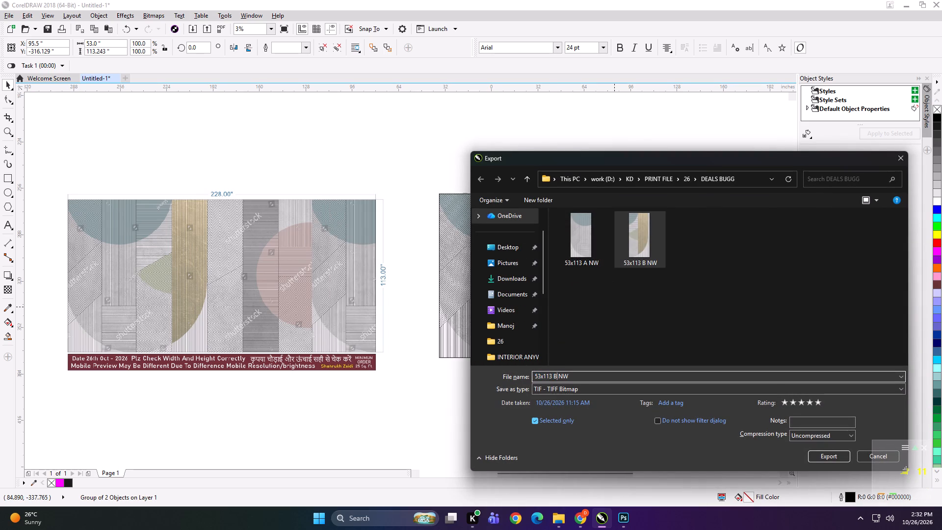
type("C")
key("space")
key("Return")
key("Return")
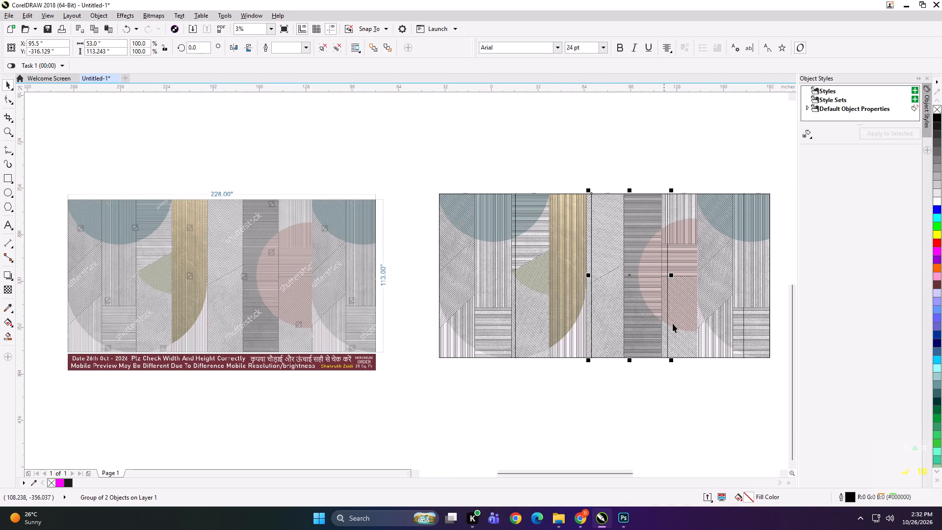
Export the fourth labelled panel into the DEALS BUGG folder as a TIFF named "53x113 D NW".
left_click(676, 320)
key("ctrl+e")
key("ctrl+e")
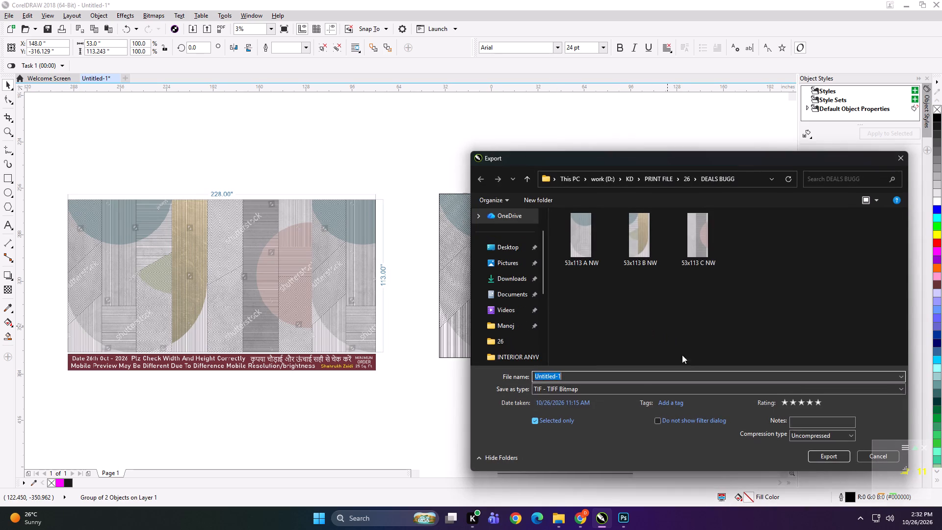
left_click(705, 248)
double_click(556, 375)
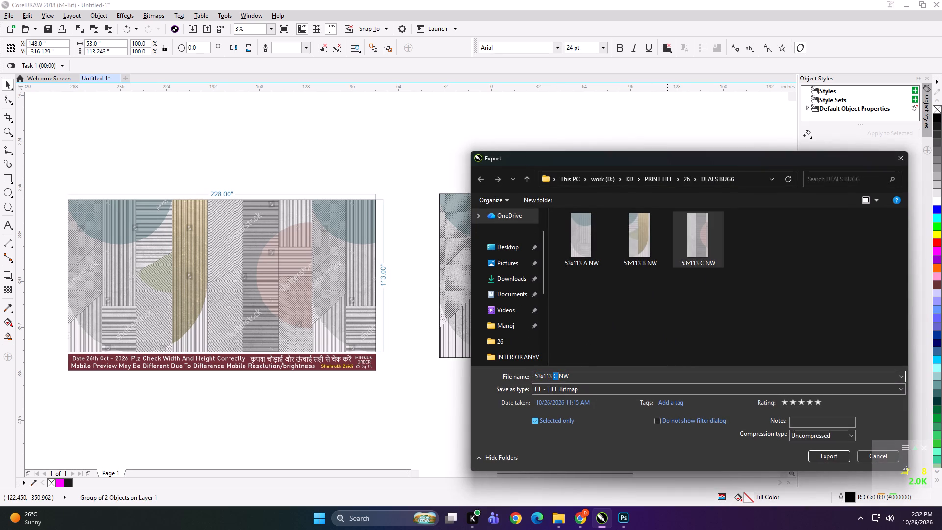
type("D")
key("space")
key("Return")
key("Return")
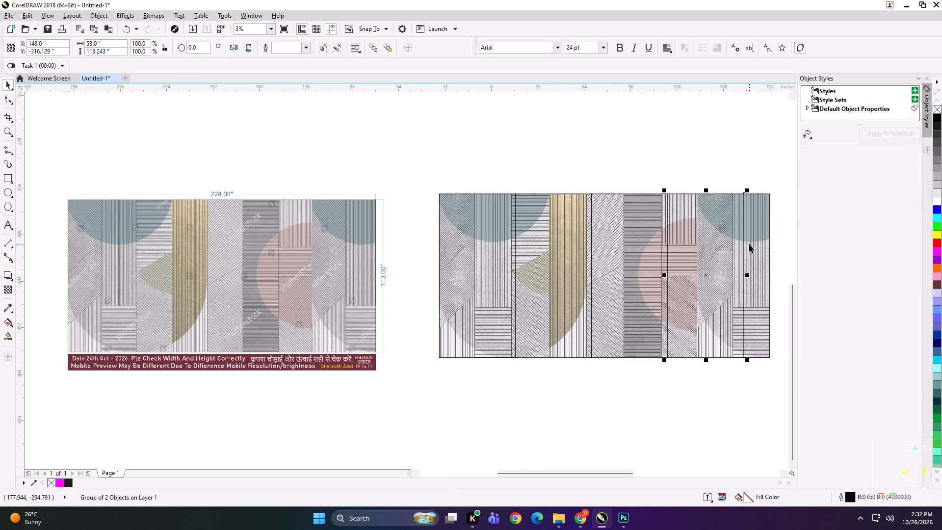
Export the narrow last panel into the DEALS BUGG folder as a TIFF named "18x113 E NW".
left_click(749, 244)
key("ctrl+e")
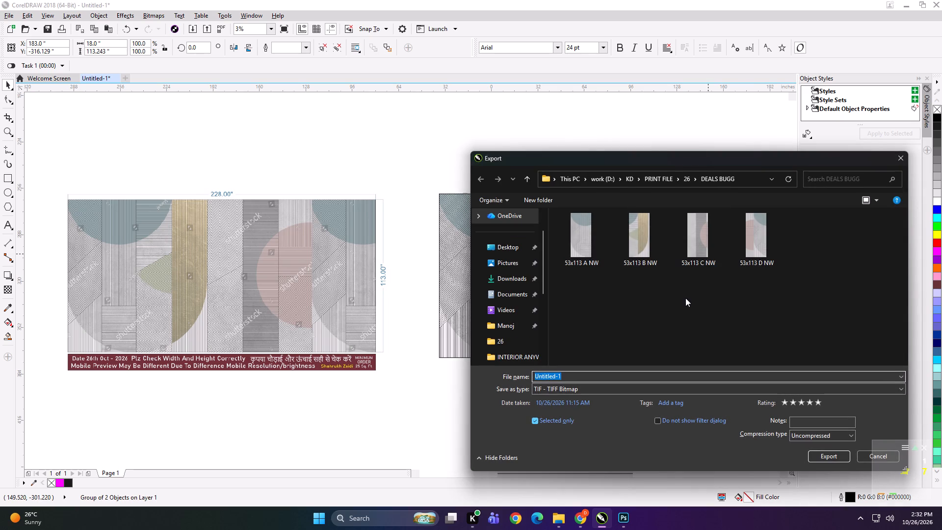
type("18x113")
key("space")
type("E NW")
key("Return")
key("Return")
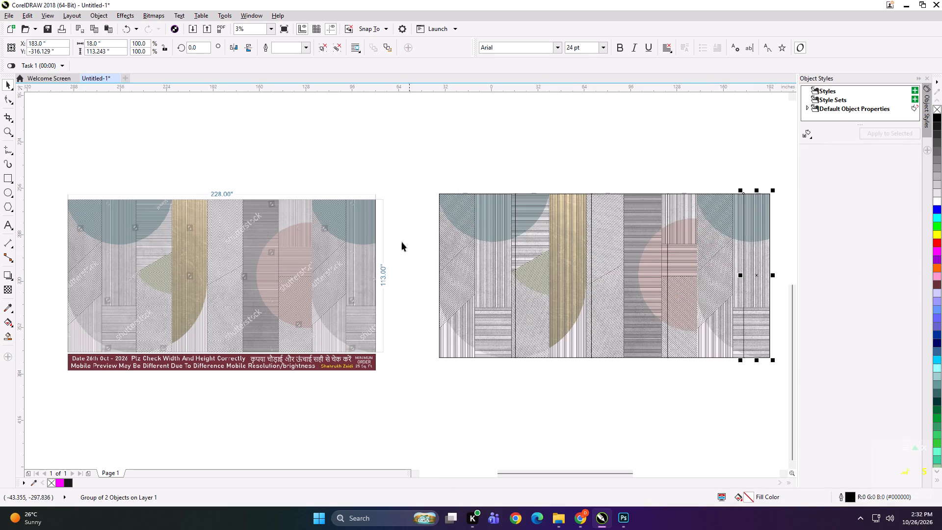
Nudge the last four pattern panels together away from the first panel to open a gap.
scroll(402, 245, "down", 1)
left_click_drag(454, 190, 631, 352)
key("Right")
key("Right")
key("Right")
key("Right")
key("Right")
key("Right")
key("Right")
key("Right")
key("Right")
key("Right")
key("Right")
key("Right")
key("Right")
key("Right")
key("Right")
key("Right")
key("Right")
key("Right")
key("Right")
key("Right")
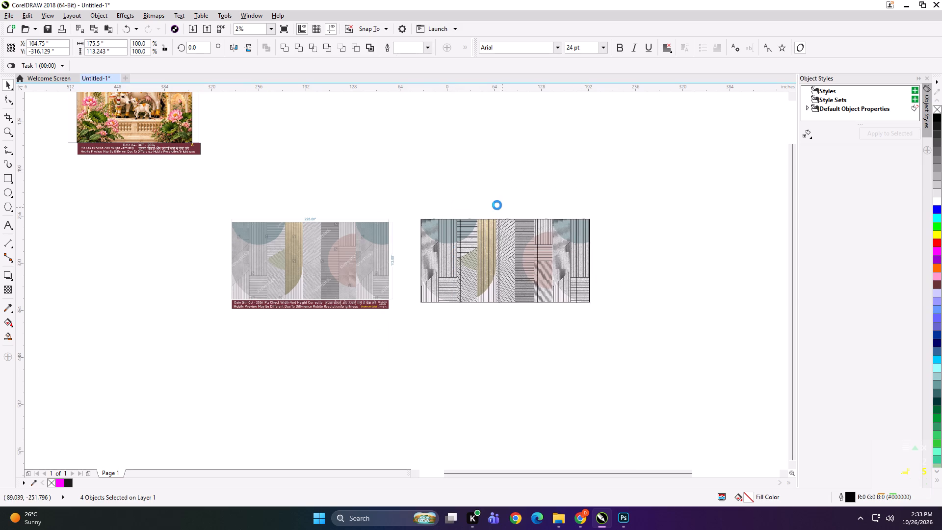
Nudge the remaining panels beyond the second one along to open gaps before the third and fourth panels.
left_click_drag(487, 202, 619, 334)
left_click_drag(529, 199, 650, 348)
key("Right")
key("Right")
key("Right")
key("Right")
key("Right")
key("Right")
key("Right")
key("Right")
key("Right")
key("Right")
key("Right")
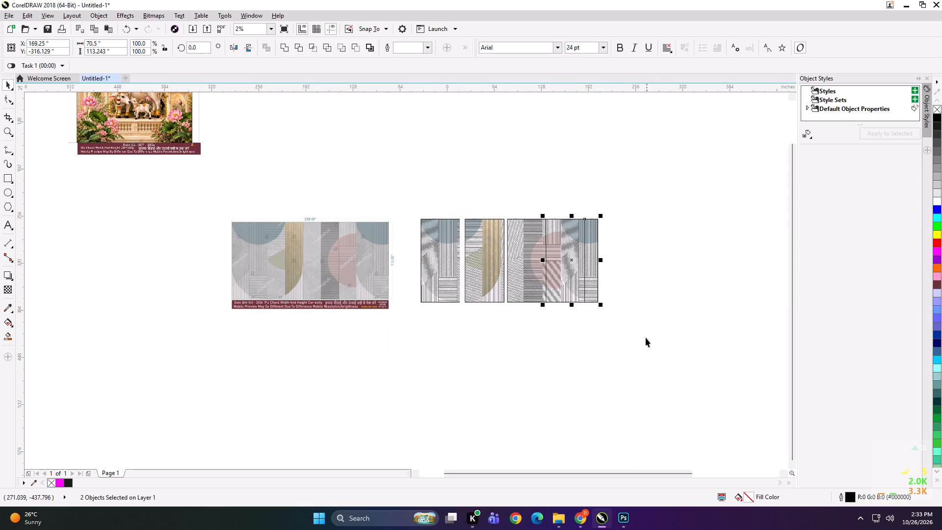
Nudge the narrow last panel away from the fourth panel to open a gap between them.
left_click_drag(565, 185, 624, 313)
key("Right")
key("Right")
key("Right")
key("Right")
key("Right")
key("Right")
key("Right")
key("Right")
key("Right")
key("Right")
key("Right")
left_click_drag(641, 189, 635, 209)
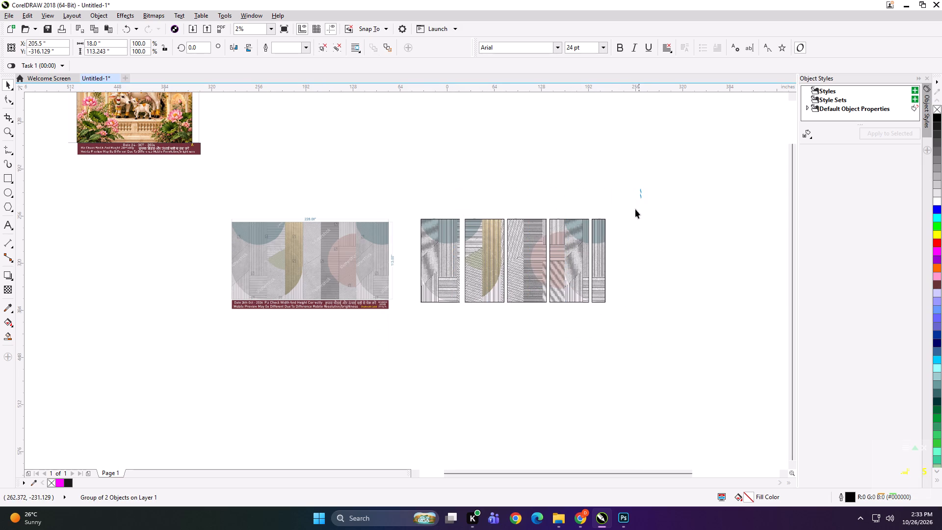
Even out the gaps by nudging the third, fourth and last panels slightly further along.
left_click_drag(635, 209, 542, 329)
key("Right")
key("Right")
left_click_drag(494, 201, 530, 246)
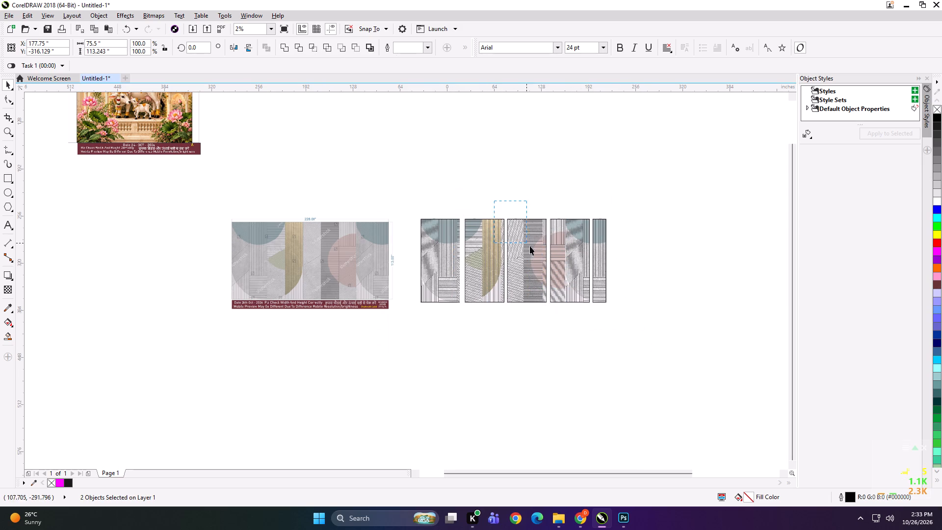
left_click_drag(530, 246, 665, 358)
key("Right")
key("Right")
key("Right")
left_click_drag(560, 192, 668, 373)
key("Right")
key("Right")
key("Right")
key("Right")
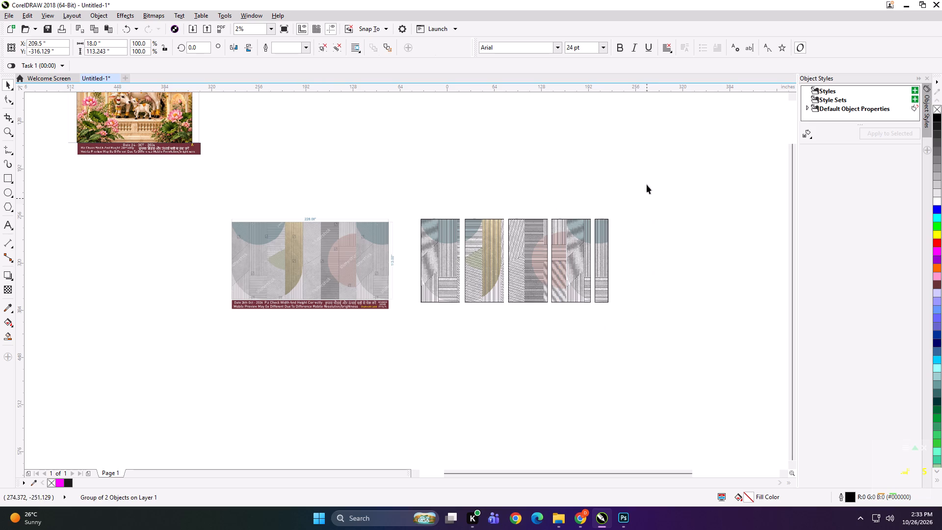
Group the dimensioned preview of the geometric pattern with the five separated panels.
left_click_drag(656, 177, 370, 332)
left_click(368, 271, "shift")
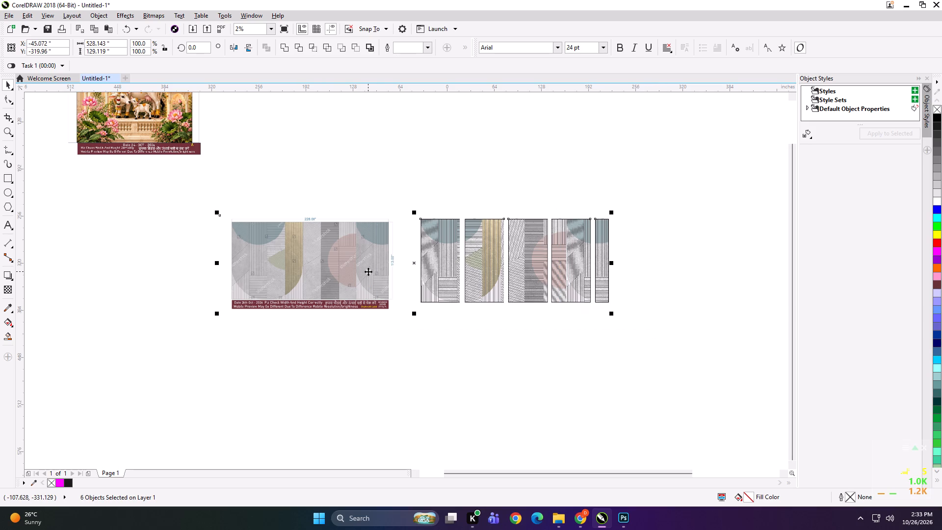
key("ctrl+g")
Scale the preview-and-panels group down about its centre to about 8.14 by 1.99 inches.
left_click_drag(613, 315, 433, 276, "shift")
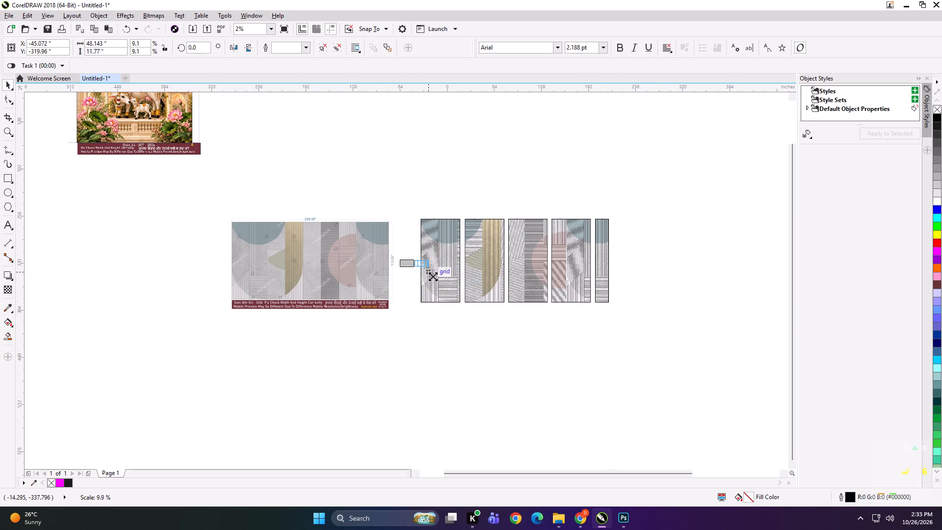
left_click_drag(433, 276, 429, 275, "shift")
scroll(410, 264, "up", 5)
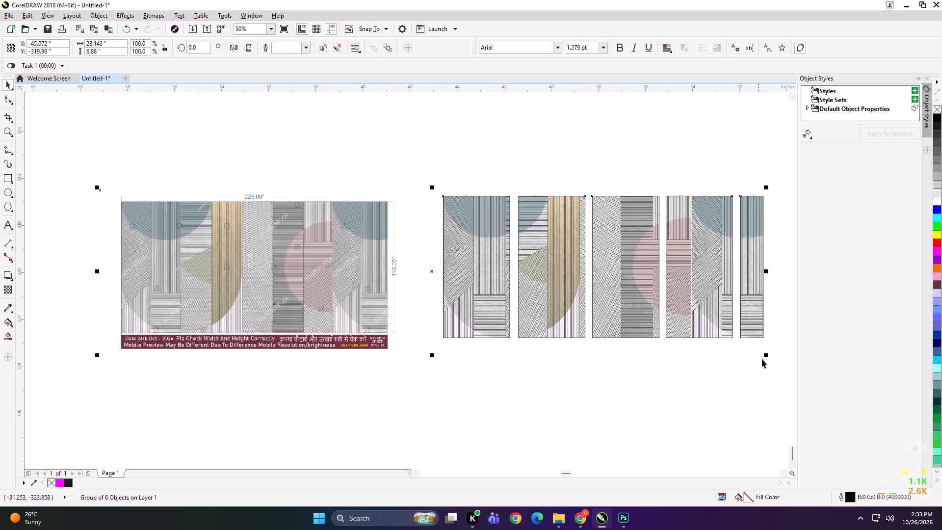
left_click_drag(766, 356, 556, 312, "shift")
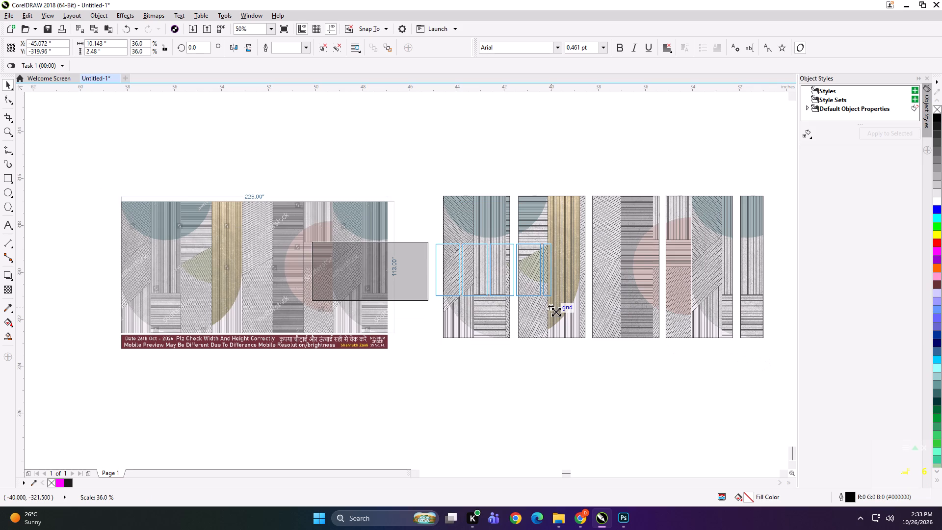
left_click_drag(556, 312, 534, 306, "shift")
Export the scaled-down preview-and-panels group under the file name "SDGGH".
key("ctrl+e")
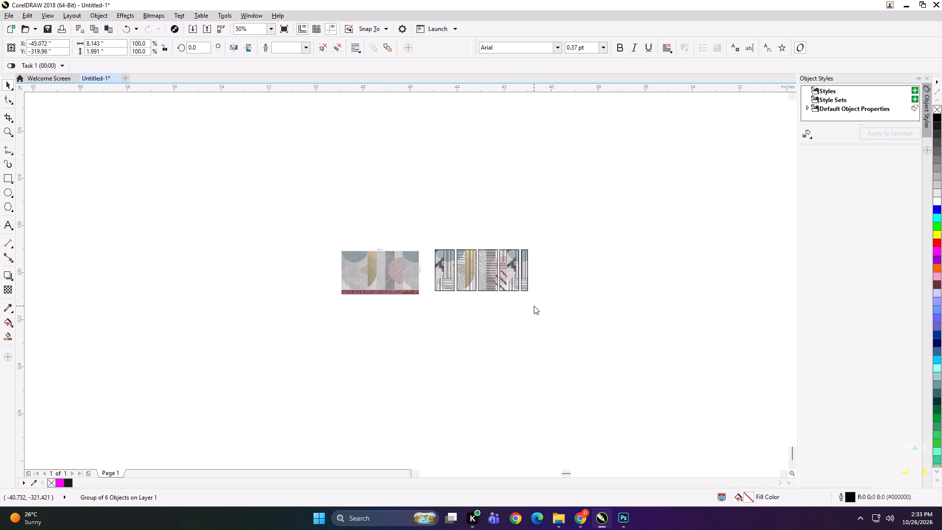
type("SDGGH")
key("Return")
key("Return")
key("Return")
key("Return")
Delete the exported preview-and-panels group from the drawing.
key("Delete")
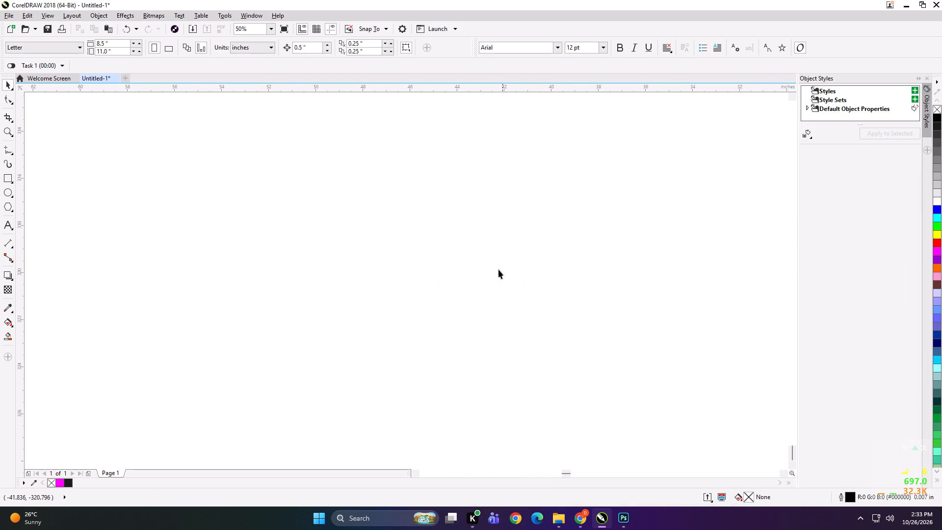
Move the black-and-gold kitchen design lower and closer to the Krishna design.
key("F4")
left_click_drag(312, 229, 285, 318)
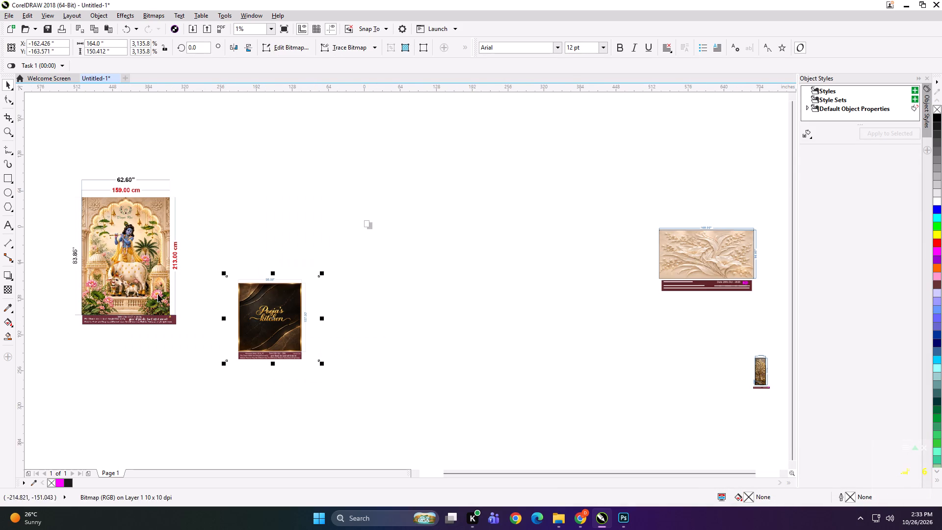
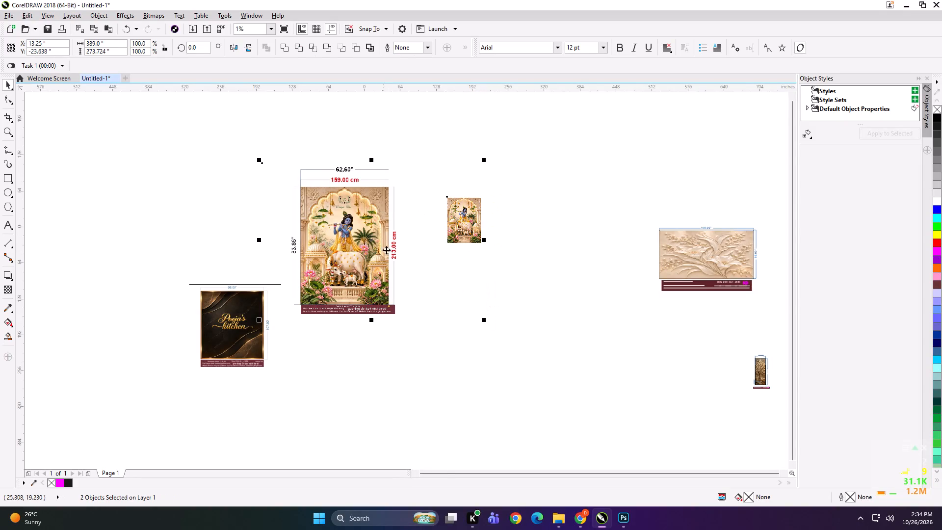
Move the dimensioned Krishna preview farther away from the plain Krishna artwork.
key("shift+F2")
left_click(716, 196)
left_click_drag(449, 234, 401, 233)
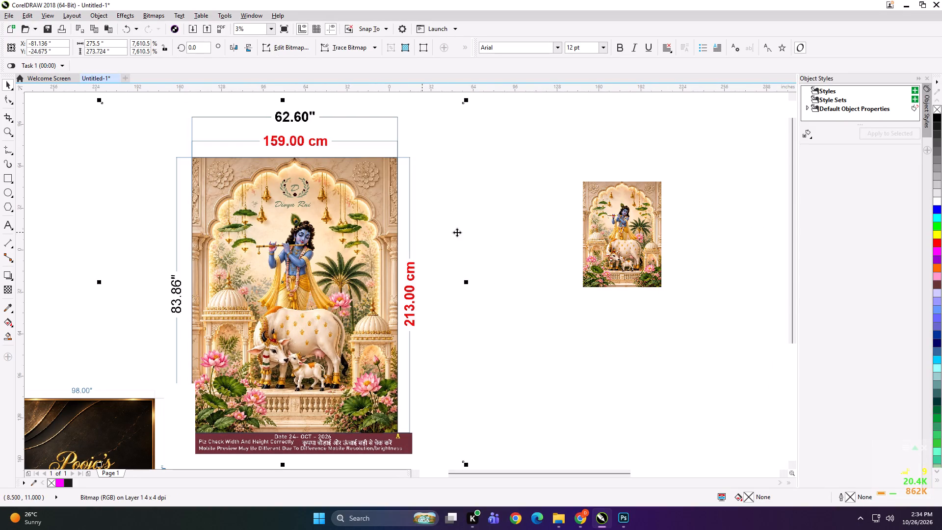
Resize the plain Krishna artwork to 62.6 inches wide by 83.86 inches high.
left_click(615, 226)
left_click(118, 45)
key("ctrl+a")
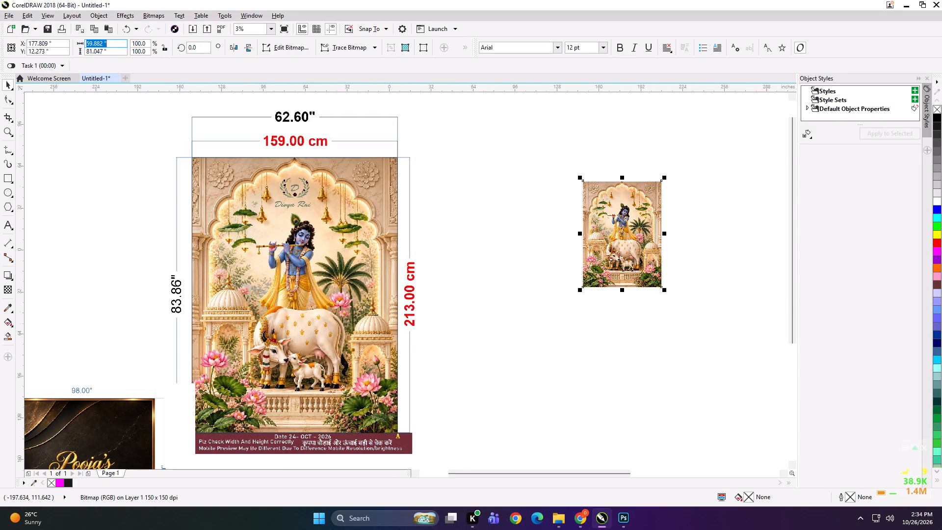
type("62.5")
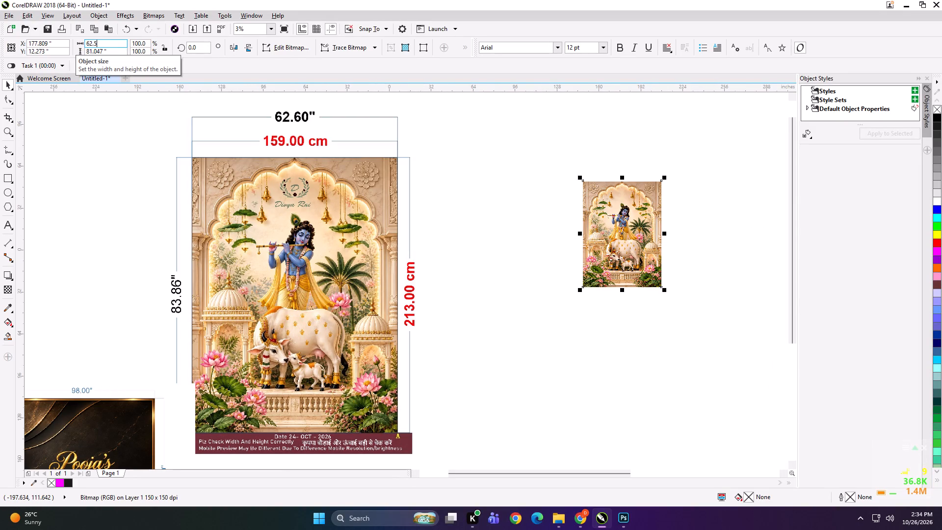
key("BackSpace")
key("6")
key("Tab")
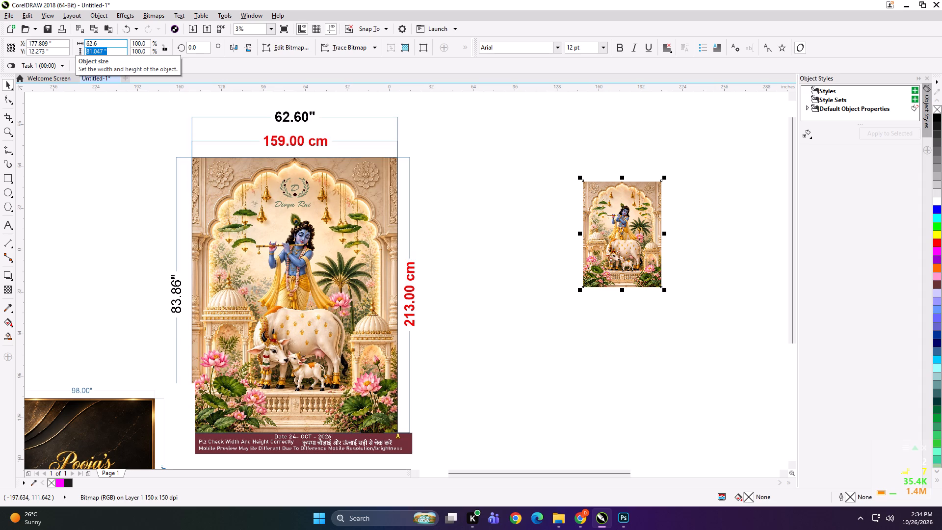
type("83.6")
key("BackSpace")
type("86")
key("Return")
Scale the dimensioned Krishna preview down to about 99.5 by 98.85 inches and place it beside the resized artwork.
left_click(290, 195)
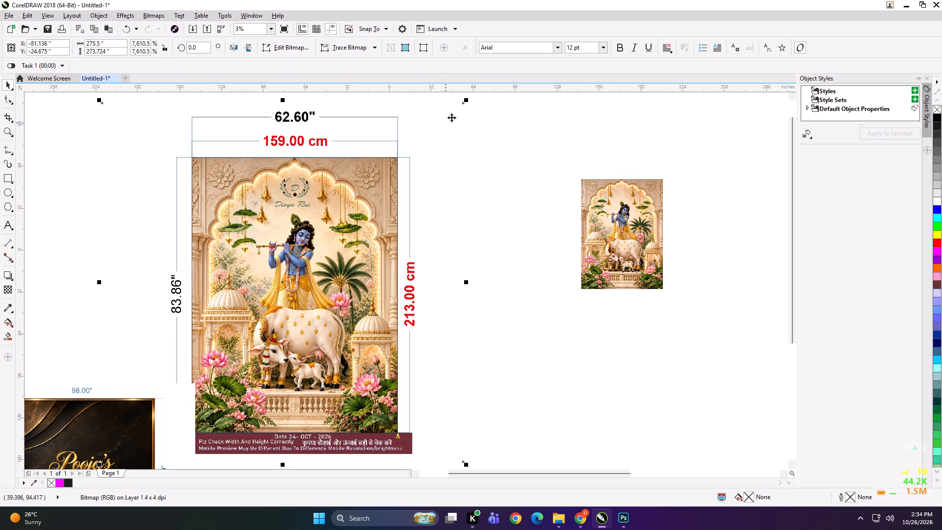
left_click_drag(468, 102, 436, 216, "shift")
left_click_drag(266, 278, 471, 219)
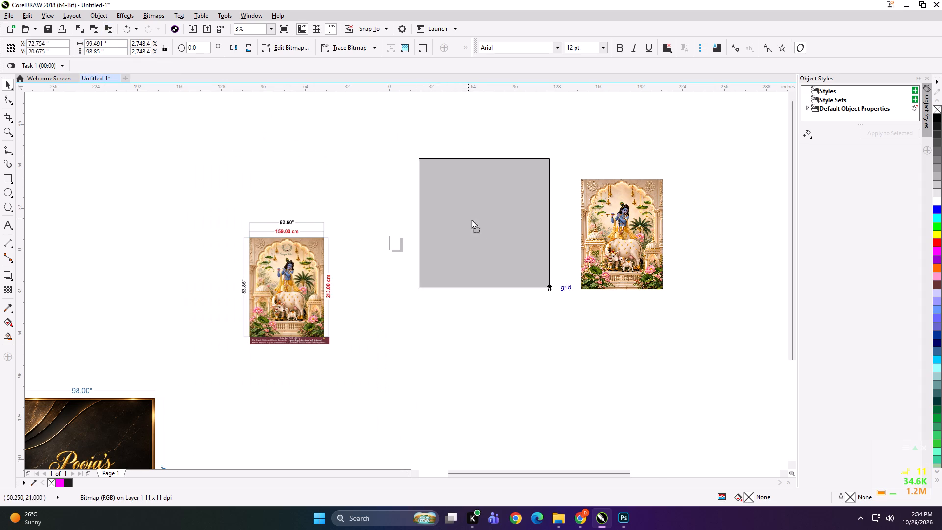
left_click_drag(471, 219, 481, 228)
Add a rectangle around the plain Krishna artwork, matching its full 62.6 by 83.86 inch size.
left_click(578, 220, "shift")
left_click(612, 225, "shift")
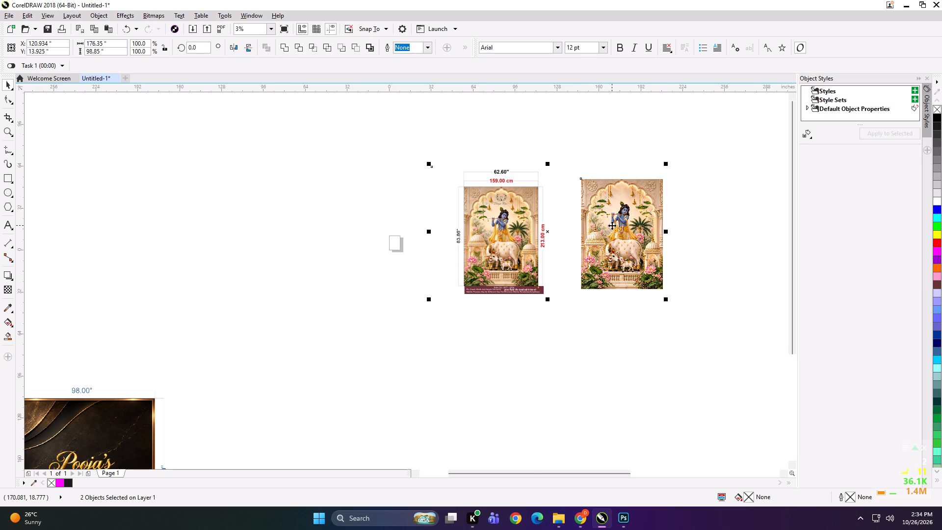
key("shift+F2")
left_click(62, 170)
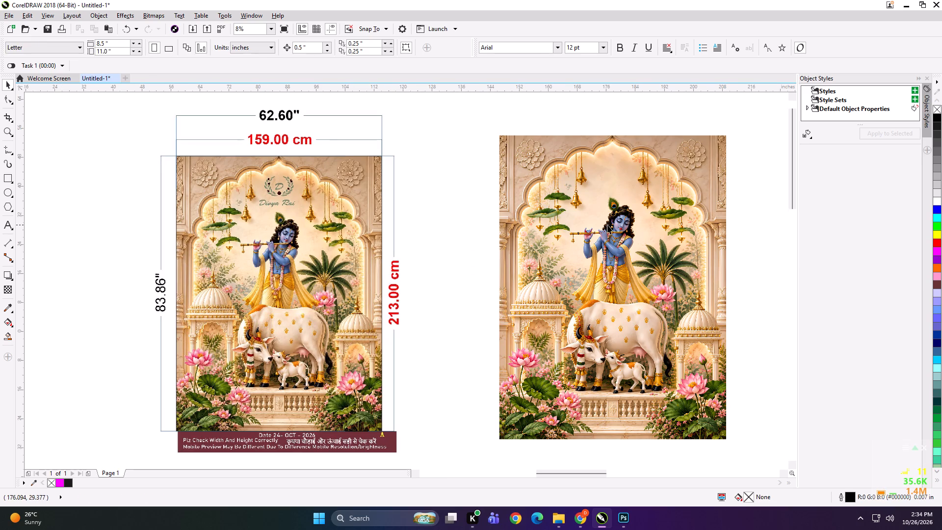
left_click(607, 225)
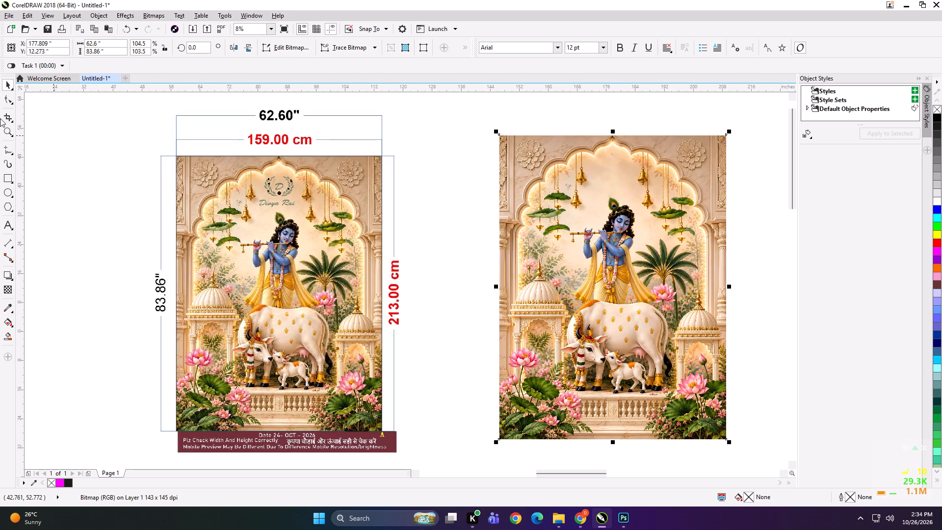
double_click(6, 177, "shift")
key("shift+space")
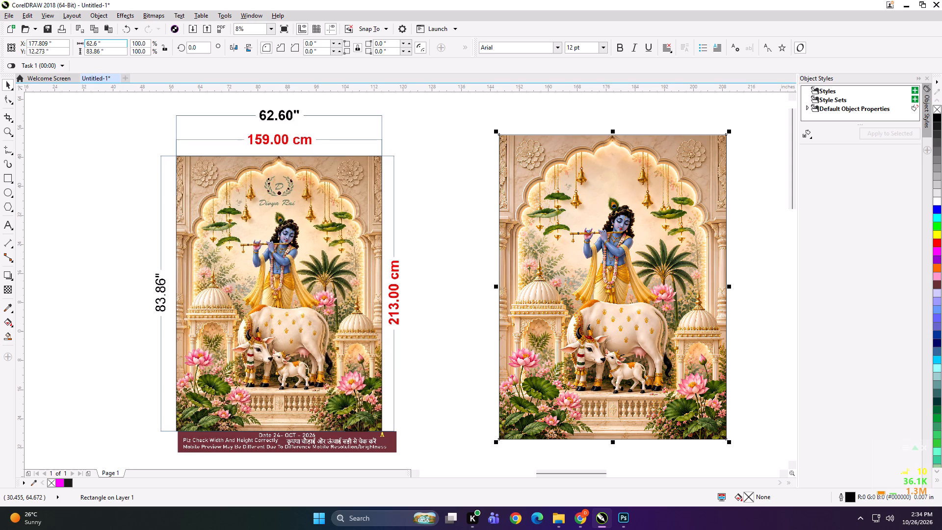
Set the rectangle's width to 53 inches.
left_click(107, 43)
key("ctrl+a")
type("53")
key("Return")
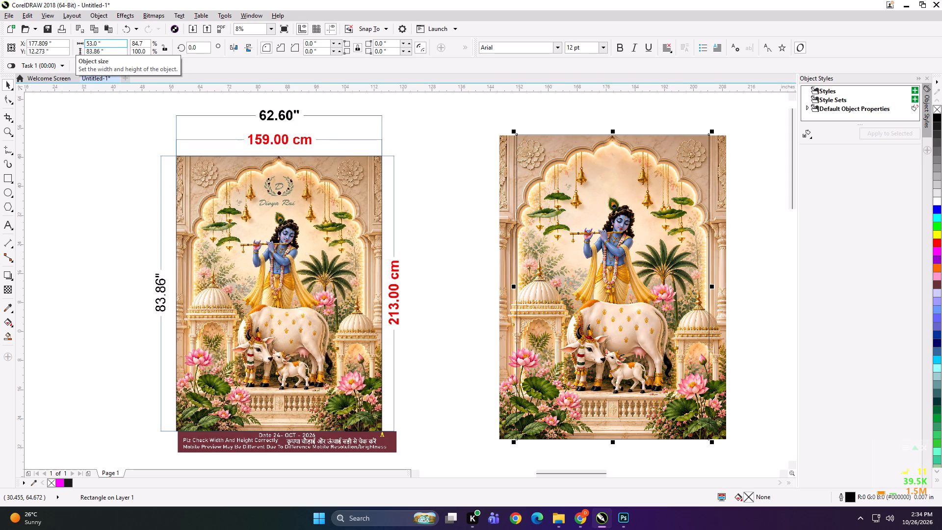
Set the rectangle's width to 49 inches for the first print panel.
left_click(107, 43)
key("ctrl+a")
type("49")
key("Return")
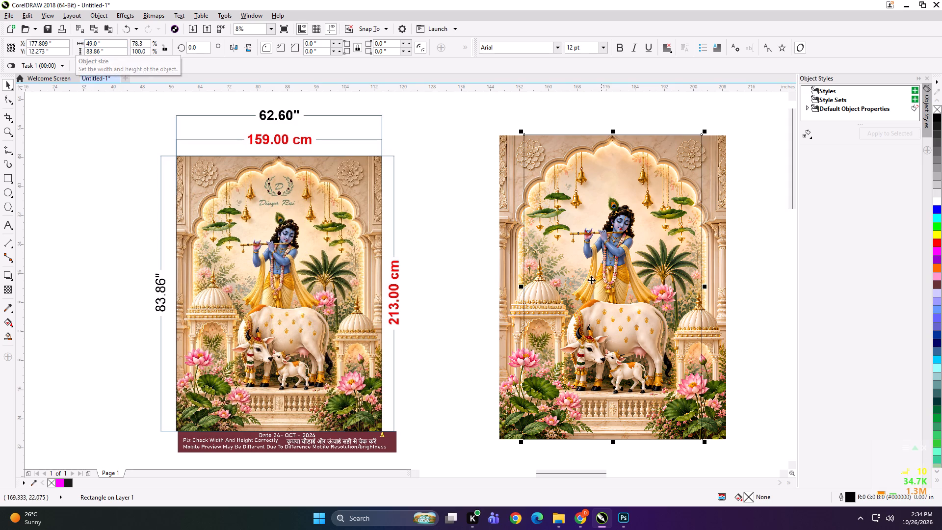
Align the 49-inch rectangle to the left edge of the Krishna artwork.
left_click(515, 218, "shift")
key("l")
left_click(560, 104)
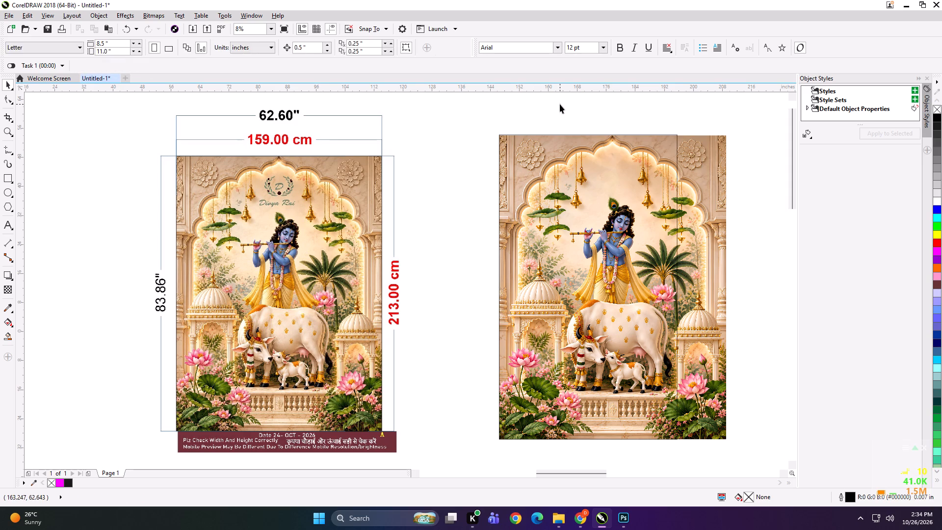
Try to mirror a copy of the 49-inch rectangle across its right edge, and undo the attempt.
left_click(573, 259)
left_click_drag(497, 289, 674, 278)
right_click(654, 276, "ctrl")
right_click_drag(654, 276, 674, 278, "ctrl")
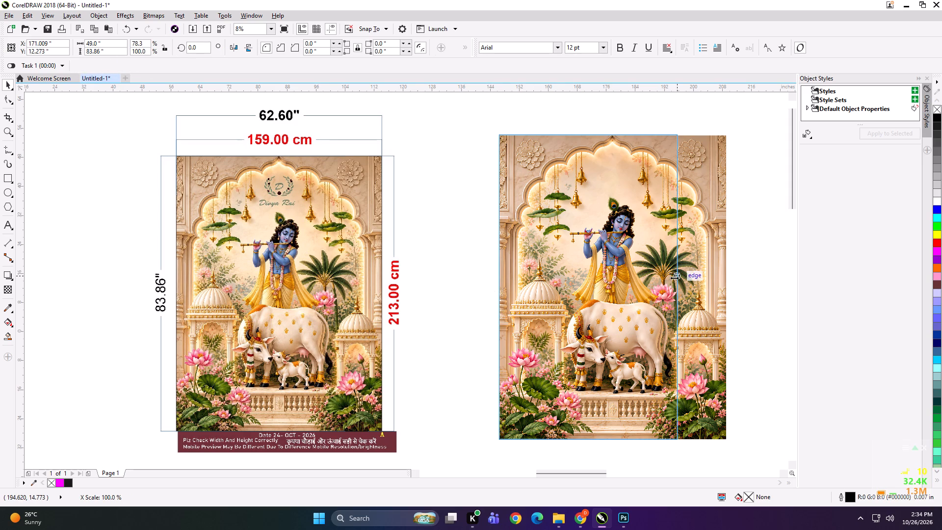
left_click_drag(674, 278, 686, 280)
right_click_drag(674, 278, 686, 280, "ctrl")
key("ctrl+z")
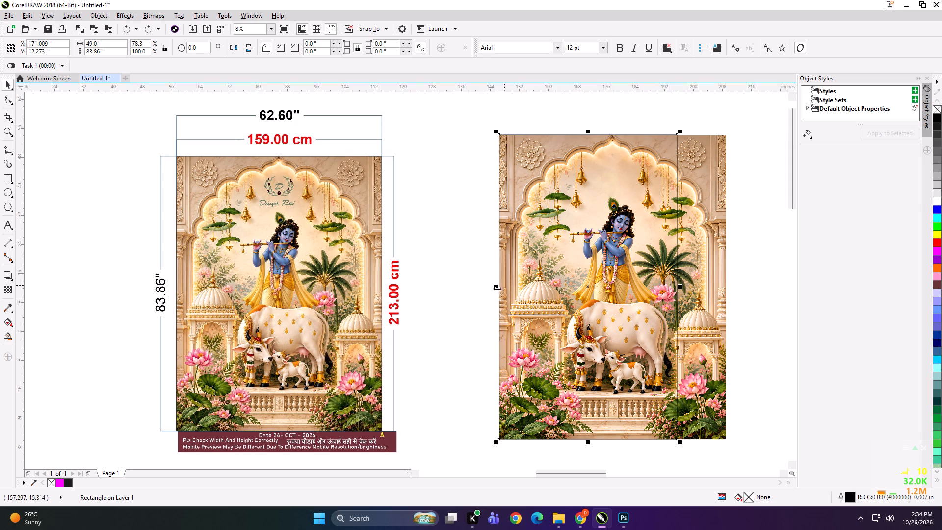
Mirror-copy the 49-inch rectangle rightward, overlap it by 0.5 inch and narrow the copy to 14.1 inches at the artwork's right edge.
left_click_drag(495, 286, 838, 280)
right_click(838, 280, "ctrl")
key("Left")
scroll(602, 269, "down", 1)
scroll(681, 273, "up", 1)
left_click_drag(766, 285, 641, 266)
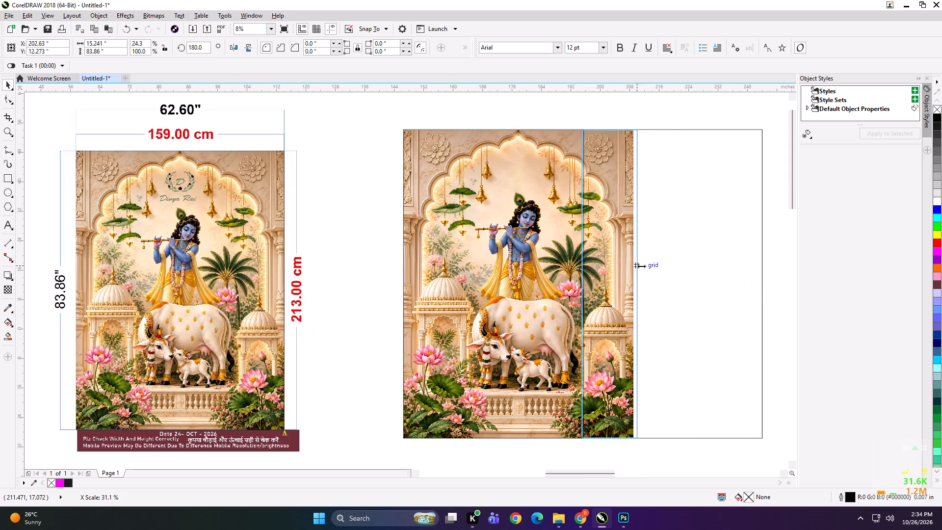
left_click_drag(641, 266, 639, 266)
Group the two panel rectangles over the Krishna artwork.
left_click(525, 244, "shift")
key("ctrl+g")
left_click(688, 237)
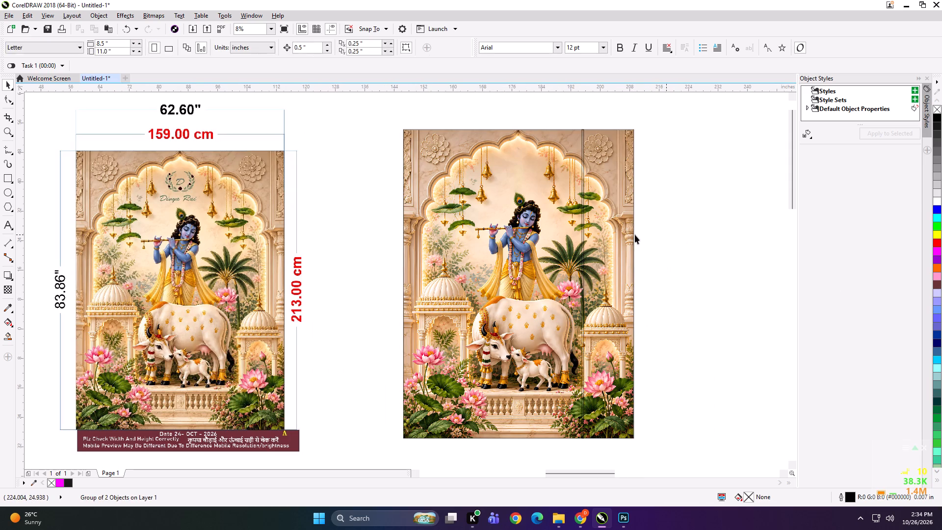
PowerClip the Krishna artwork inside the grouped rectangles and ungroup them into two separate panels.
left_click(532, 235, "alt")
key("shift+Return")
left_click(544, 231)
key("ctrl+u")
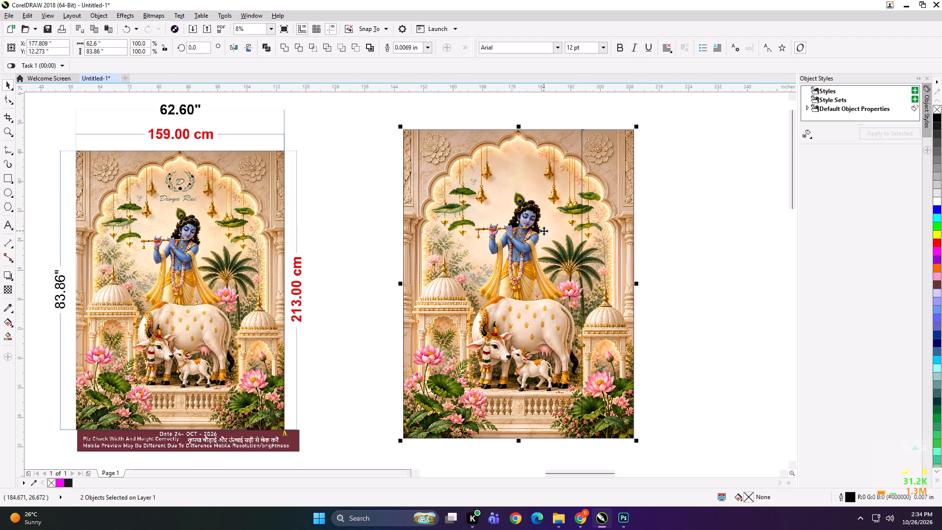
left_click(681, 231)
Add the 24 pt Arial label "62.6*83.86 PANEL 1" on the top edge of the wide Krishna panel.
left_click(6, 225)
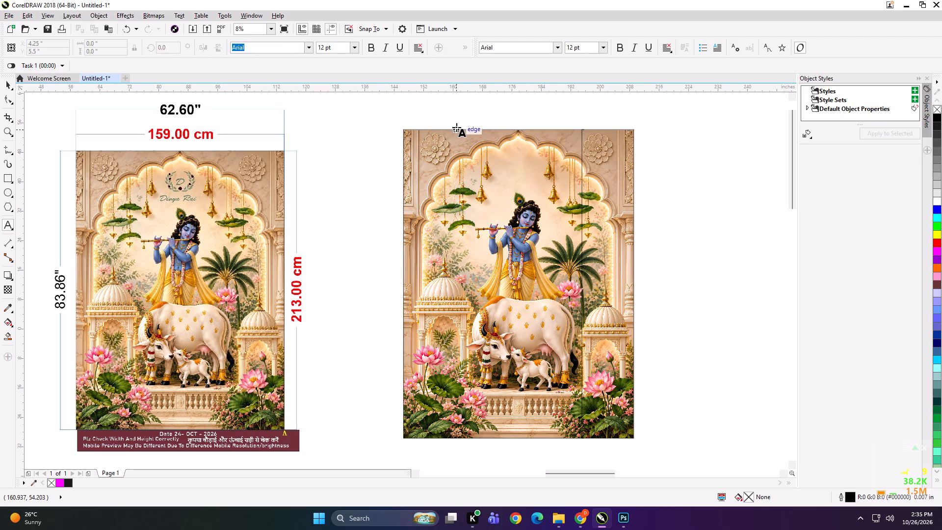
left_click(459, 128)
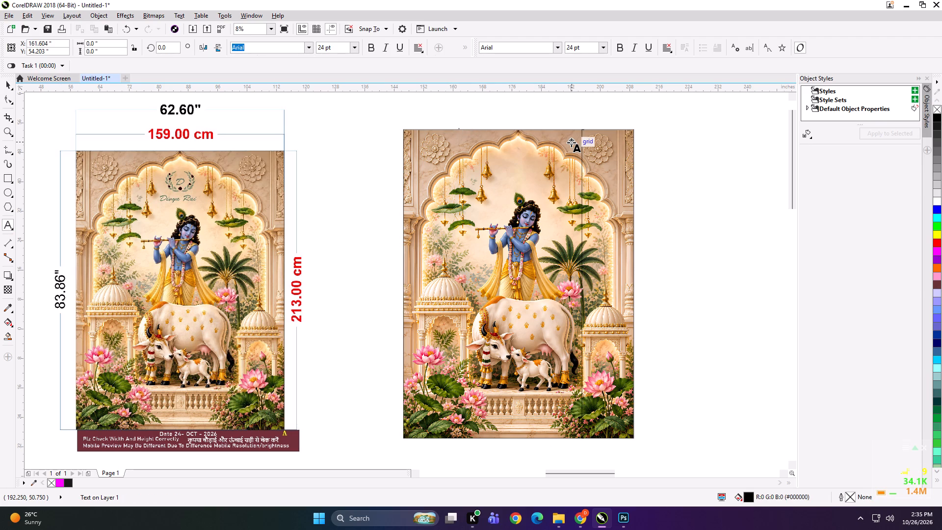
type("62.")
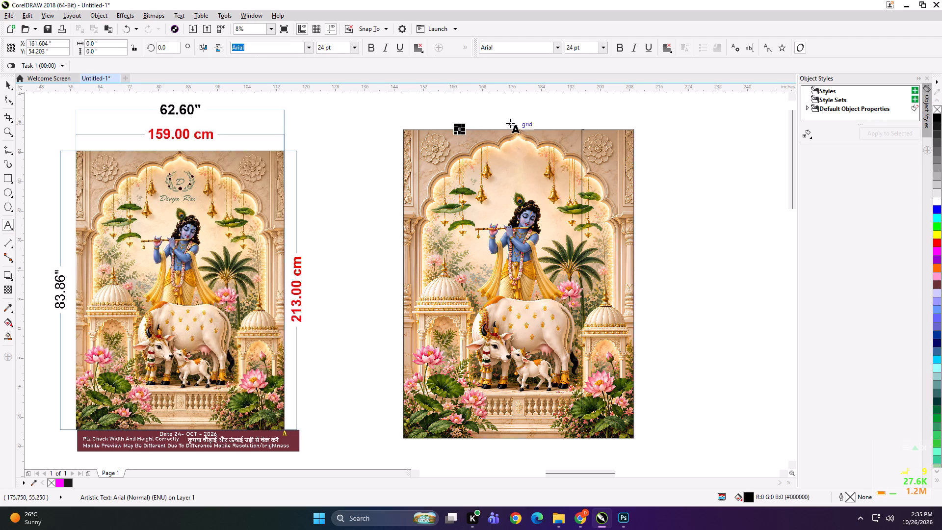
scroll(504, 120, "up", 3)
scroll(128, 179, "up", 2)
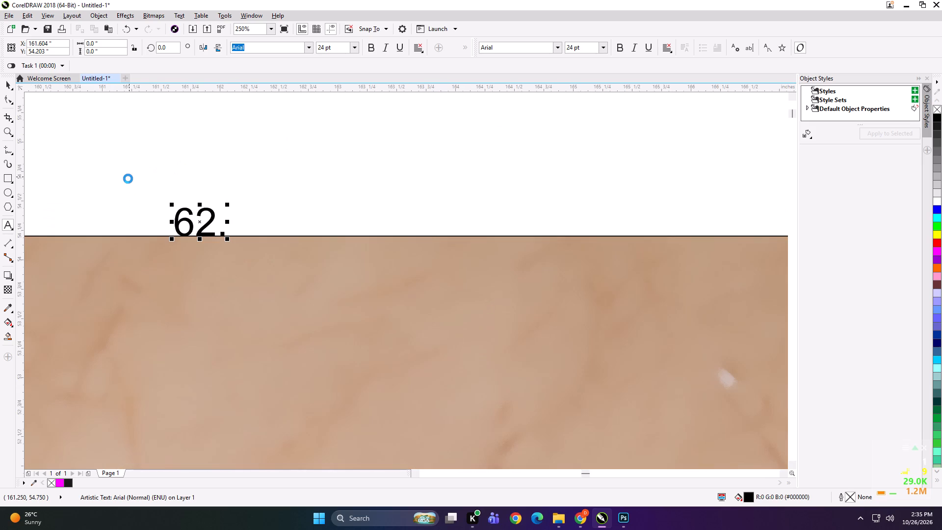
type("6*83")
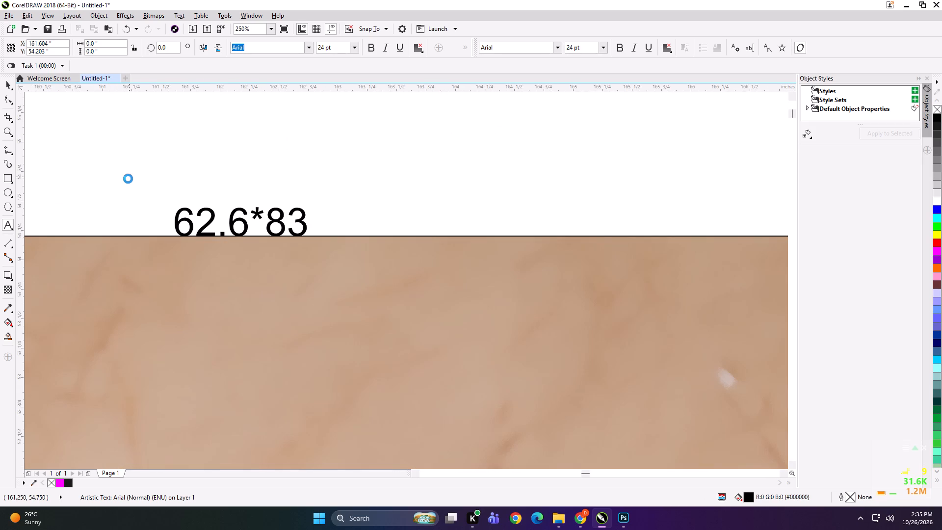
type("86")
key("Left")
key("Left")
key("period")
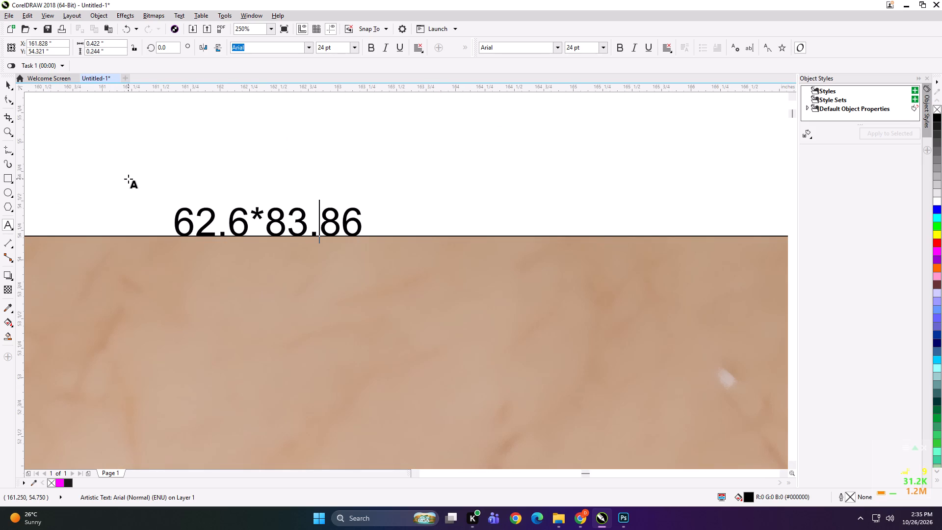
key("Right")
key("Right")
key("Right")
key("space")
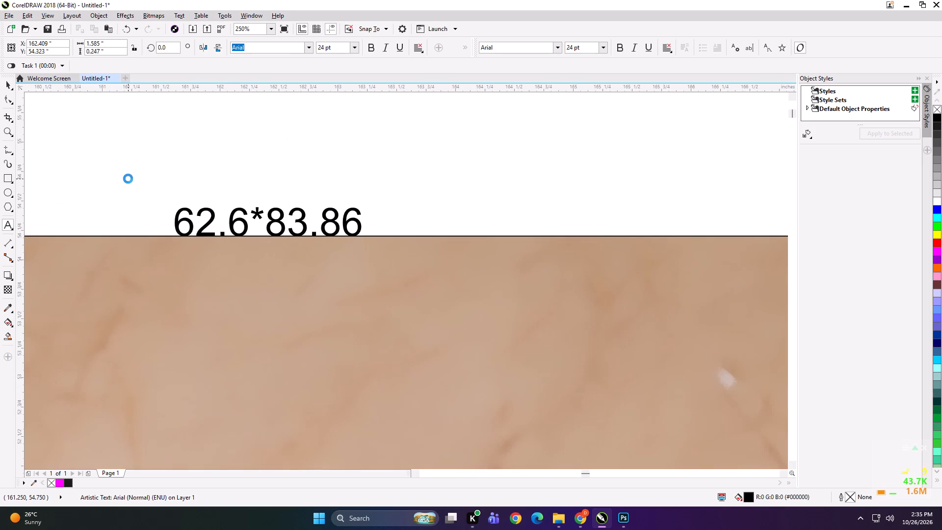
type("PANEL;")
key("BackSpace")
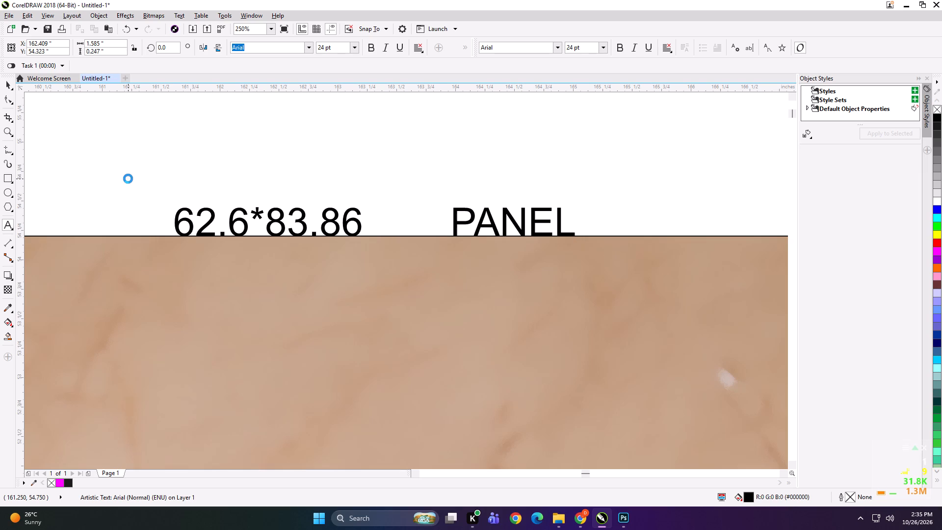
key("space")
type("1")
Copy the label onto the top edge of the narrow Krishna panel and change its ending to PANEL 2.
key("ctrl+a")
key("ctrl+c")
scroll(123, 179, "down", 4)
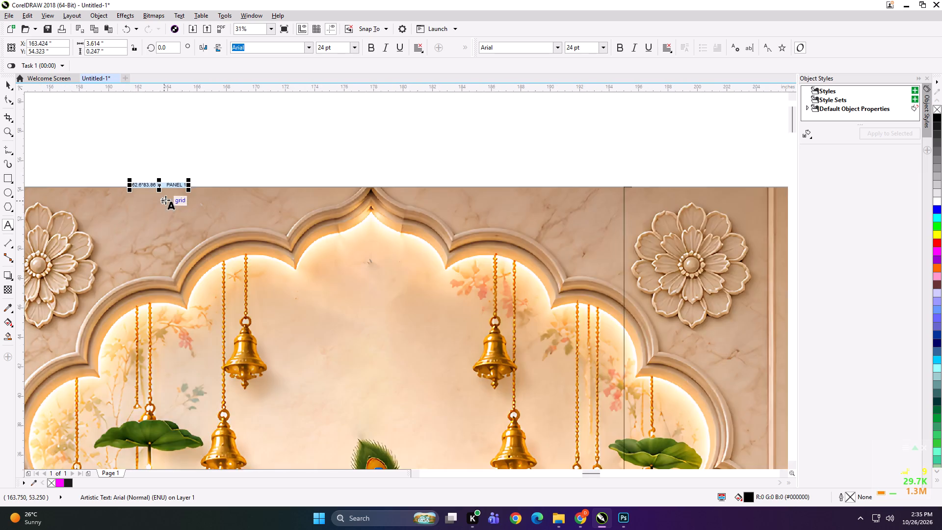
scroll(183, 195, "down", 2)
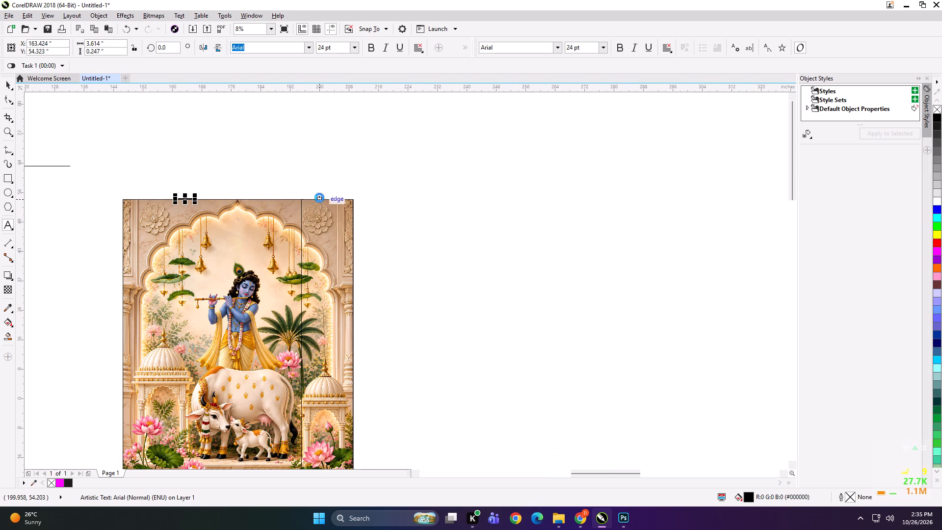
left_click(319, 198)
key("ctrl+v")
key("BackSpace")
key("2")
Group each of the two Krishna panels with its own label, starting with the narrow panel.
scroll(421, 187, "down", 1)
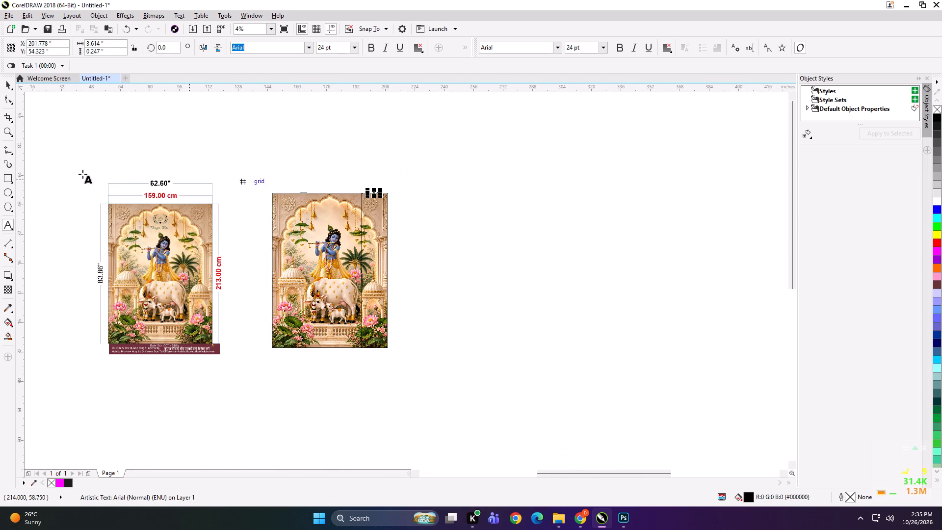
left_click(6, 83)
left_click(373, 228, "shift")
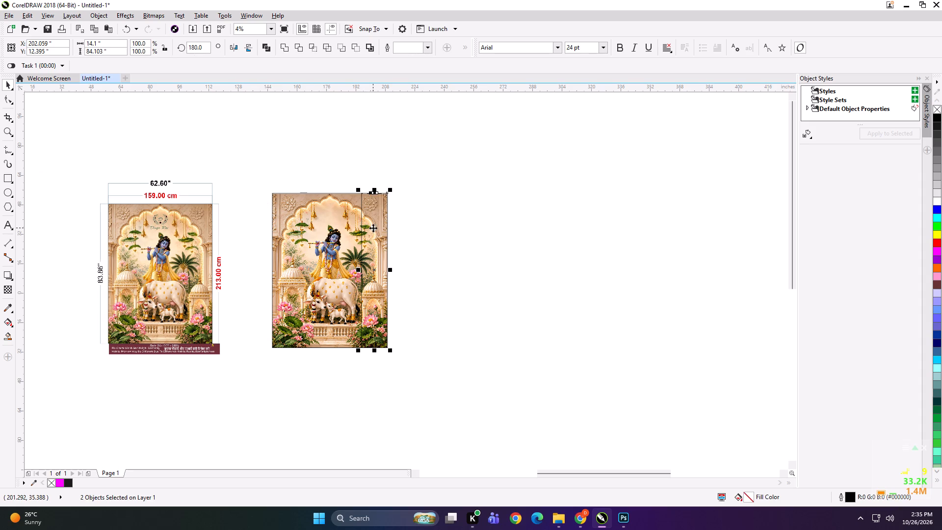
key("ctrl+g")
left_click_drag(437, 159, 298, 224)
left_click(308, 218, "shift")
key("ctrl+g")
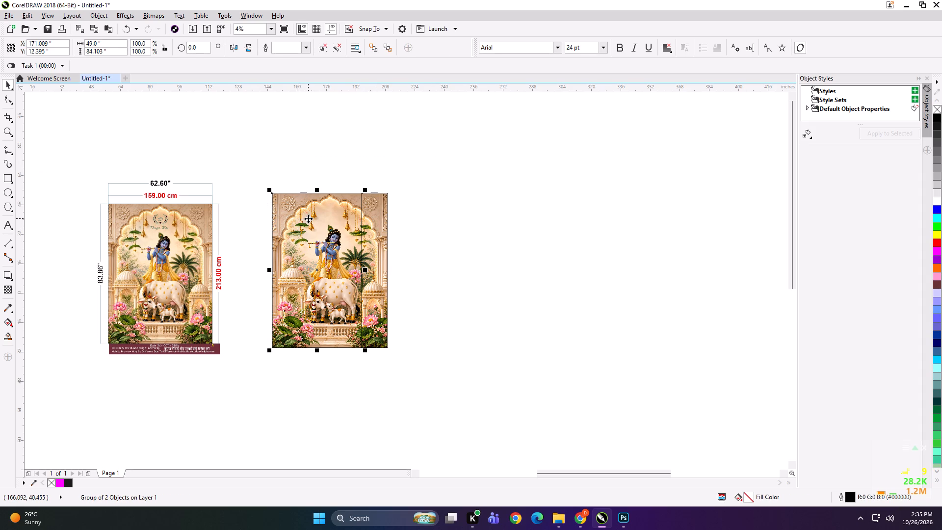
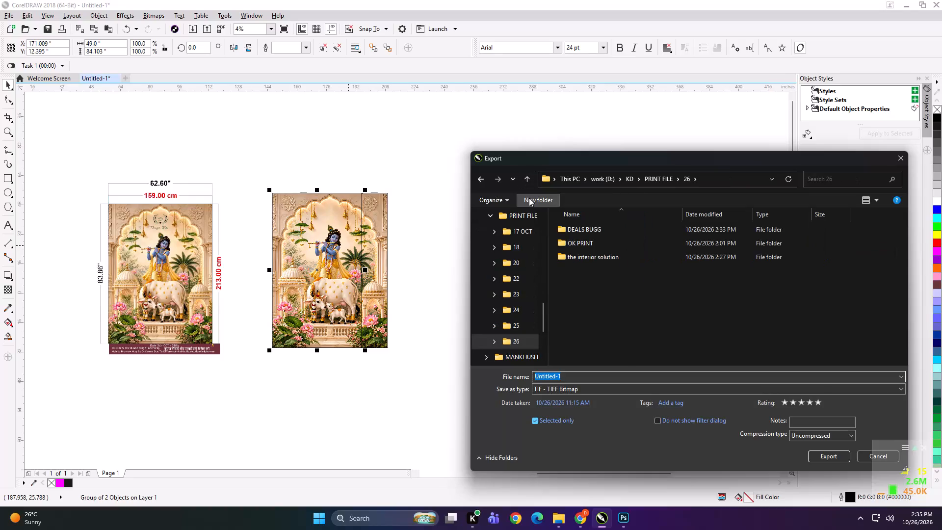
Export the wide Krishna panel as the TIFF "49x84 A HD" into a new SANA DREAM DECOR folder inside 26.
key("ctrl+v")
key("Return")
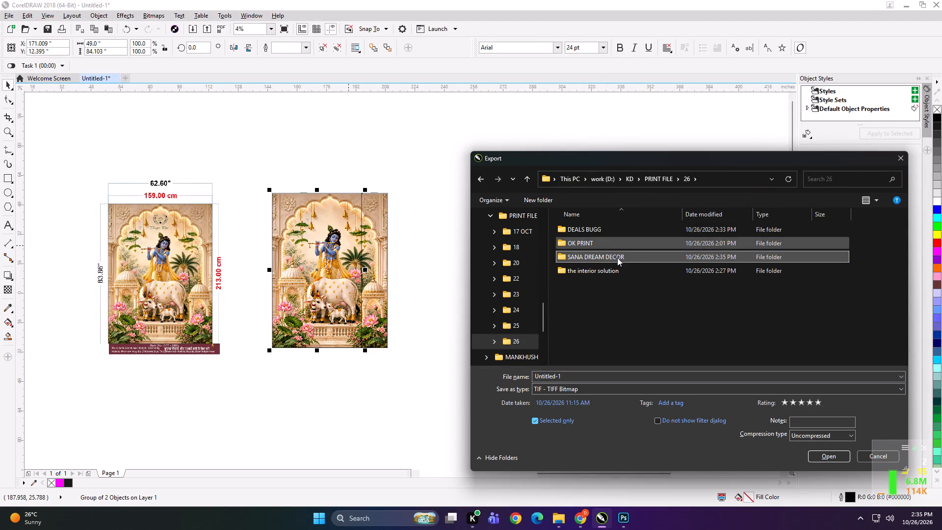
double_click(627, 257)
left_click(611, 374)
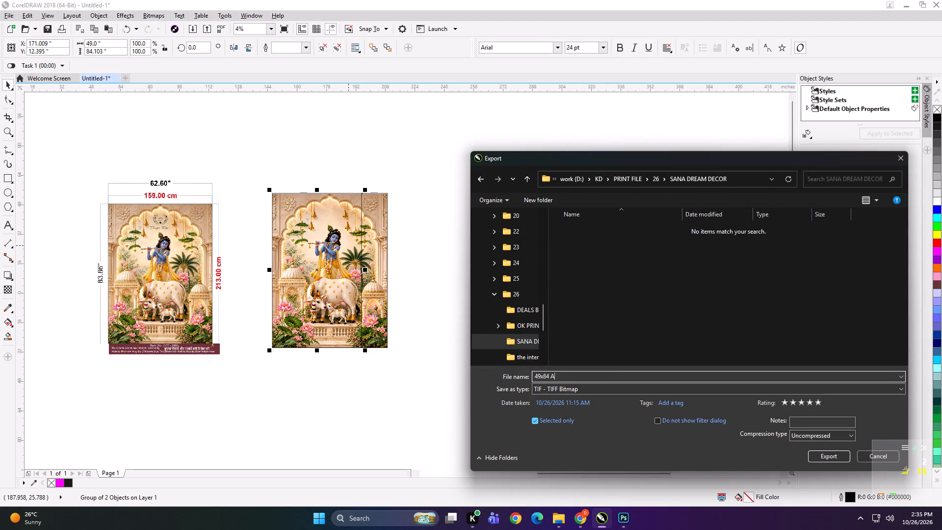
type("HD")
key("Return")
key("Return")
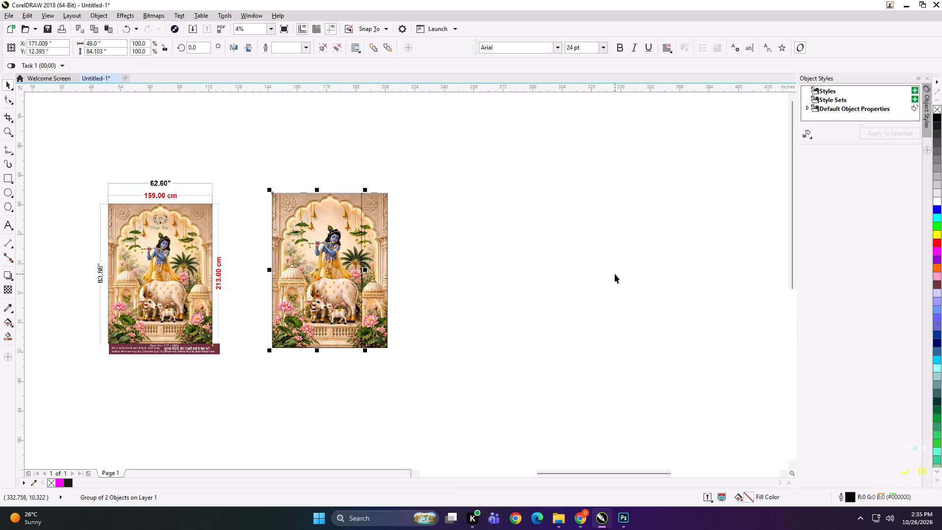
Export the narrow Krishna panel as the TIFF "14x84 B HD" into the same folder.
left_click_drag(343, 164, 406, 382)
key("ctrl+e")
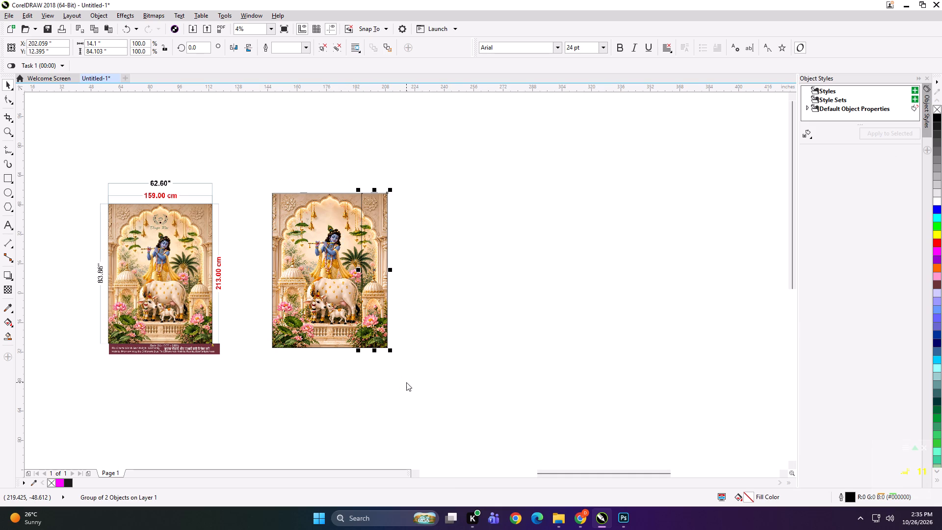
type("14x84 B HD")
key("Return")
key("Return")
key("Return")
Leave a gap between the narrow and wide Krishna panels, place them beside the reference layout and group all of them.
key("Right")
key("Right")
key("Right")
key("Right")
key("Right")
key("Right")
key("Right")
key("Right")
key("Right")
key("Right")
key("Right")
left_click_drag(439, 165, 197, 415)
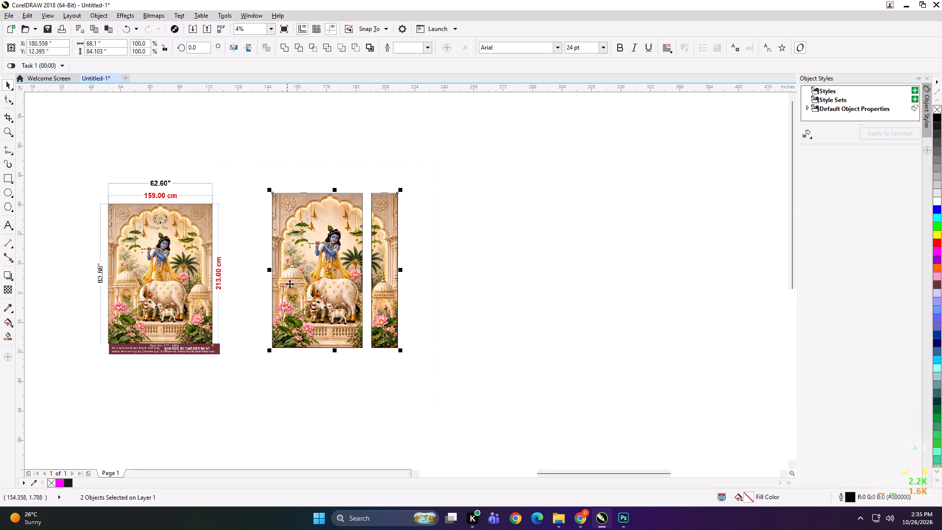
left_click_drag(302, 265, 268, 262)
left_click(174, 259, "shift")
key("ctrl+g")
left_click_drag(155, 255, 267, 270)
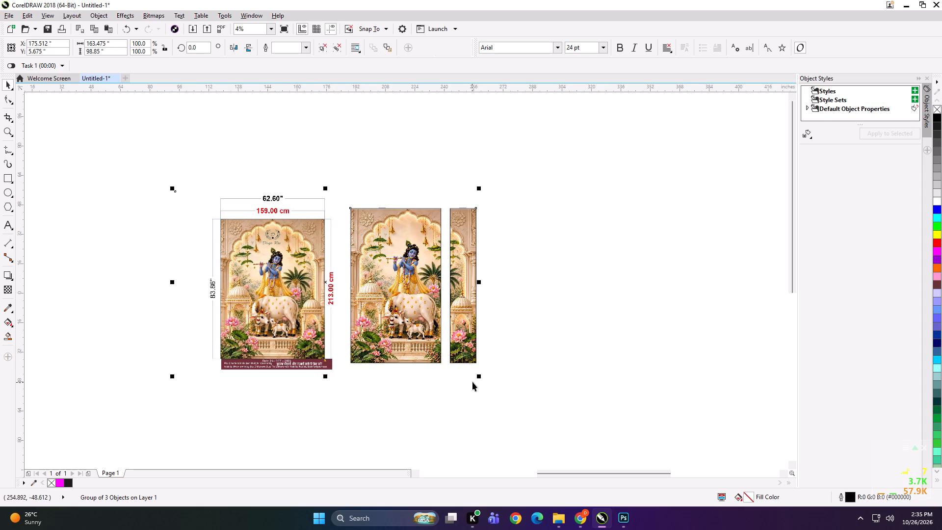
Shrink the grouped Krishna overview to about 3.1 inches wide and export it as "FFGDG".
left_click_drag(477, 378, 332, 294, "shift")
scroll(330, 285, "up", 3)
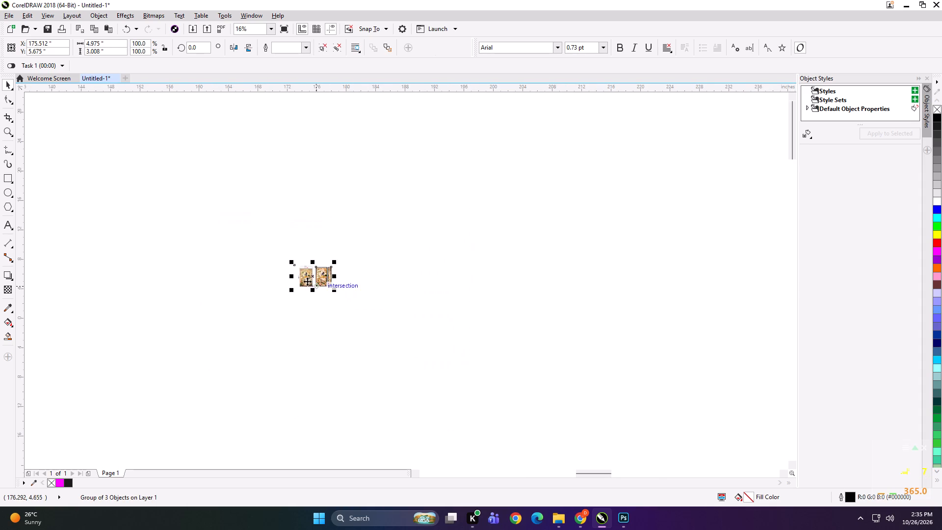
scroll(307, 281, "up", 2)
left_click_drag(547, 343, 492, 318, "shift")
key("ctrl+e")
type("FFGDG")
key("Return")
key("Return")
key("Return")
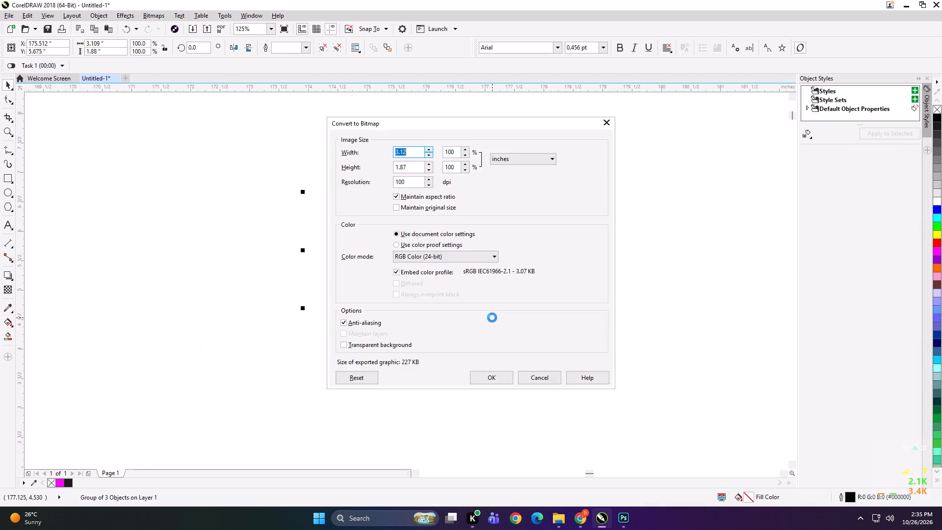
Delete the exported Krishna overview group from the drawing.
key("Delete")
key("F4")
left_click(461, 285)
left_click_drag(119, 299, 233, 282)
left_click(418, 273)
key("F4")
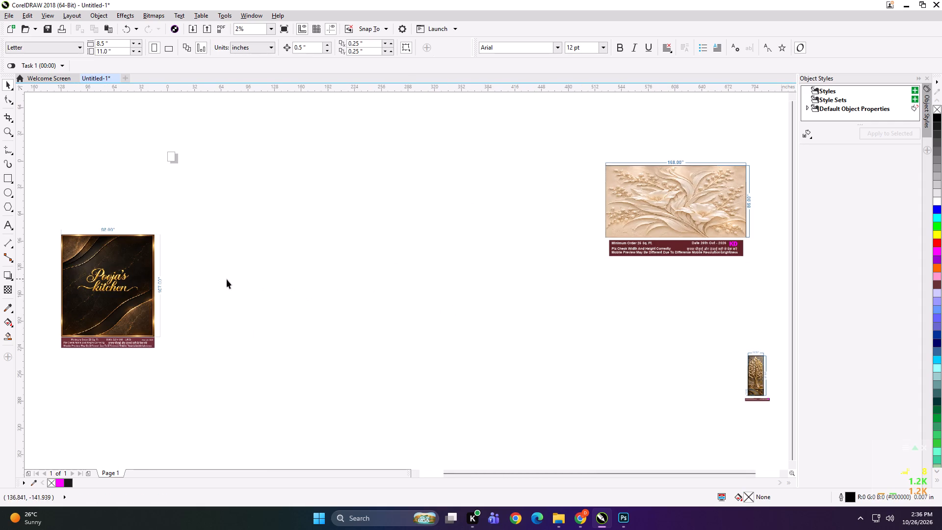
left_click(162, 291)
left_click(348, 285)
Switch to File Explorer and cut the DEALS BUGG, SANA DREAM DECOR and the interior solution folders from KD > PRINT FILE > 26 on drive D.
left_click(562, 522)
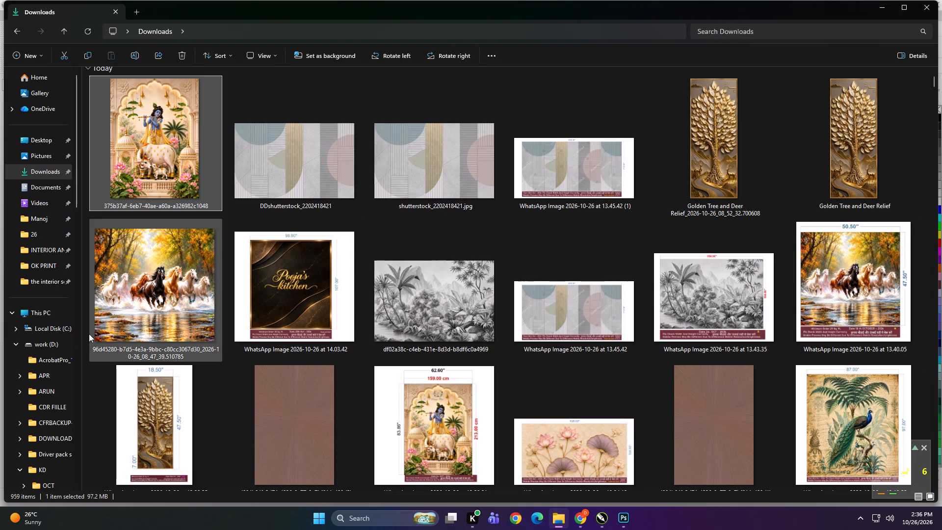
scroll(63, 321, "up", 2)
left_click(57, 317)
double_click(267, 184)
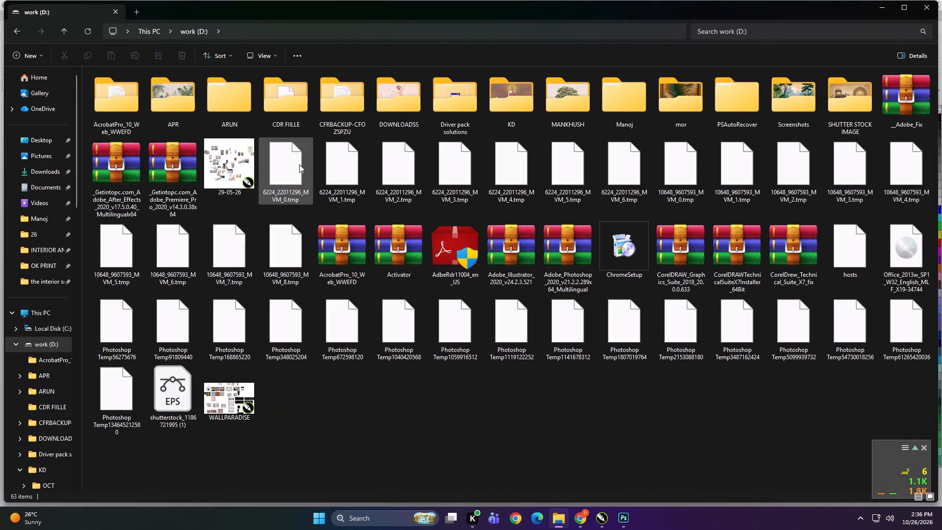
double_click(495, 99)
double_click(286, 120)
double_click(299, 223)
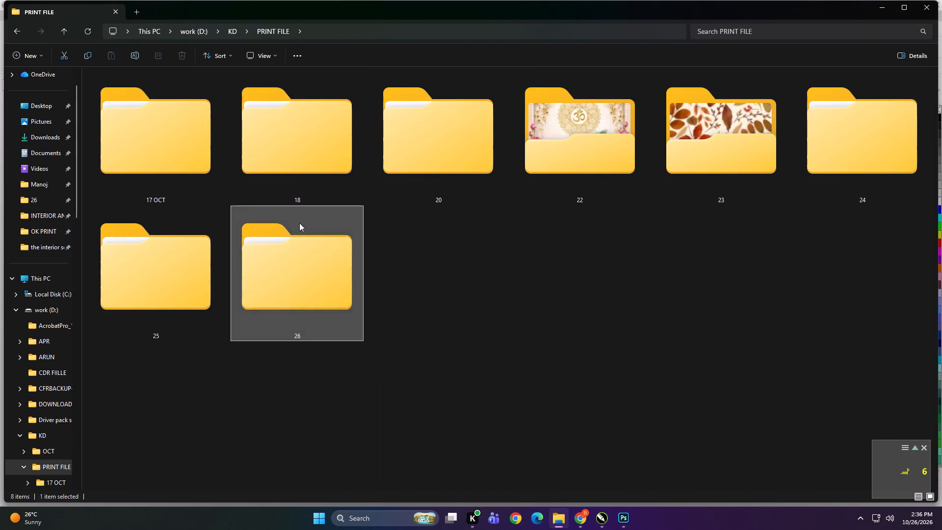
scroll(300, 221, "up", 3, "ctrl")
left_click(168, 160)
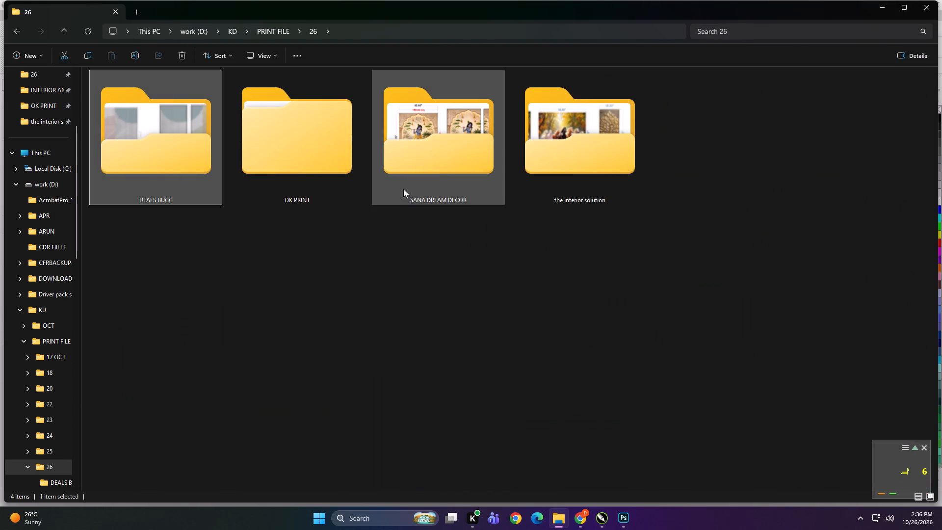
left_click(420, 147, "ctrl")
left_click(570, 185, "ctrl")
key("ctrl+x")
Create a new folder named NEW2 inside the OK PRINT folder.
double_click(337, 155)
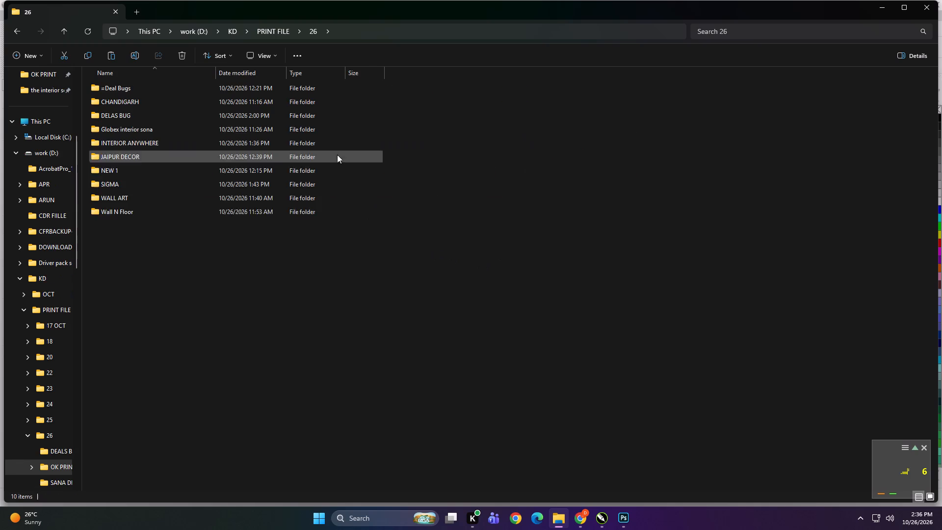
left_click(299, 300)
left_click(34, 54)
left_click(45, 79)
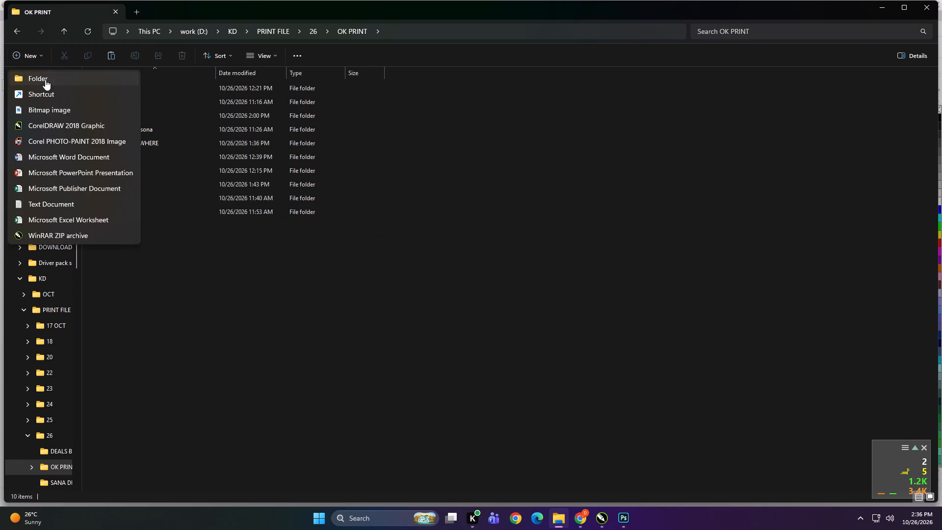
type("NEW2")
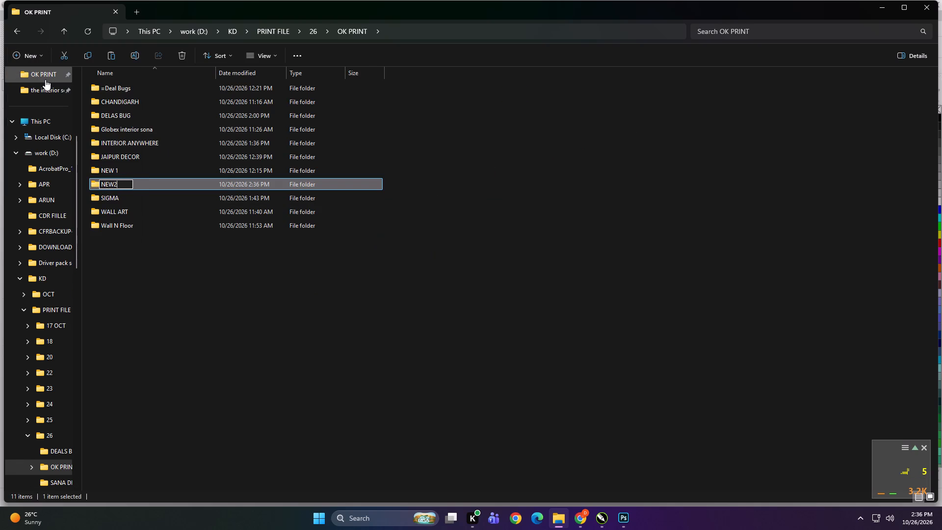
key("Return")
Move the cut customer folders into the NEW2 folder.
double_click(121, 180)
left_click(205, 211)
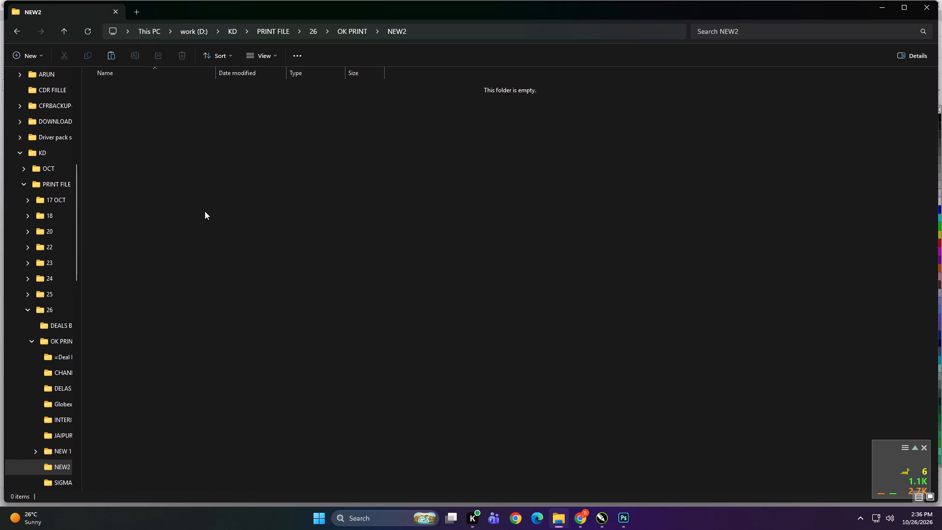
key("ctrl+v")
Copy the NEW2 folder into Print > 26 on the DIGITECH_SHAREDRIVE network drive.
key("BackSpace")
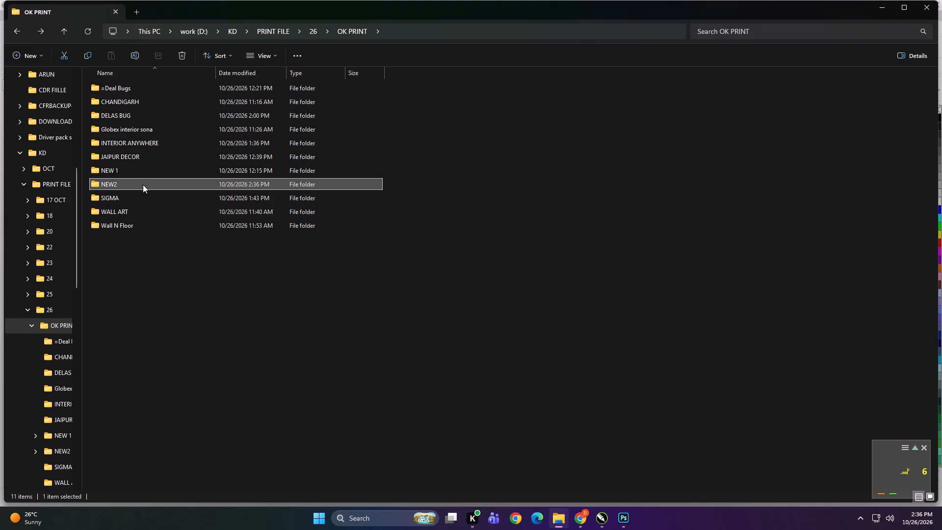
left_click(143, 184)
key("ctrl+c")
left_click(157, 184)
key("ctrl+c")
scroll(43, 308, "up", 6)
left_click(43, 308)
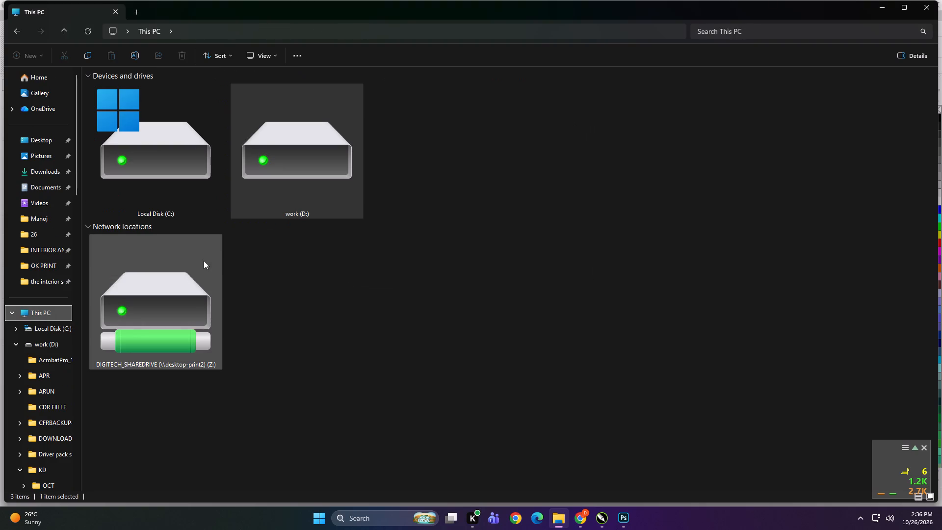
double_click(175, 314)
double_click(714, 125)
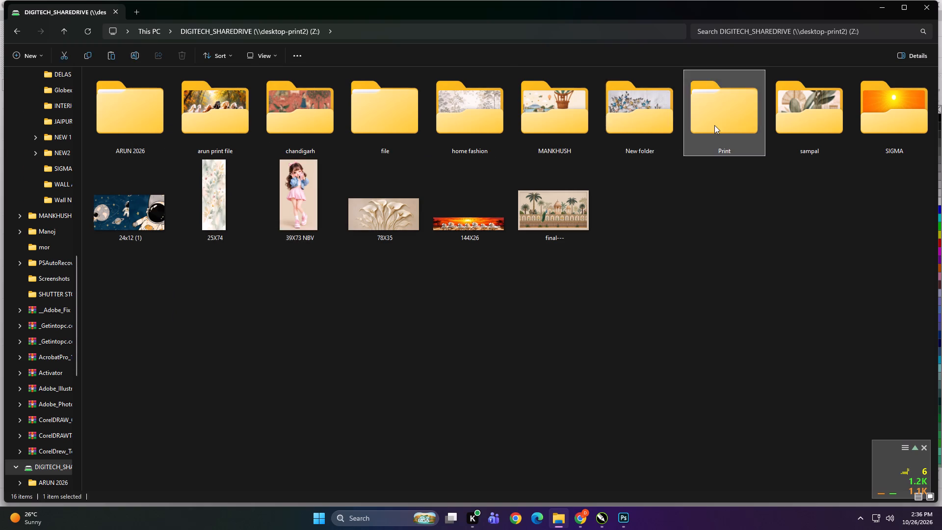
double_click(480, 98)
right_click(418, 198)
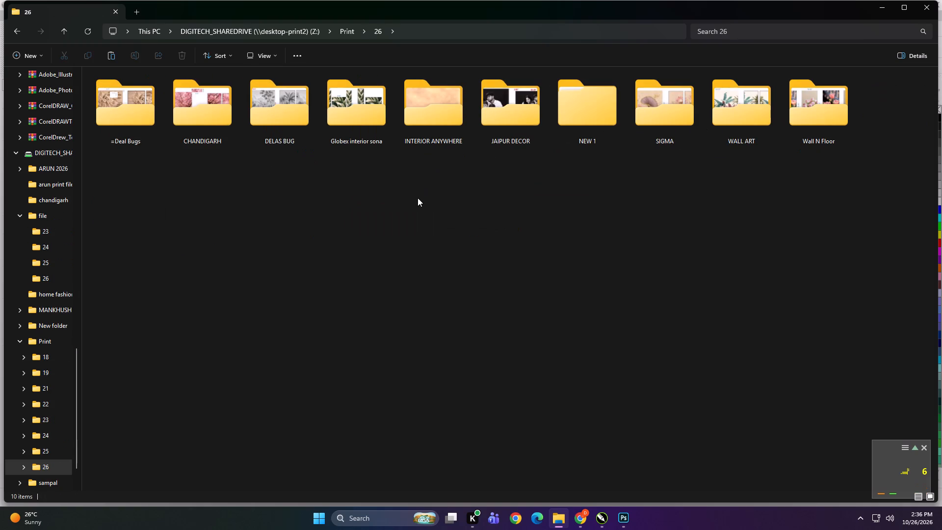
left_click(430, 208)
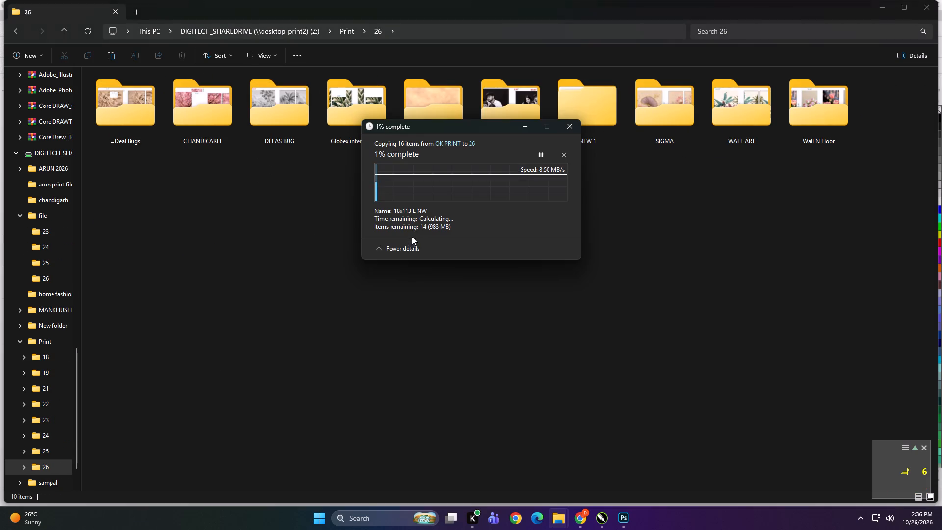
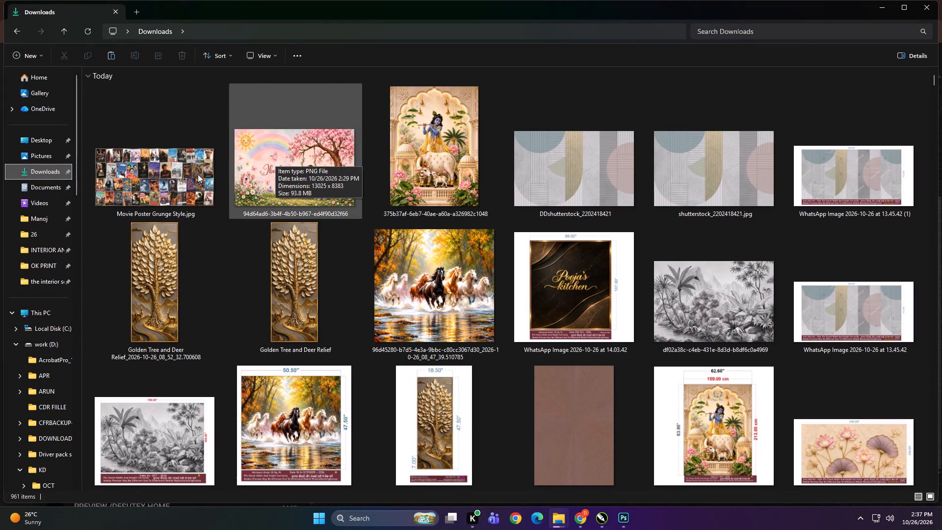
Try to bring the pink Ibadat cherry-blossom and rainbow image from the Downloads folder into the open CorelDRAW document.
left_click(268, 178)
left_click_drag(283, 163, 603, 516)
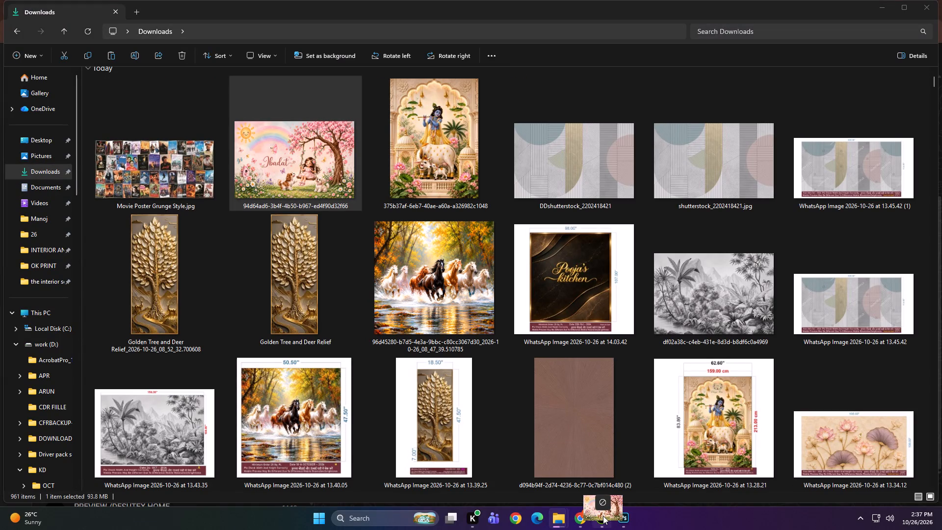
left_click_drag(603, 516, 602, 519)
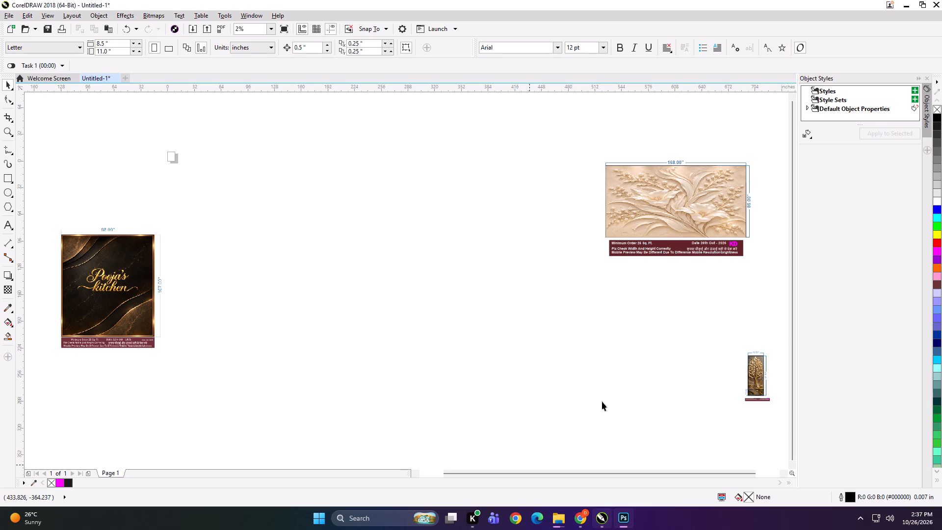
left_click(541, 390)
Switch to Photoshop, where DDshutterstock_2202418421.jpg is open, and close the application.
left_click(627, 524)
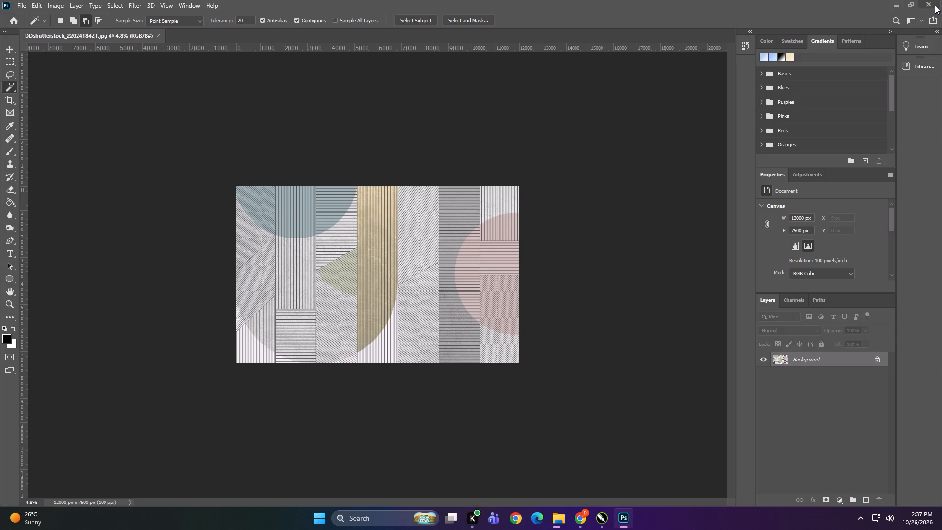
left_click(935, 5)
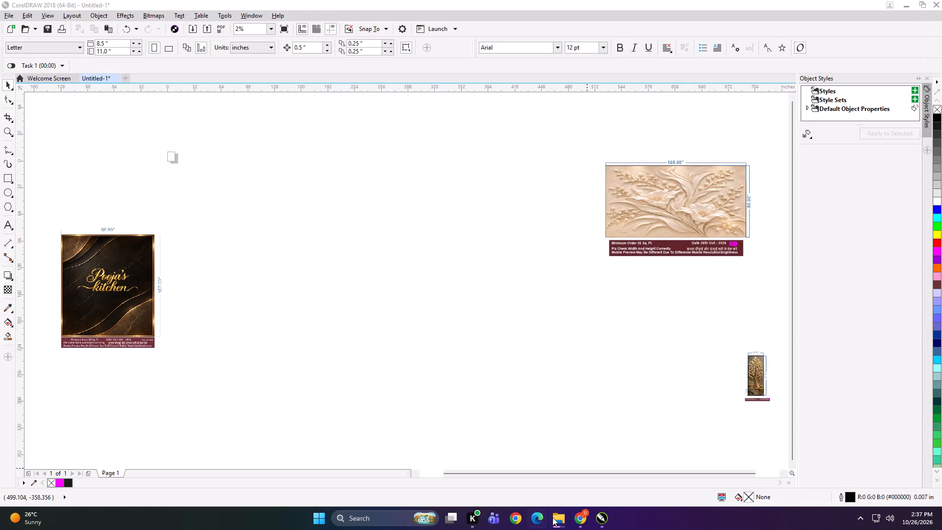
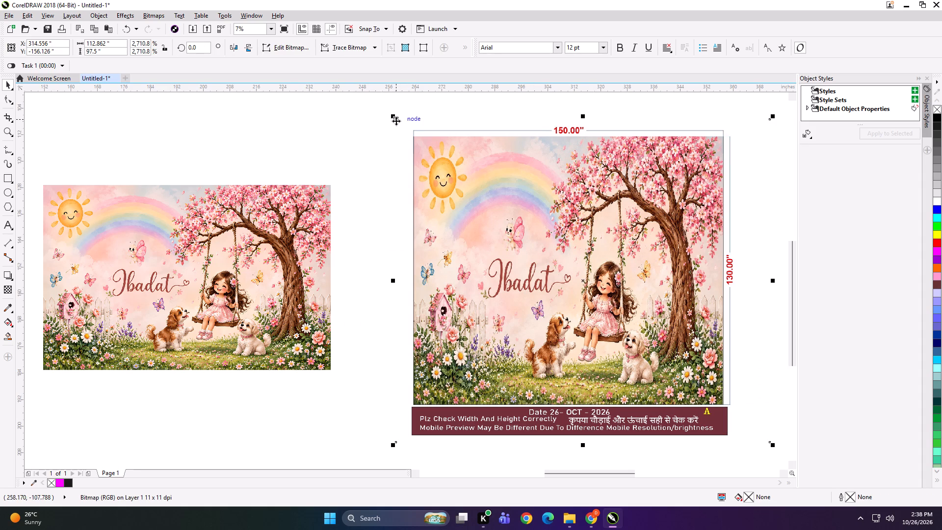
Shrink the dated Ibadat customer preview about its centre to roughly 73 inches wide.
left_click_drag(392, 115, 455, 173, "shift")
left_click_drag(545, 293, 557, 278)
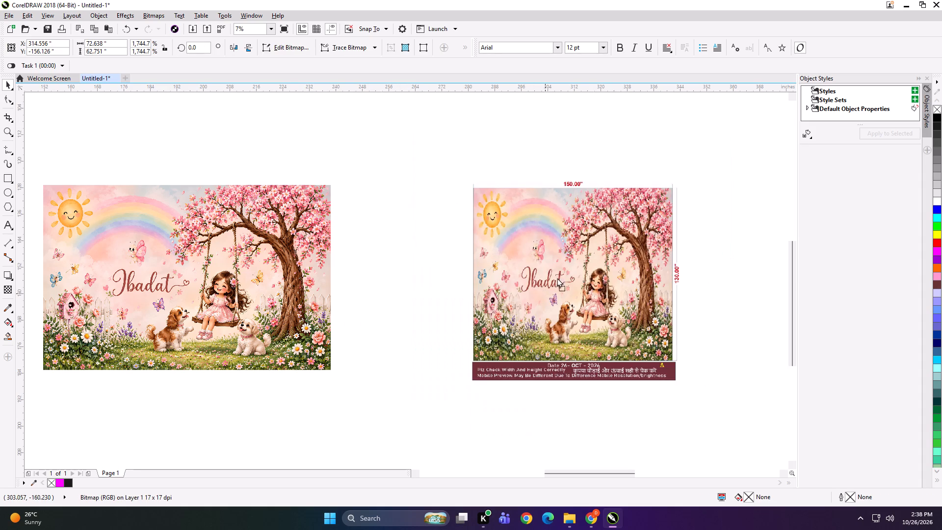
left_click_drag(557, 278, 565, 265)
Resize the plain Ibadat artwork to 150 inches wide by 130 inches high.
left_click_drag(218, 249, 304, 238)
left_click_drag(116, 45, 78, 51)
type("150")
key("Tab")
type("130")
key("Return")
Place the dated preview to the right of the Ibadat artwork and enlarge it to about 150 inches wide.
scroll(289, 278, "down", 1)
left_click_drag(475, 252, 480, 247)
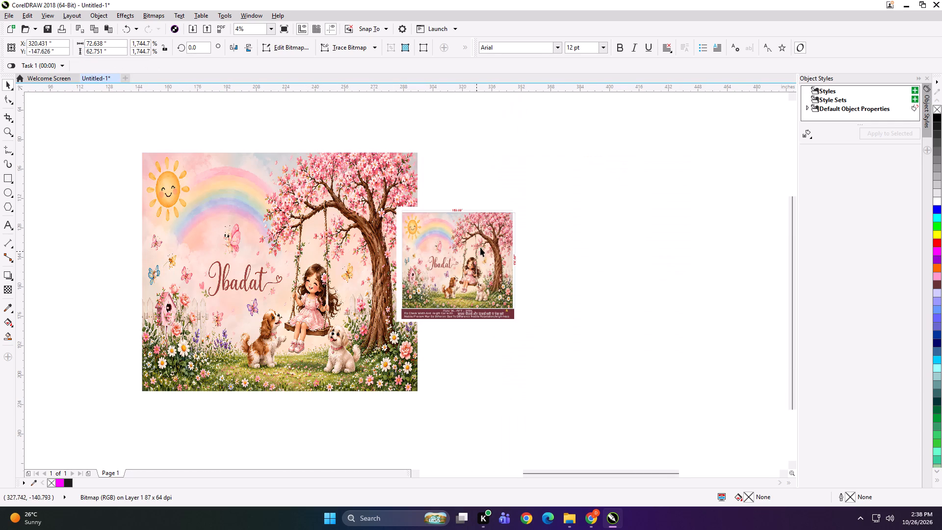
left_click_drag(480, 247, 528, 193)
left_click_drag(587, 268, 730, 414)
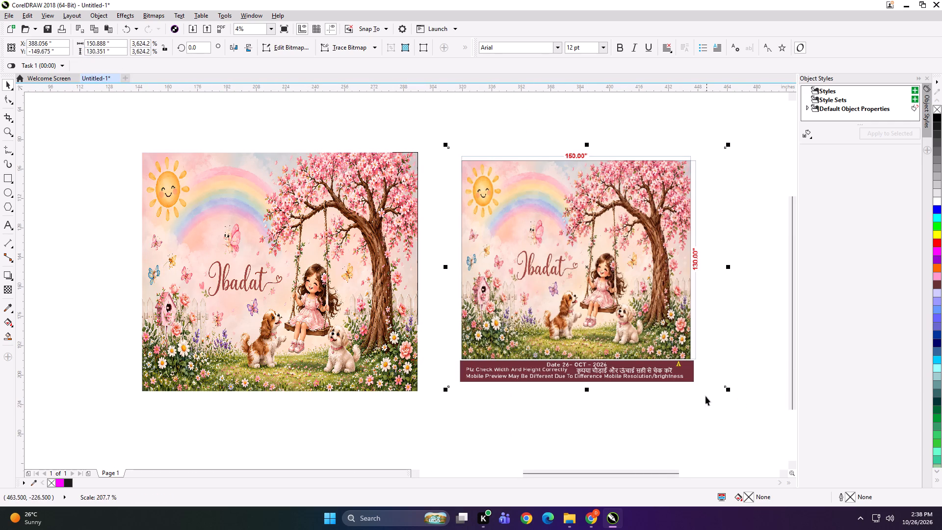
left_click(541, 370, "shift")
left_click(357, 331, "shift")
left_click(477, 307, "shift")
key("shift+F2")
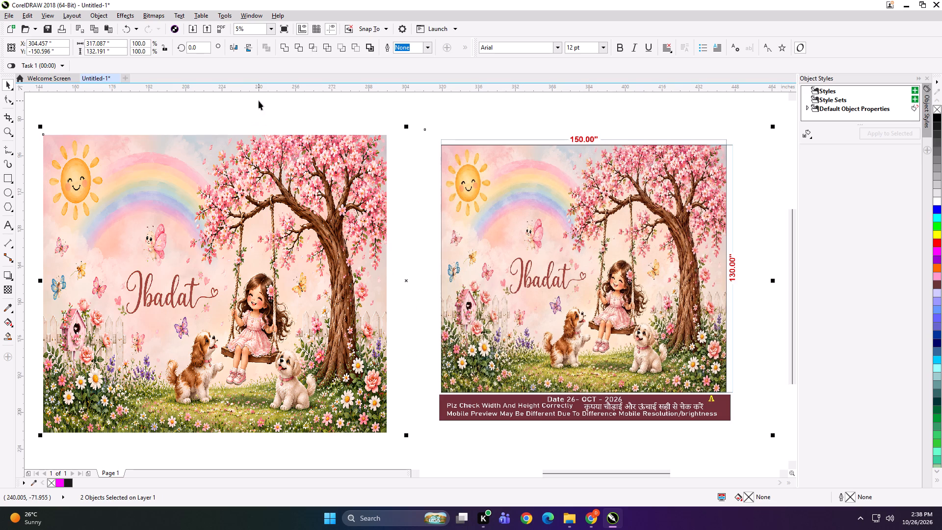
Add a rectangle matching the Ibadat artwork, set its width to 53 inches and align it with the artwork's left edge.
left_click(259, 101)
left_click(267, 228)
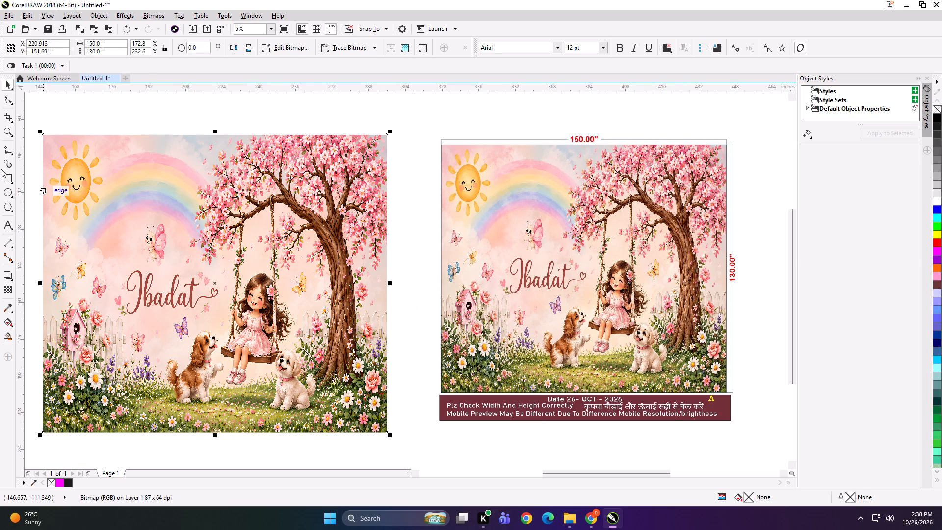
double_click(4, 179, "shift")
key("shift+space")
left_click(109, 45)
key("ctrl+a")
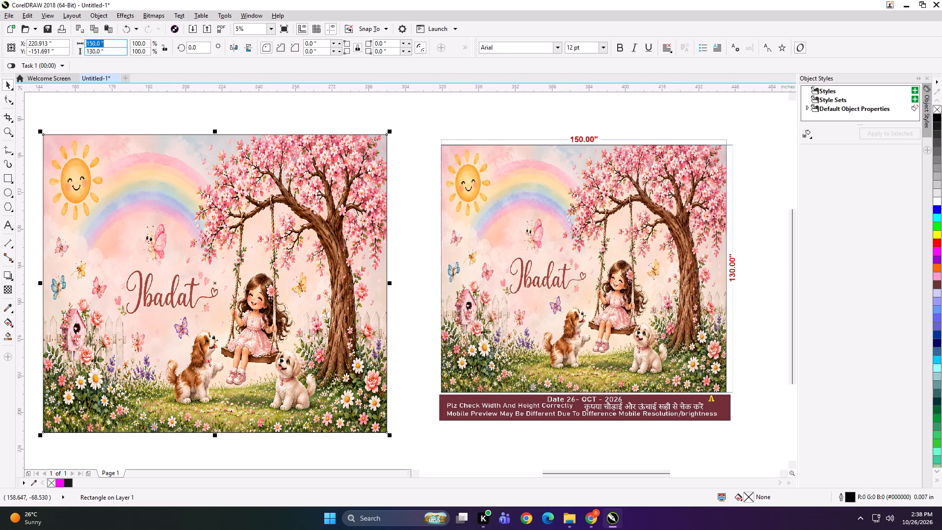
type("53")
key("Return")
left_click(100, 235, "shift")
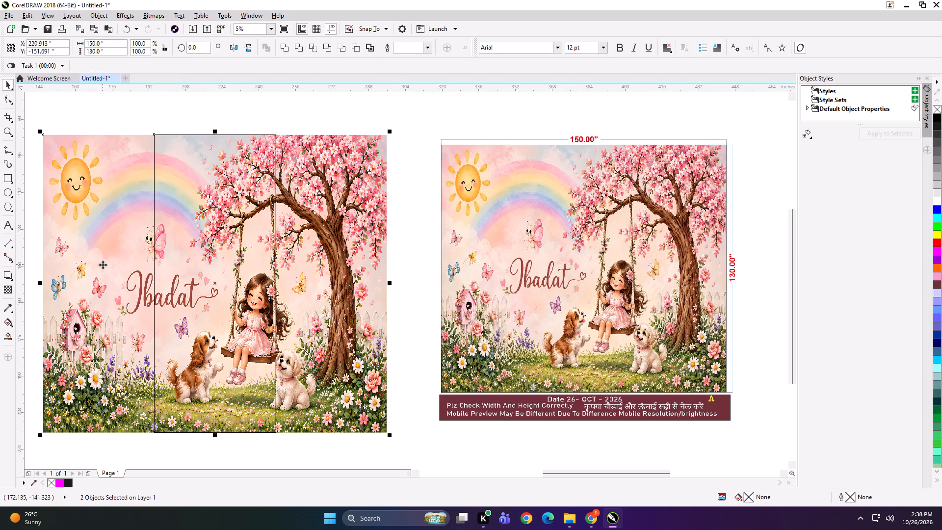
key("l")
left_click(91, 121)
left_click(110, 222)
Copy the 53-inch frame to its right side, overlapping the first frame by 0.5 inch.
left_click_drag(40, 284, 184, 295)
right_click_drag(162, 294, 184, 295, "ctrl")
key("Left")
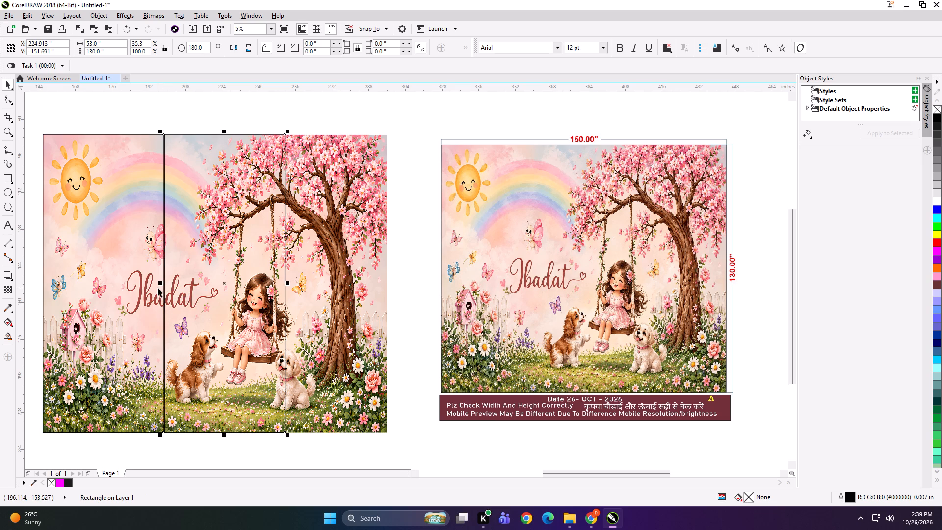
Add a third frame with a 0.5-inch overlap and narrow it to 45 inches, ending at the artwork's right edge.
left_click_drag(158, 283, 458, 282)
right_click_drag(436, 282, 459, 282, "ctrl")
key("Left")
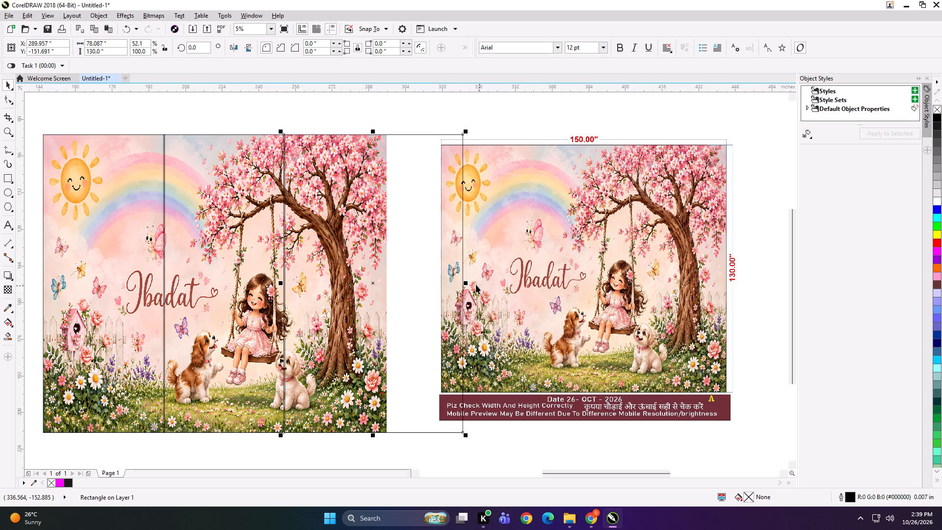
left_click_drag(466, 284, 391, 287)
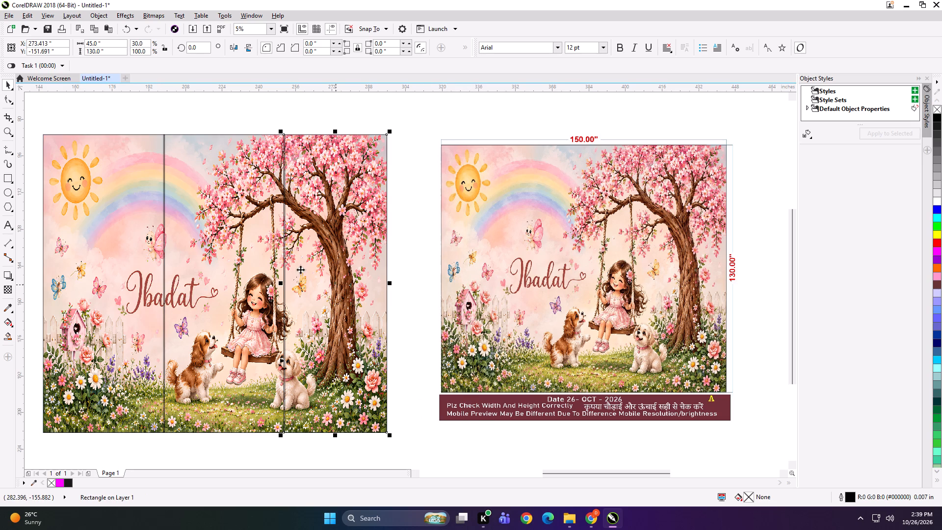
Group the three panel frames, PowerClip the Ibadat artwork into them and separate them into individual panels.
left_click(248, 222, "shift")
left_click(133, 213, "shift")
key("ctrl+g")
left_click(190, 113)
left_click(202, 178, "alt")
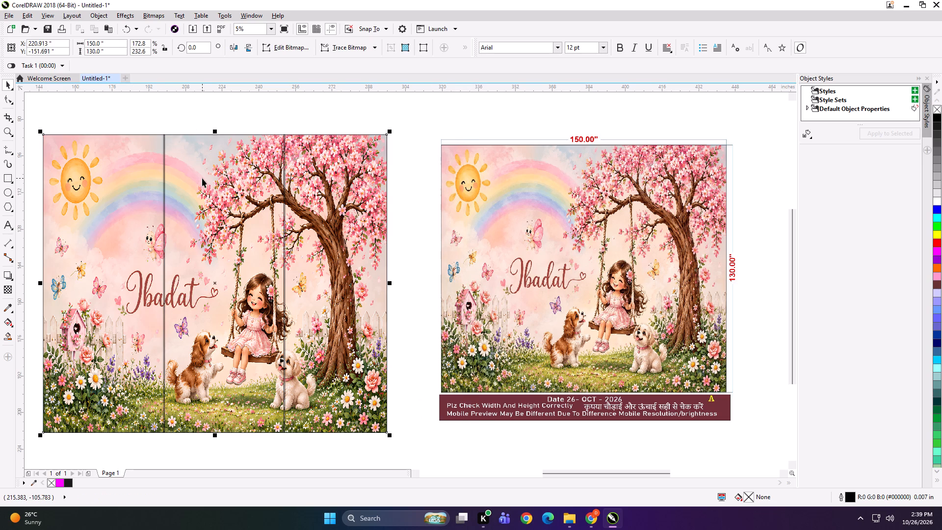
key("shift+Return")
left_click(257, 178)
key("ctrl+u")
left_click(220, 120)
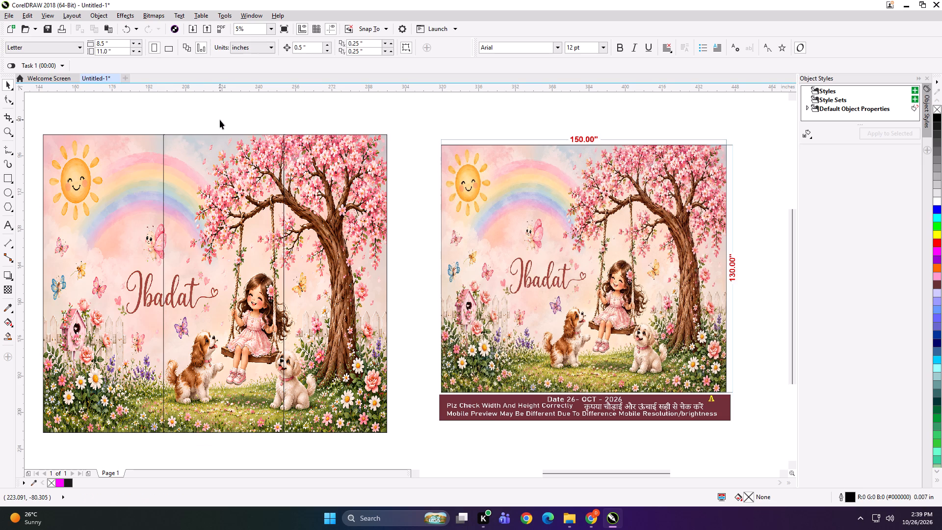
Label the three panels at their top edges "150*130 PANEL 1", "150*130 PANEL 2" and "150*130 PANEL 3".
left_click(7, 225)
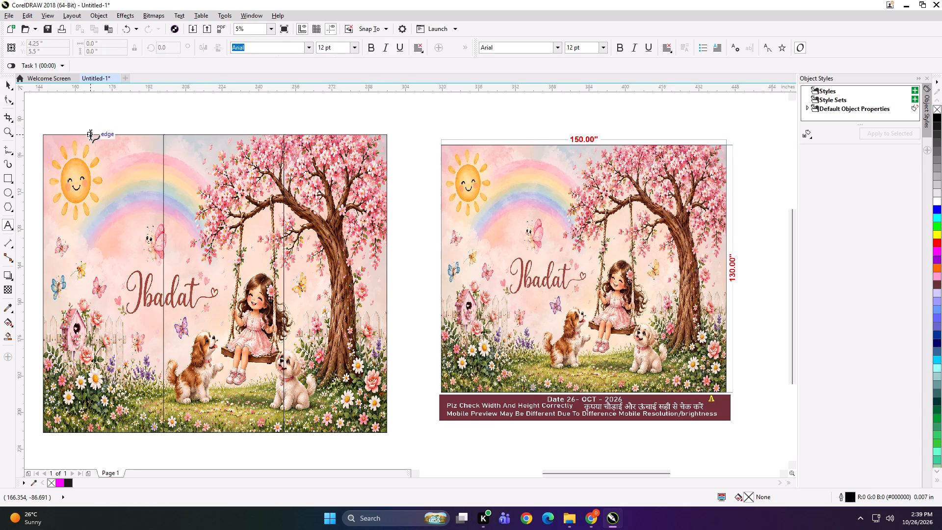
left_click(90, 133)
type("150*130 PANEL 1")
key("ctrl+a")
key("ctrl+c")
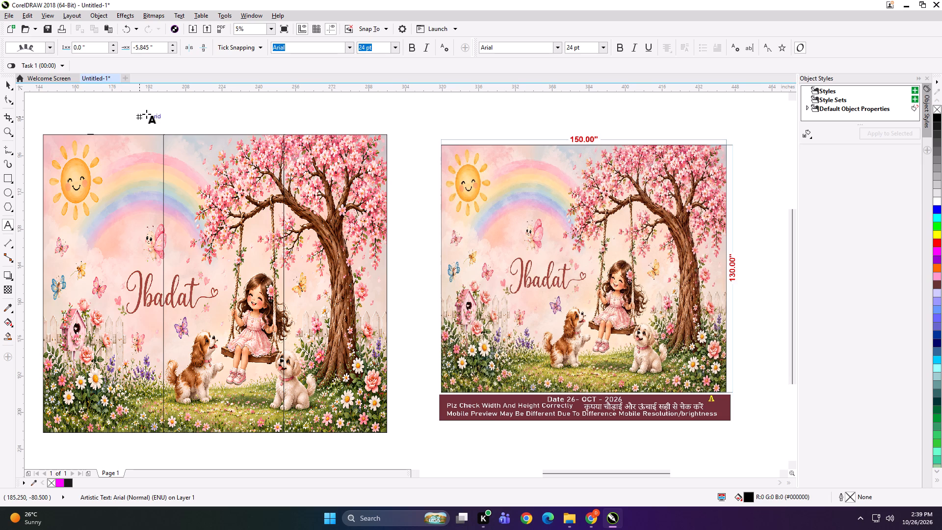
left_click(189, 133)
key("ctrl+v")
key("BackSpace")
key("2")
left_click(302, 134)
key("ctrl+v")
key("BackSpace")
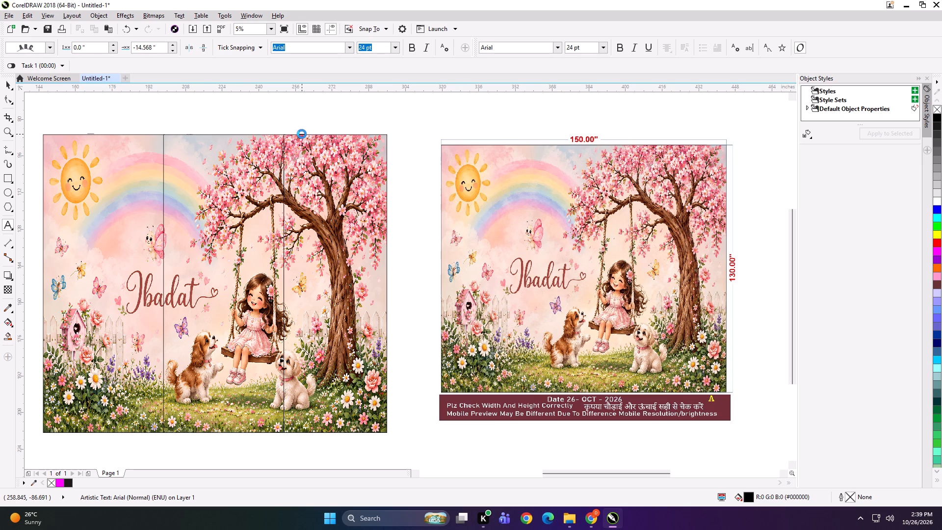
key("3")
Group each small text label with its own panel, working from the third panel to the first.
left_click(7, 86)
left_click(350, 187, "shift")
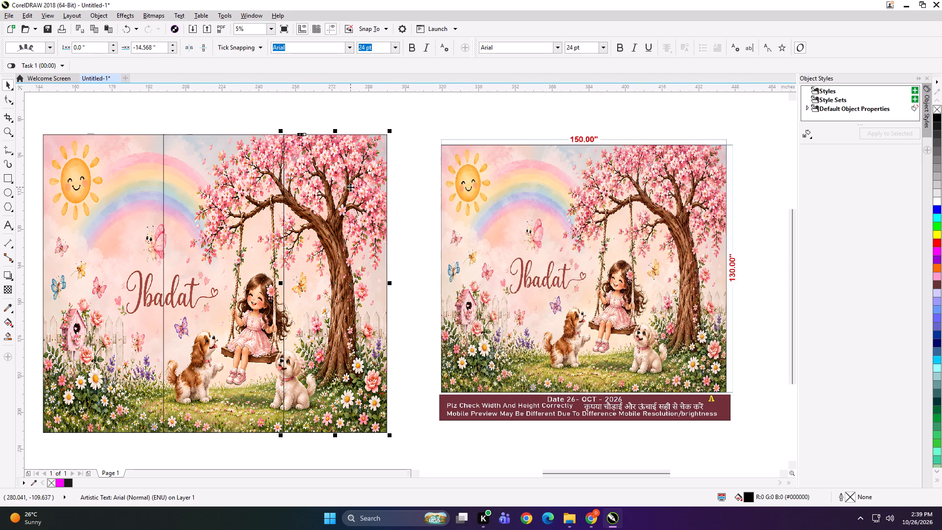
key("ctrl+g")
left_click_drag(179, 109, 208, 182)
double_click(208, 182, "shift")
key("ctrl+g")
left_click_drag(136, 107, 75, 165)
double_click(85, 166, "shift")
key("ctrl+g")
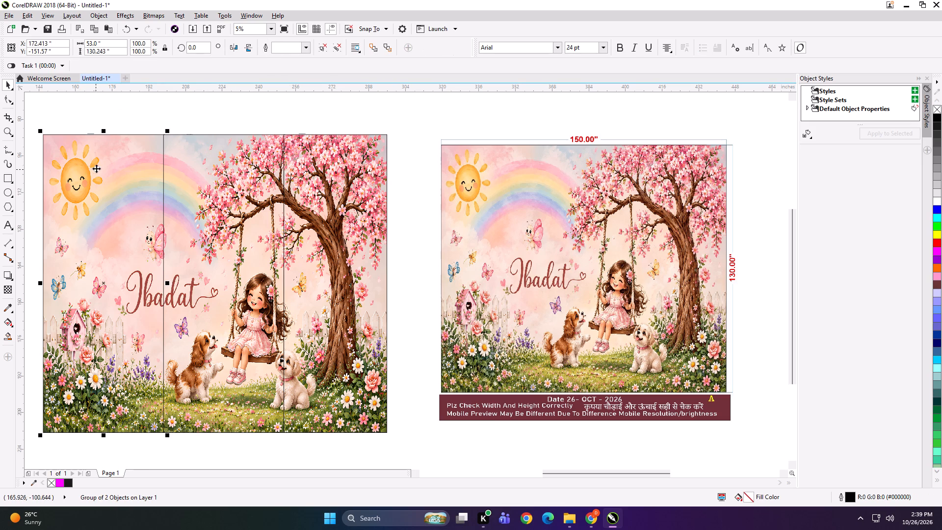
Start exporting the first panel and create a folder named CHANDIGARHH in work (D:) > KD > PRINT FILE > 26.
key("ctrl+e")
left_click(528, 184)
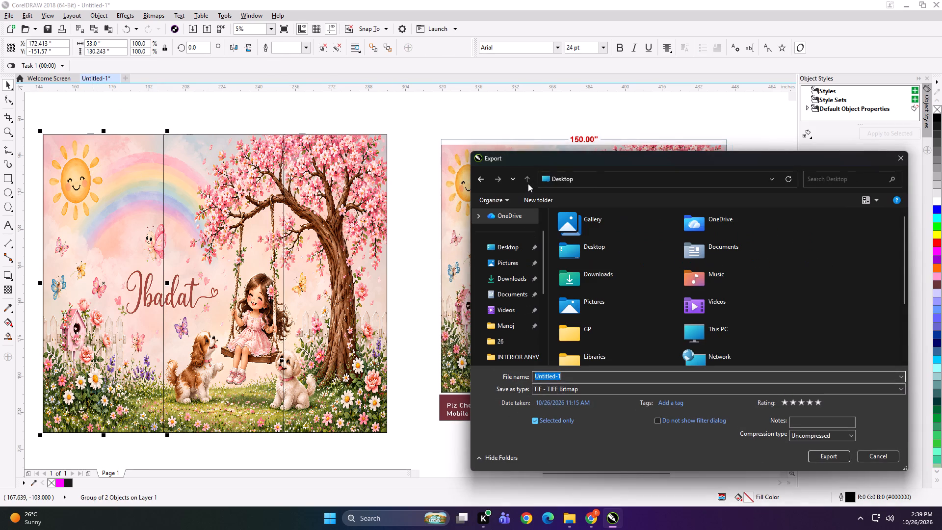
scroll(516, 321, "up", 1)
scroll(516, 322, "down", 3)
left_click(511, 279)
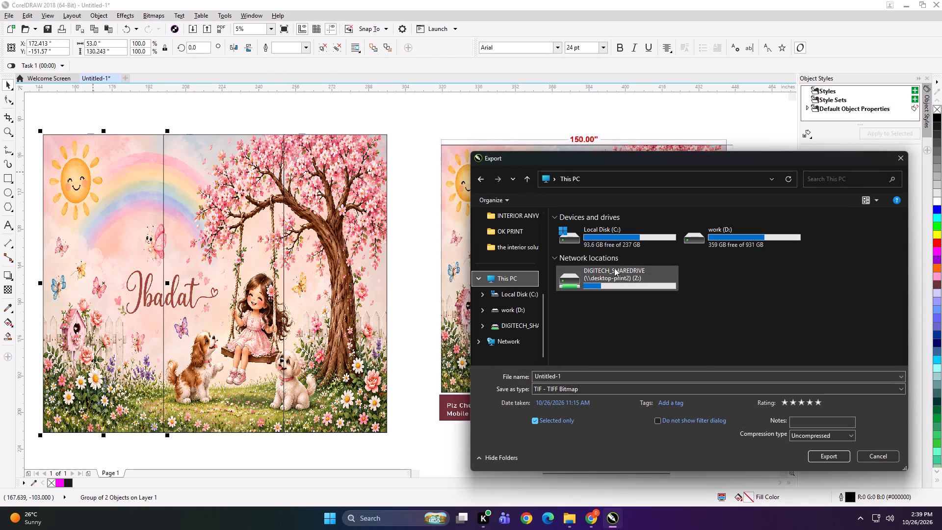
double_click(758, 237)
double_click(742, 279)
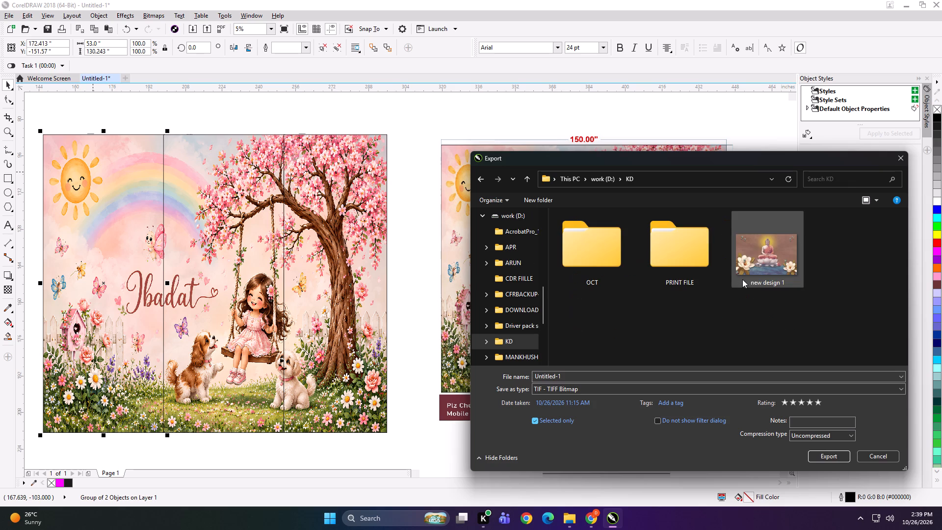
double_click(675, 250)
double_click(755, 269)
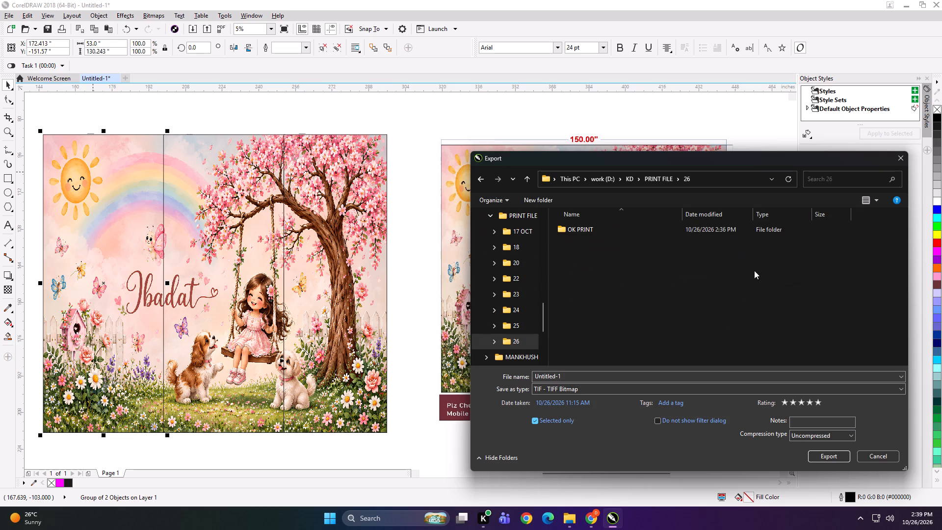
left_click(625, 281)
left_click(535, 201)
type("CHANDIGARH")
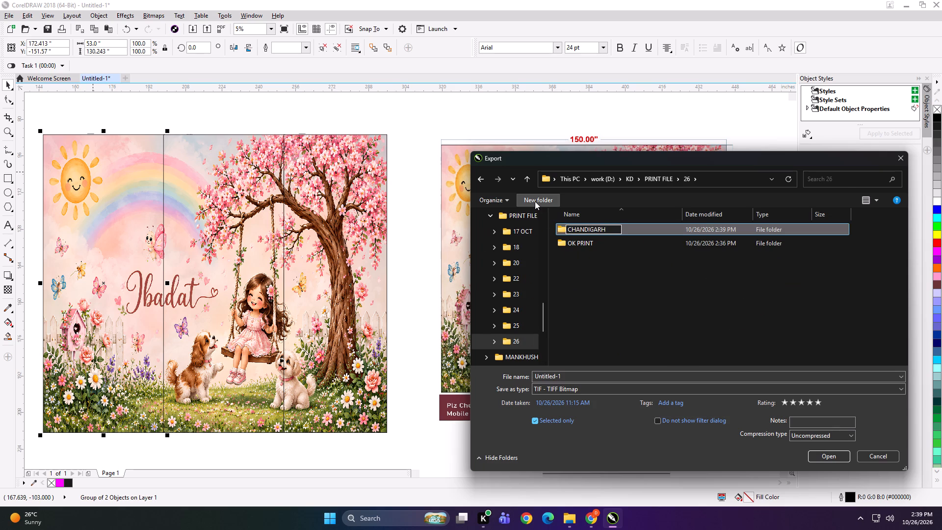
key("h")
key("Return")
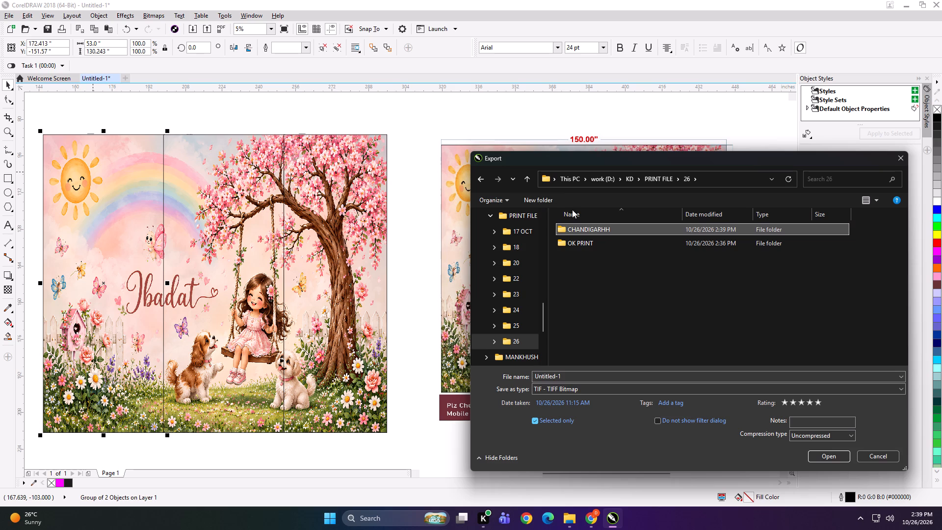
Export the first panel as a TIFF named "53x130 A NW" into the CHANDIGARHH folder.
double_click(628, 225)
left_click(603, 377)
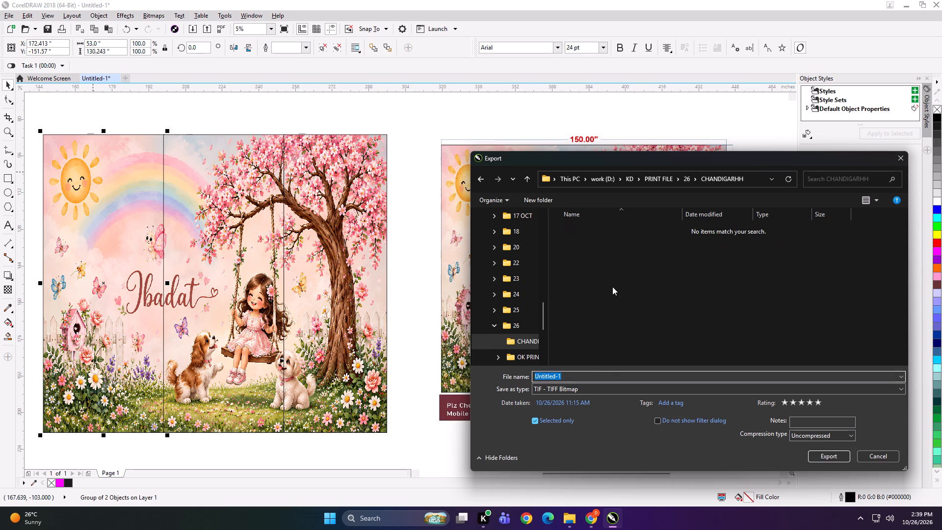
type("53x130 A NW")
key("Return")
key("Return")
Export the middle panel as a TIFF named "53x130 B NW" into the CHANDIGARHH folder.
left_click(226, 273)
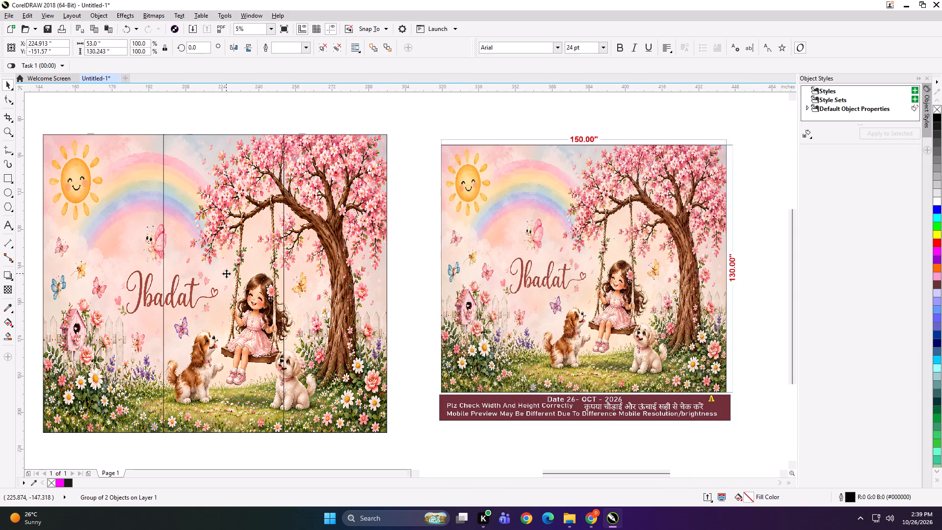
key("ctrl+e")
left_click(580, 250)
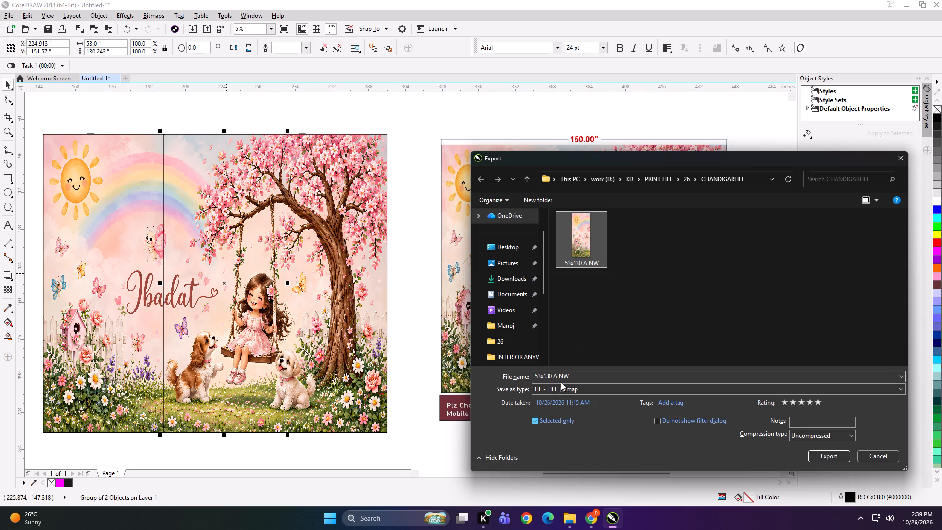
double_click(557, 379)
type("B")
key("space")
key("Return")
key("Return")
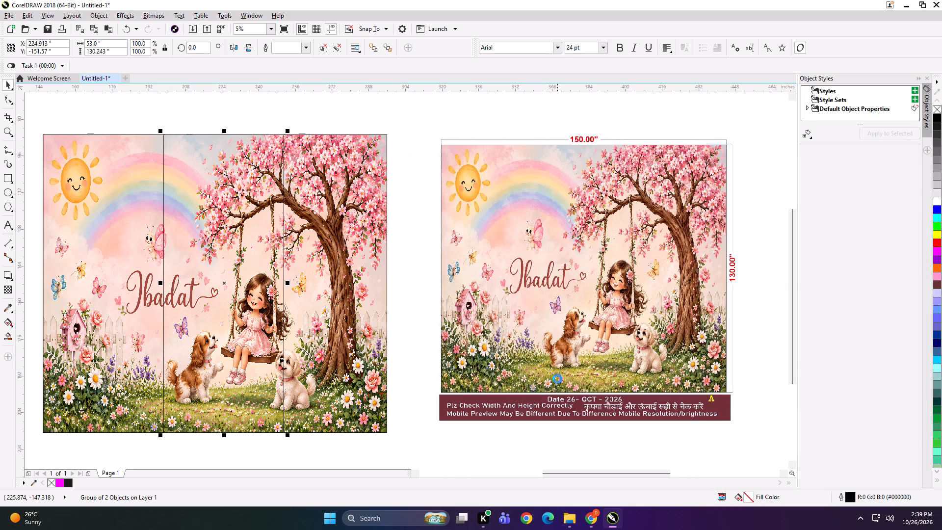
Export the third panel as a TIFF named "45x130 C NW" into the CHANDIGARHH folder.
left_click(340, 275)
key("ctrl+e")
key("ctrl+e")
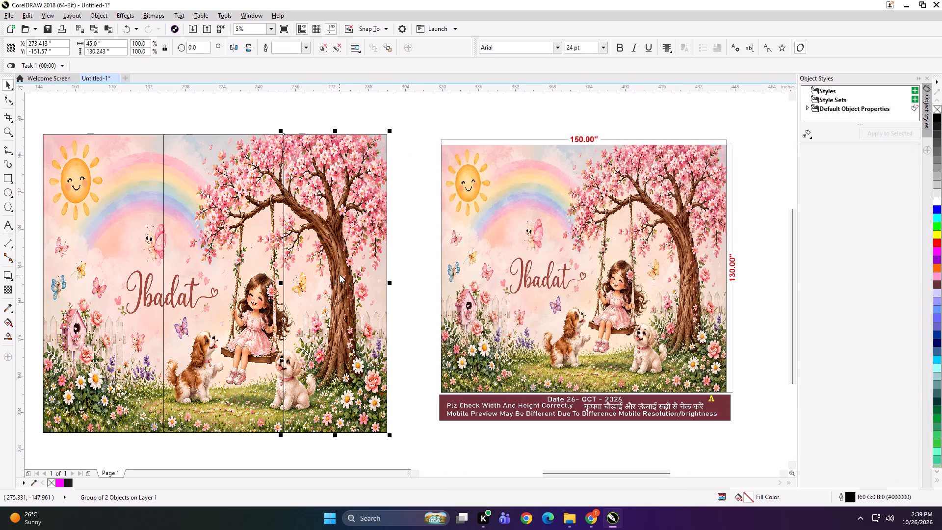
type("45x130")
key("space")
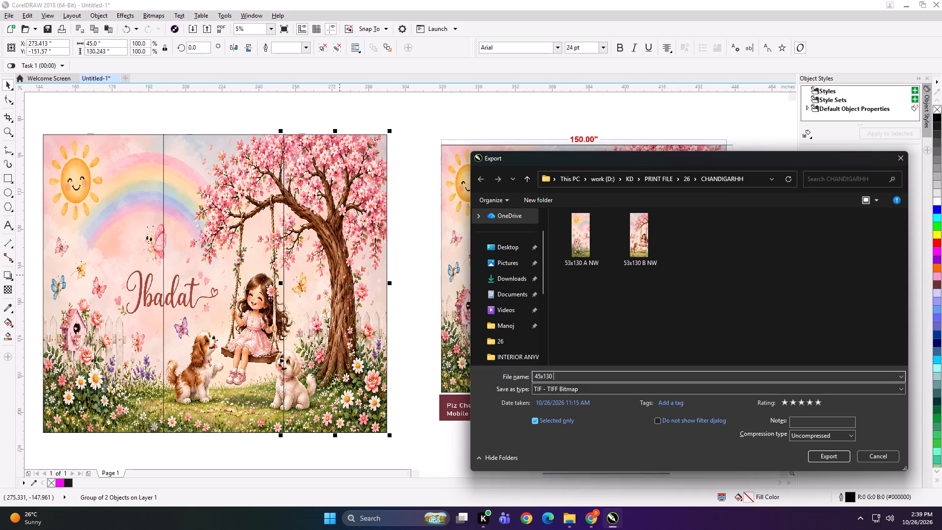
type("C")
key("space")
type("NW")
key("Return")
key("Return")
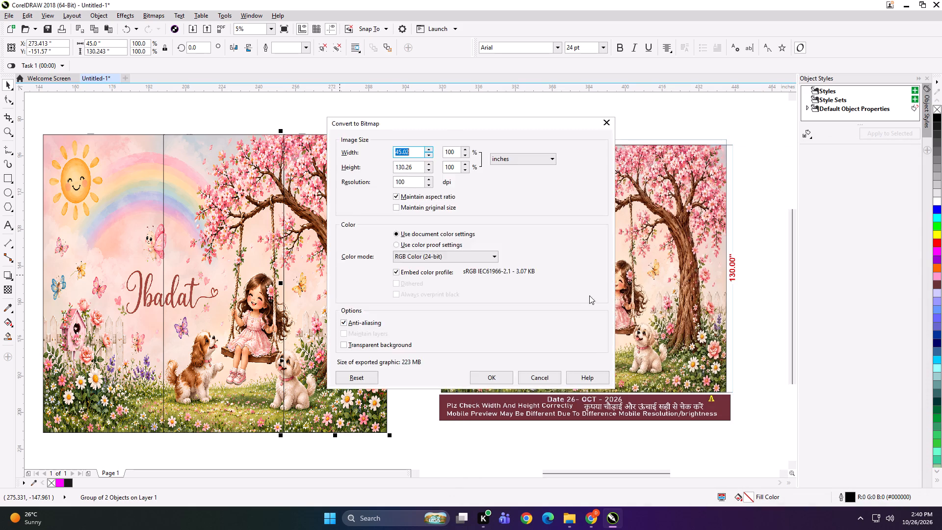
Spread the panels apart by moving the third panel 5 inches right and the first panel 5 inches left.
scroll(449, 263, "down", 1)
key("Right")
key("Right")
key("Right")
key("Right")
key("Right")
key("Right")
key("Right")
key("Right")
key("Right")
key("Right")
left_click(295, 257)
key("Left")
key("Left")
key("Left")
key("Left")
key("Left")
key("Left")
key("Left")
key("Left")
key("Left")
key("Left")
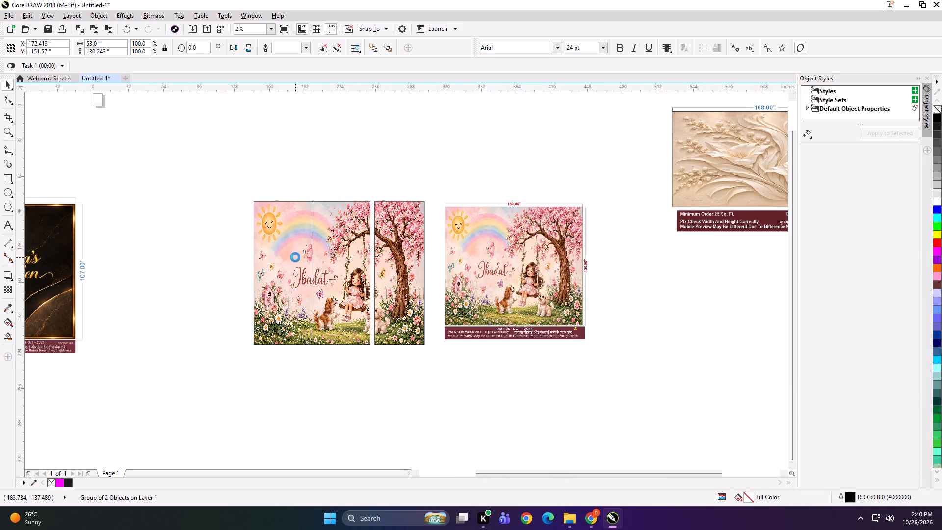
Group the three Ibadat panels with the dated preview and scale the group down to about 5 inches wide.
left_click_drag(210, 176, 437, 412)
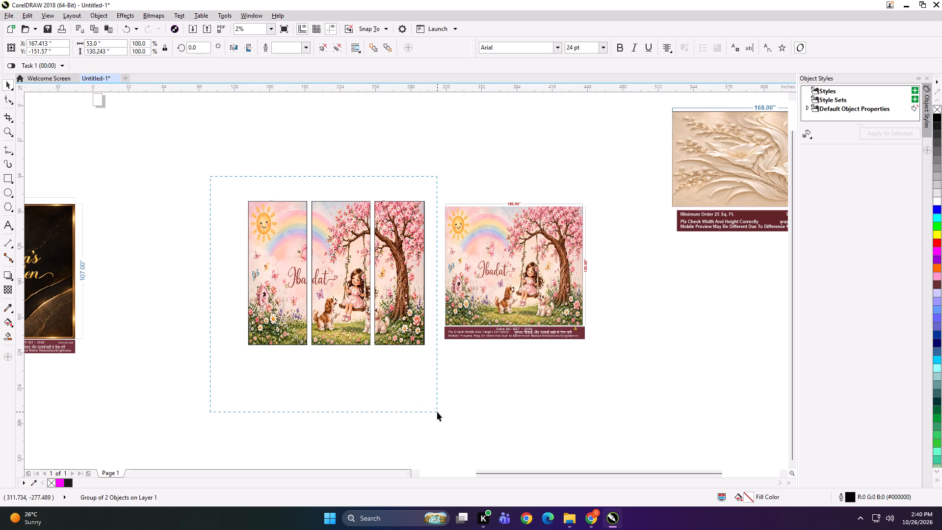
left_click_drag(437, 412, 437, 409)
left_click_drag(404, 299, 410, 297)
left_click(486, 294, "shift")
key("ctrl+g")
left_click_drag(609, 348, 547, 339, "shift")
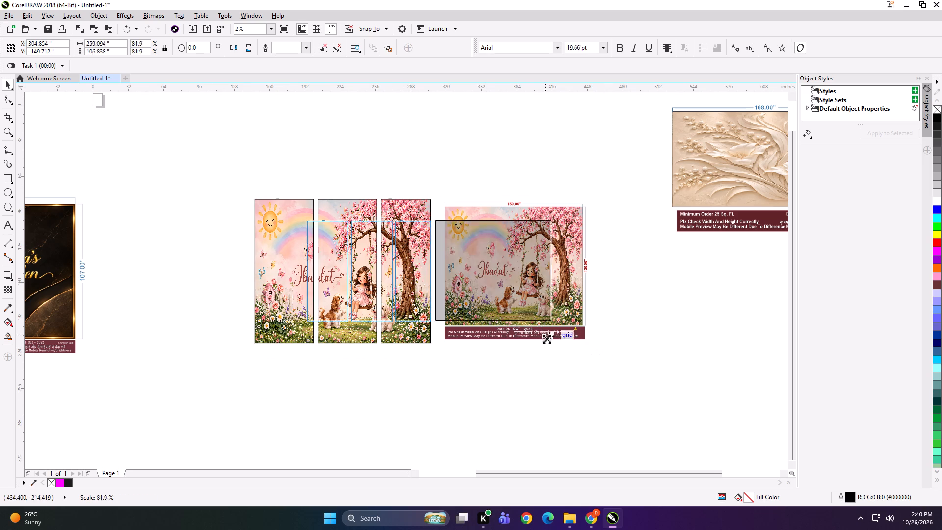
left_click_drag(547, 339, 441, 288, "shift")
scroll(431, 274, "up", 4)
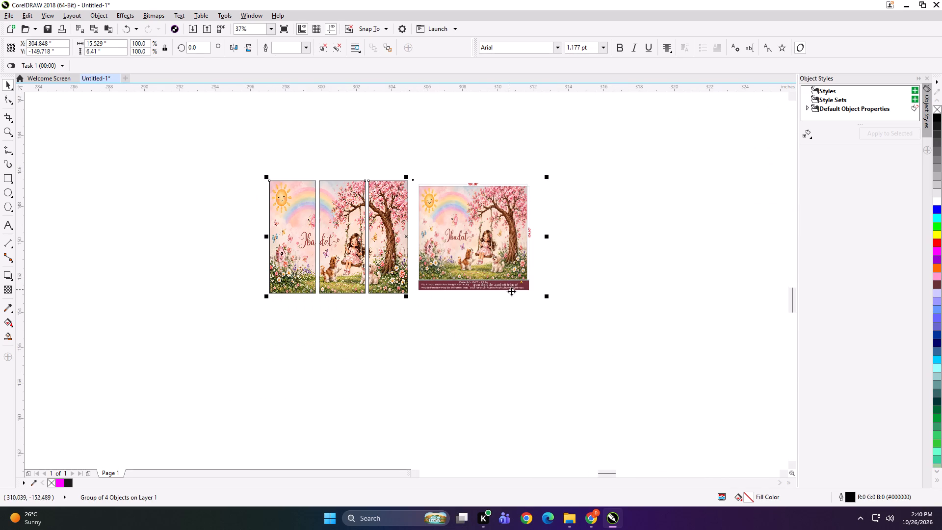
left_click_drag(549, 299, 443, 254, "shift")
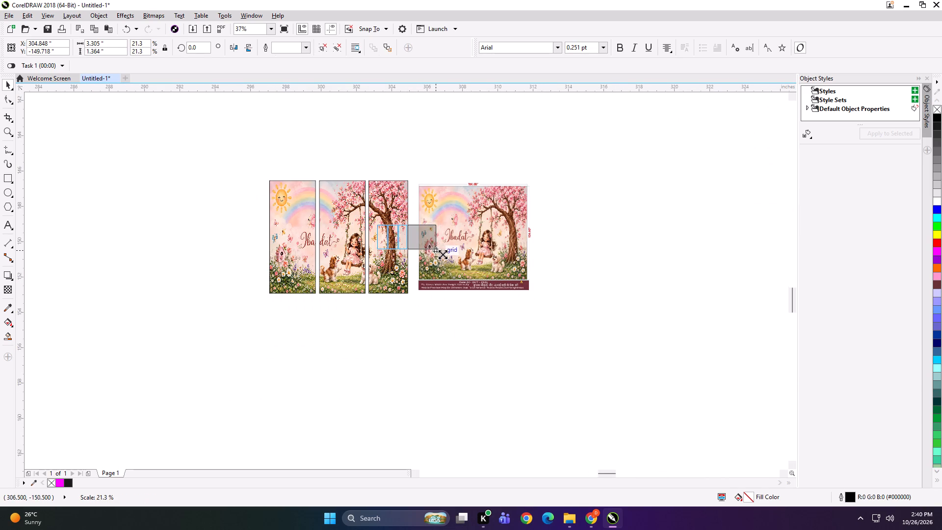
left_click_drag(443, 254, 468, 259, "shift")
Export the small Ibadat overview group under the file name "SGFH".
key("ctrl+e")
type("SGFH")
key("Return")
key("Return")
key("Return")
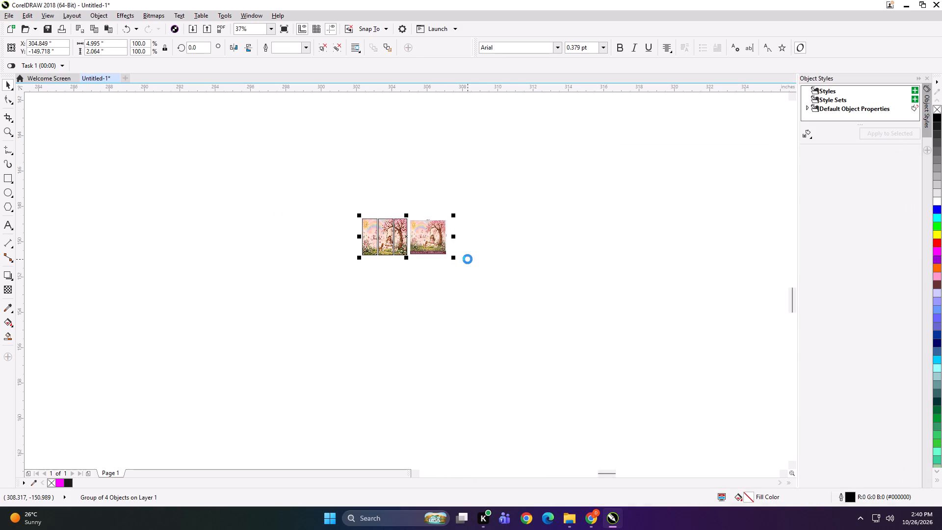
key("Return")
Delete the exported Ibadat overview group from the document.
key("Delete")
Move the black and gold "Pooja's kitchen" preview up and to the right on the workspace, and deselect it.
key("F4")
left_click(470, 258)
left_click_drag(40, 281, 83, 230)
left_click_drag(93, 300, 123, 211)
left_click(343, 254)
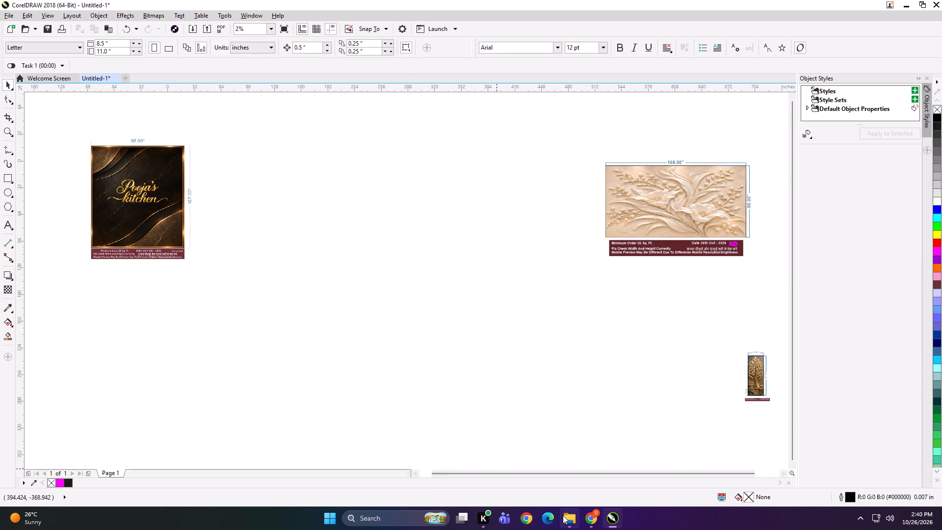
Bring "Movie Poster Grunge Style.jpg" from Downloads into the CorelDRAW document, placing it in the empty area below and between the kitchen and floral previews.
left_click(572, 520)
scroll(212, 173, "up", 2)
left_click(186, 180)
left_click_drag(136, 165, 209, 204)
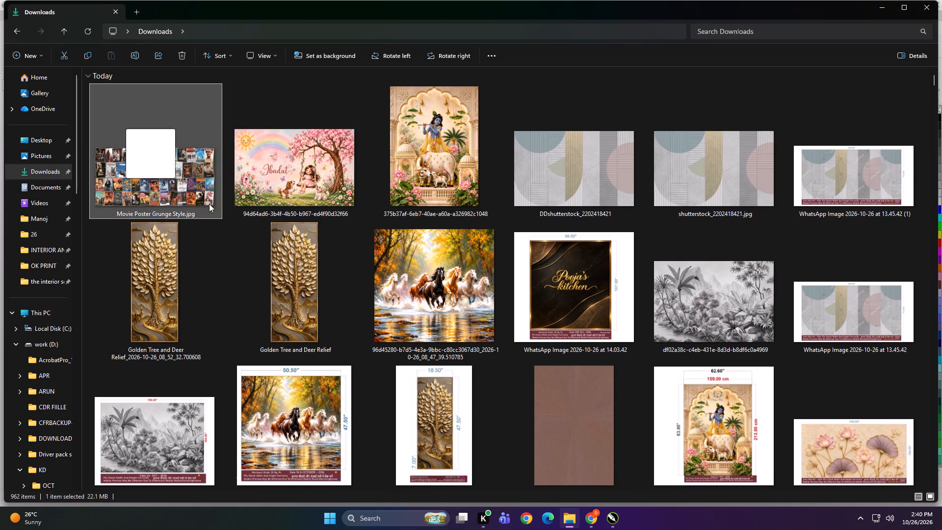
left_click_drag(209, 204, 366, 240)
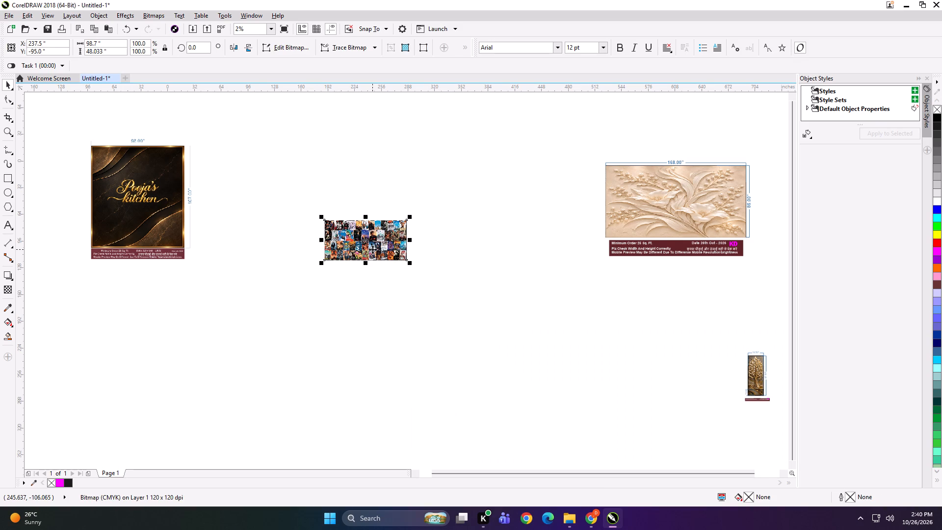
left_click_drag(364, 243, 392, 318)
left_click(282, 316)
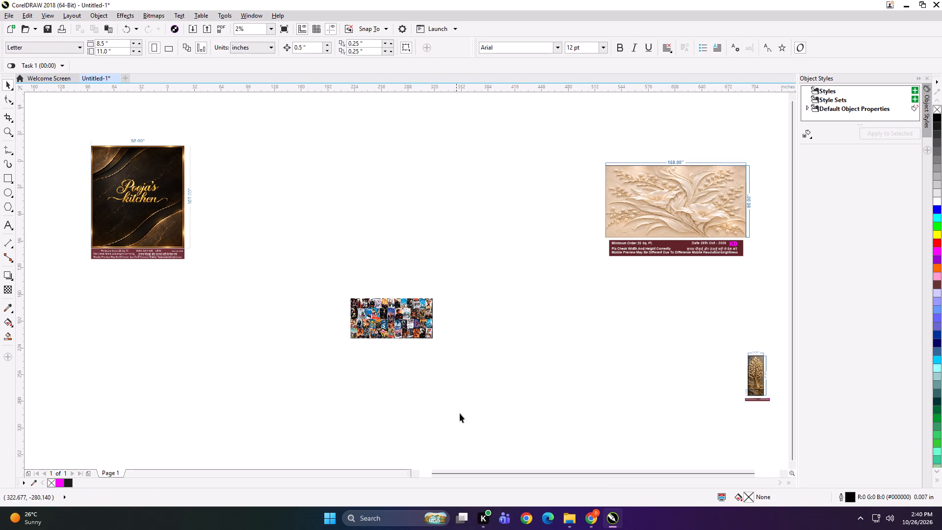
Return to today's images in the Downloads folder in File Explorer.
left_click(574, 523)
scroll(260, 203, "up", 2)
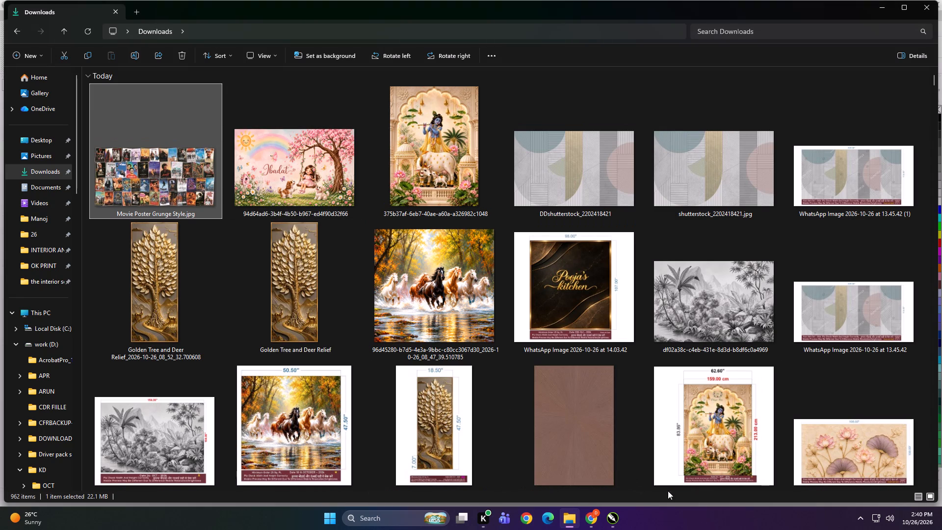
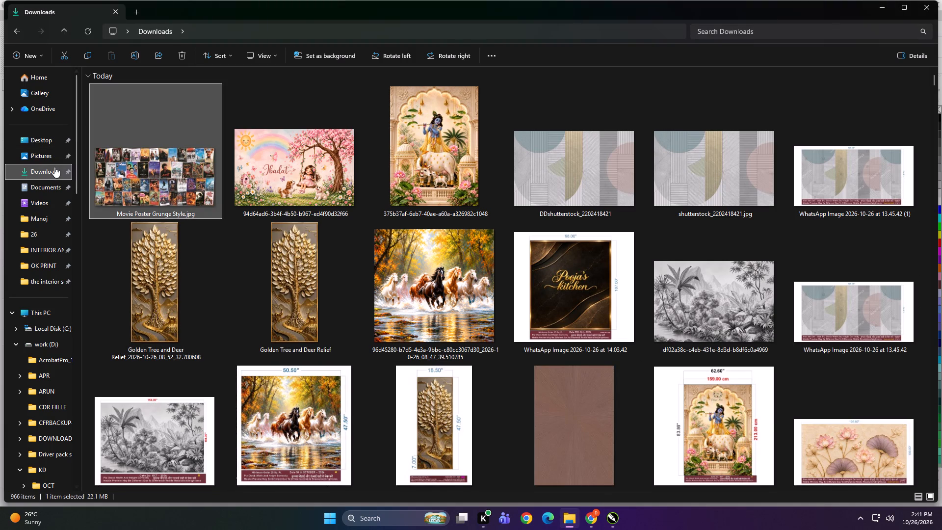
Bring the movie poster, pink Aesthetic Services and Ibadat WhatsApp preview images from Downloads into the Untitled-1 CorelDRAW document.
left_click(54, 167)
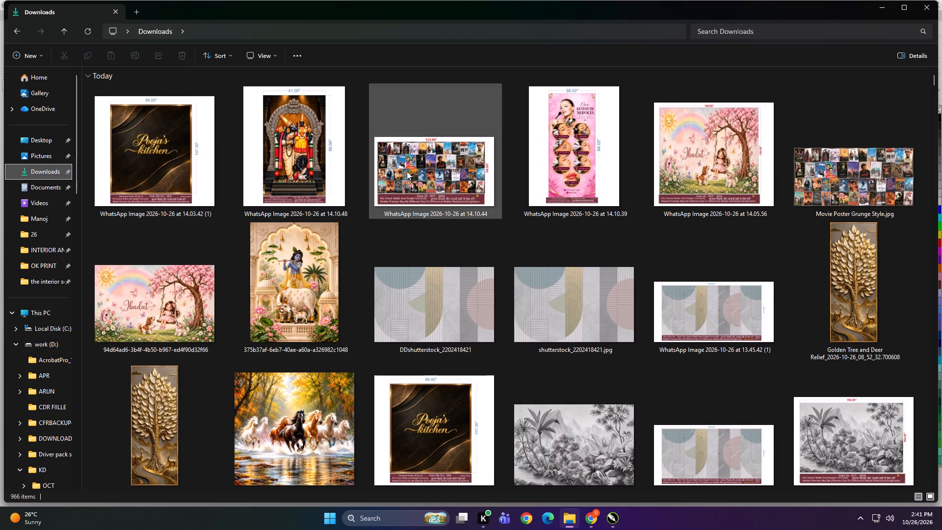
left_click(405, 168)
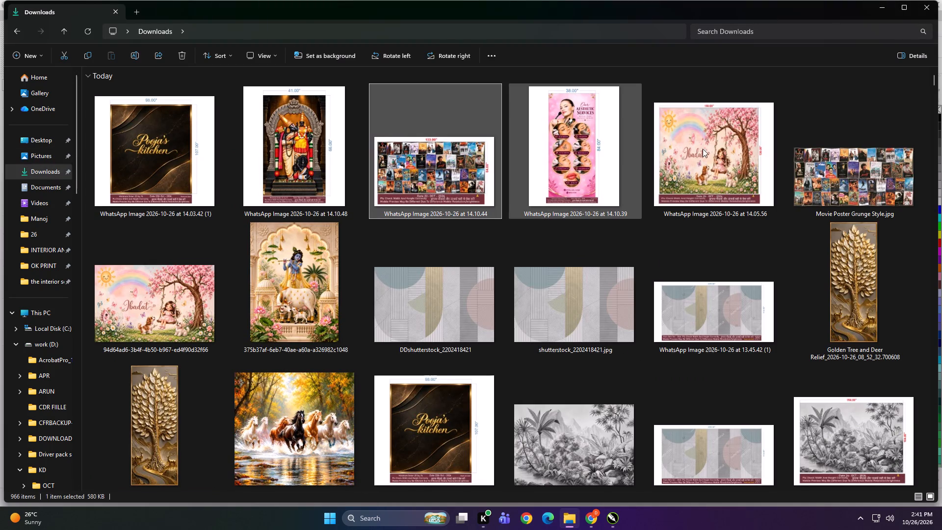
left_click(755, 160, "shift")
left_click_drag(589, 133, 595, 504)
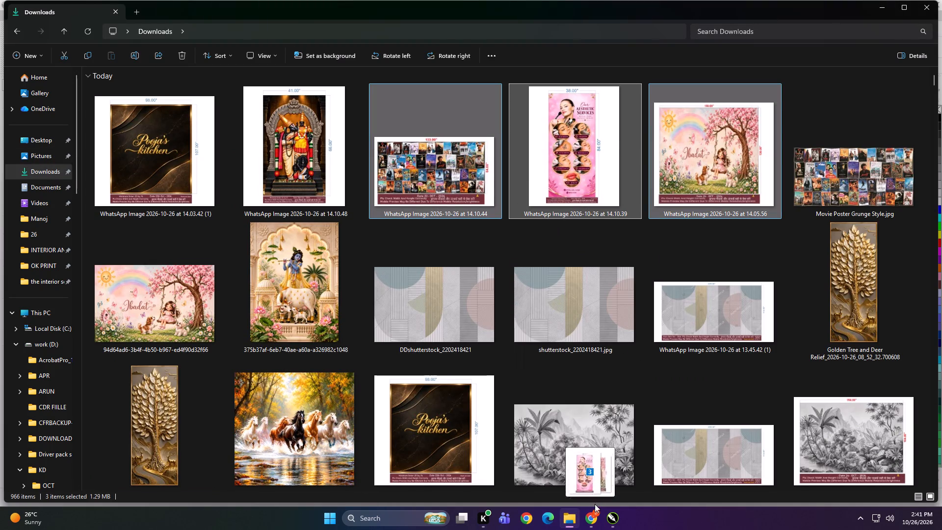
left_click_drag(595, 504, 612, 519)
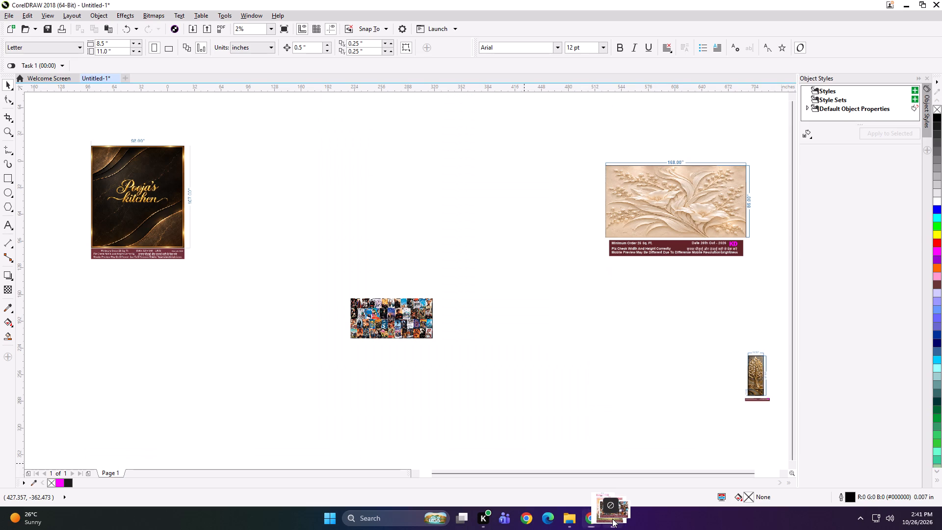
Bring the three selected WhatsApp previews (14.10.44, 14.10.39, 14.05.56) into the drawing and enlarge them together to about 2,408%.
left_click_drag(612, 519, 360, 173)
left_click_drag(336, 140, 395, 207)
left_click_drag(364, 179, 400, 208, "shift")
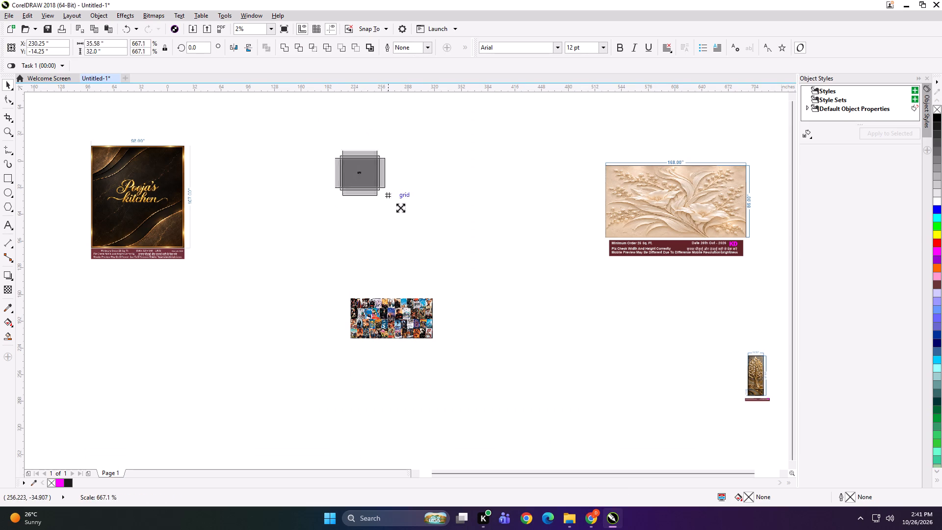
left_click_drag(400, 208, 423, 225, "shift")
left_click(427, 239)
Spread the stacked previews apart, with the movie poster preview on top, Ibadat below it and the pink aesthetic services preview lowest.
left_click_drag(371, 172, 501, 172)
left_click_drag(369, 165, 491, 251)
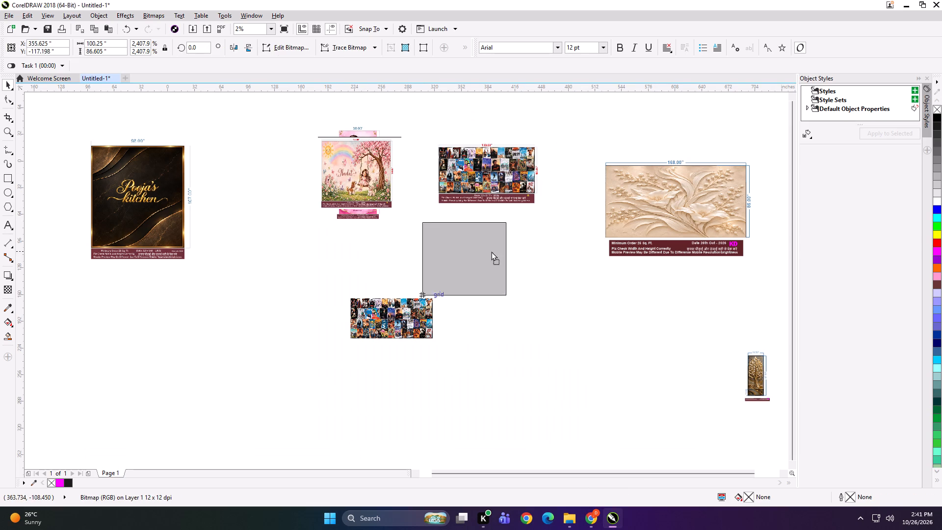
left_click_drag(491, 251, 526, 255)
left_click_drag(365, 178, 502, 378)
Move the movie poster artwork up beside its dated preview.
left_click_drag(417, 335, 396, 195)
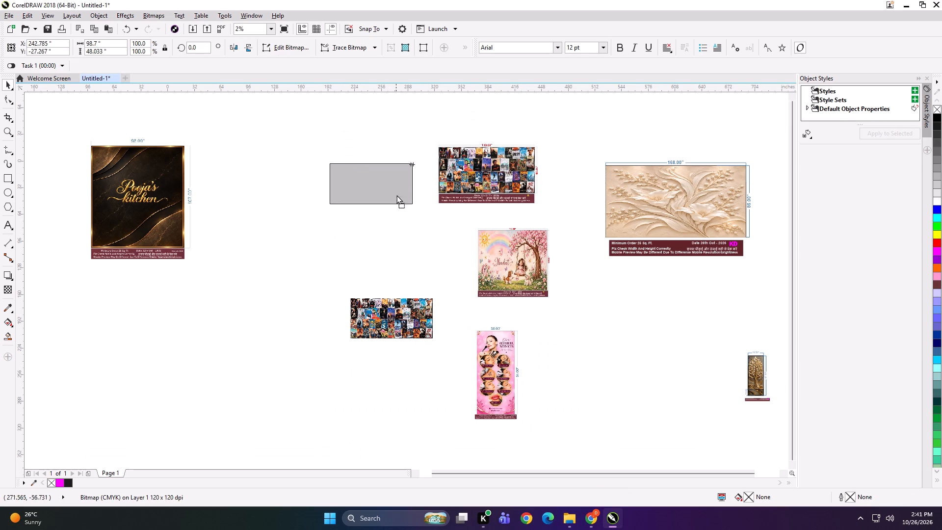
left_click_drag(396, 195, 397, 192)
Delete the pink Ibadat preview from the workspace.
left_click(413, 345)
left_click_drag(491, 271, 424, 275)
key("Delete")
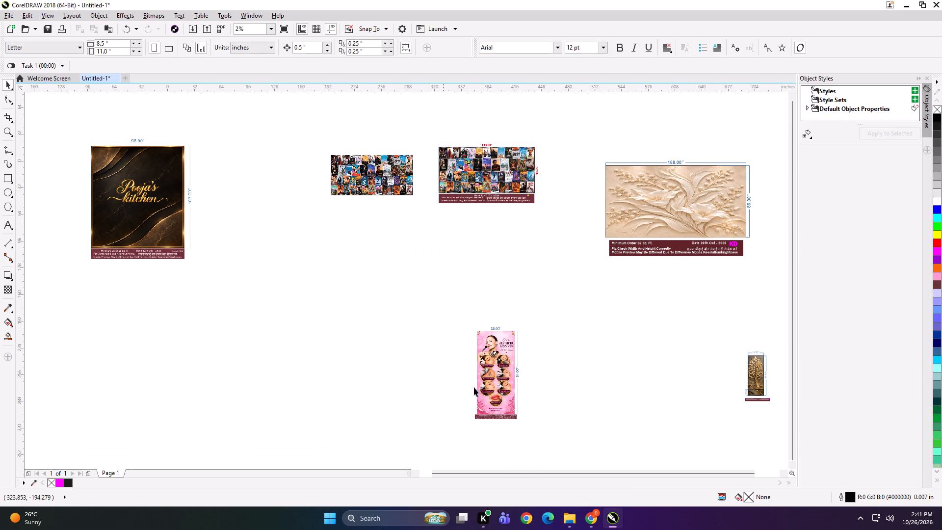
Bring the WhatsApp Image 2026-10-26 at 14.10.48 temple deity preview from Downloads into the drawing below the movie poster preview and enlarge it.
left_click(567, 520)
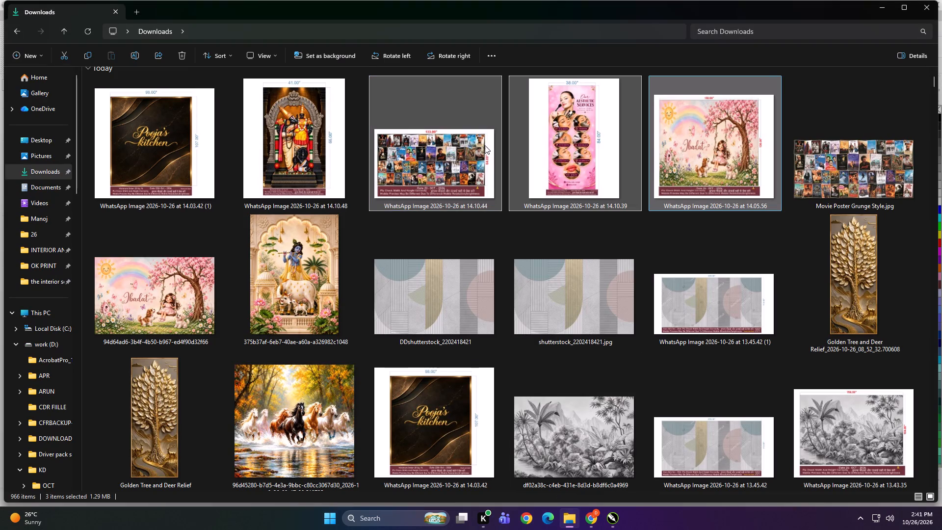
left_click(337, 158)
left_click_drag(302, 126, 599, 518)
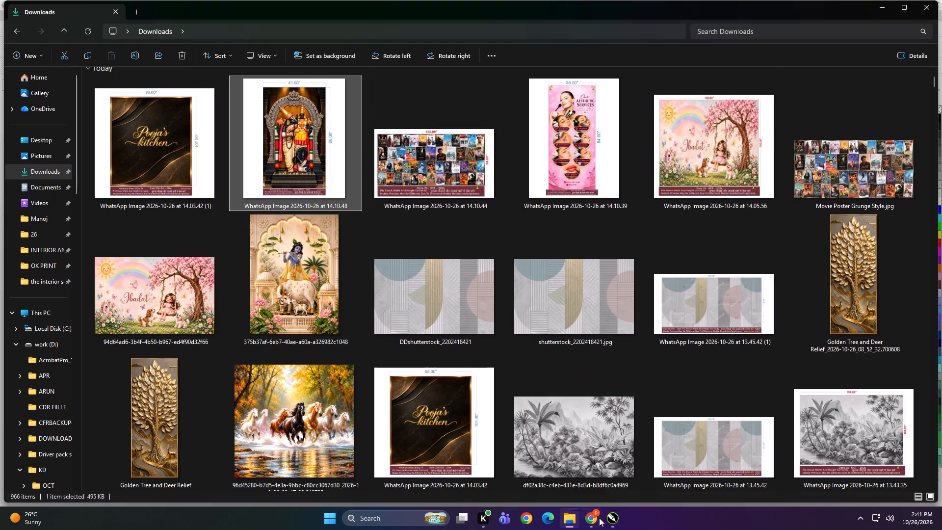
left_click_drag(599, 518, 480, 272)
left_click_drag(484, 277, 527, 323, "shift")
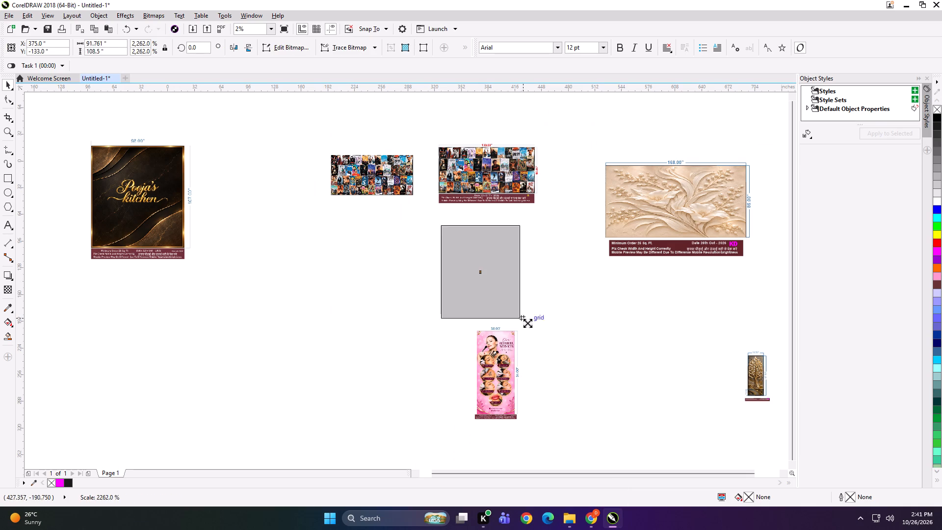
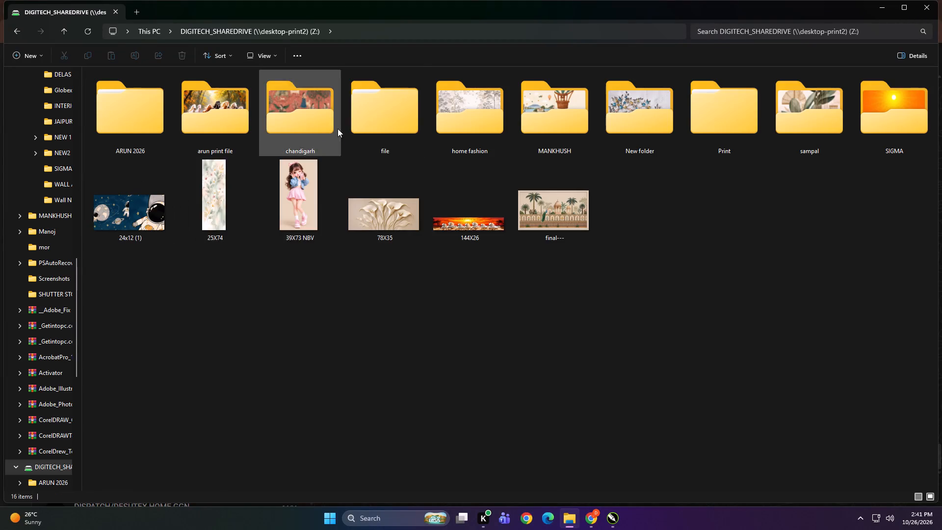
Bring the beige ginkgo-leaf image from folder 26 inside the print drive's file folder into the drawing, left of the stacked previews.
double_click(382, 115)
double_click(522, 139)
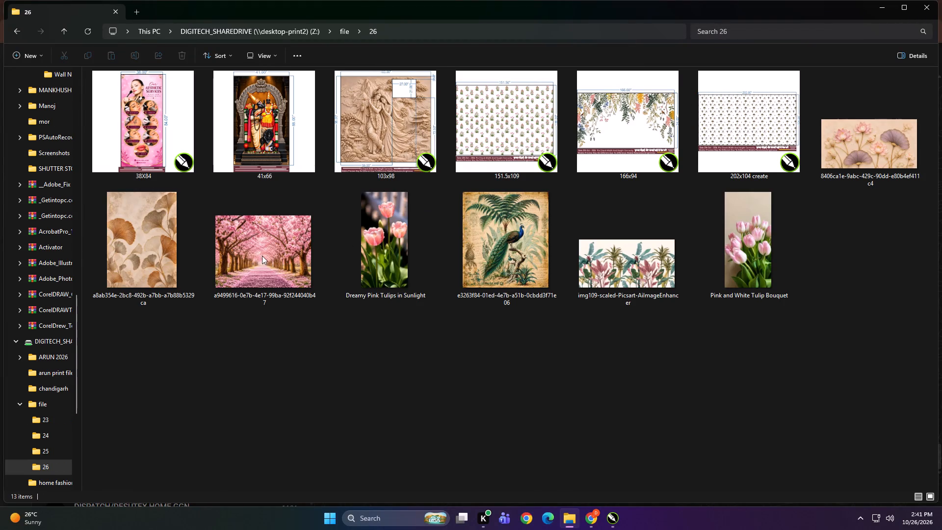
left_click(140, 239)
left_click_drag(151, 215, 626, 509)
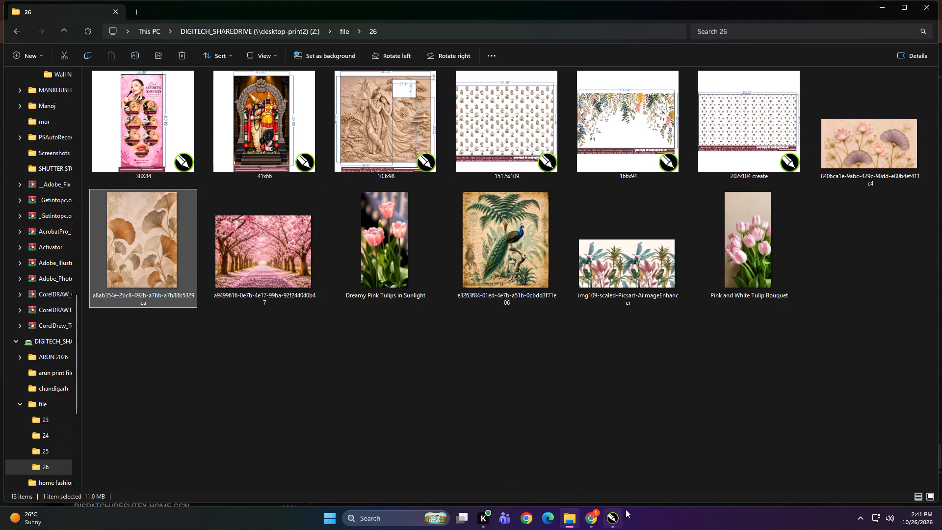
left_click_drag(626, 509, 375, 351)
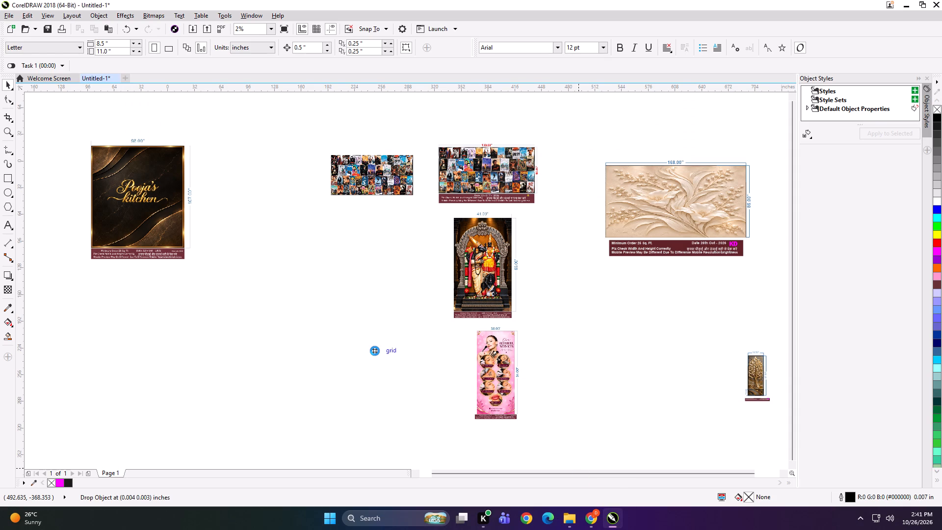
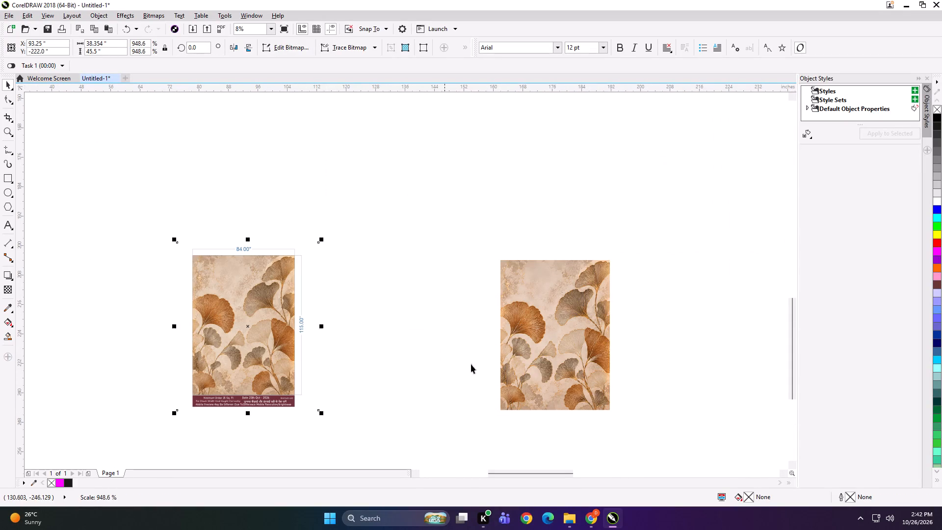
Move the ginkgo artwork closer to its dated preview and resize it to 84 by 115 inches.
left_click(489, 347)
left_click_drag(514, 341, 538, 341)
left_click_drag(539, 341, 401, 323)
left_click(282, 334, "shift")
key("shift+F2")
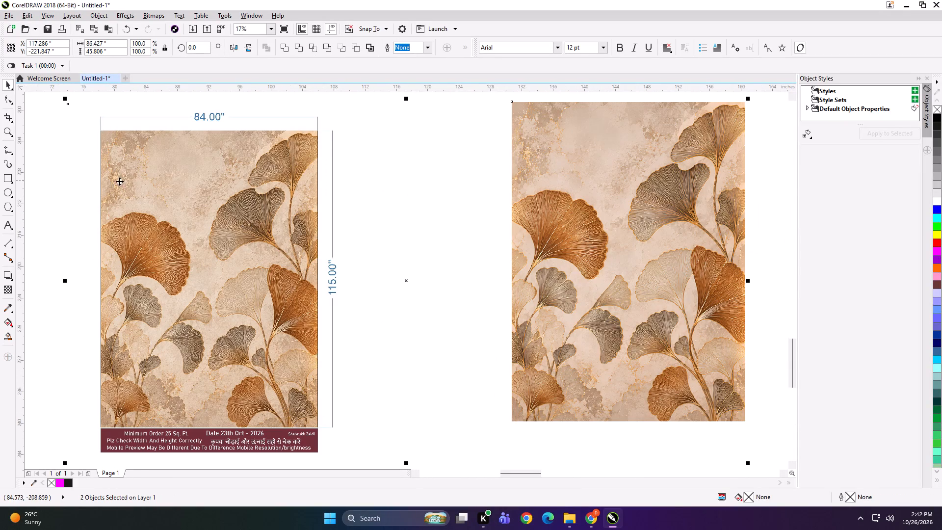
left_click(63, 180)
left_click(727, 196)
left_click_drag(675, 199, 662, 210)
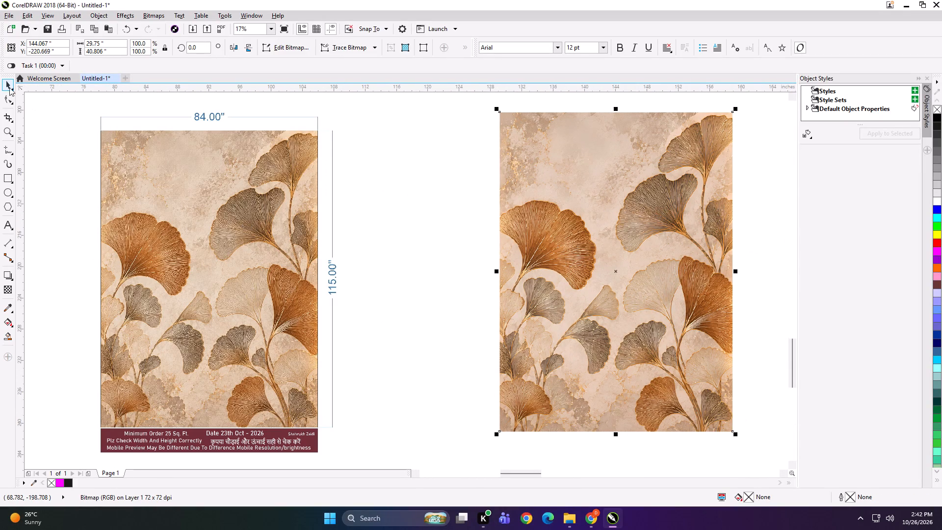
left_click_drag(111, 44, 50, 44)
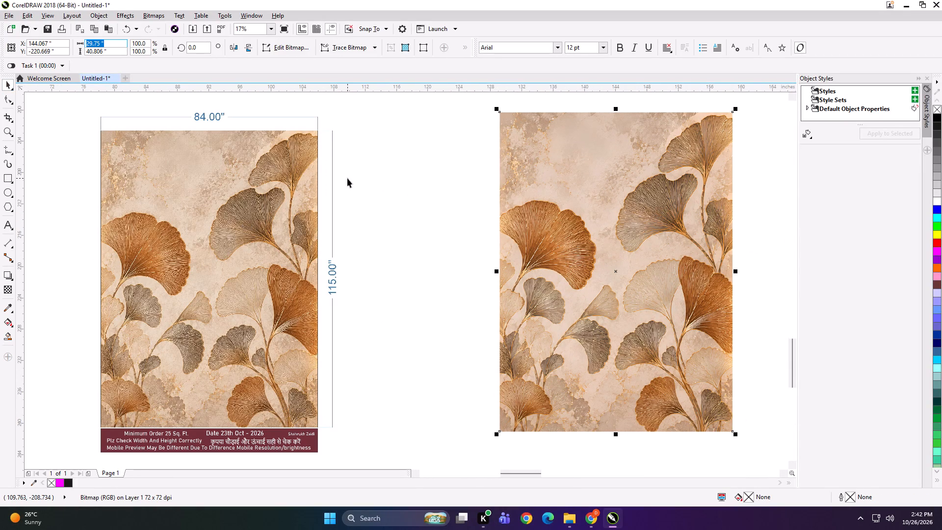
type("84")
key("Tab")
type("115")
key("Return")
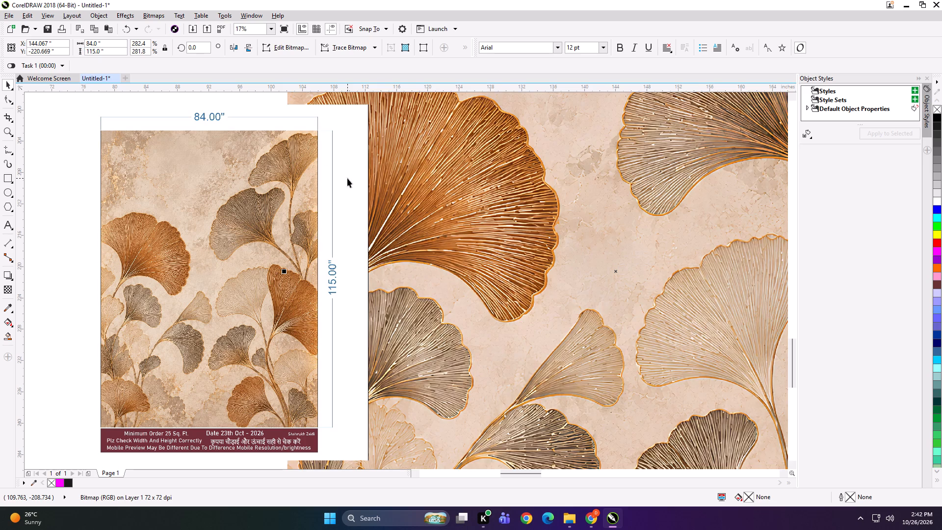
Enlarge the dated ginkgo preview to roughly the resized artwork's scale and place it beside the artwork without overlap.
scroll(419, 201, "down", 2)
left_click_drag(371, 220, 298, 224)
left_click_drag(349, 276, 392, 360, "shift")
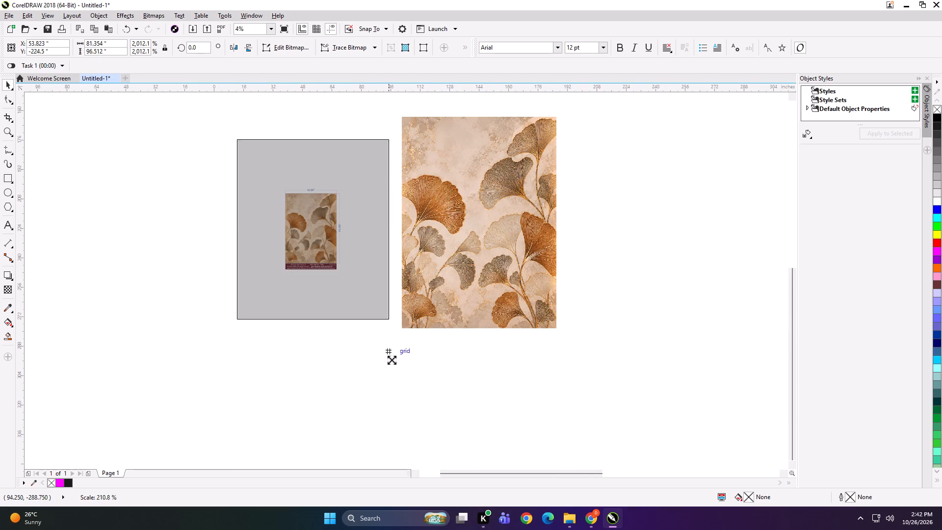
left_click_drag(392, 360, 398, 367, "shift")
left_click_drag(350, 263, 330, 253)
left_click(517, 243, "shift")
key("shift+F2")
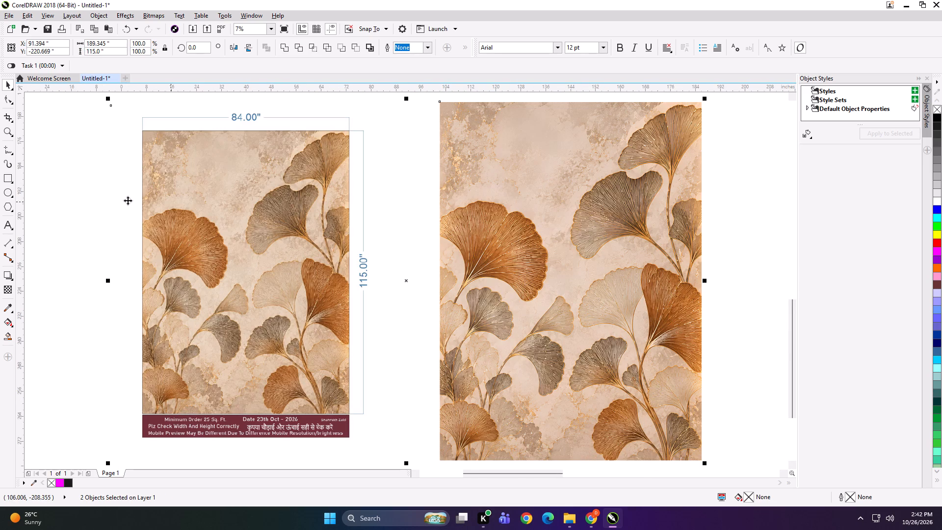
left_click(53, 195)
Create a frame rectangle over the ginkgo artwork, set its width to 53 inches and align it to the artwork's left edge.
left_click(574, 190)
double_click(11, 176, "shift")
key("shift+space")
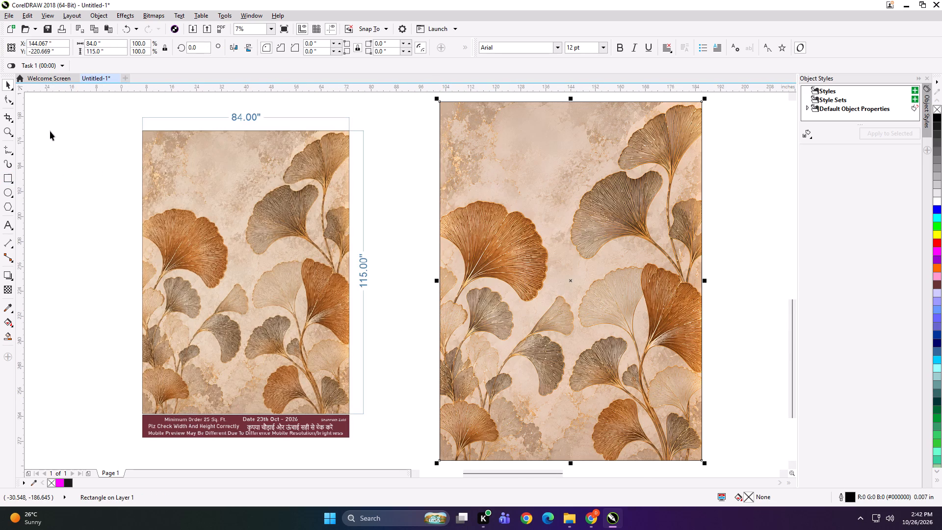
left_click(105, 43)
key("ctrl+a")
type("53")
key("Return")
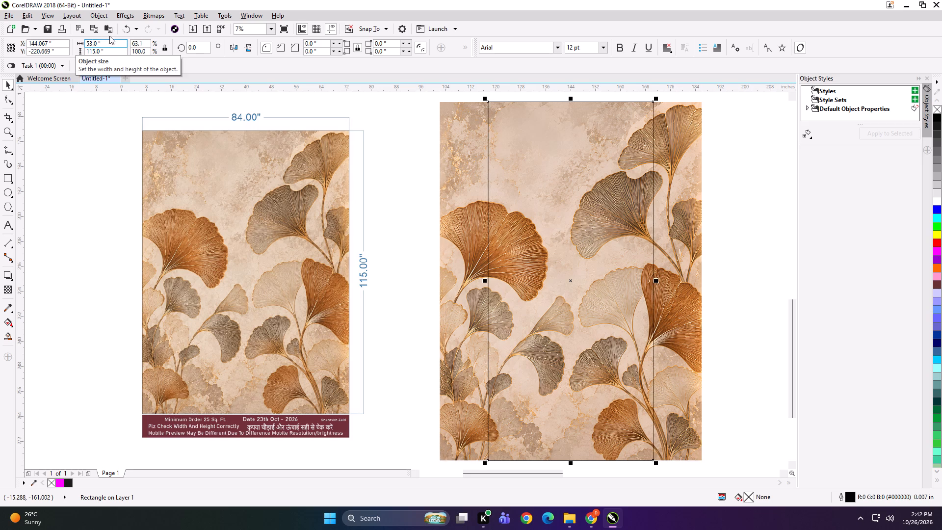
left_click(475, 171, "shift")
key("l")
left_click(727, 202)
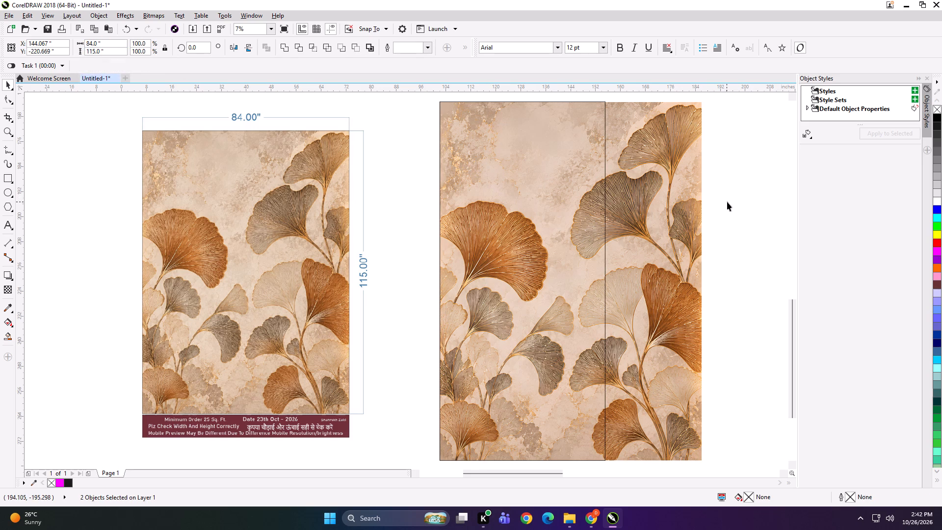
Mirror a copy of the frame to its right, overlapping it by 0.5 inch, and narrow the copy to end at the artwork's right edge.
left_click(555, 220)
left_click_drag(436, 283, 628, 284)
right_click(628, 284, "ctrl")
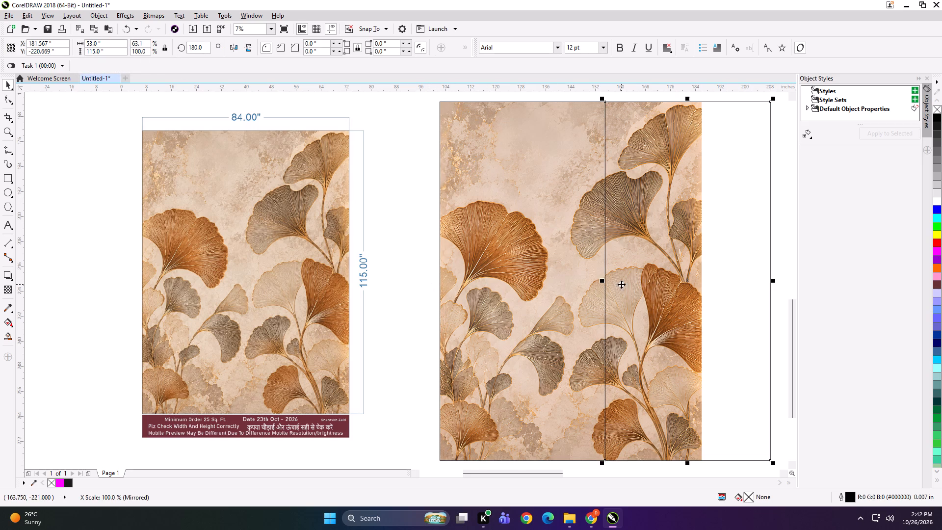
key("Left")
left_click_drag(771, 282, 705, 274)
Group the two panel frames, place the ginkgo artwork inside them, and ungroup them into separate panels.
left_click(532, 241, "shift")
key("ctrl+g")
left_click(739, 236)
left_click(647, 243, "alt")
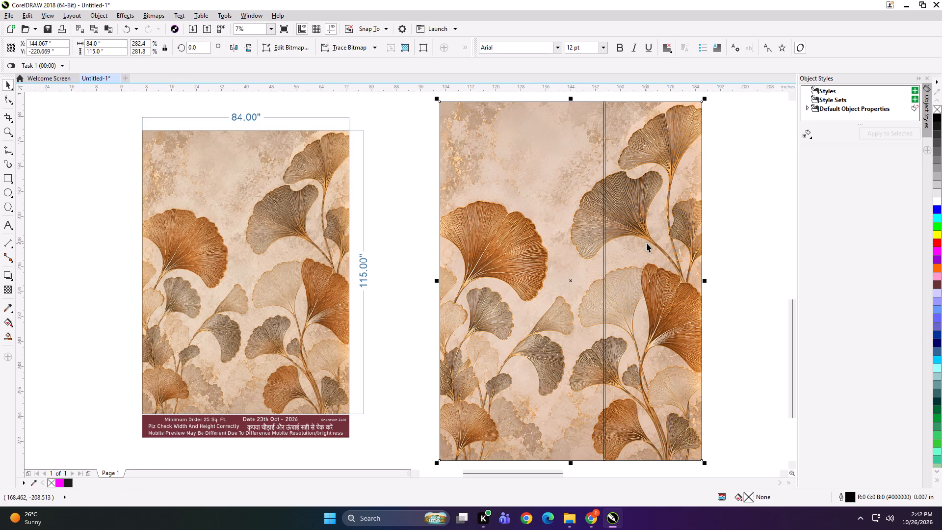
key("shift+Return")
left_click(647, 243)
key("ctrl+u")
left_click(739, 230)
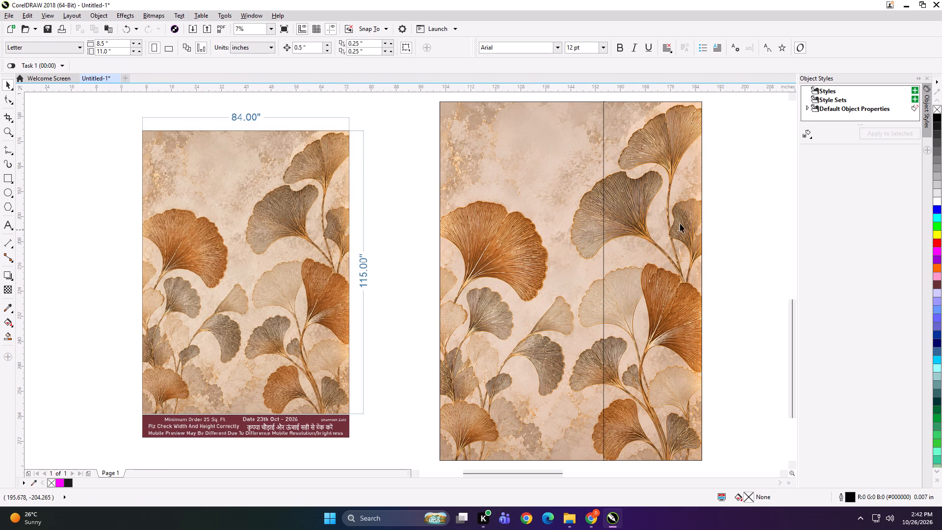
Add 24 pt labels at the panels' top edges: "84*115 PANEL 1" on the wide one and "84*115 PANEL 2" on the narrow one.
left_click(11, 224)
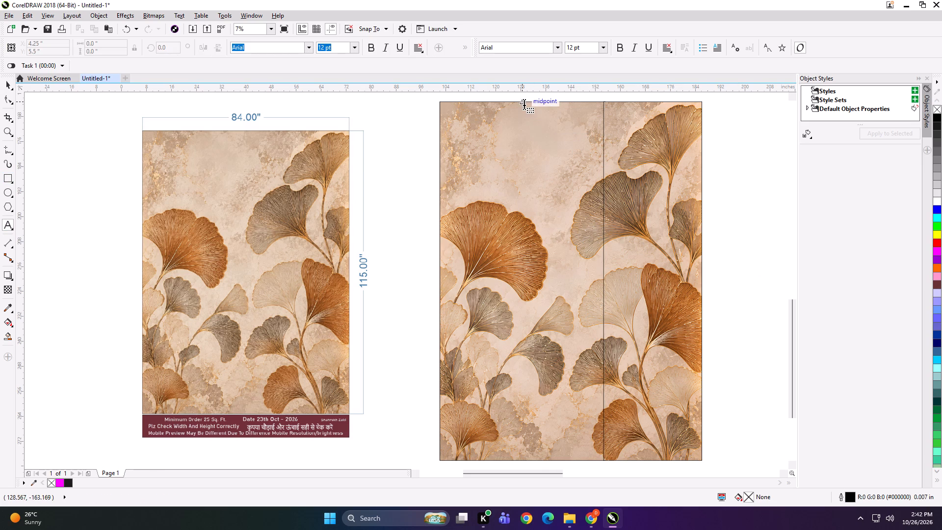
left_click(527, 100)
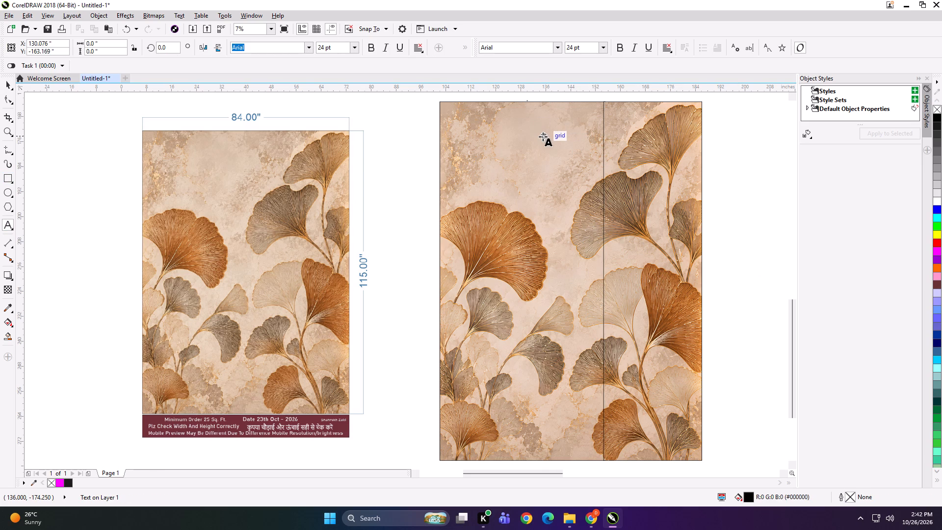
type("84*115 PANEL 1")
key("ctrl+a")
key("ctrl+c")
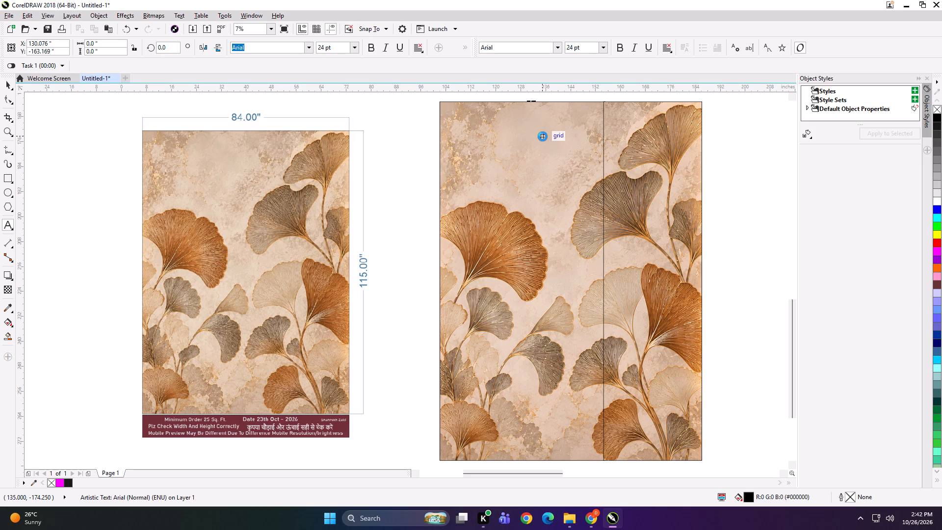
left_click(620, 100)
key("ctrl+v")
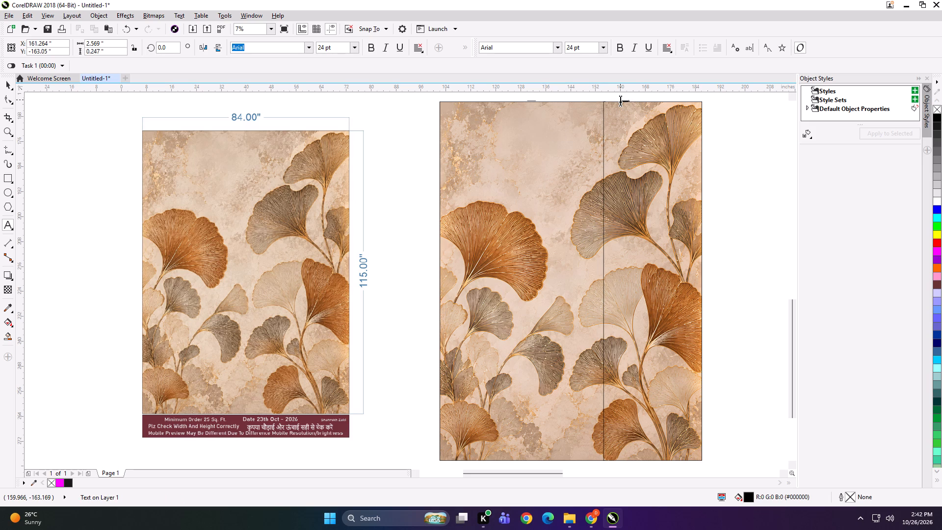
key("BackSpace")
key("2")
left_click(8, 88)
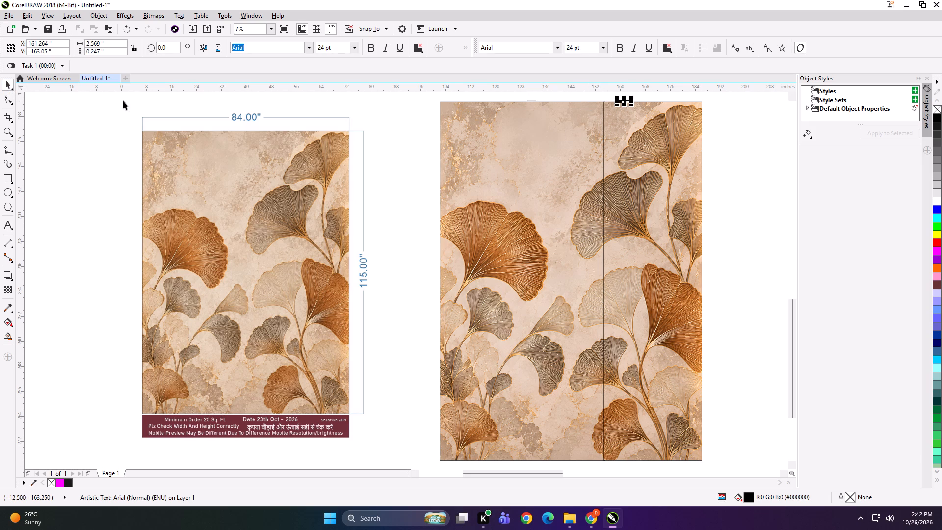
Group each ginkgo panel with its own label.
scroll(408, 183, "down", 1)
left_click(520, 193, "shift")
key("ctrl+g")
left_click_drag(509, 122, 414, 367)
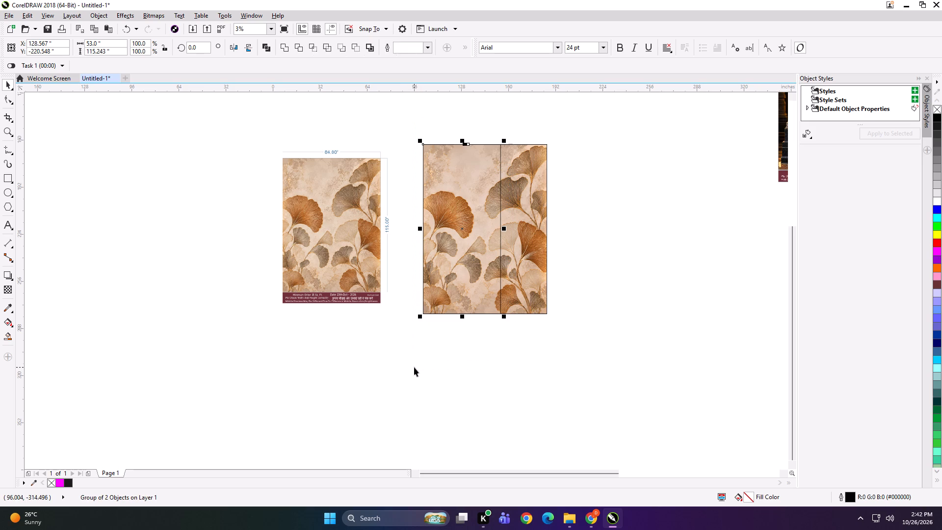
key("ctrl+g")
left_click_drag(554, 124, 411, 389)
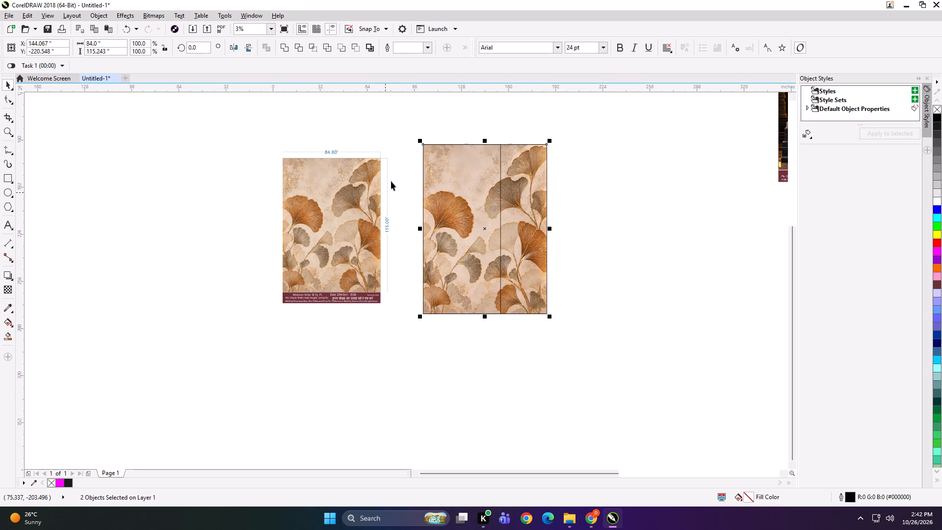
left_click(451, 118)
Export the wide panel as a TIFF named 53x115 A NW into a new BEE KAY folder inside print folder 26.
left_click(457, 169)
key("ctrl+e")
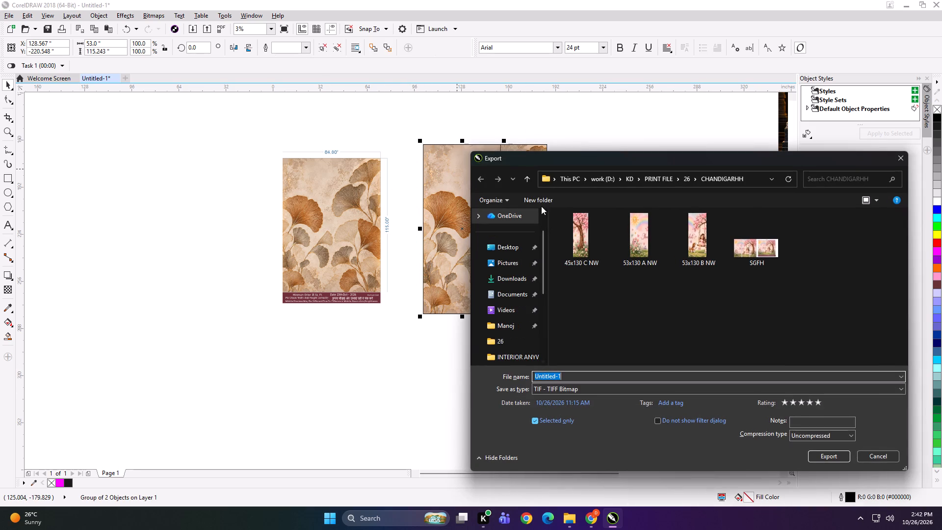
left_click(527, 175)
left_click(536, 200)
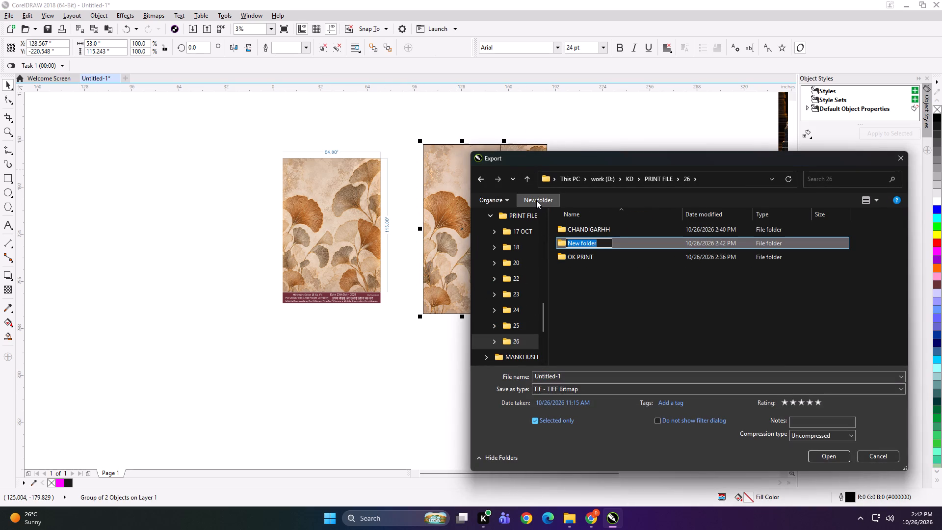
type("BEE KAY")
key("Return")
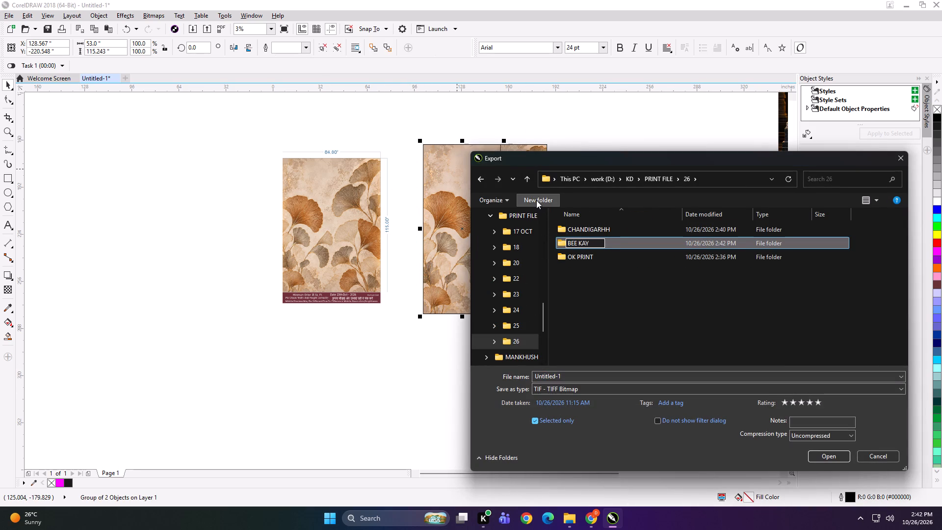
double_click(608, 226)
left_click(596, 376)
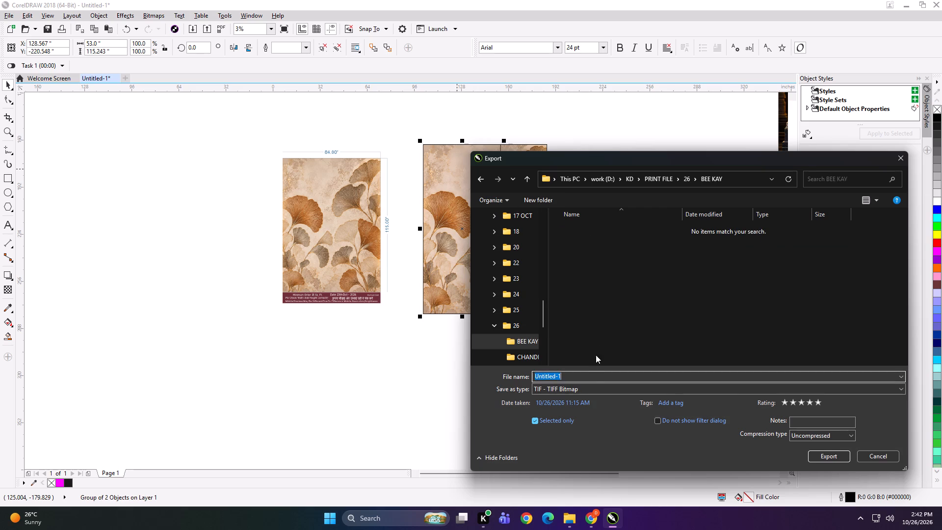
type("53x")
type("115 A NW")
key("Return")
key("Return")
Export the narrow panel as a TIFF named 31.5x115 B NW into the BEE KAY folder.
left_click(520, 233)
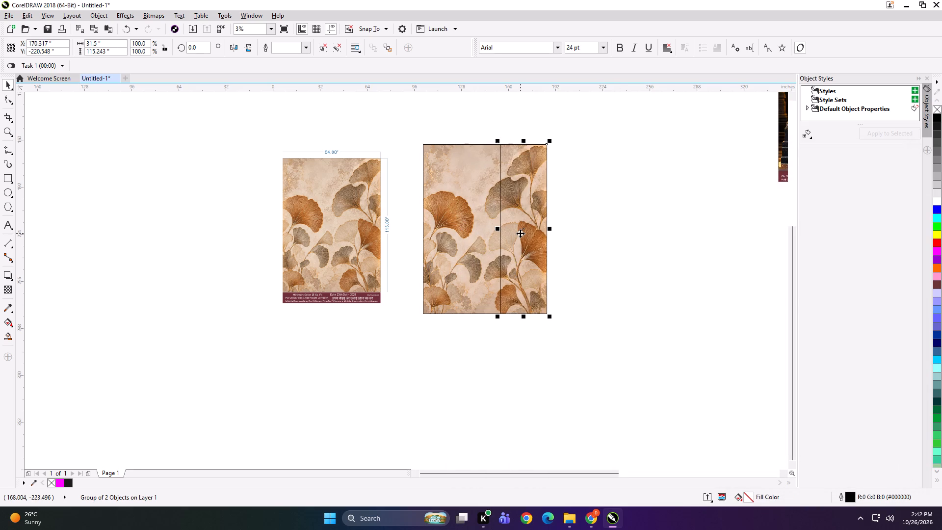
key("ctrl+e")
key("ctrl+e")
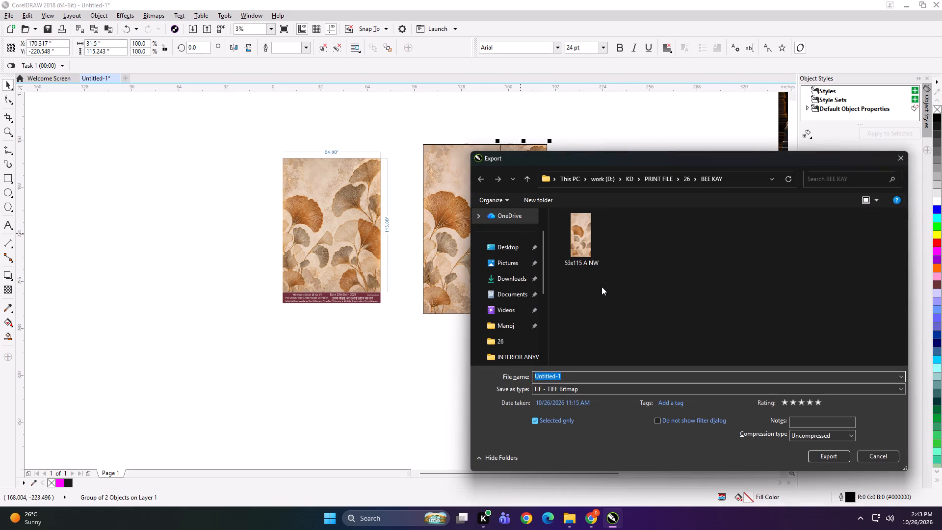
type("31.5x115 B NW")
key("Return")
key("Return")
Move the narrow panel 5.5 inches to the right, away from the wide panel.
key("Right")
key("Right")
key("Right")
key("Right")
key("Right")
key("Right")
key("Right")
key("Right")
key("Right")
key("Right")
key("Right")
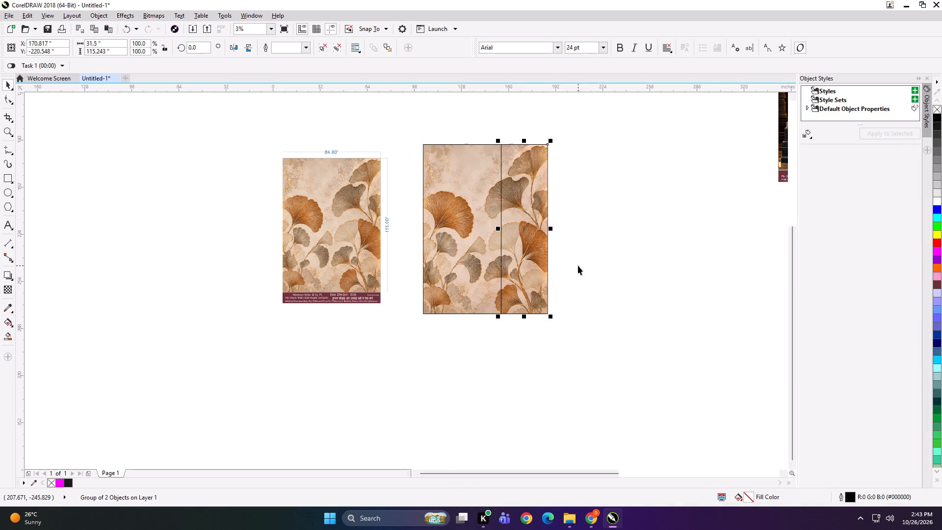
Scale both panels down to about the preview's height, place them beside it, and group all three.
left_click(468, 179, "shift")
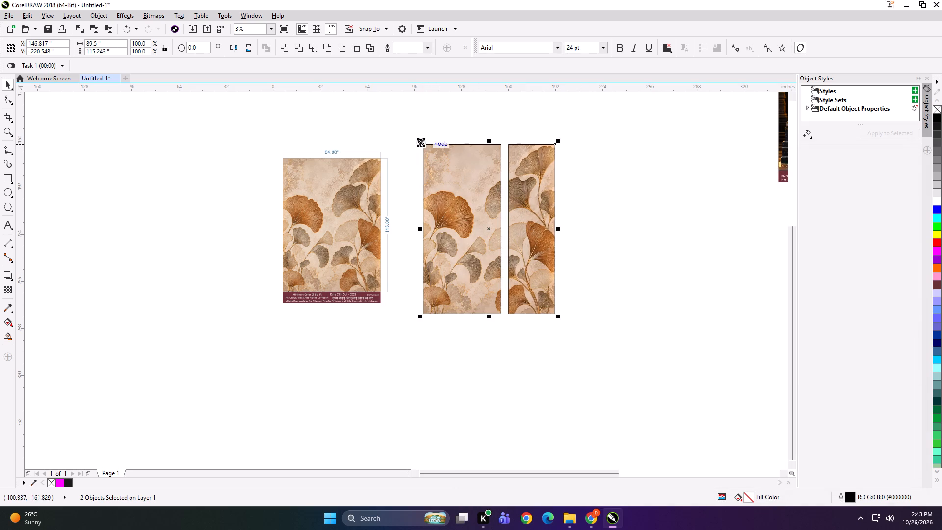
left_click_drag(420, 142, 440, 160, "shift")
left_click_drag(464, 236, 425, 224)
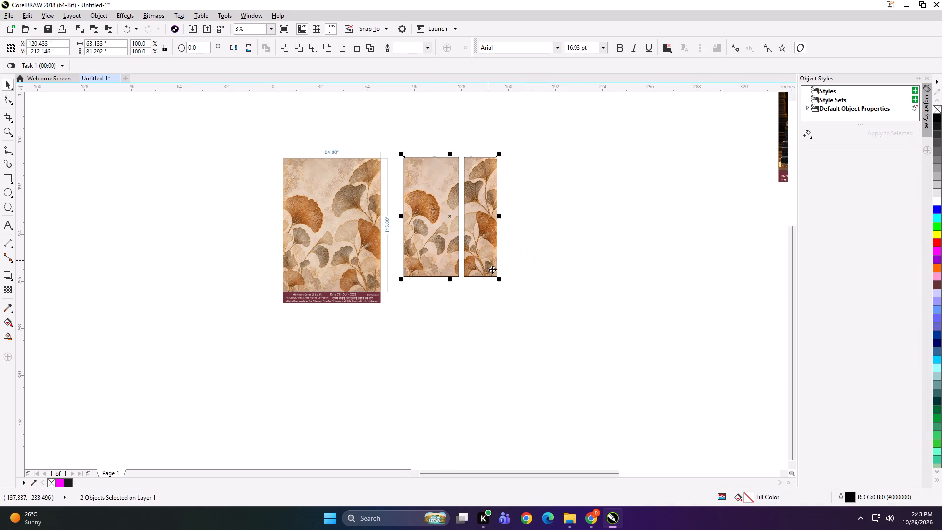
left_click_drag(500, 279, 518, 299)
left_click(339, 259, "shift")
key("ctrl+g")
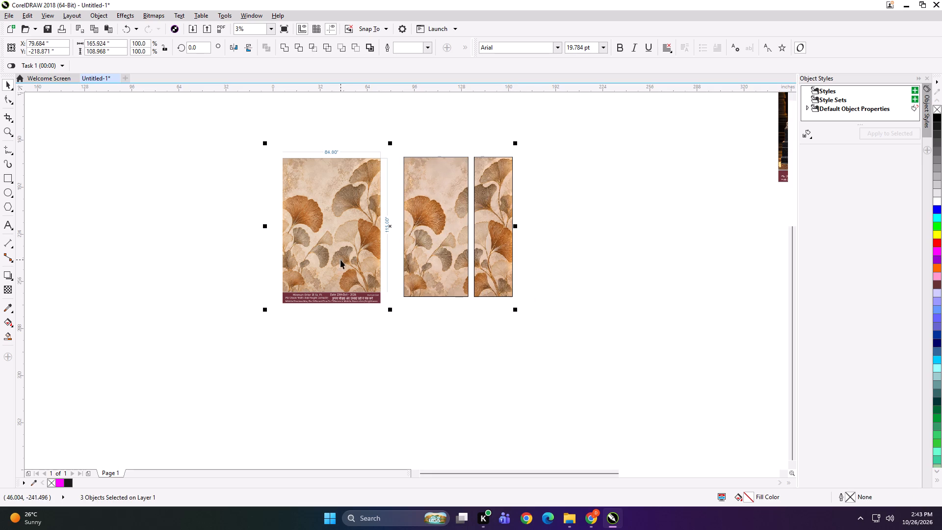
Shrink the grouped ginkgo overview to about 3.4 by 2.2 inches.
left_click_drag(517, 310, 444, 277, "shift")
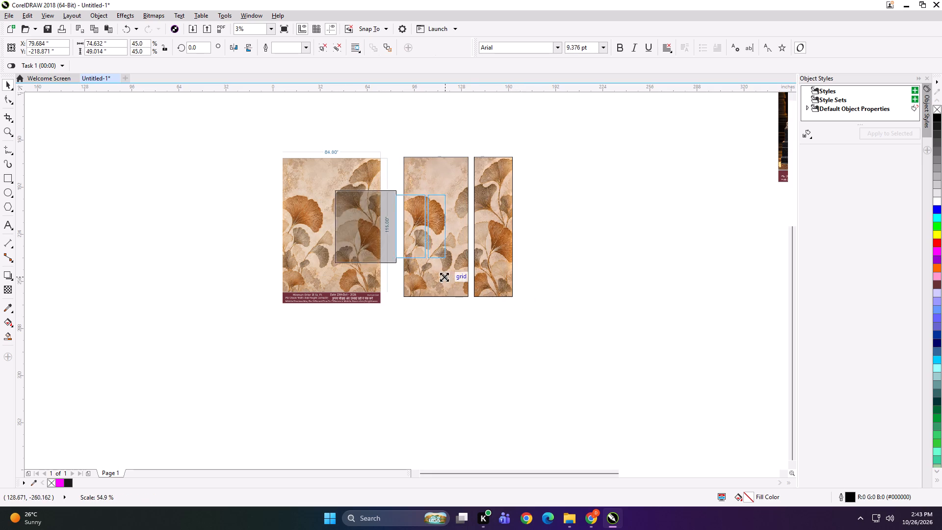
left_click_drag(444, 277, 400, 239, "shift")
scroll(393, 227, "up", 5)
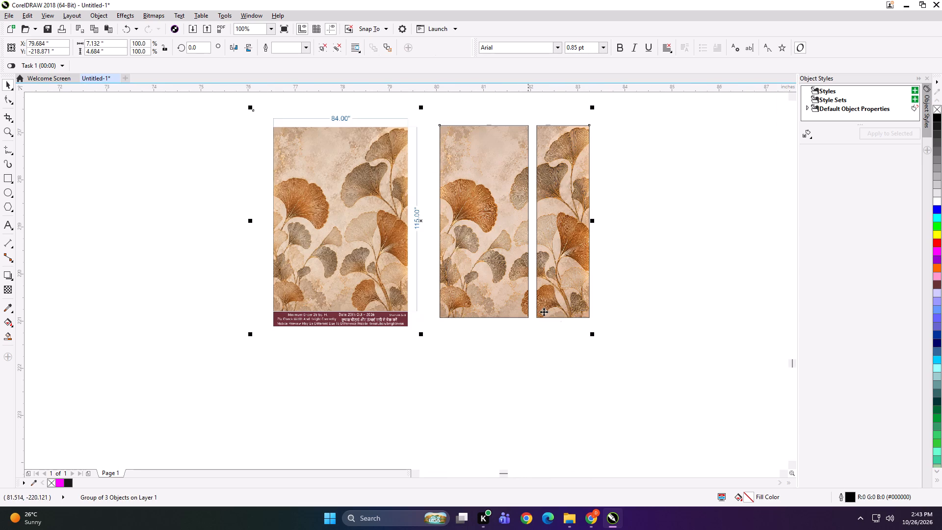
left_click_drag(594, 337, 525, 296, "shift")
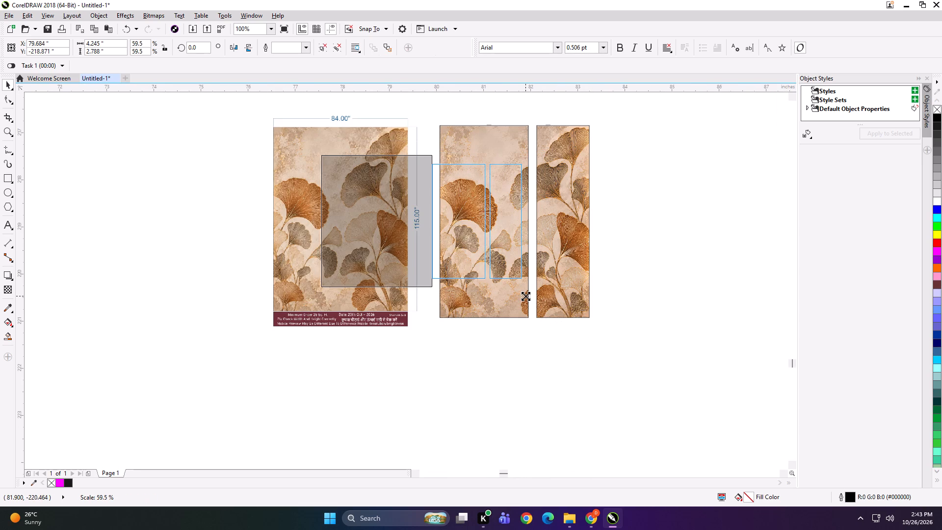
left_click_drag(525, 296, 505, 282, "shift")
Export the shrunken ginkgo overview as SGFH alongside the panel files.
key("ctrl+e")
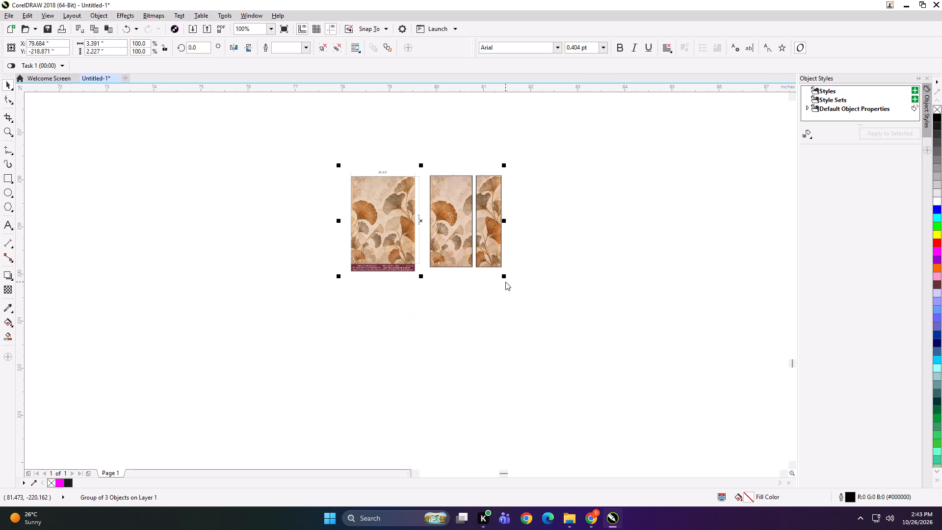
type("SGFH")
key("Return")
key("Return")
key("Return")
key("Return")
Delete the ginkgo overview group from the drawing and return to the remaining designs.
key("Delete")
key("F4")
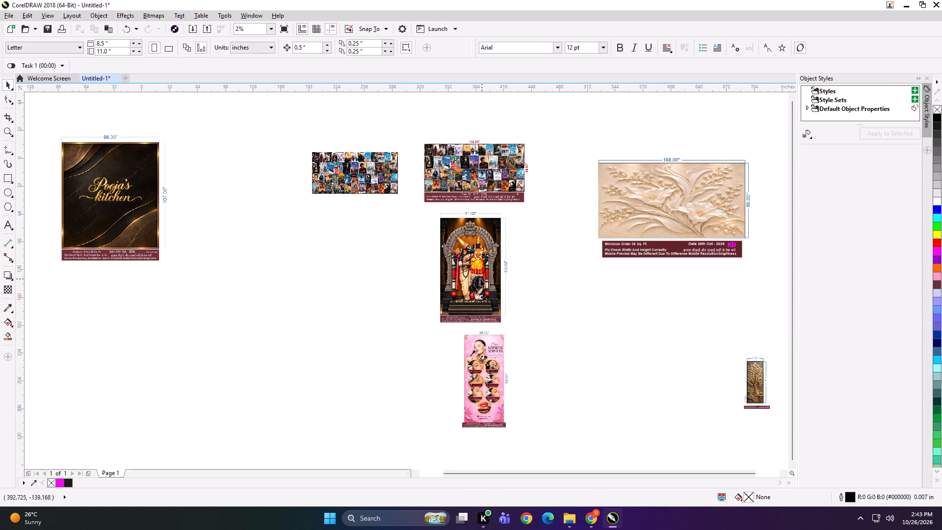
left_click(386, 233)
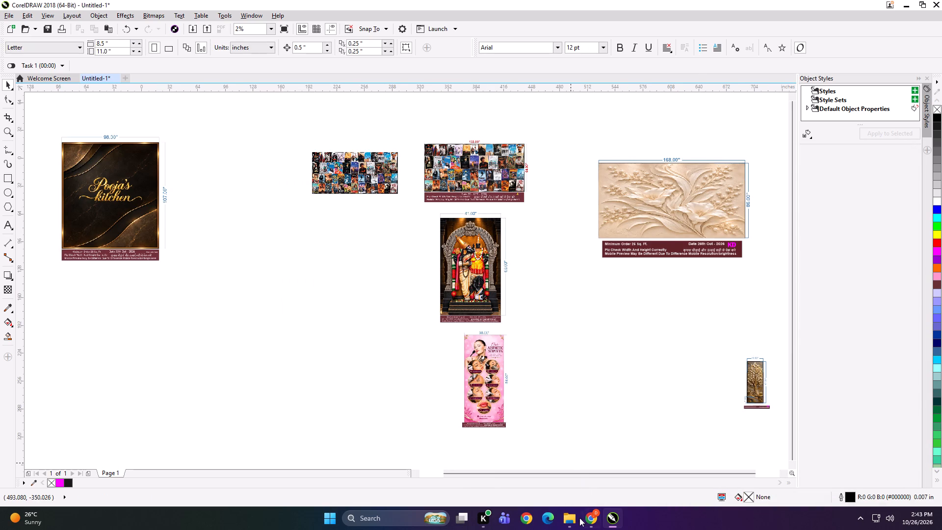
Import the 38X84 and 41x66 design files from folder 26 into the open CorelDRAW drawing.
left_click(576, 524)
left_click(504, 370)
left_click(196, 134)
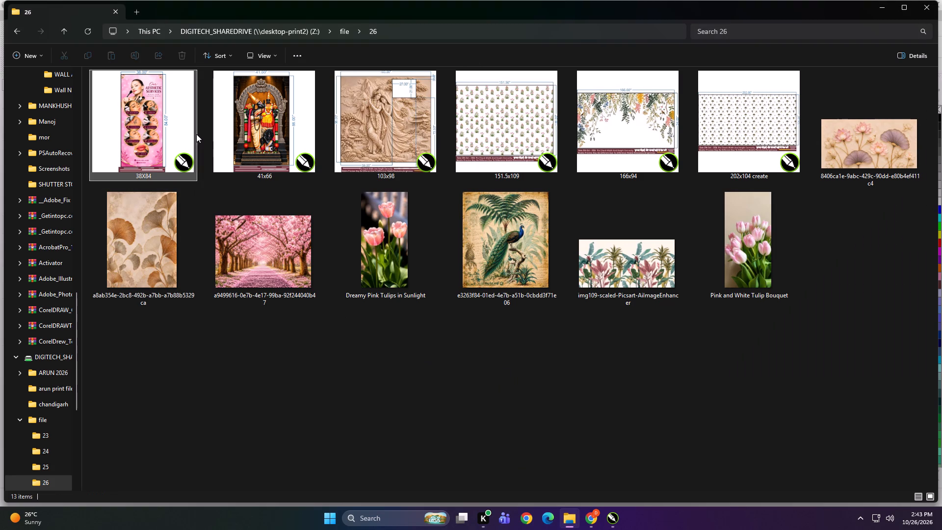
left_click(260, 132, "ctrl")
left_click_drag(170, 120, 602, 510)
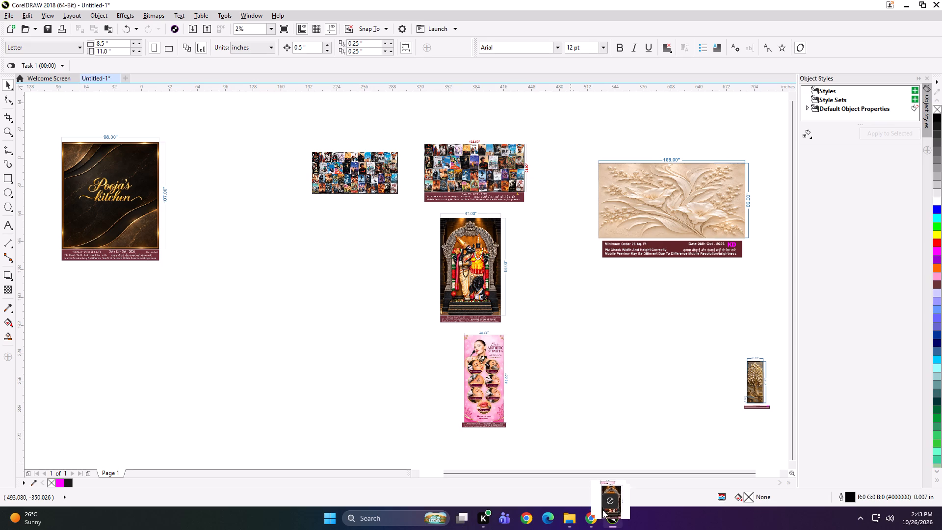
left_click_drag(602, 510, 366, 371)
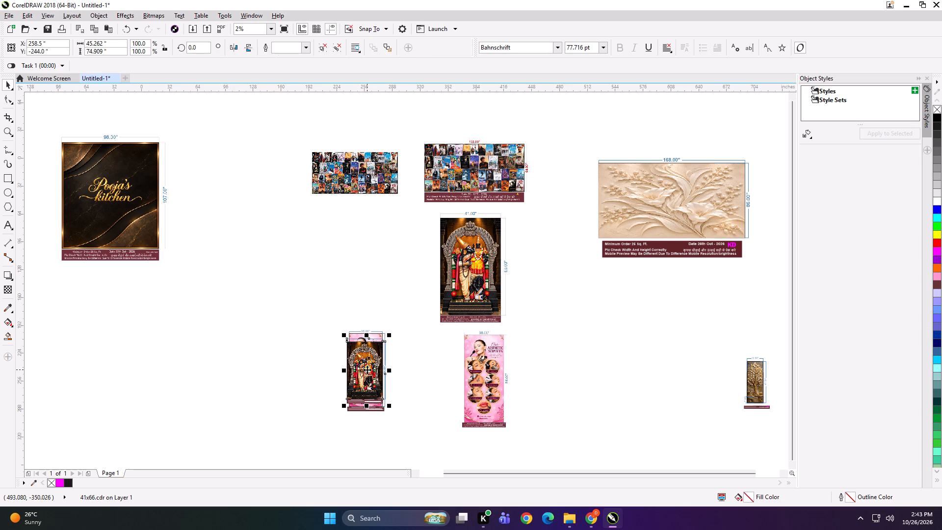
Separate the overlapping imports, placing the temple deity design and the pink aesthetic services design each beside its matching preview.
left_click(336, 349)
left_click_drag(361, 382, 371, 291)
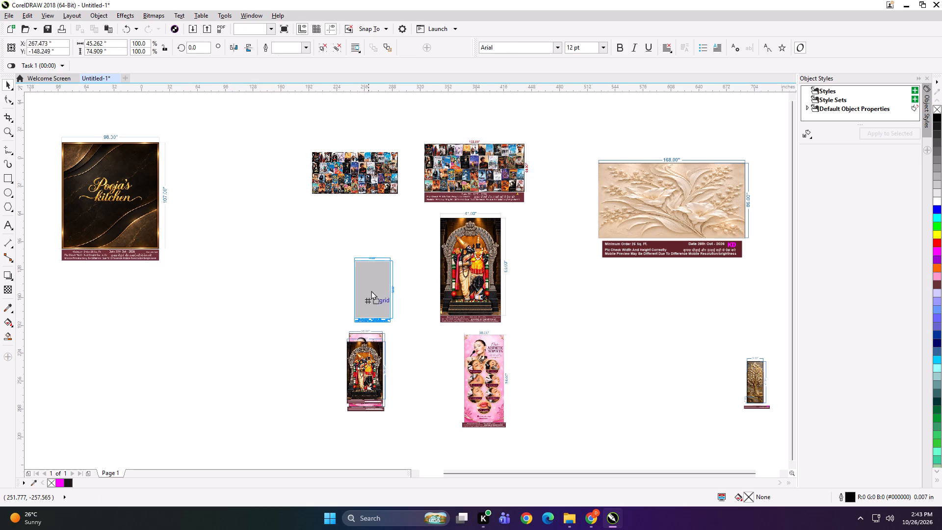
left_click_drag(371, 291, 379, 273)
left_click_drag(364, 363, 424, 371)
left_click(349, 363)
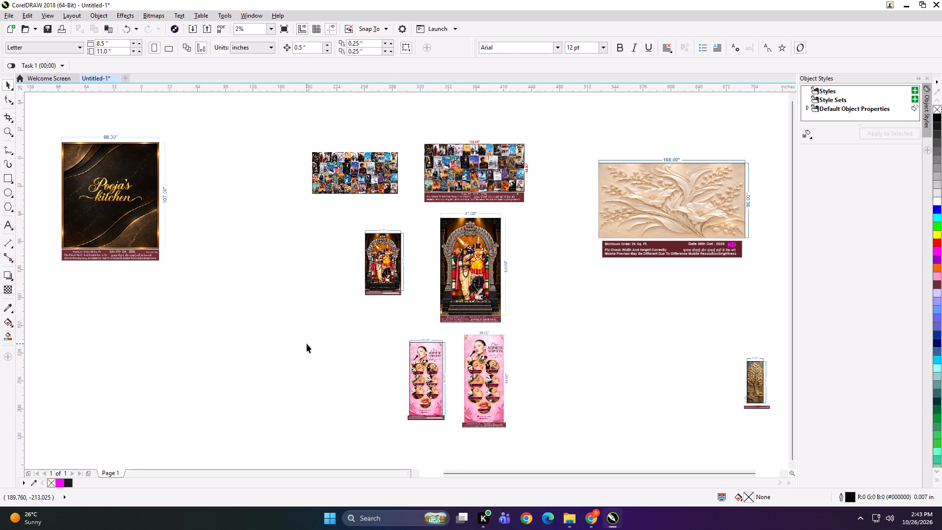
Move the Pooja's kitchen design down to clear the space above it.
left_click_drag(123, 209, 138, 339)
left_click(277, 350)
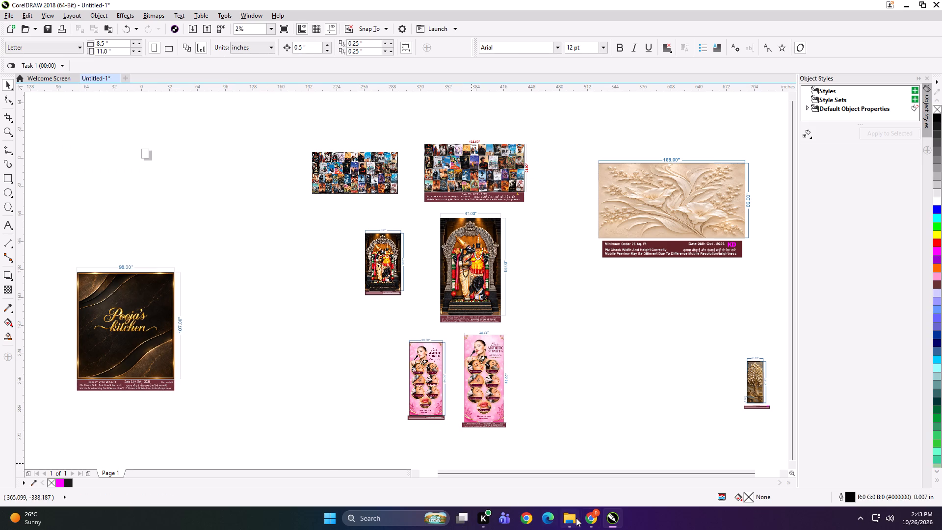
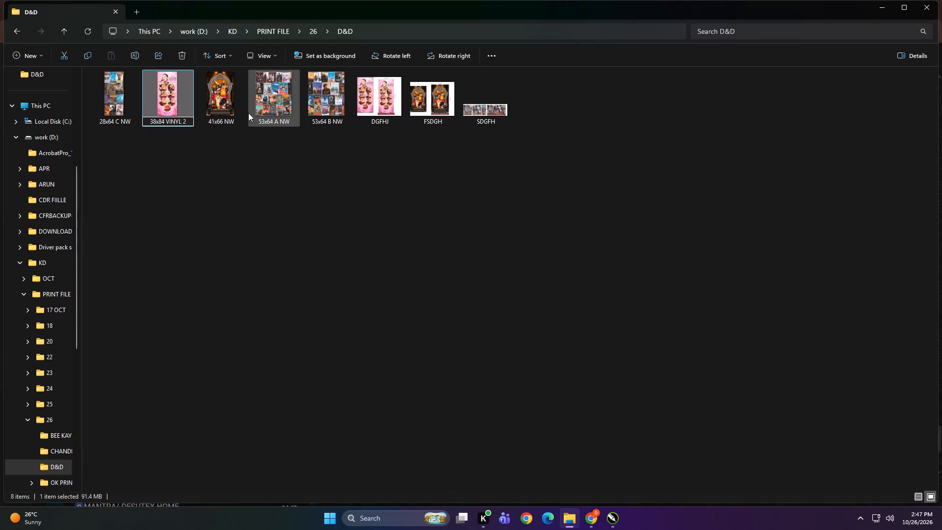
Finish renaming the pink 38x84 design file in the D&D folder as 38x84 VINYL 2PC.
type("PC")
left_click(251, 222)
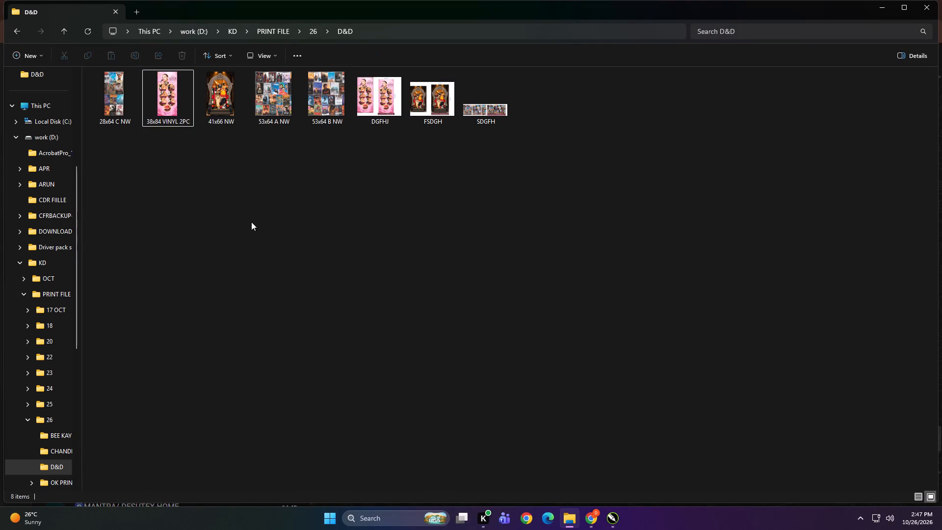
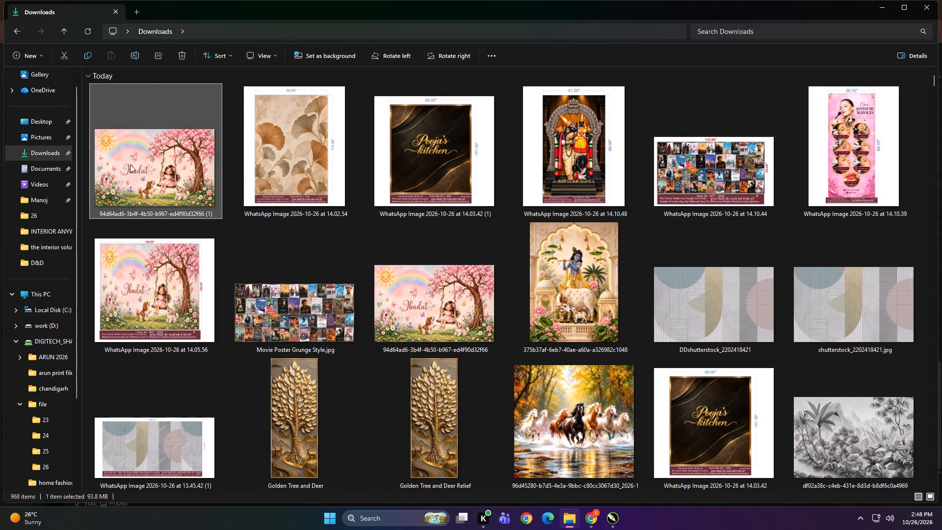
View the Pooja's kitchen preview image from 14.03.42 in Downloads at full size and close it.
scroll(430, 220, "down", 1)
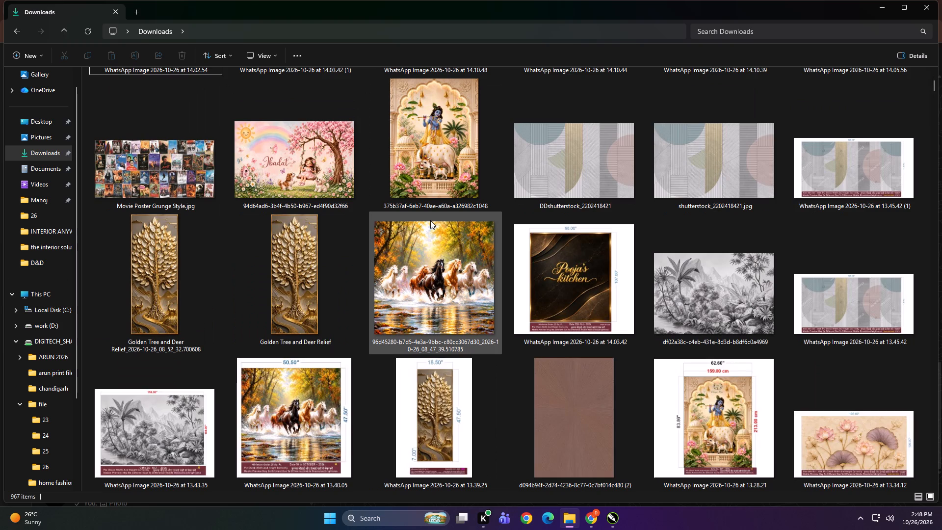
scroll(430, 220, "down", 1)
scroll(430, 220, "up", 1)
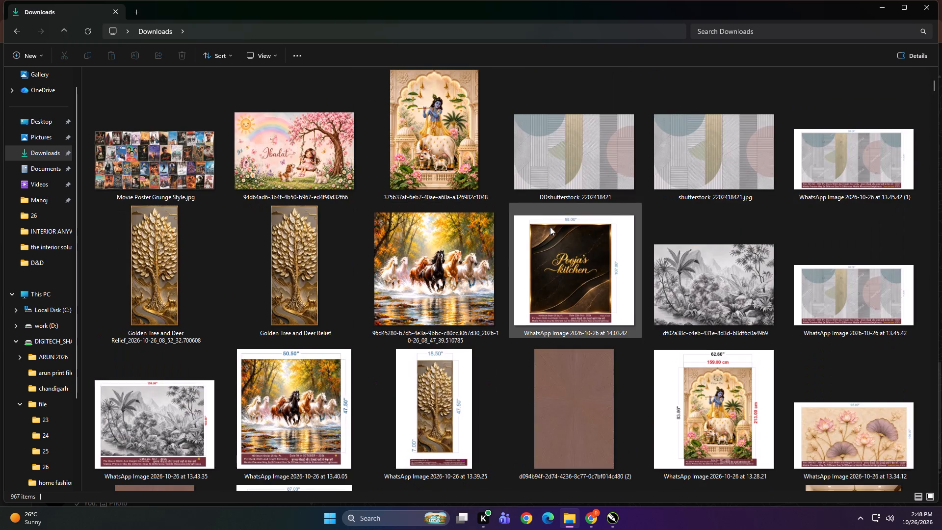
double_click(586, 273)
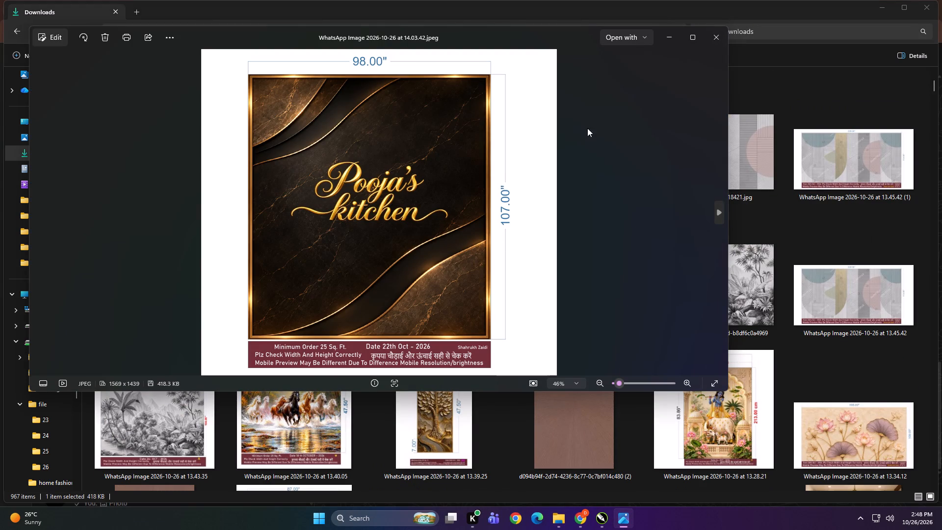
left_click(709, 42)
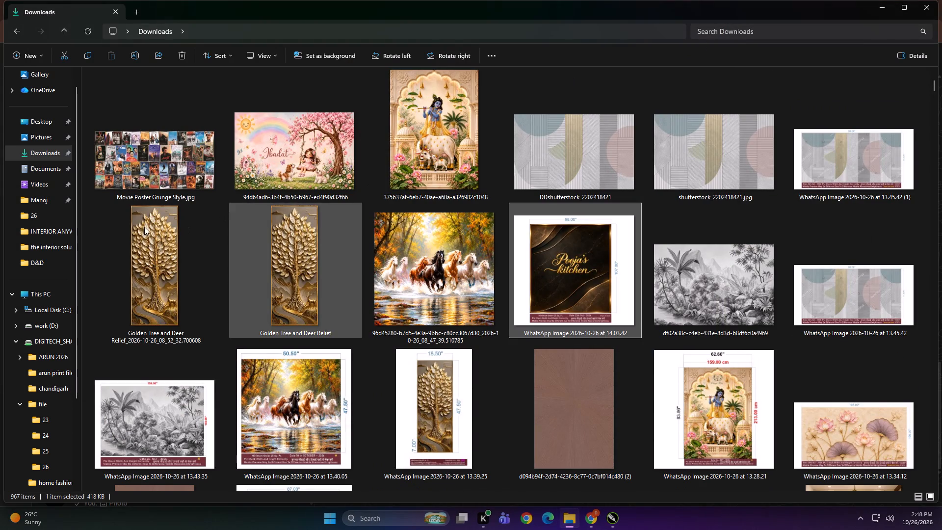
Open the 26 folder inside the file folder on the DIGITECH_SHAREDRIVE (Z:) print drive.
left_click(42, 289)
double_click(162, 295)
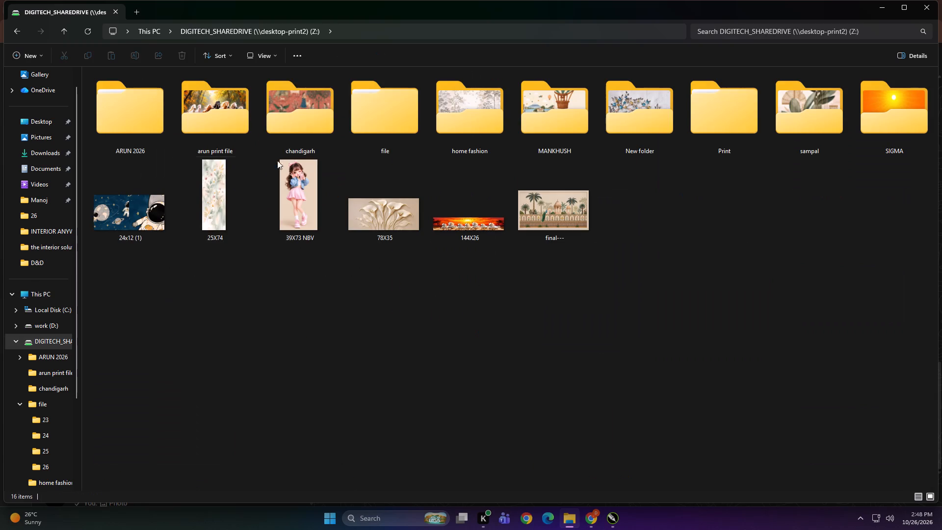
left_click(366, 122)
double_click(397, 126)
double_click(534, 139)
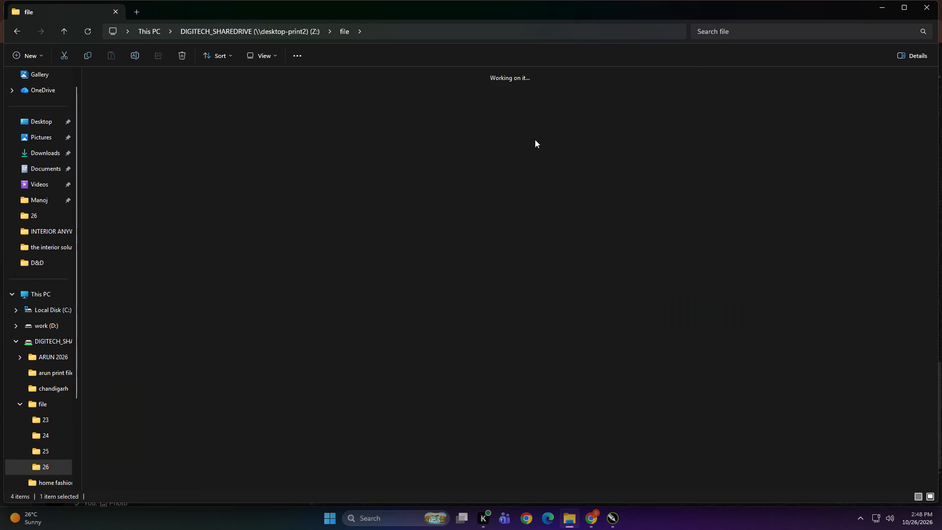
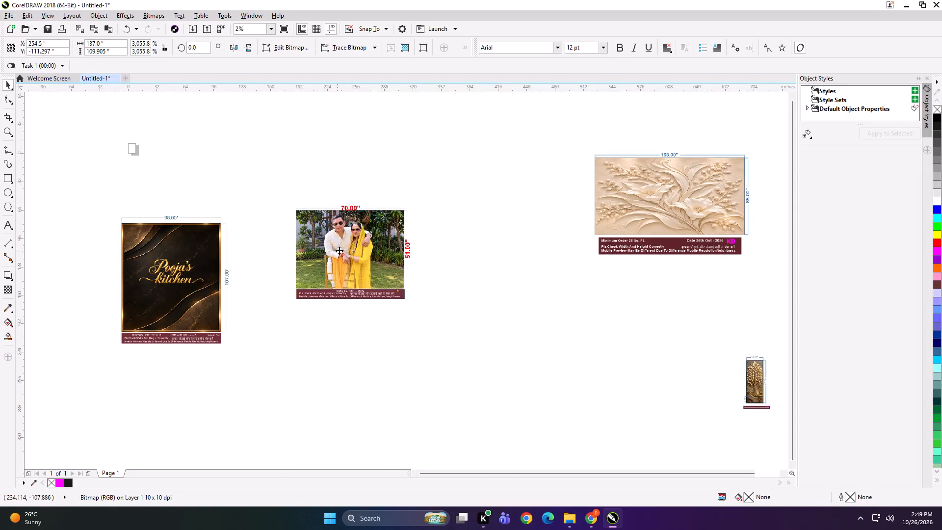
Move the Pooja's kitchen preview and the couple photo preview together up and to the left, away from the other designs.
scroll(340, 243, "up", 2)
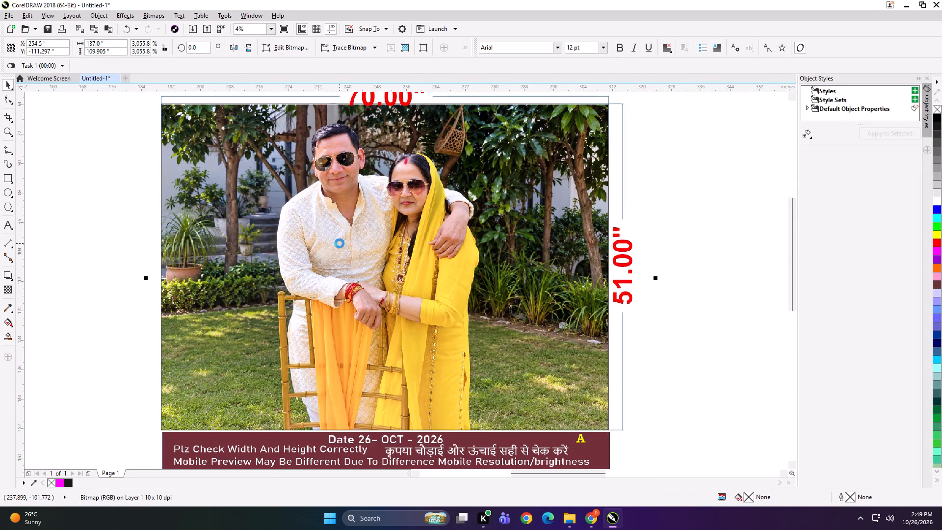
scroll(380, 234, "down", 1)
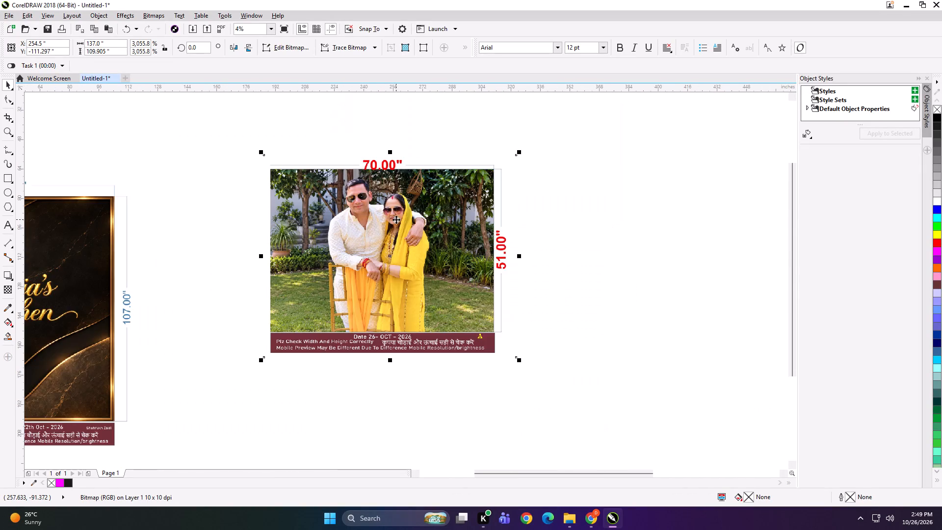
scroll(396, 219, "down", 2)
left_click(299, 189)
left_click_drag(297, 177, 539, 404)
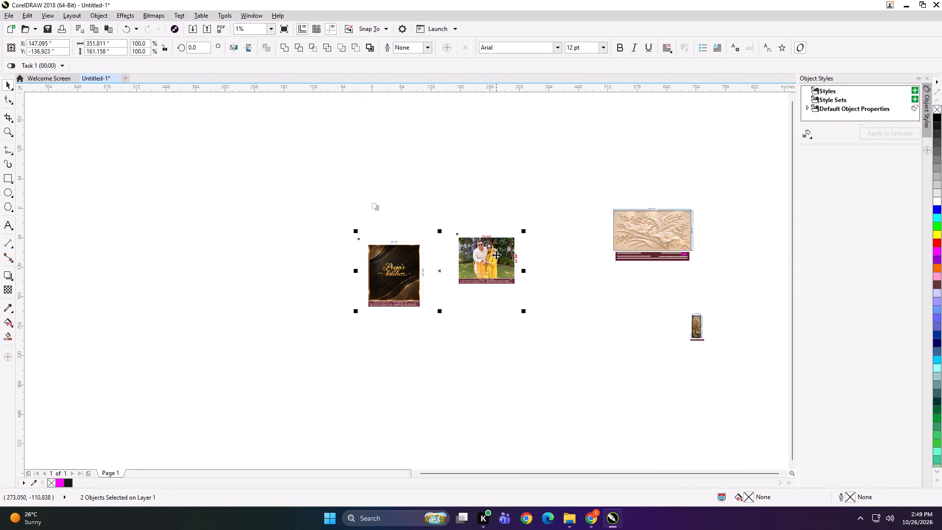
left_click_drag(496, 255, 326, 204)
left_click(492, 299)
Switch to File Explorer and open the 26 folder inside KD > PRINT FILE on the work (D:) drive.
left_click(572, 529)
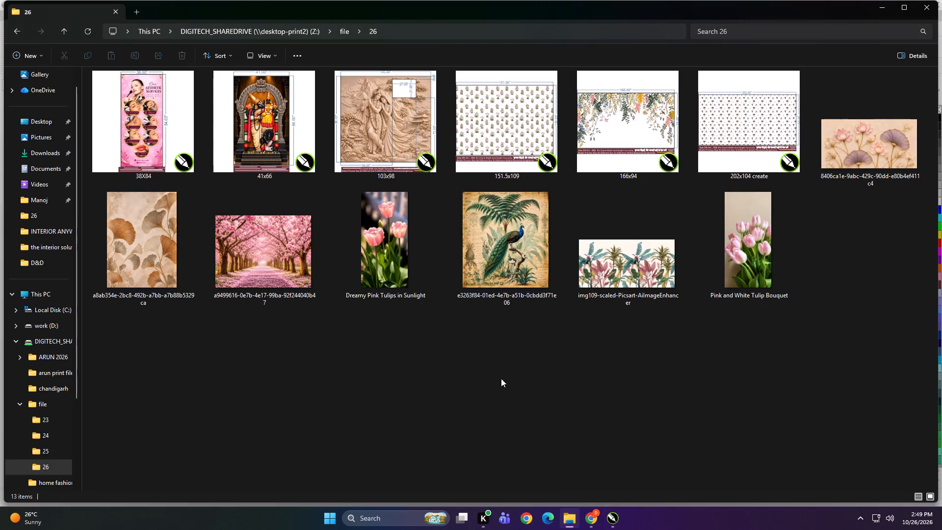
left_click(52, 289)
double_click(302, 174)
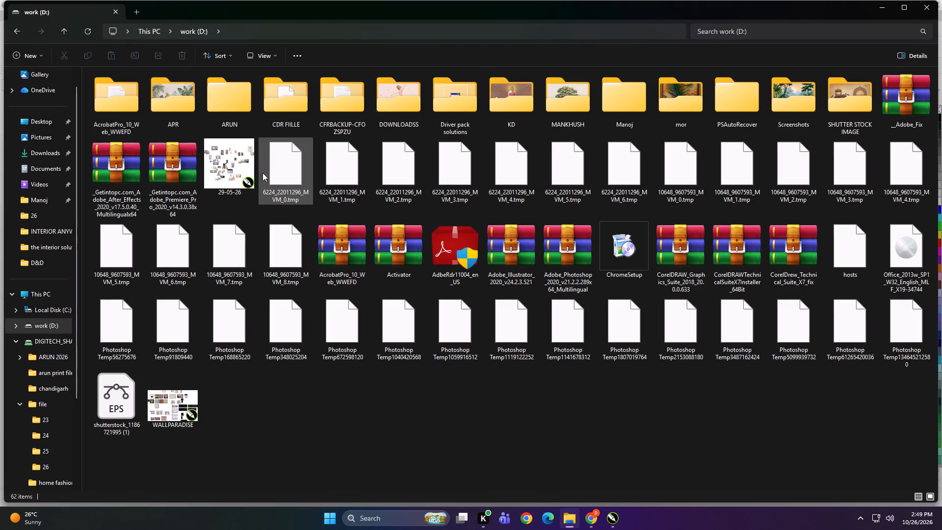
double_click(497, 113)
double_click(263, 119)
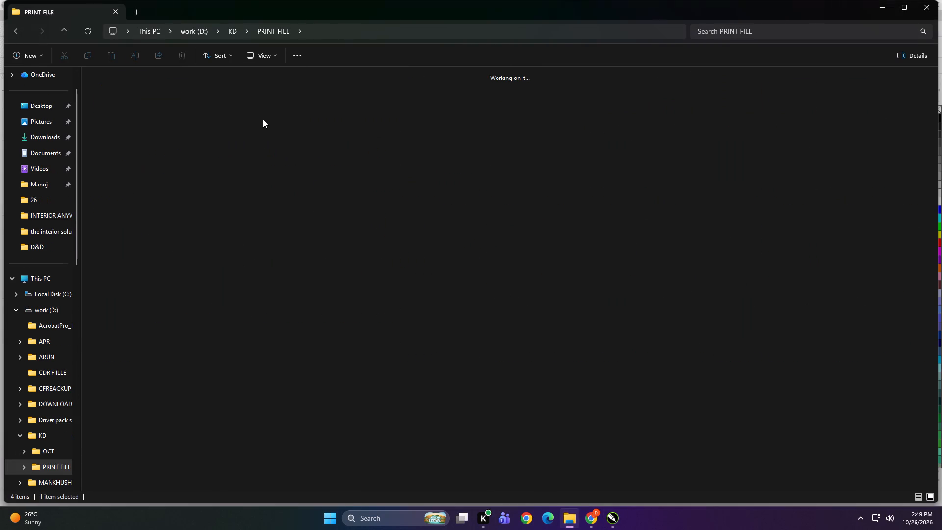
double_click(307, 268)
scroll(328, 277, "up", 6, "ctrl")
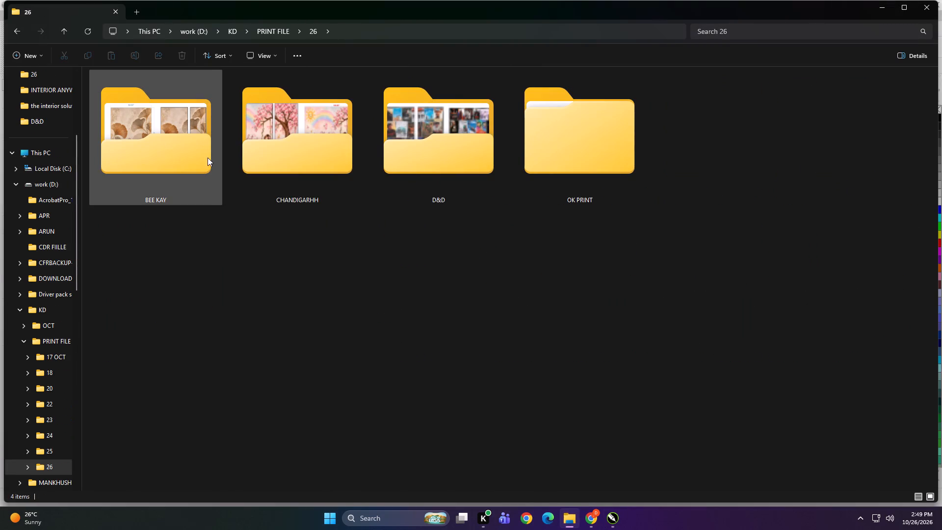
Move the BEE KAY, CHANDIGARHH and D&D folders into the OK PRINT folder.
left_click(168, 142)
left_click(422, 140, "shift")
key("ctrl+x")
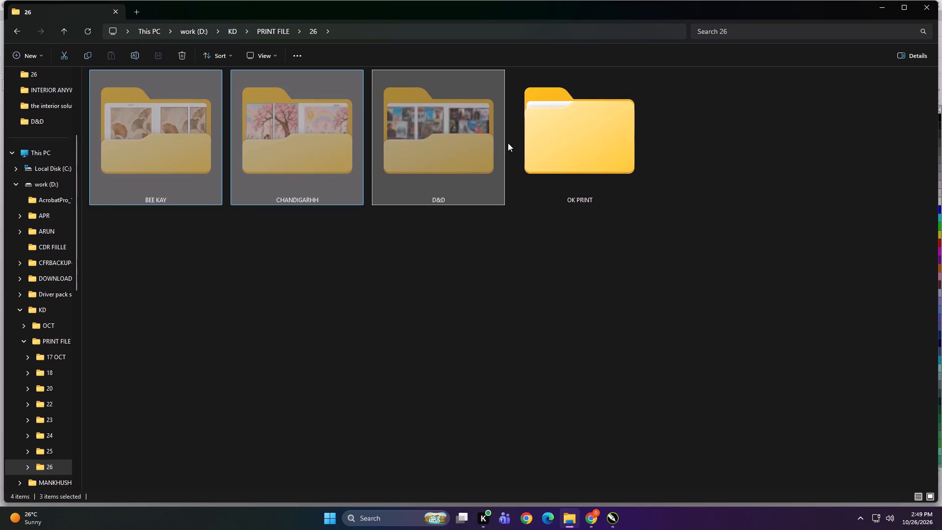
left_click(508, 143)
left_click_drag(340, 260, 335, 257)
left_click_drag(153, 254, 206, 243)
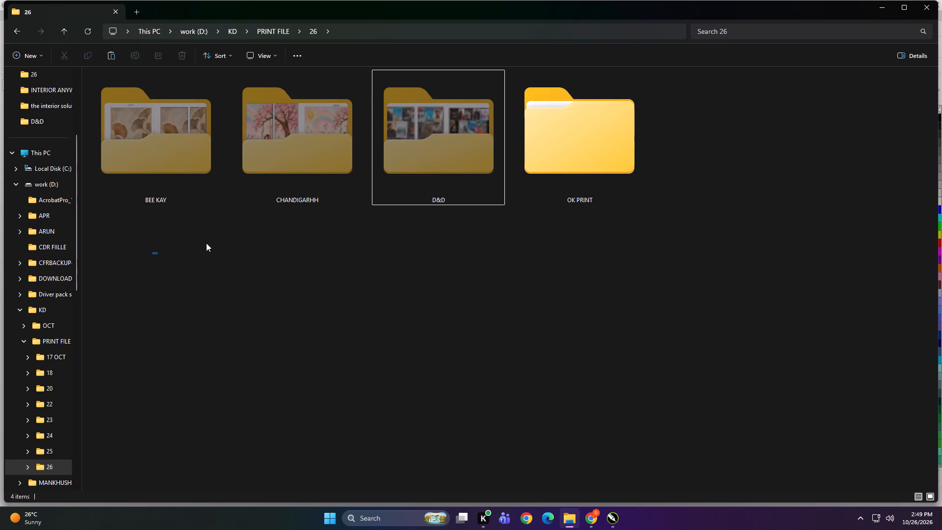
left_click_drag(206, 243, 413, 166)
key("ctrl+x")
left_click(547, 167)
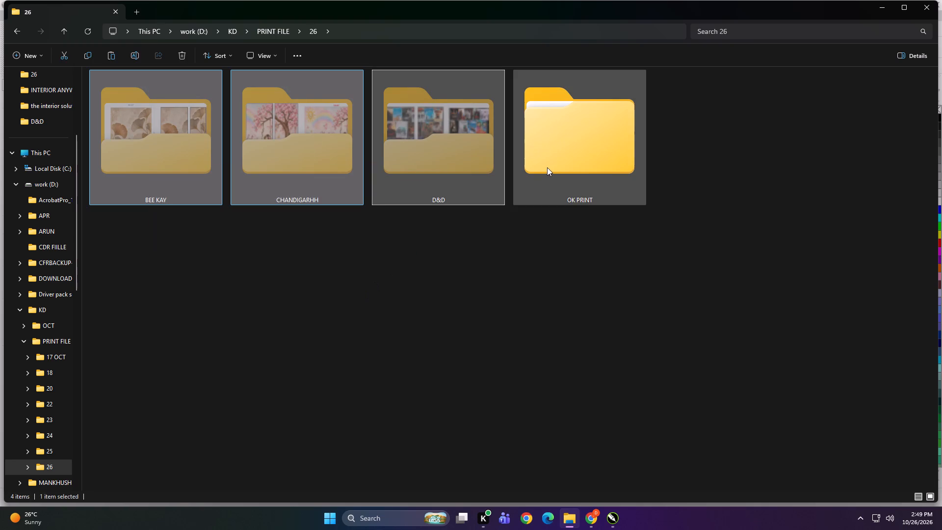
double_click(547, 167)
scroll(454, 255, "up", 16, "ctrl")
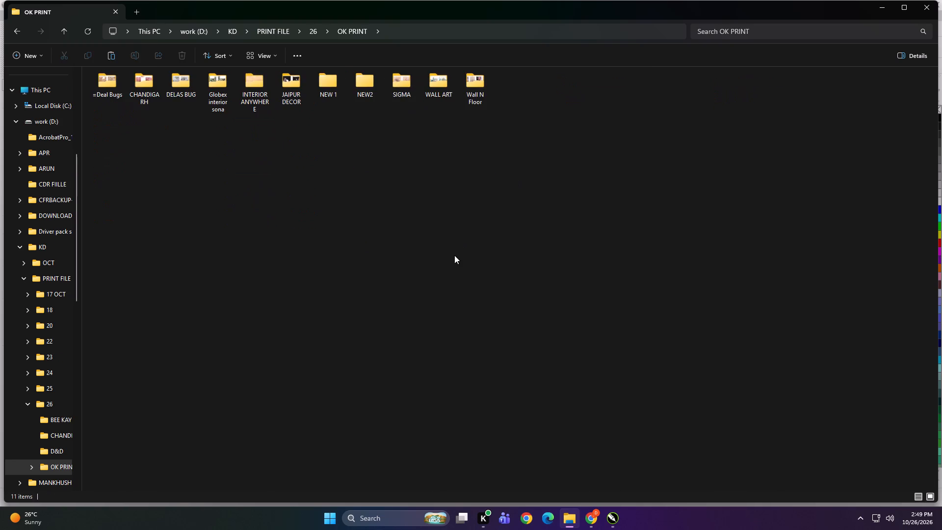
scroll(454, 255, "up", 6, "ctrl")
right_click(454, 255)
left_click(470, 266)
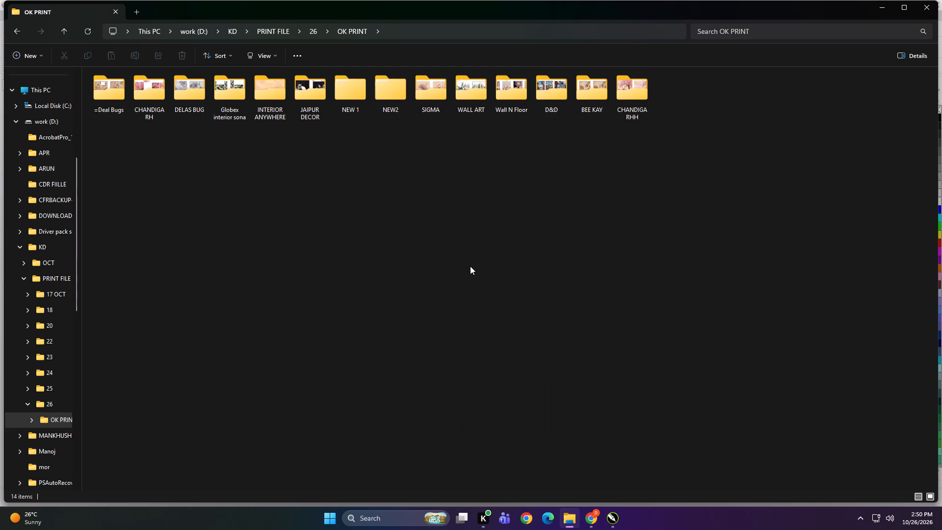
Copy the D&D, BEE KAY and CHANDIGARHH folders into the Print > 26 folder on DIGITECH_SHAREDRIVE (Z:).
key("ctrl+c")
key("ctrl+c")
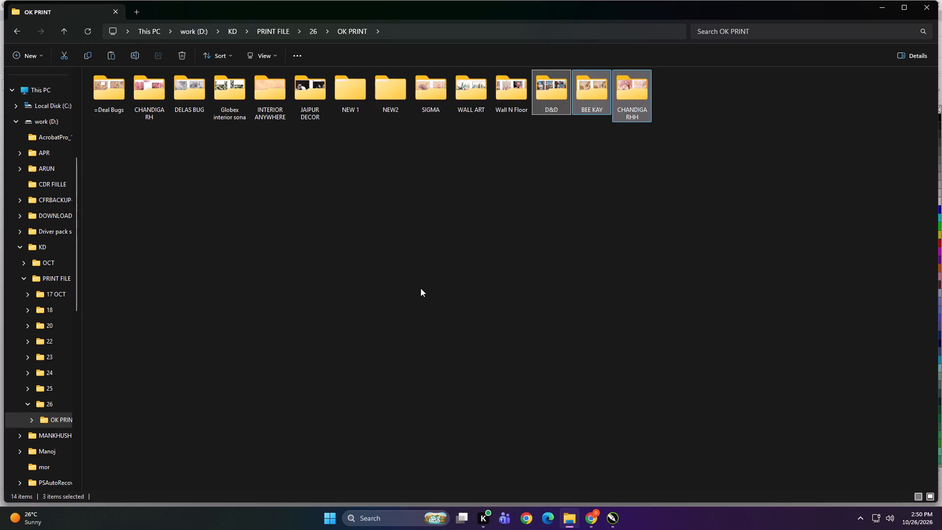
scroll(66, 293, "up", 4)
left_click(46, 312)
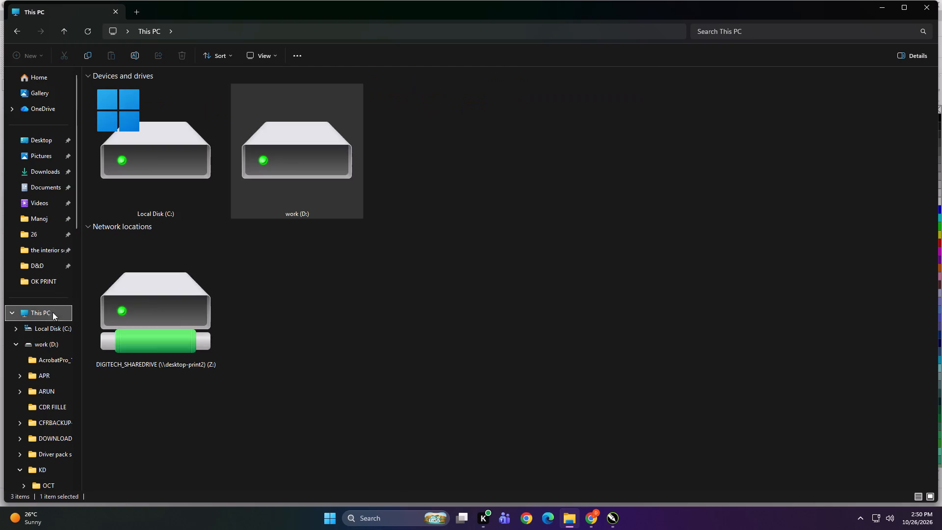
double_click(146, 303)
double_click(700, 120)
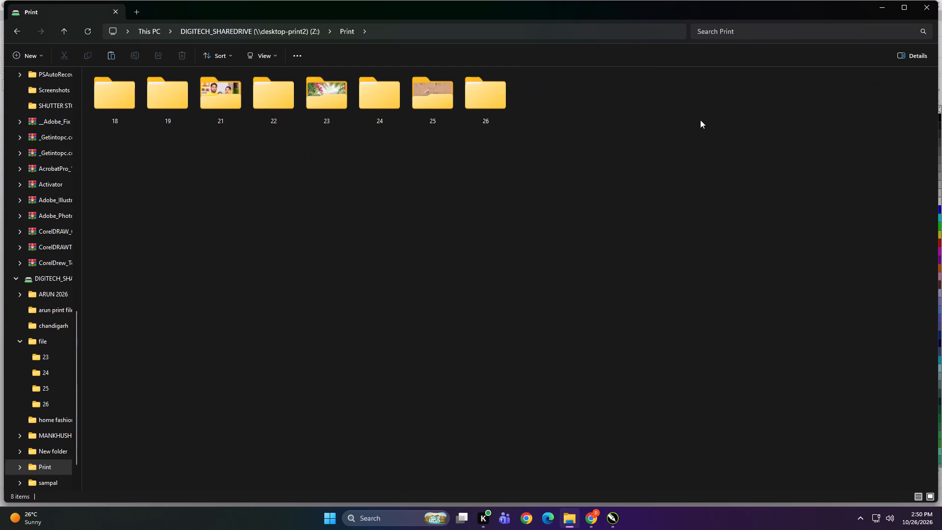
left_click(461, 95)
double_click(473, 98)
right_click(440, 228)
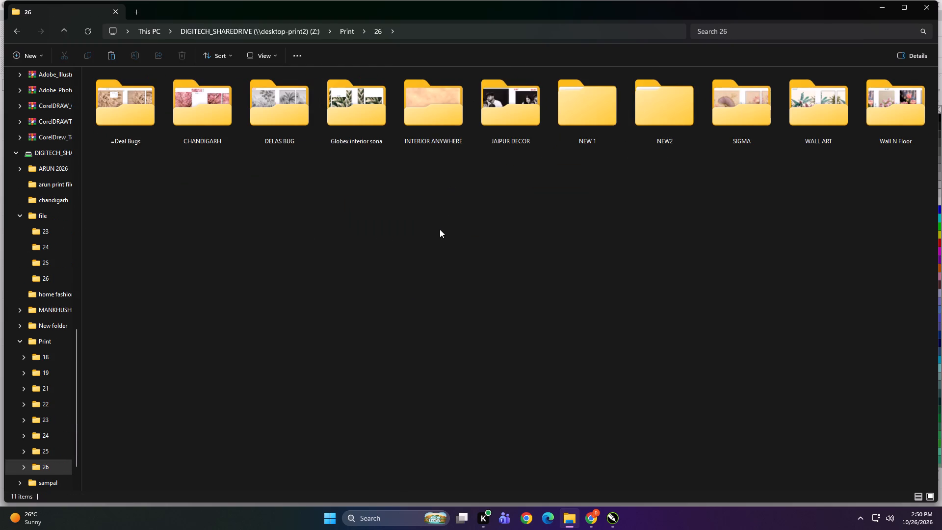
Switch to WhatsApp in Chrome and review the latest messages in the ORDER CUSTOMIZE / DESUTEX chat.
left_click(449, 238)
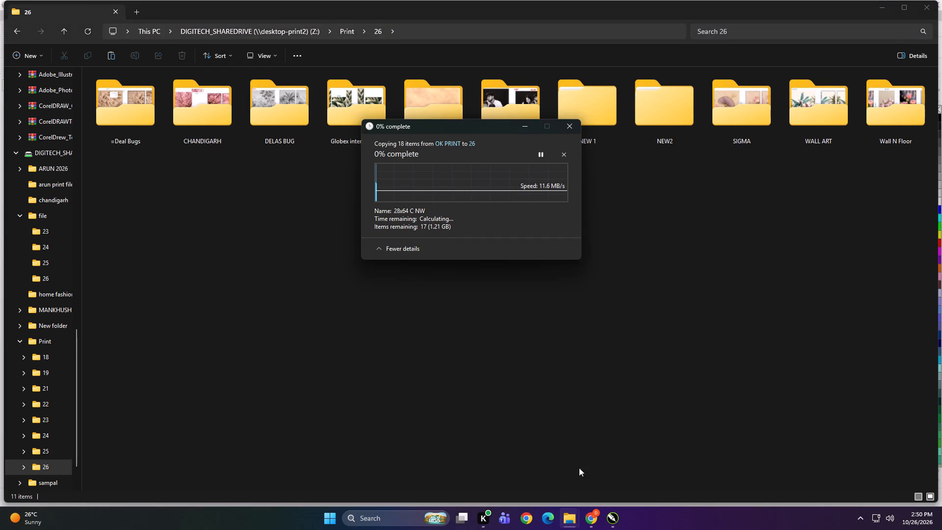
left_click(588, 510)
scroll(612, 345, "down", 5)
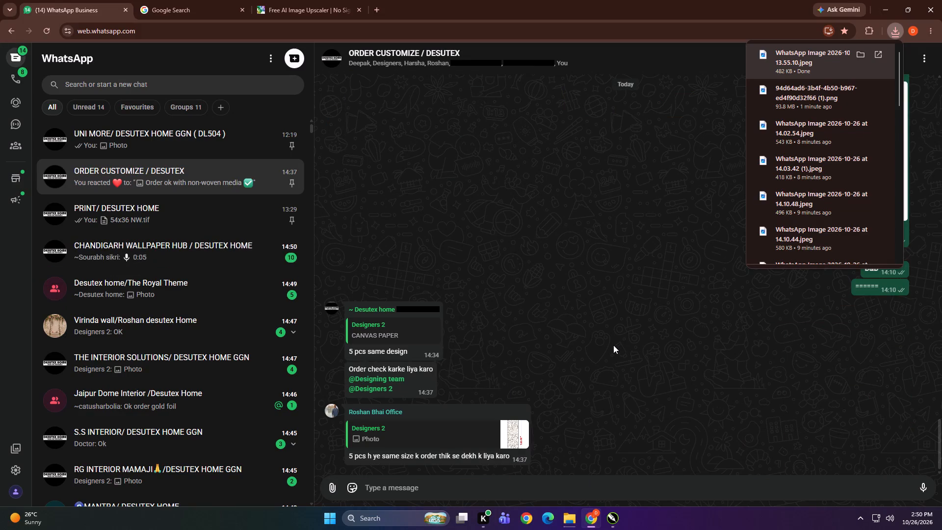
scroll(613, 345, "down", 1)
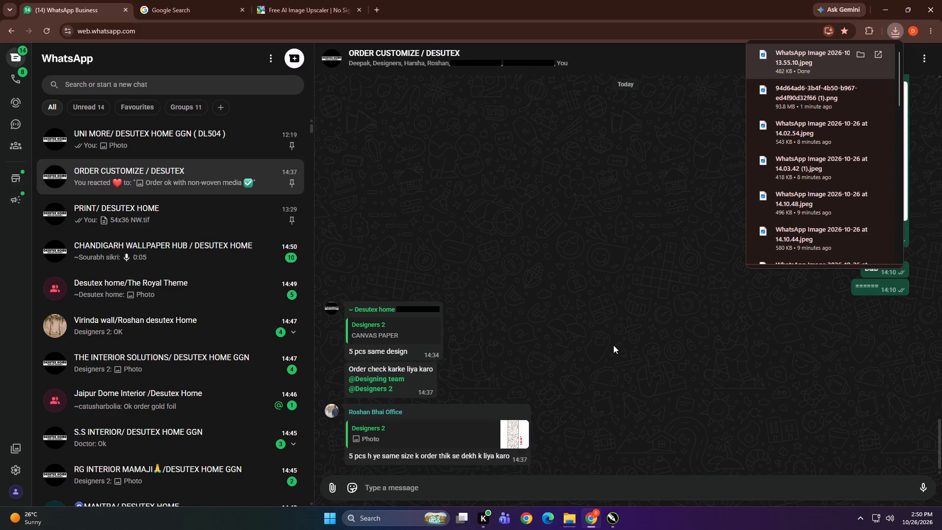
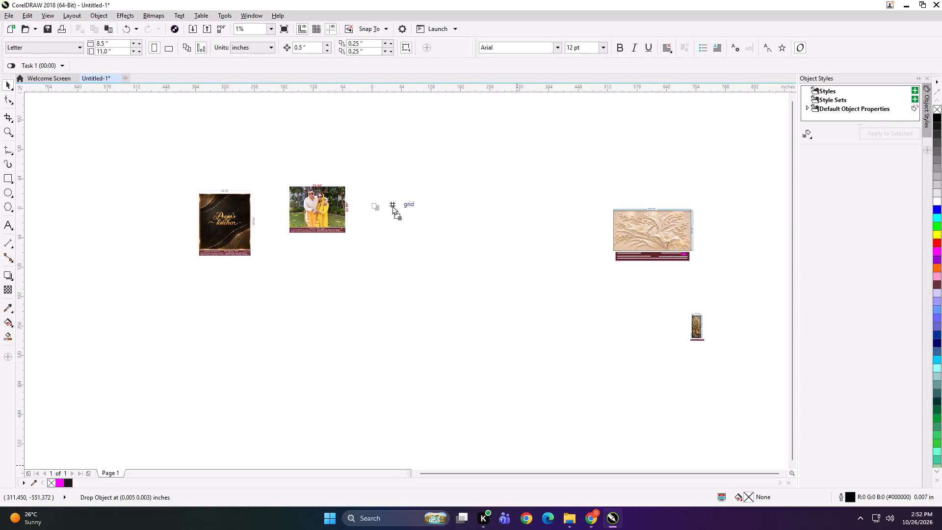
Resize the newly placed couple photo beside the page to 70 inches wide and 51 inches high.
scroll(350, 192, "up", 1)
scroll(192, 223, "up", 1)
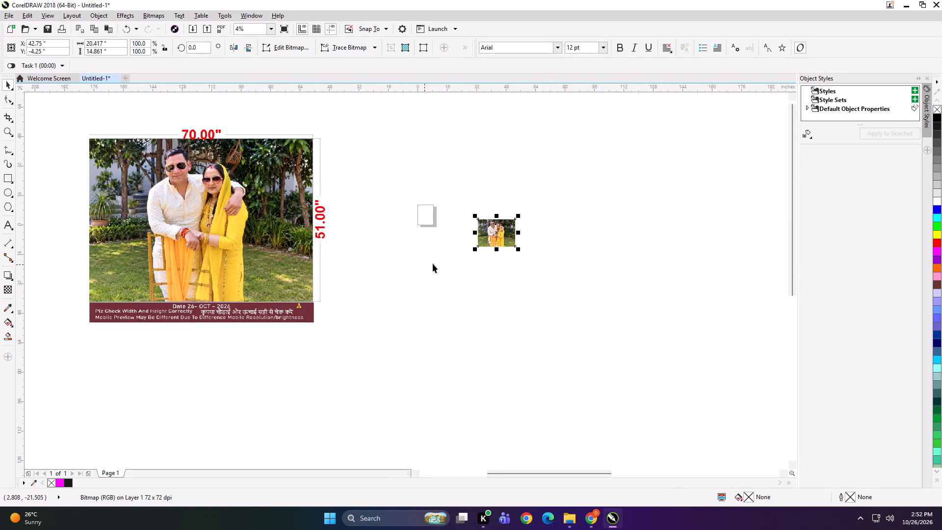
left_click_drag(518, 250, 600, 317, "shift")
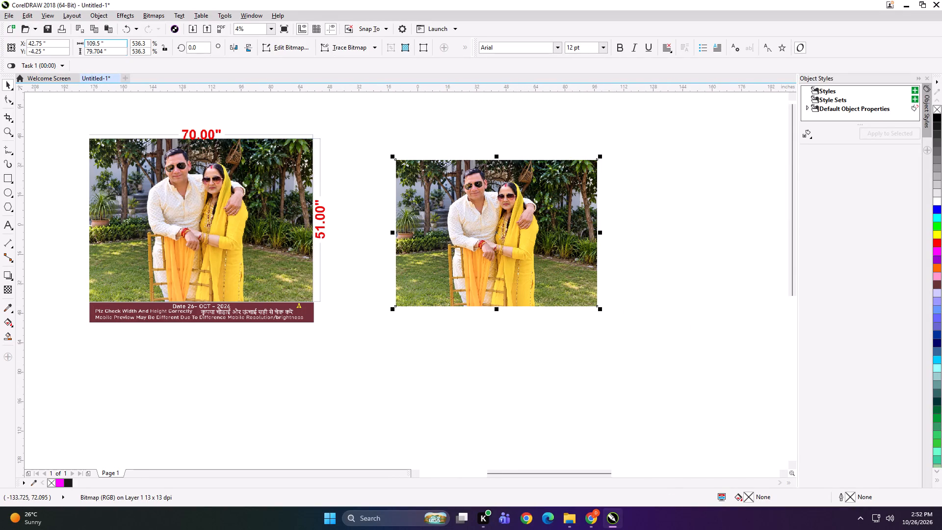
left_click_drag(111, 42, 68, 44)
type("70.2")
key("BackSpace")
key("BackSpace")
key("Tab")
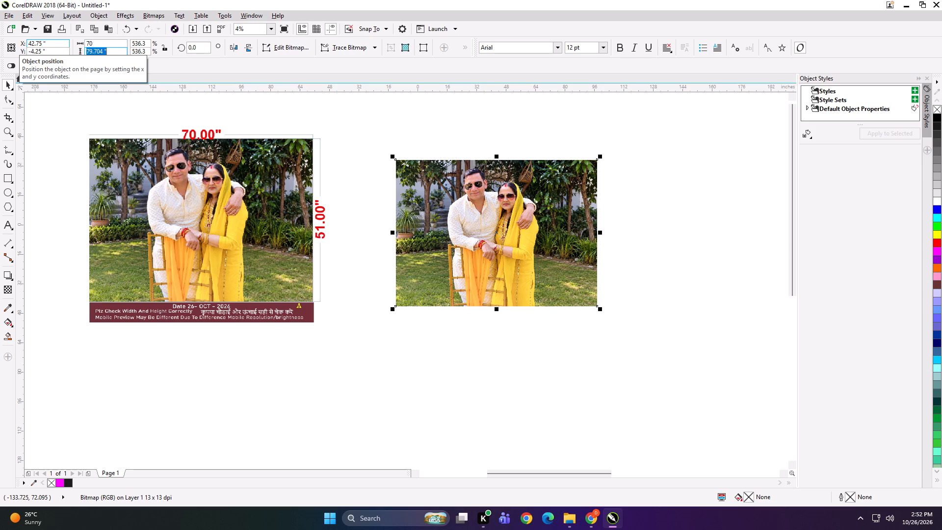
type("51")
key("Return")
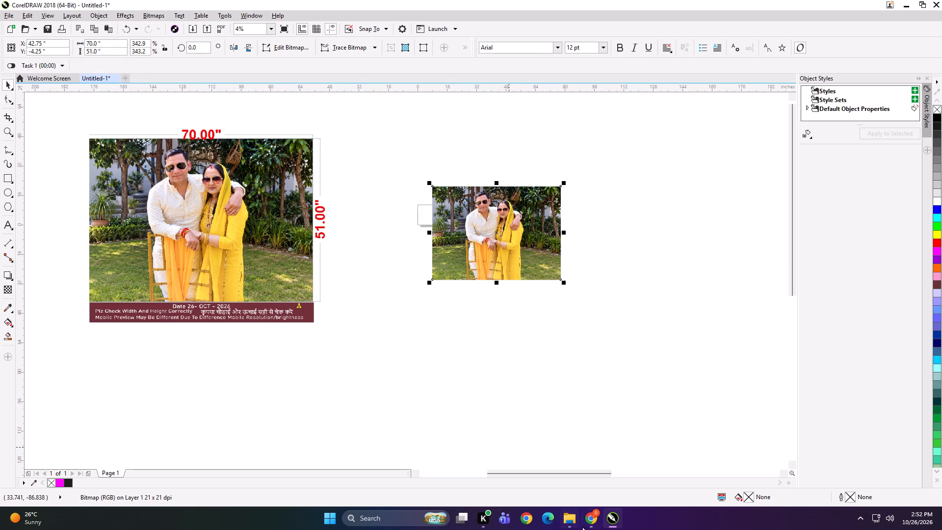
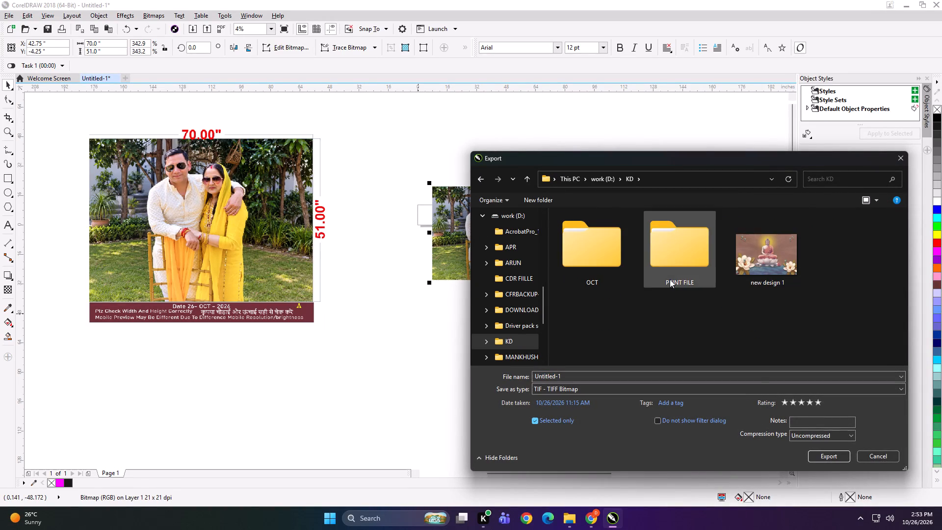
In the Export dialog, open PRINT FILE > 26 and create a new folder named ADN VIKAS.
double_click(682, 258)
double_click(750, 267)
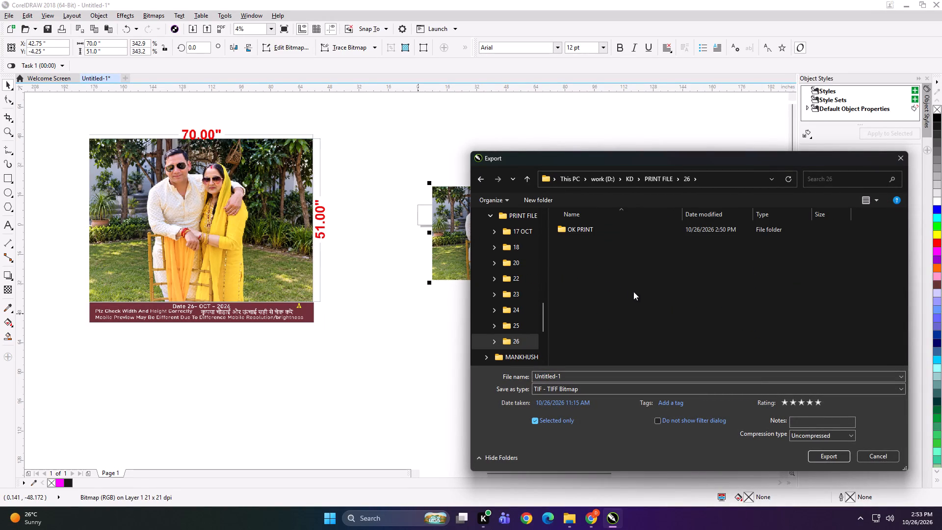
left_click(628, 291)
left_click(545, 201)
key("ctrl+v")
key("Return")
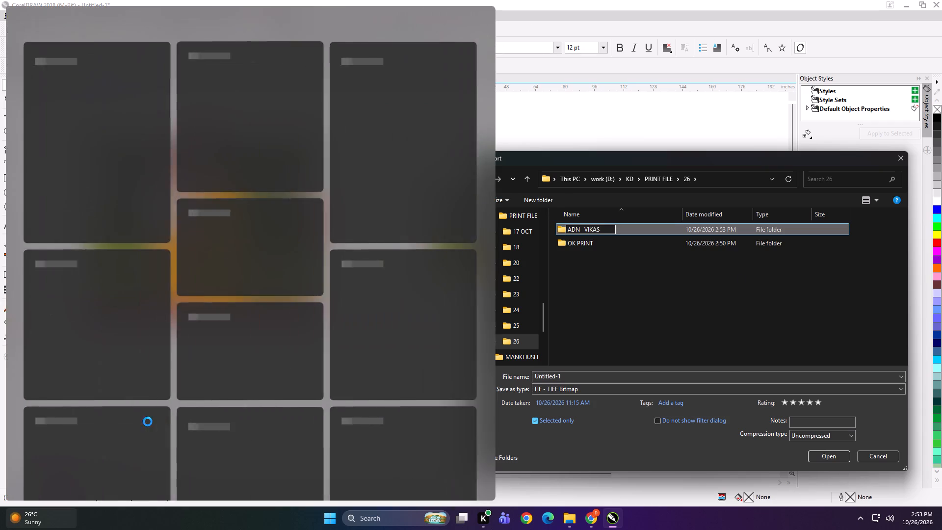
left_click(609, 253)
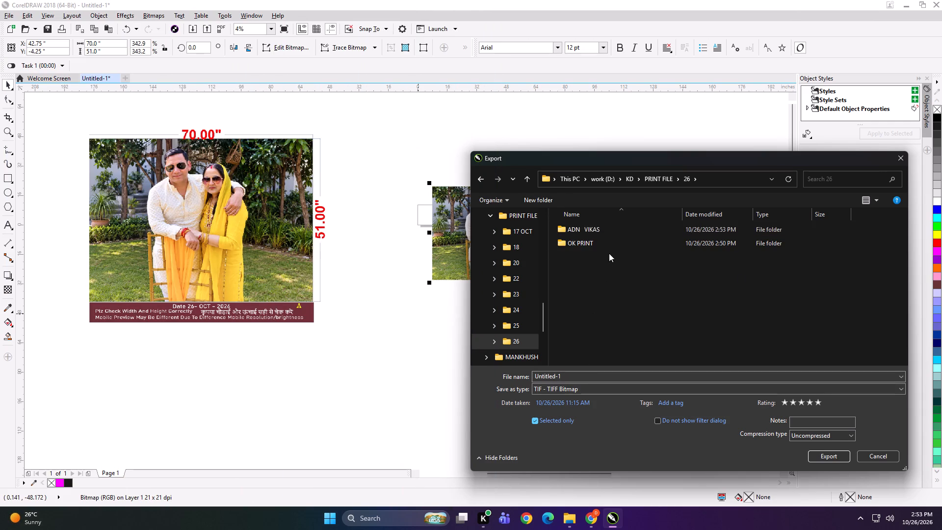
Export the selected couple photo as a TIFF named 70x51 NW into the ADN VIKAS folder.
left_click(609, 230)
double_click(623, 229)
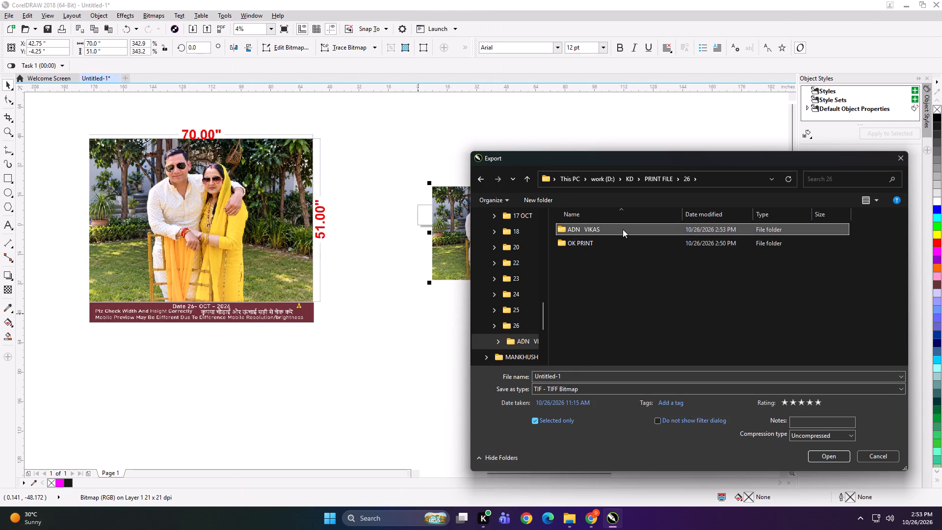
left_click(610, 381)
type("70x51 NW")
key("Return")
key("Return")
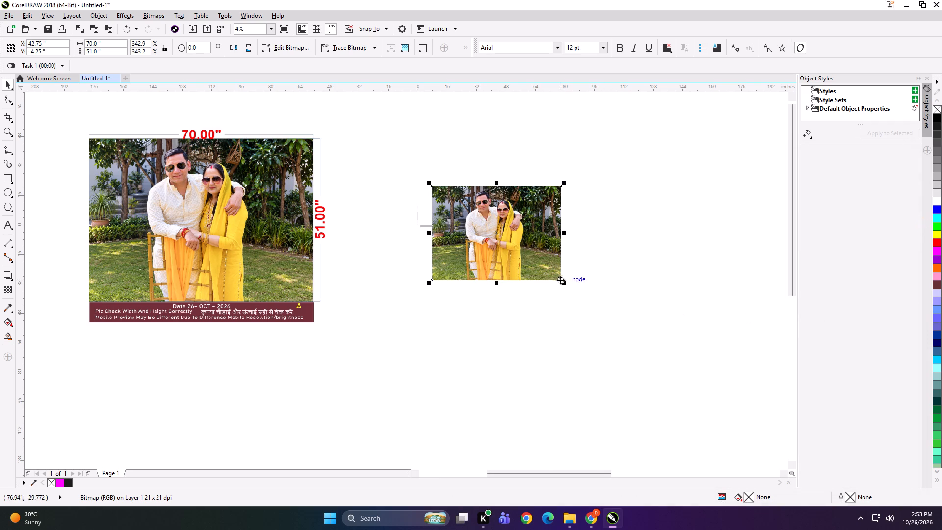
Enlarge the couple photo to about 134.5 x 98 inches beside its dimensioned preview and group the two.
left_click_drag(564, 283, 624, 326, "shift")
left_click_drag(484, 254, 469, 248)
left_click(468, 246)
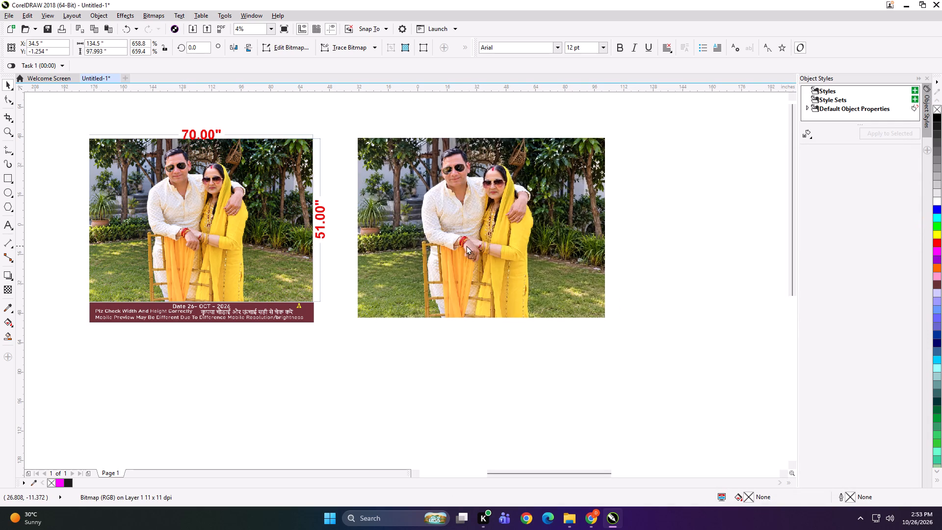
left_click(323, 218, "shift")
key("ctrl+g")
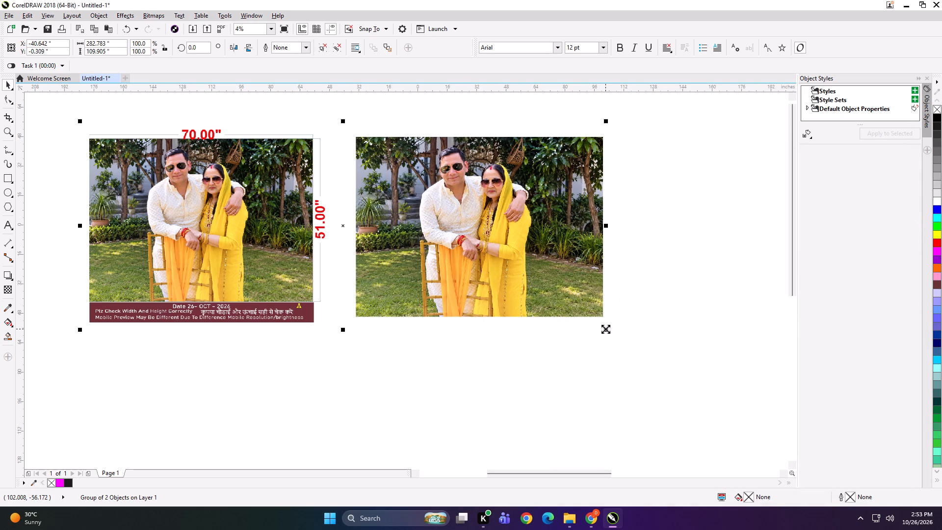
Scale the grouped couple photo and preview down proportionally to a small overview less than 9 inches wide.
scroll(480, 160, "up", 3)
scroll(556, 182, "down", 4)
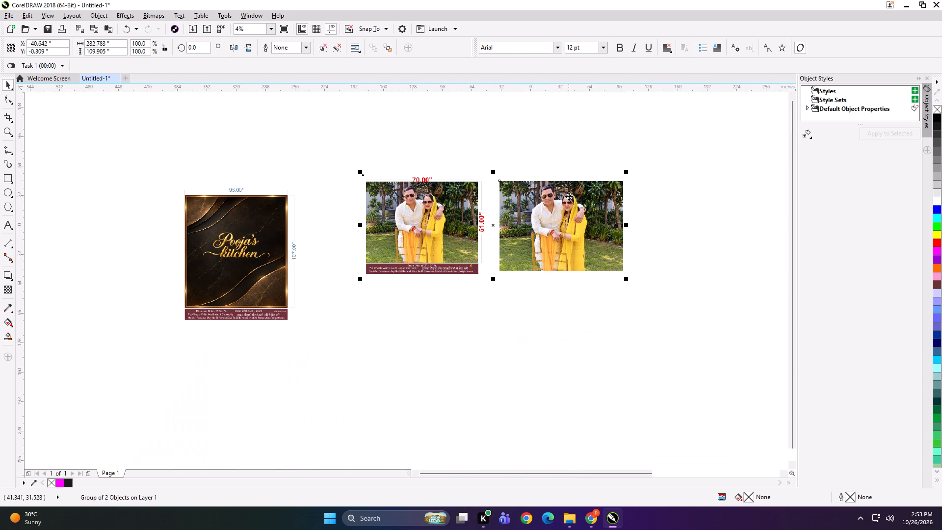
left_click_drag(627, 280, 502, 234, "shift")
scroll(486, 224, "up", 3)
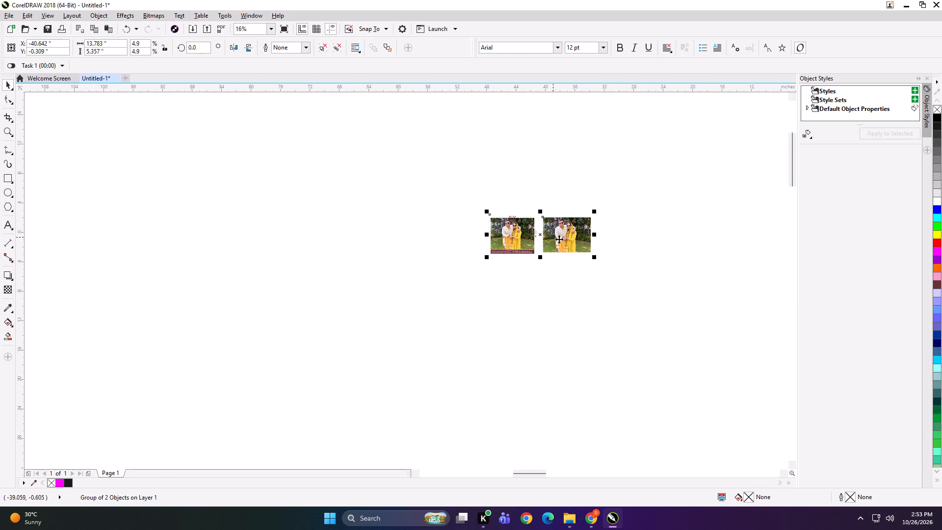
scroll(565, 239, "up", 2)
left_click_drag(665, 303, 586, 284, "shift")
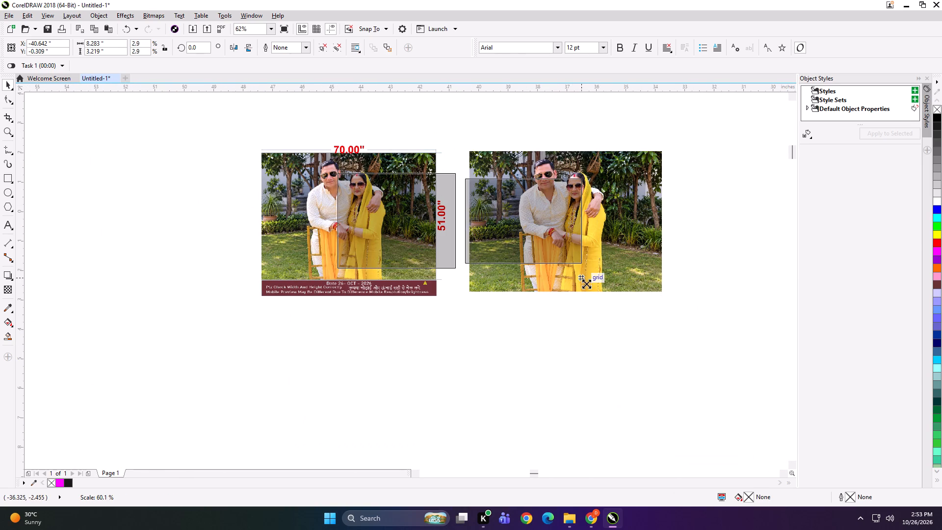
left_click_drag(586, 284, 562, 264, "shift")
Export the small couple overview group as FG and delete it from the drawing.
key("ctrl+e")
type("FG")
key("Return")
key("Return")
key("Delete")
Move the Pooja's kitchen preview over beside the page, centred at about X -48 and Y -37 inches.
key("F4")
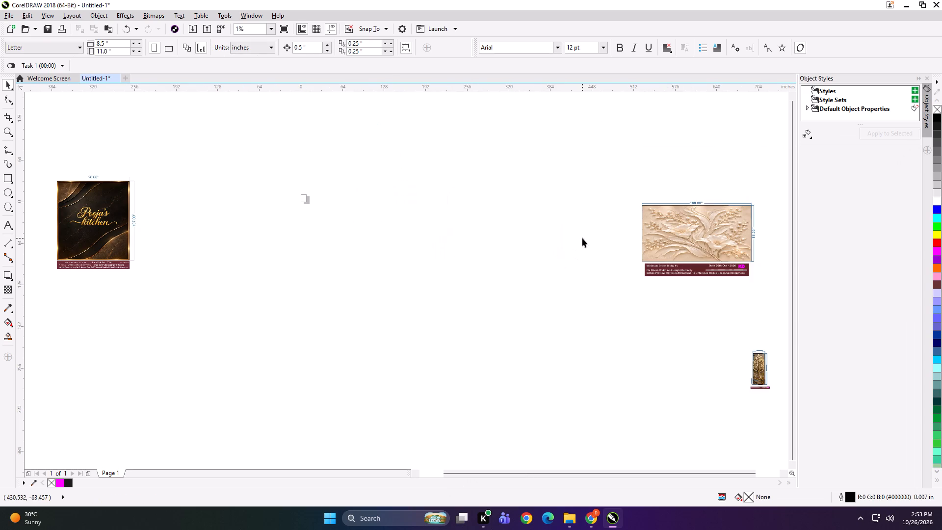
left_click_drag(121, 213, 312, 253)
left_click_drag(312, 253, 294, 217)
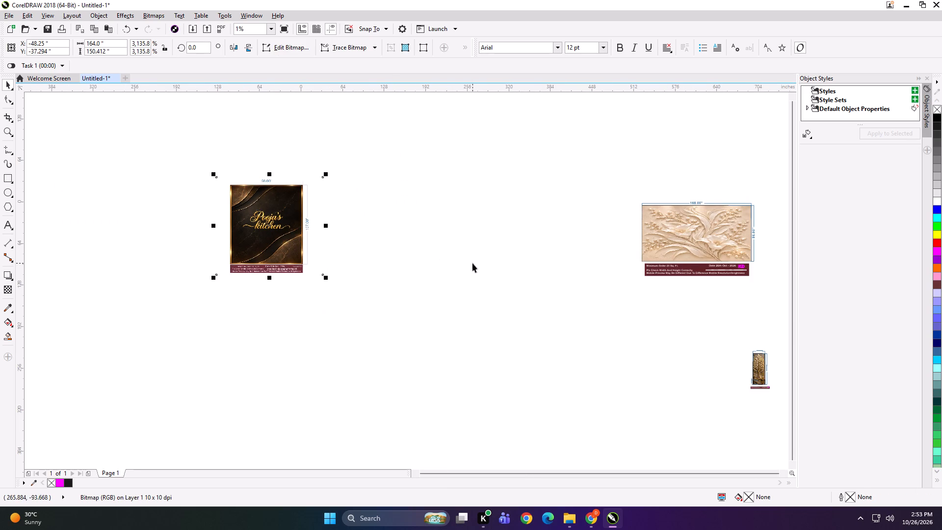
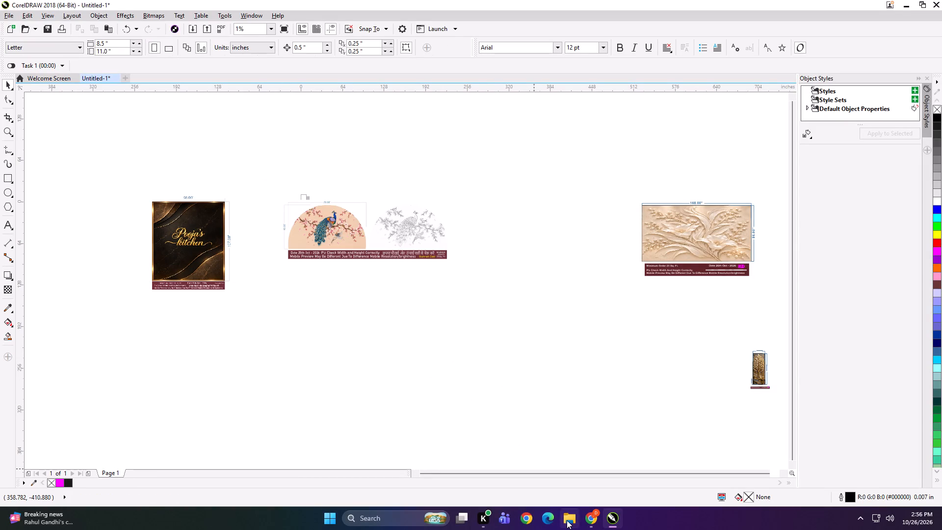
Switch to File Explorer and open folder 26 inside the file folder on the DIGITECH_SHAREDRIVE network drive.
left_click(52, 314)
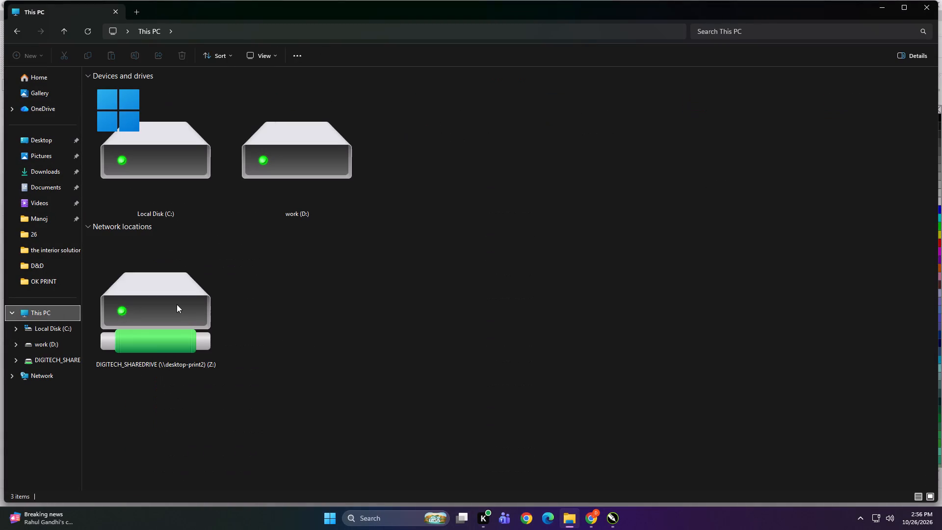
left_click(177, 304)
double_click(180, 310)
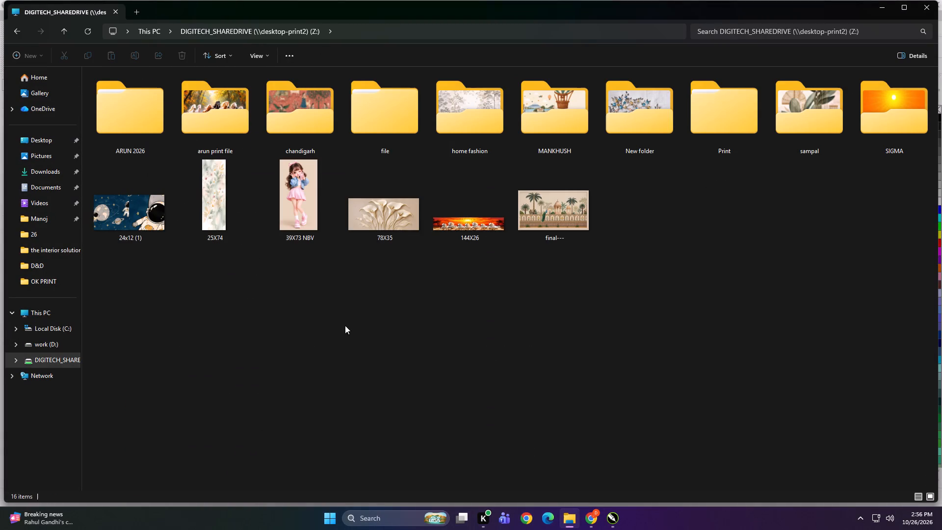
double_click(713, 124)
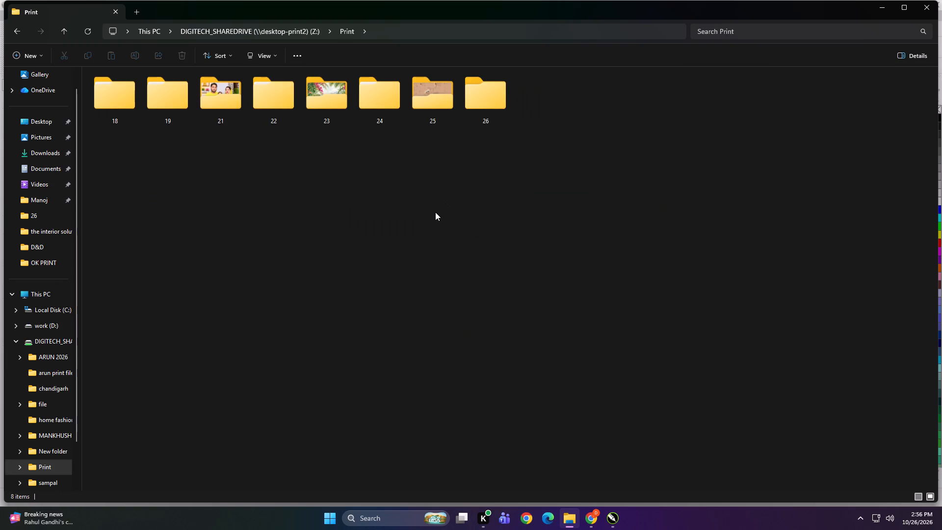
key("BackSpace")
triple_click(360, 130)
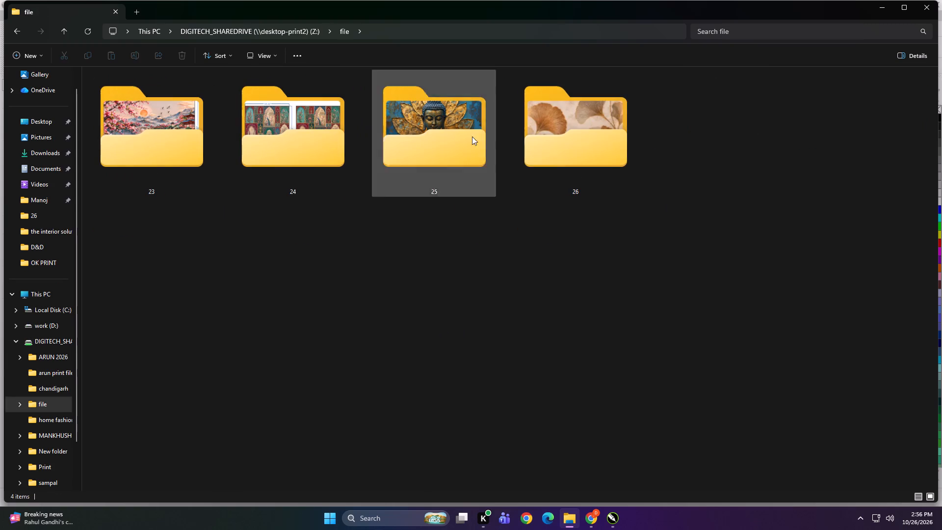
double_click(570, 140)
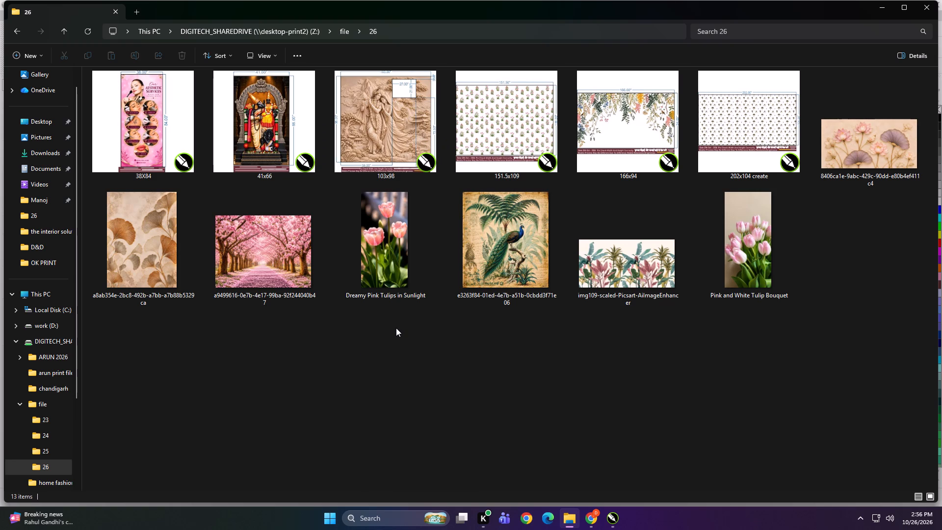
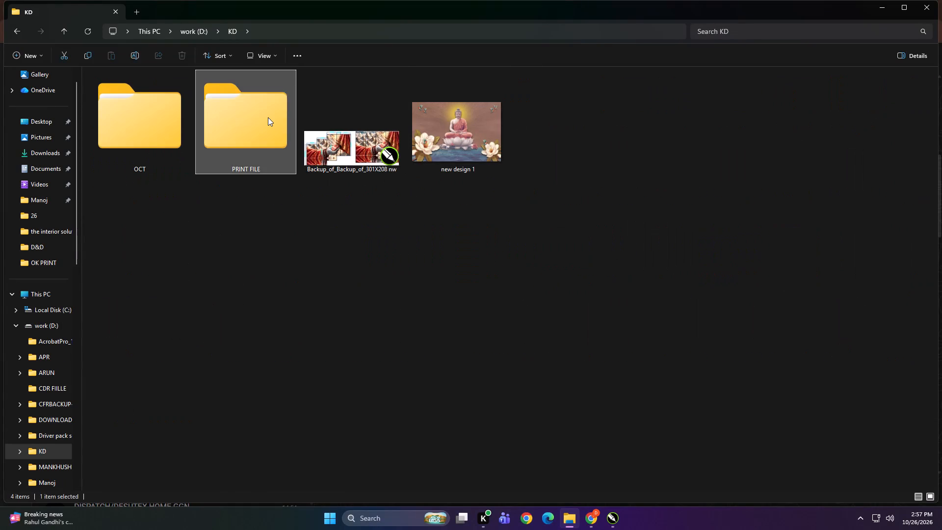
Move the ADN VIKAS folder from PRINT FILE > 26 into its OK PRINT folder.
double_click(289, 269)
left_click(160, 152)
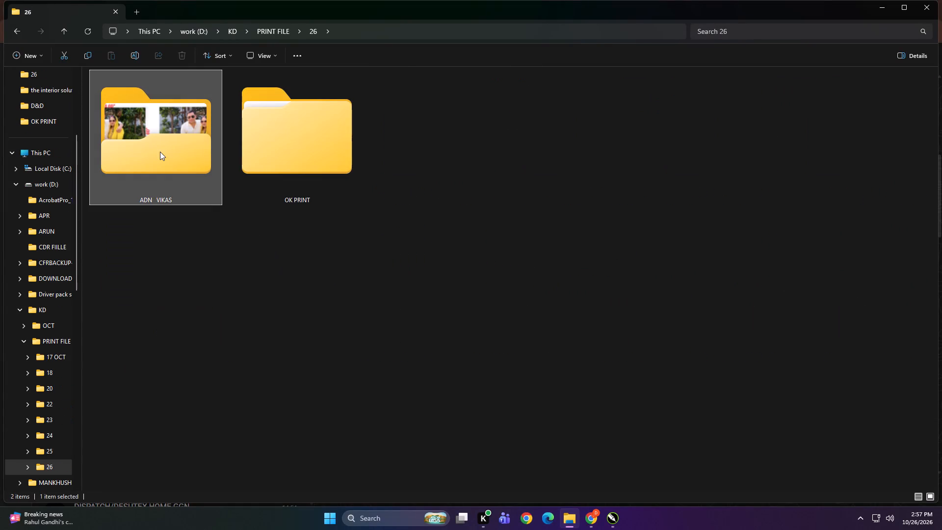
key("ctrl+x")
double_click(262, 150)
right_click(388, 192)
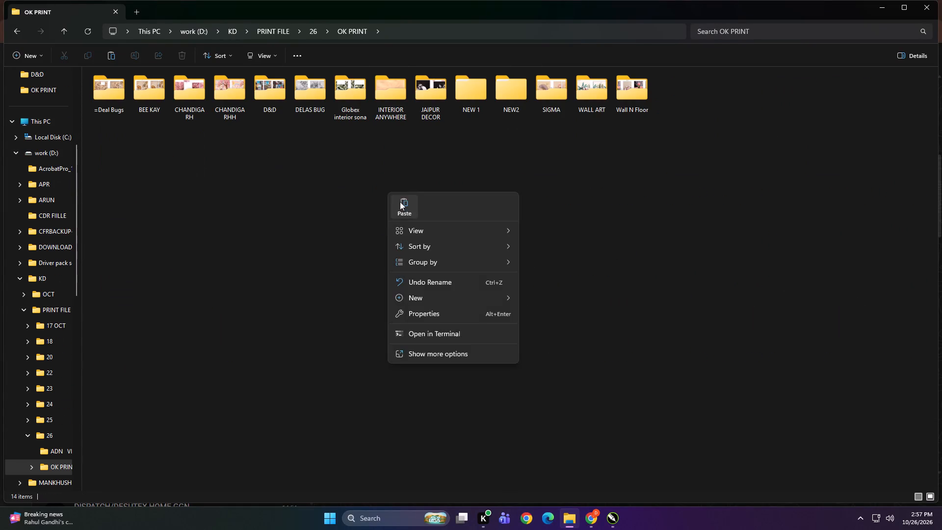
left_click(400, 202)
Copy the ADN VIKAS folder from OK PRINT into Print > 26 on the DIGITECH_SHAREDRIVE network drive.
key("ctrl+c")
key("ctrl+c")
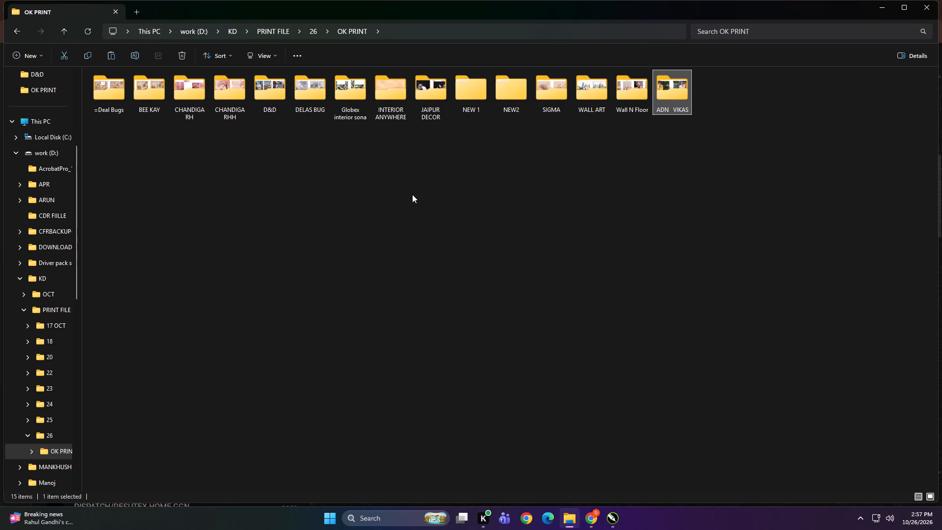
scroll(49, 310, "up", 4)
left_click(37, 306)
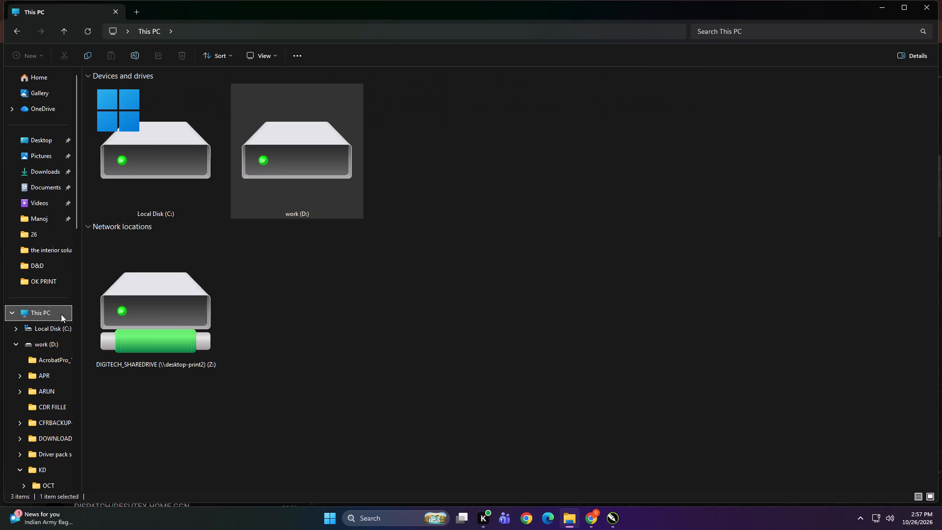
double_click(155, 303)
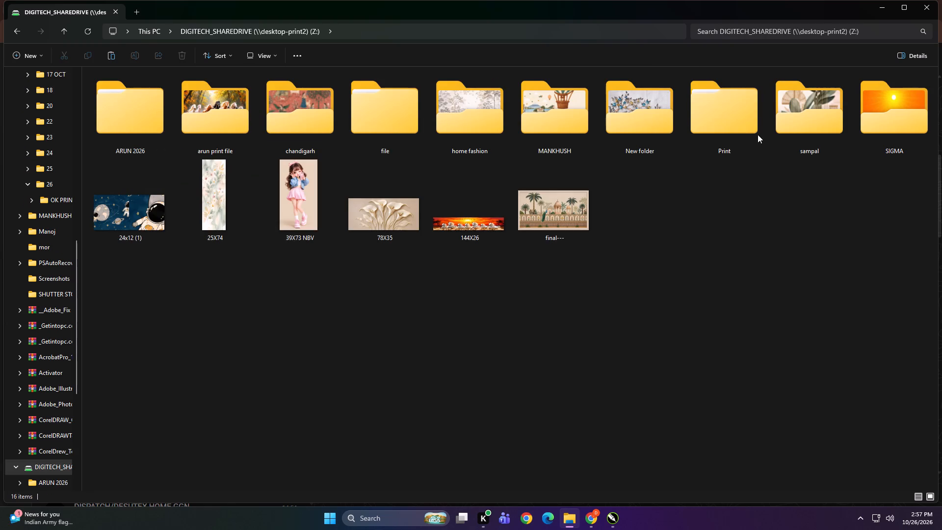
double_click(729, 121)
double_click(501, 89)
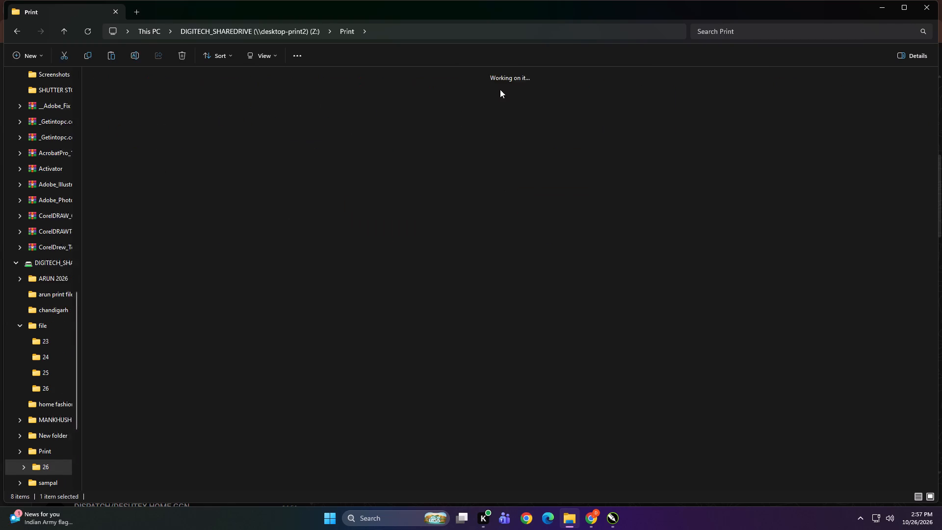
right_click(435, 214)
left_click(451, 228)
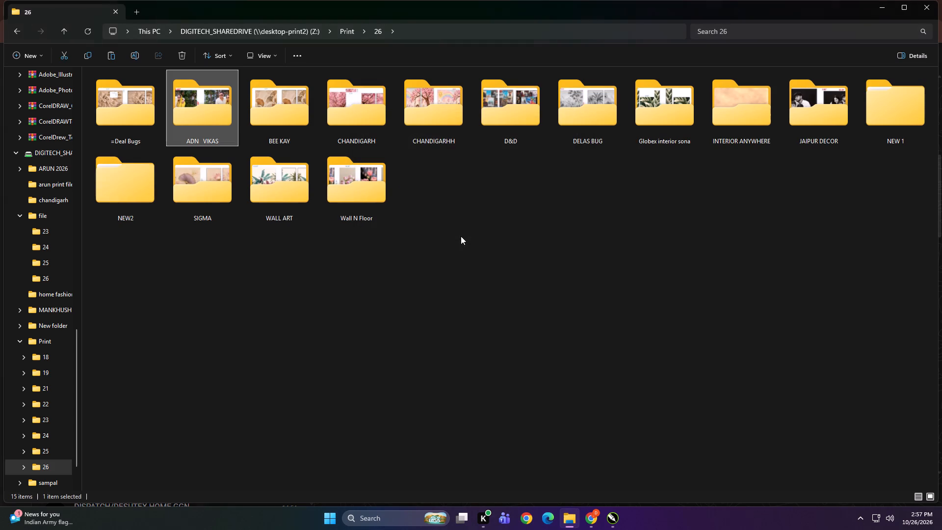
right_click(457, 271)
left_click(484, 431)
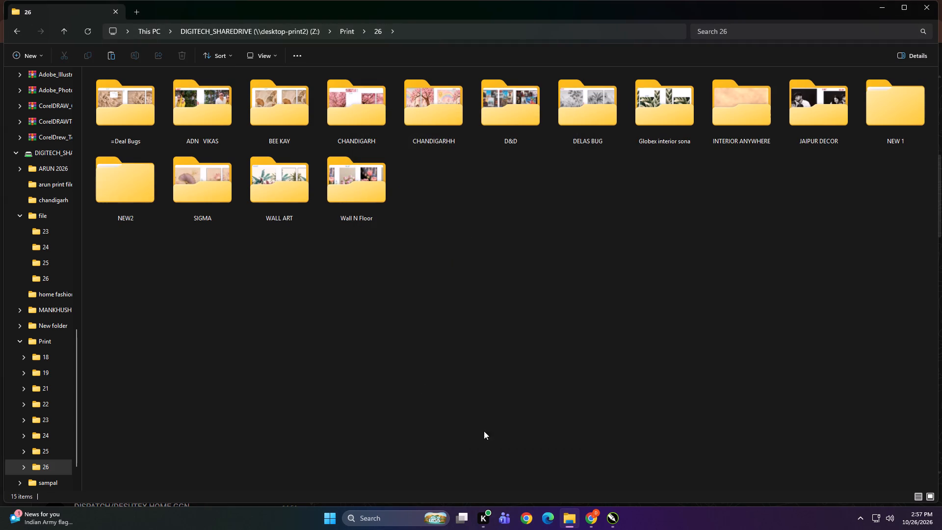
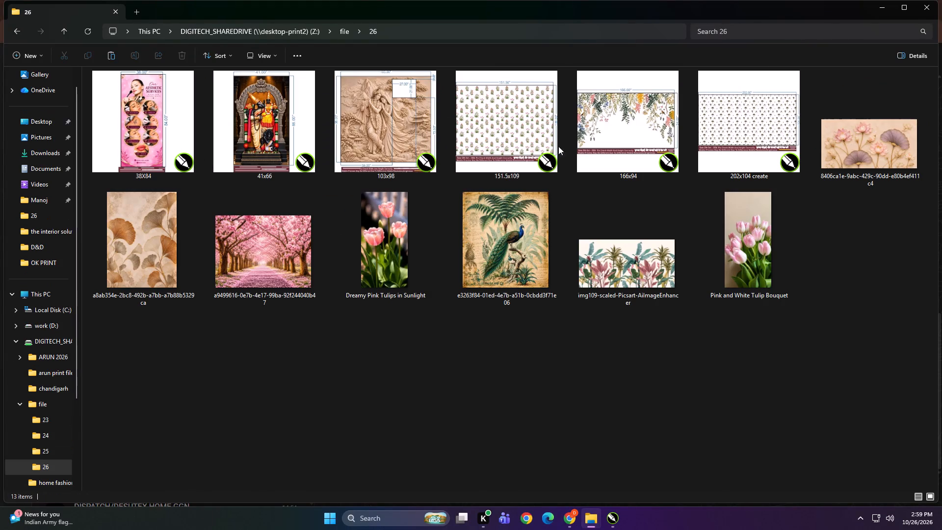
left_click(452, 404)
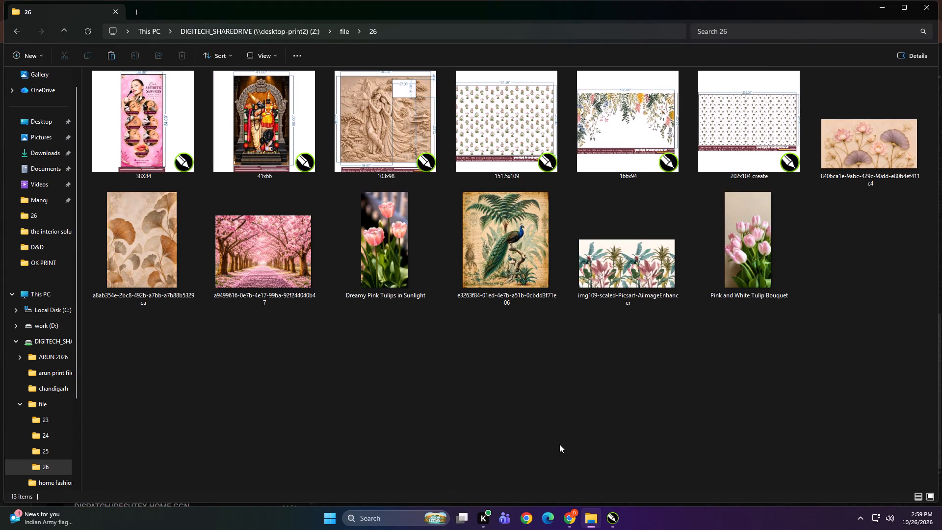
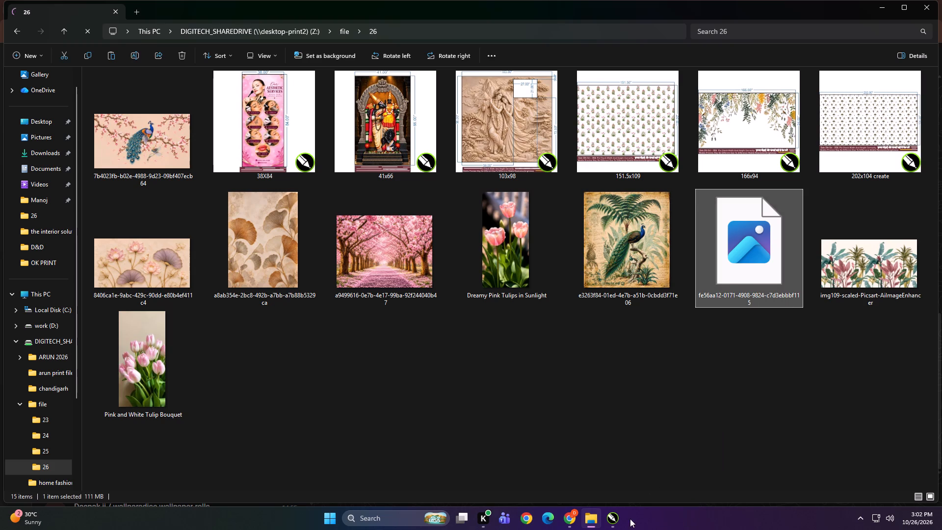
Bring the misty palm jungle image from folder 26 into the CorelDRAW drawing and place it below the palm design.
left_click_drag(630, 519, 450, 373)
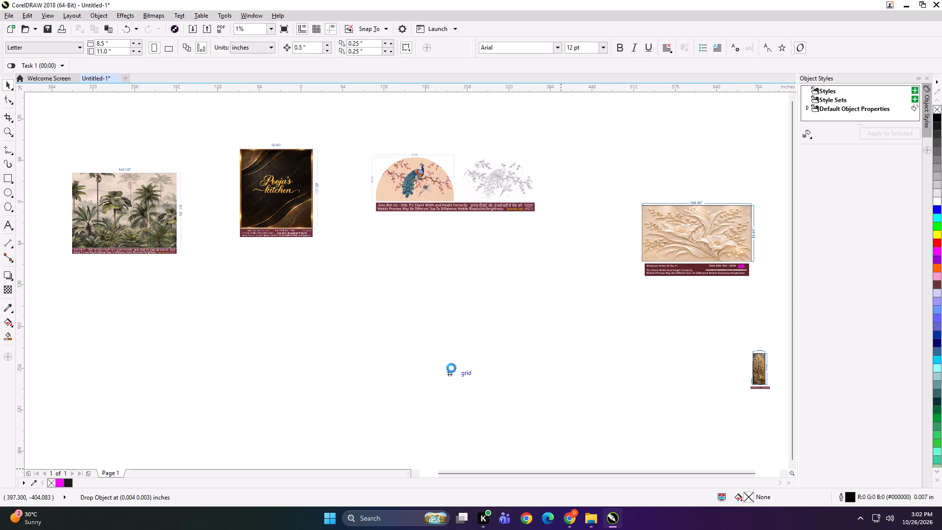
left_click_drag(470, 372, 138, 318)
left_click(442, 346)
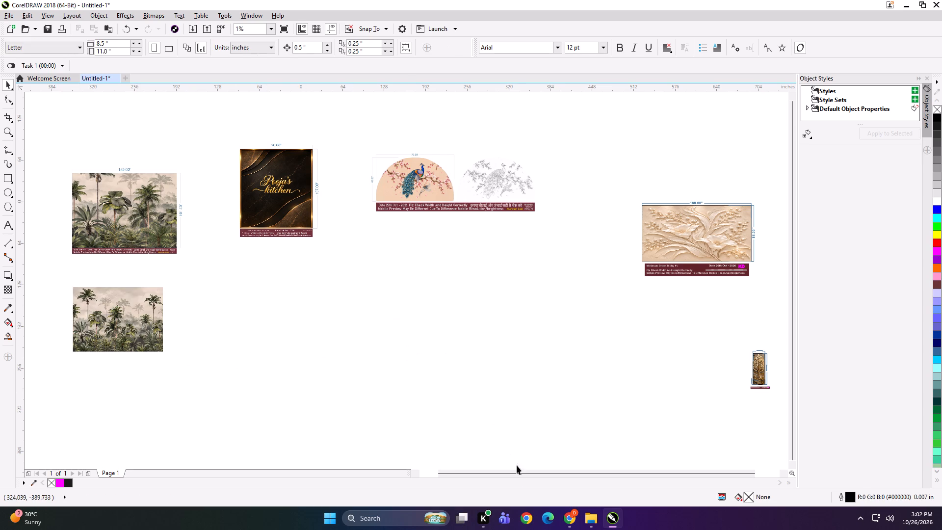
Bring the peacock blossom image from folder 26 into the CorelDRAW drawing and position it below the arched peacock design.
left_click(571, 458)
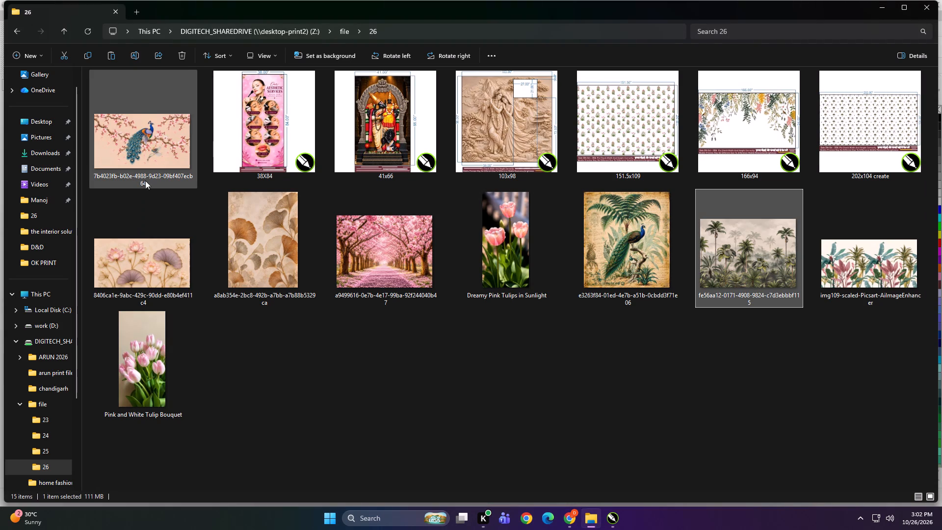
left_click(151, 168)
left_click_drag(133, 132, 604, 519)
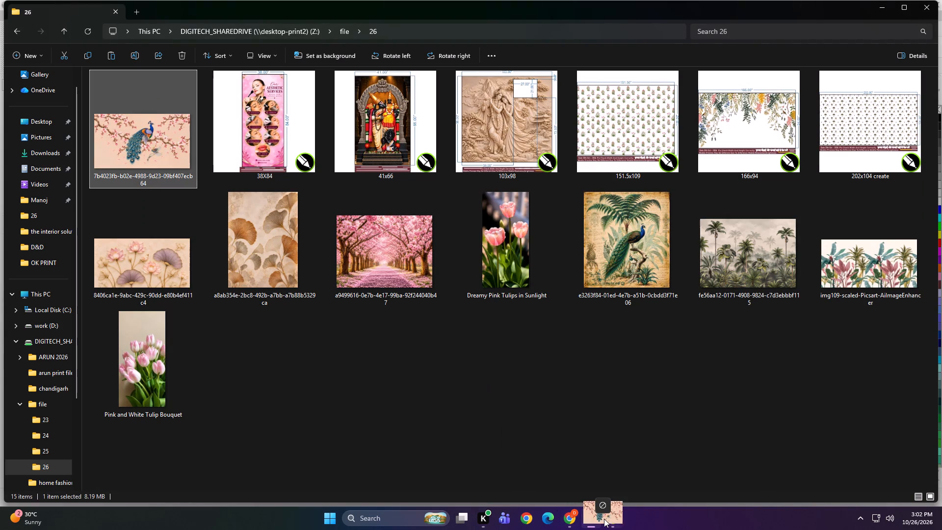
left_click_drag(604, 519, 439, 254)
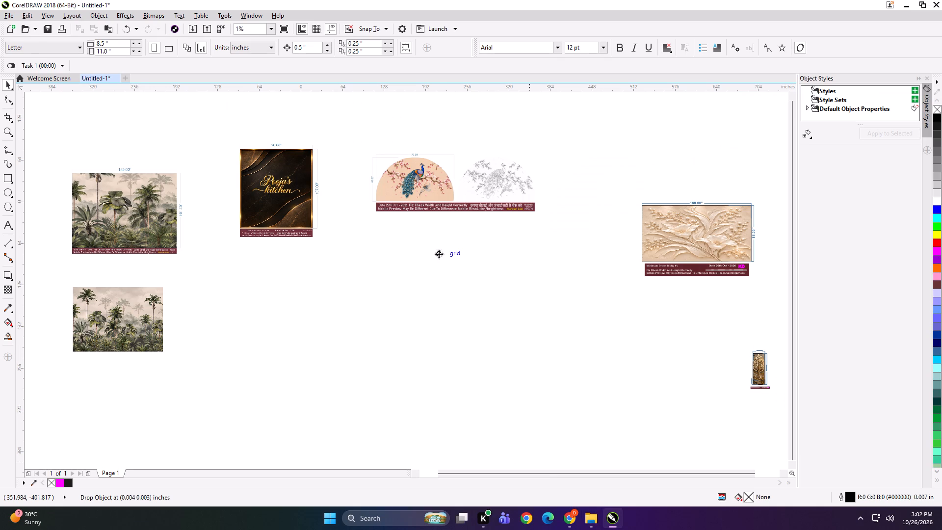
left_click(445, 181, "shift")
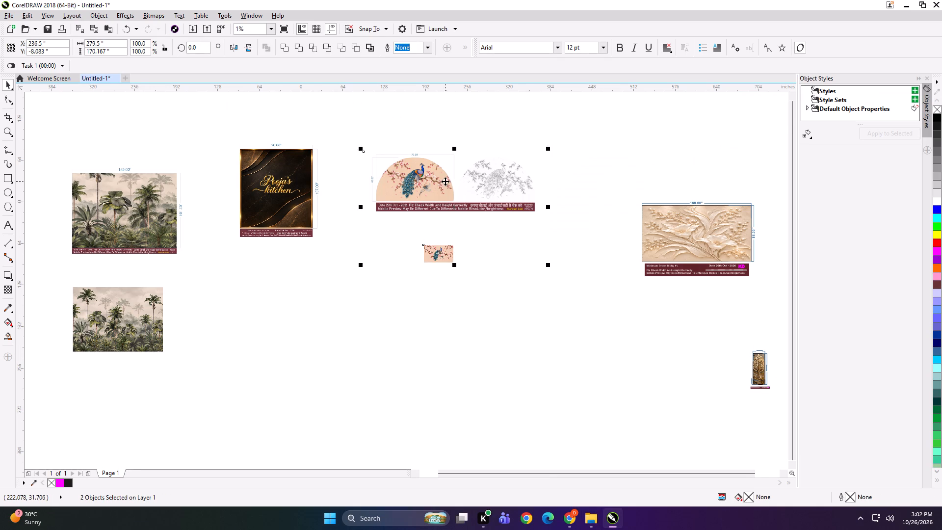
key("shift+F2")
left_click(50, 211)
left_click_drag(340, 421, 306, 404)
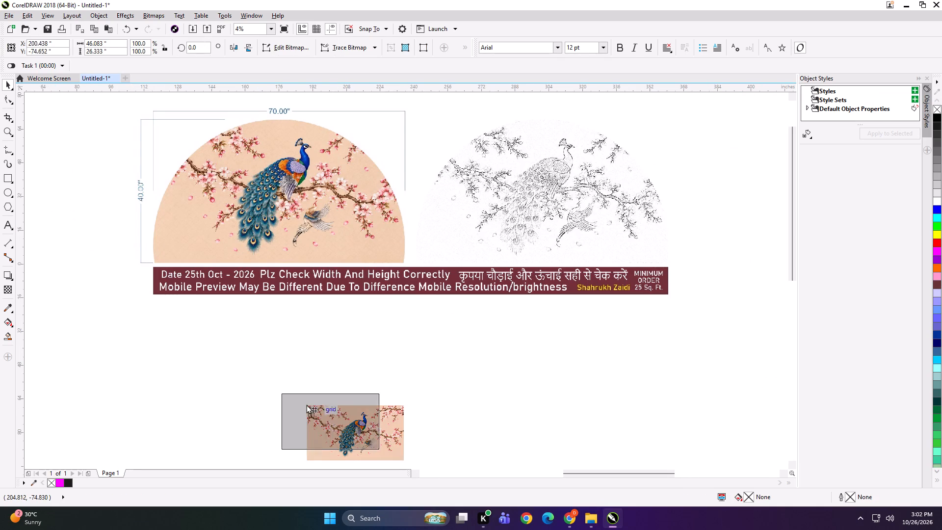
left_click_drag(306, 404, 301, 400)
Resize the newly imported peacock image to 70 in wide by 40 in high.
left_click_drag(113, 44, 65, 48)
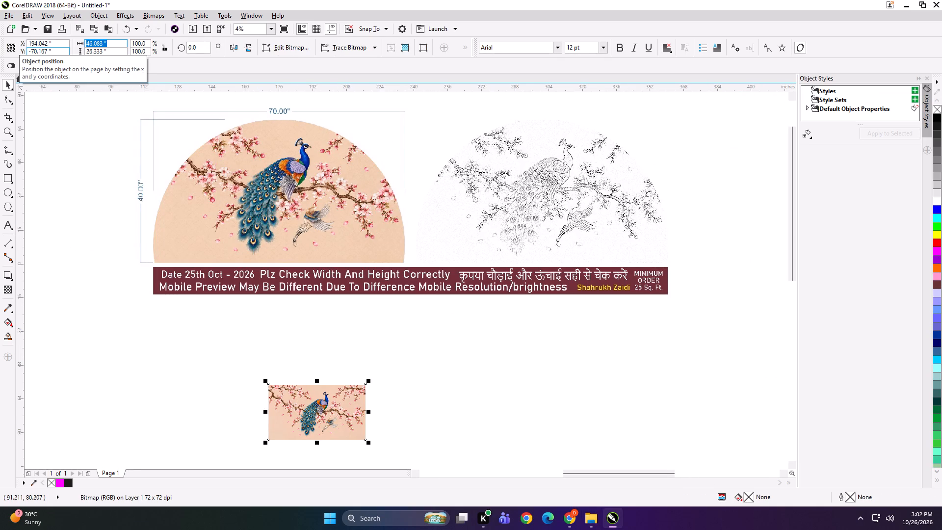
type("70")
key("Tab")
type("40")
key("Return")
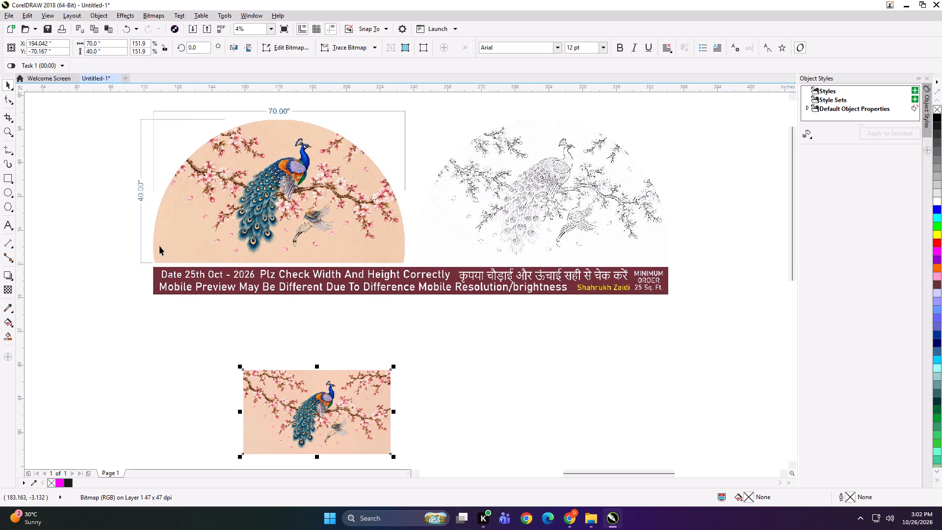
Add a 70 by 40 in rectangle exactly around the imported peacock image.
left_click(5, 179, "shift")
key("shift+space")
left_click(95, 359)
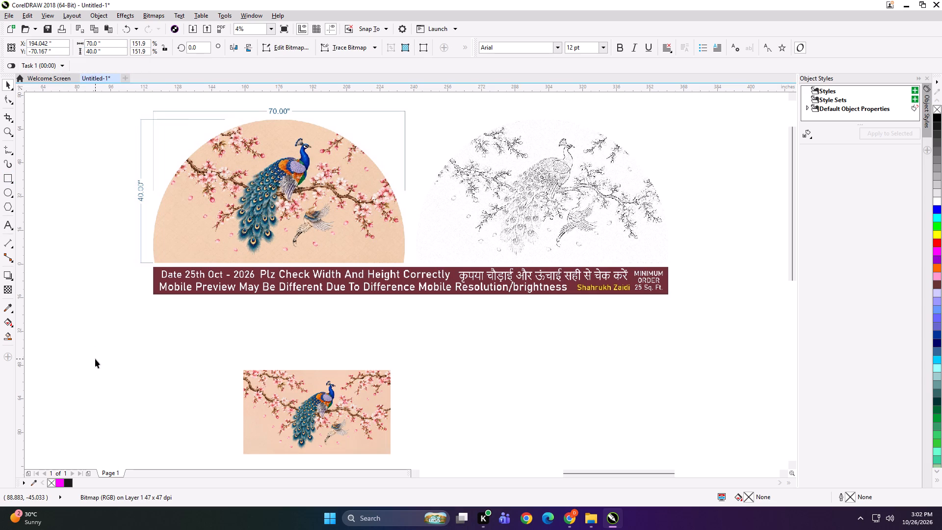
left_click(277, 388)
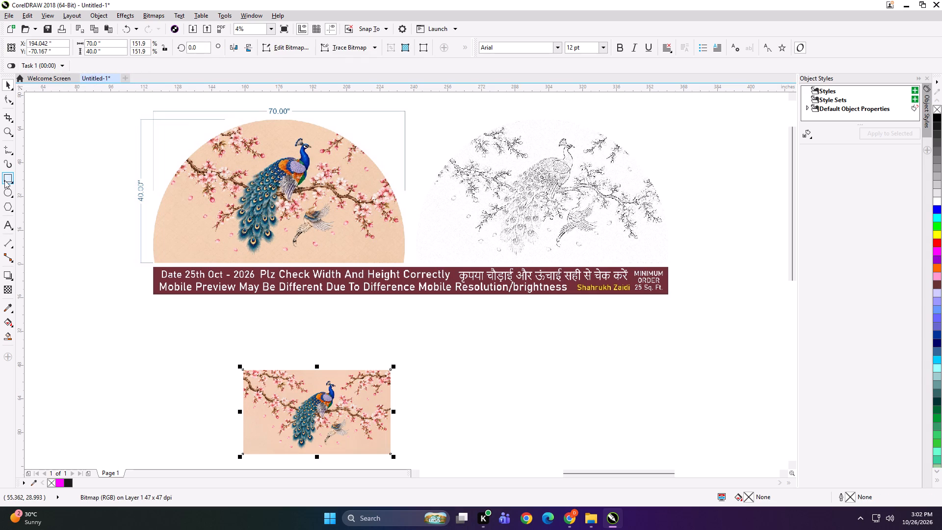
double_click(4, 180, "shift")
key("shift+space")
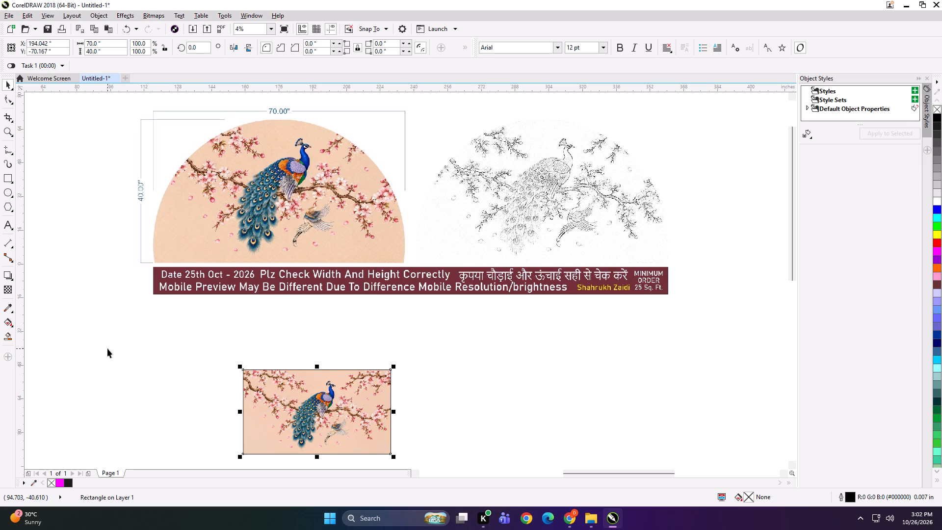
Draw an ellipse about 70 in wide and 76 in high from the peacock rectangle's top-left corner, extending below it.
left_click(7, 192)
left_click_drag(243, 371, 262, 384)
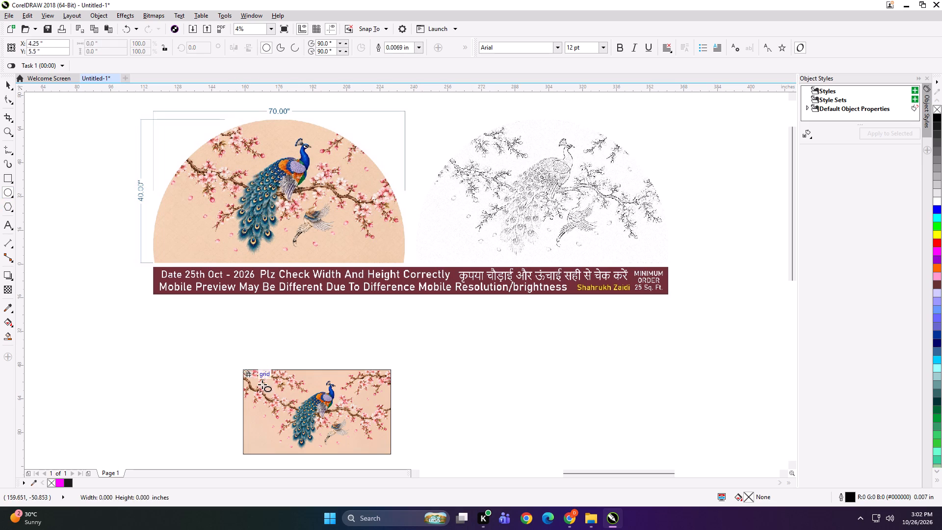
left_click_drag(262, 384, 395, 433)
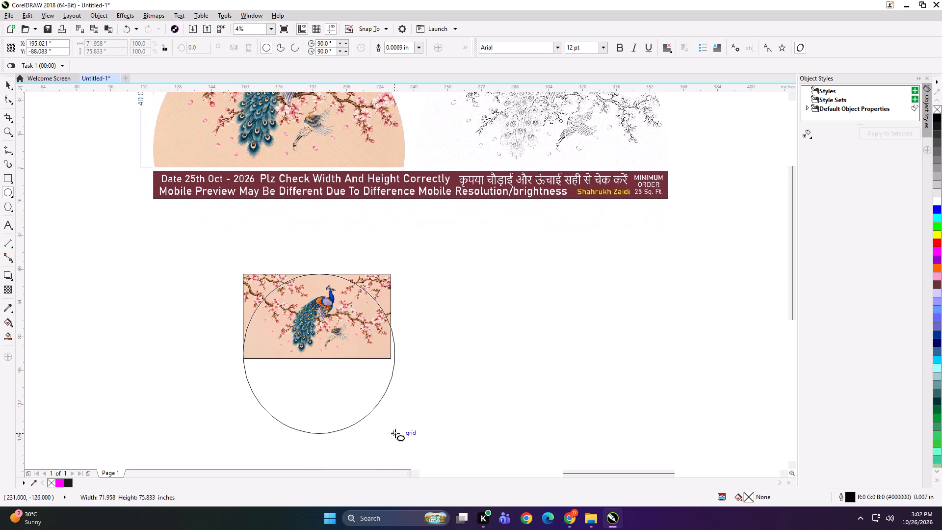
left_click_drag(395, 433, 390, 431)
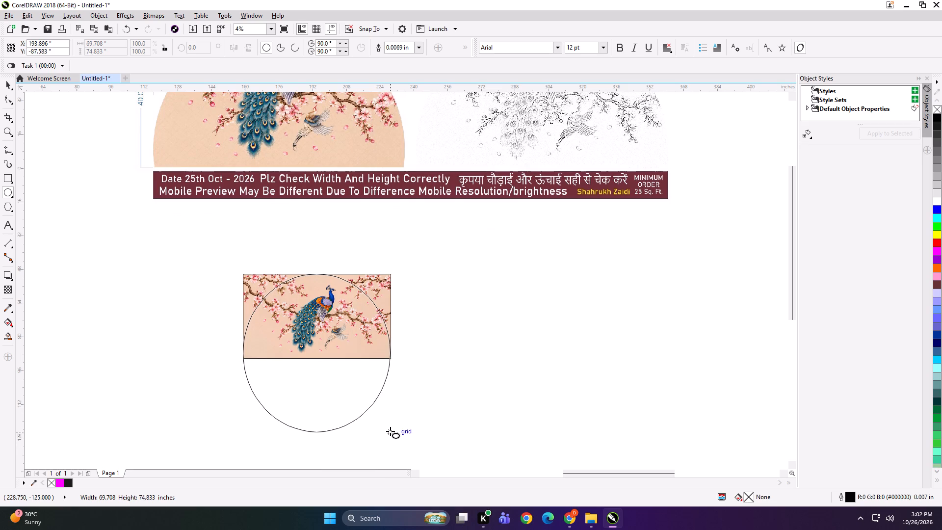
left_click_drag(390, 431, 392, 434)
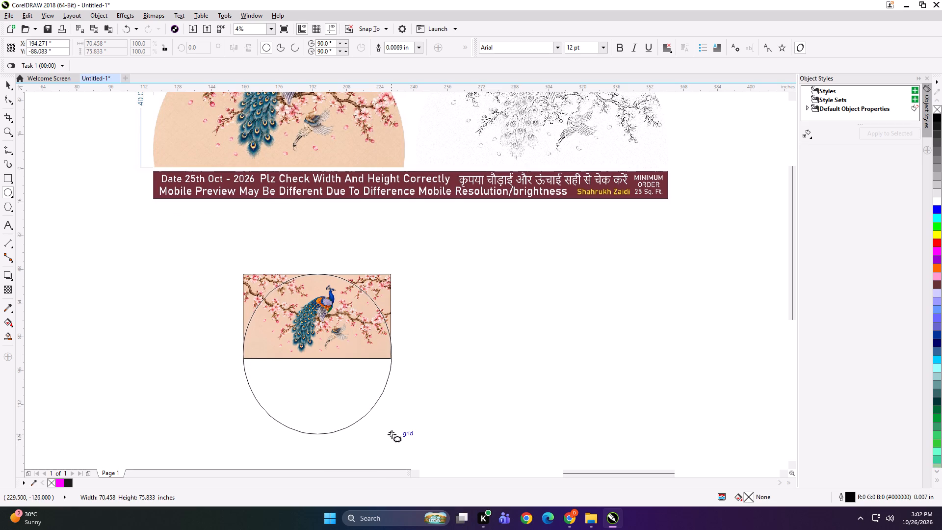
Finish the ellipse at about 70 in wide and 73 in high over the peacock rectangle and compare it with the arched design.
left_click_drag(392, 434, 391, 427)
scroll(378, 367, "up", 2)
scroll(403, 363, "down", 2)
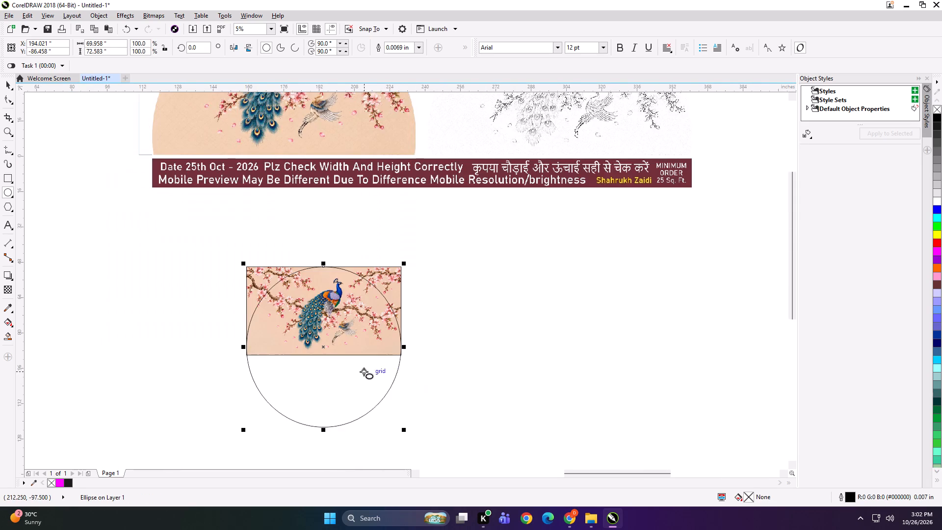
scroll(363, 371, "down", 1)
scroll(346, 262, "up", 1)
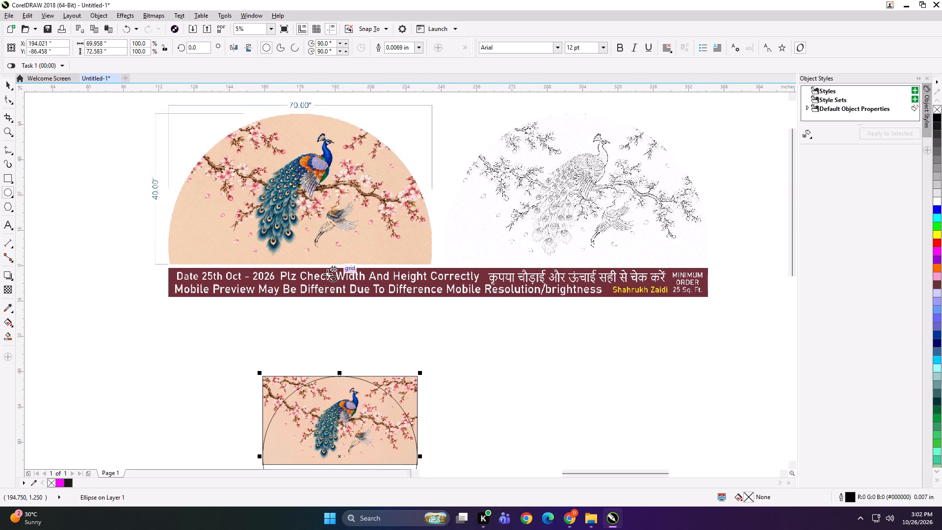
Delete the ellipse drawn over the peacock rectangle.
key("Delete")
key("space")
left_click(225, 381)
Group the 70 by 40 in peacock image with its surrounding rectangle.
scroll(339, 344, "down", 1)
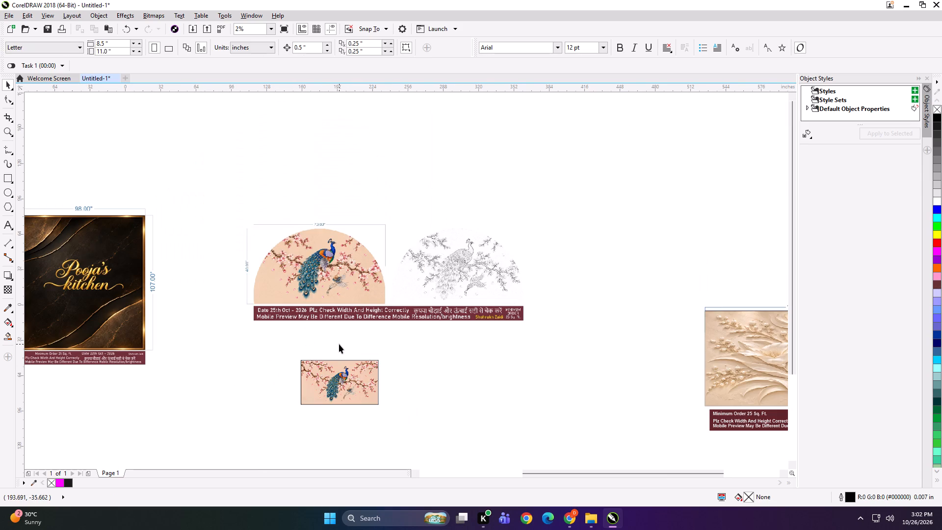
left_click_drag(399, 428, 270, 356)
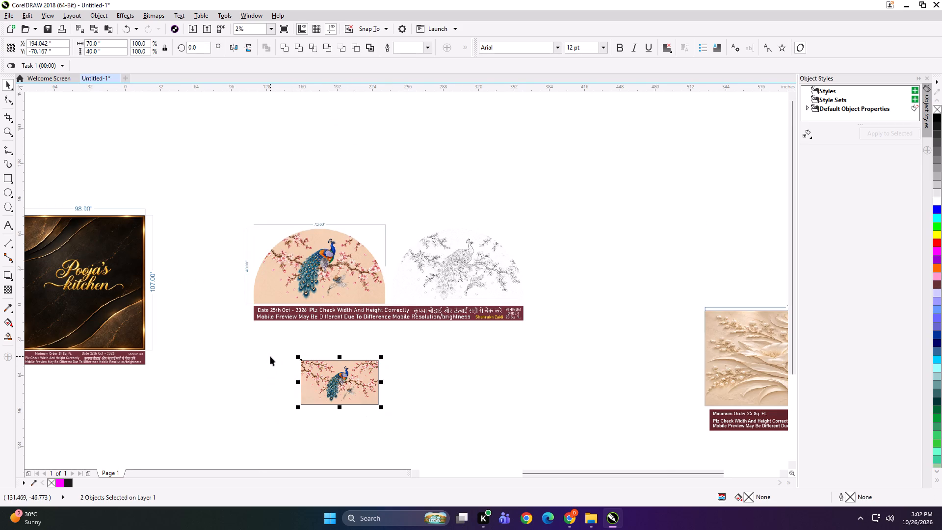
key("ctrl+g")
Start a selected-only TIFF export of the grouped peacock rectangle and browse to D: > KD > PRINT FILE > 26.
left_click(311, 310, "shift")
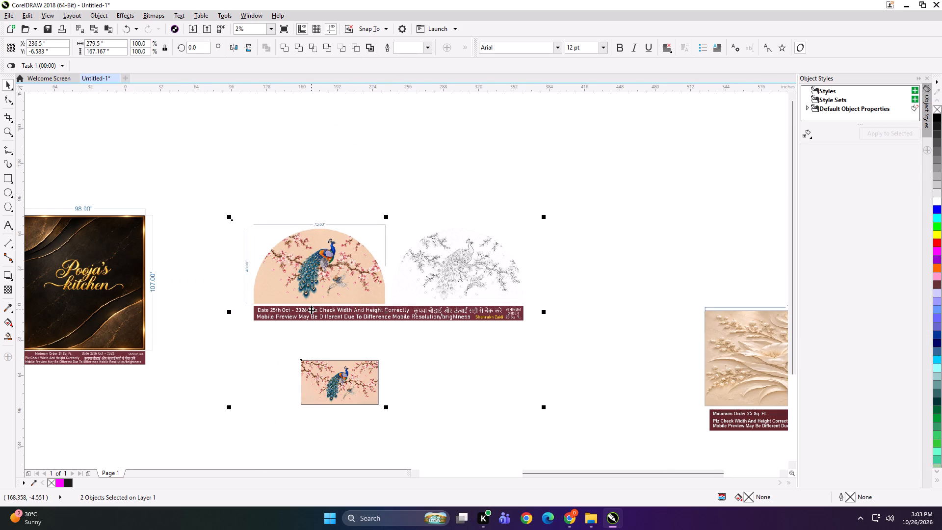
key("shift+F2")
left_click(81, 345)
left_click(270, 383)
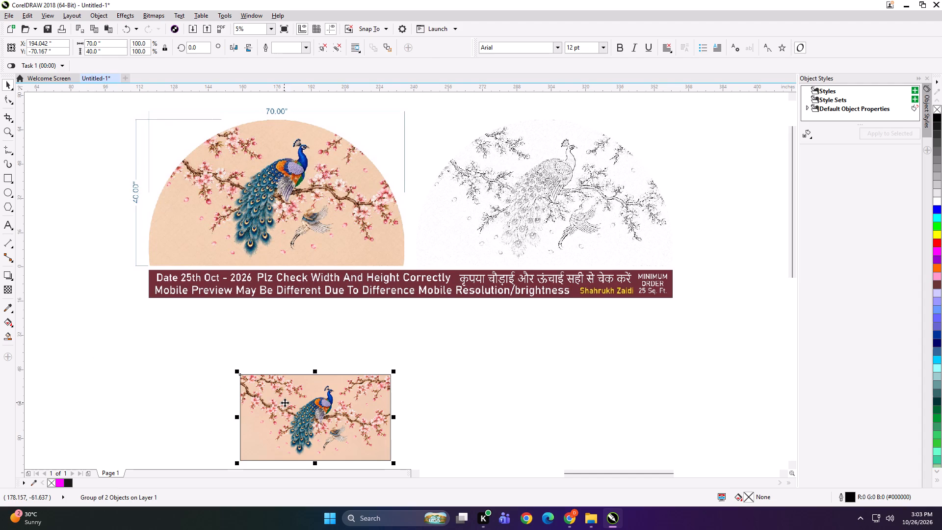
key("ctrl+e")
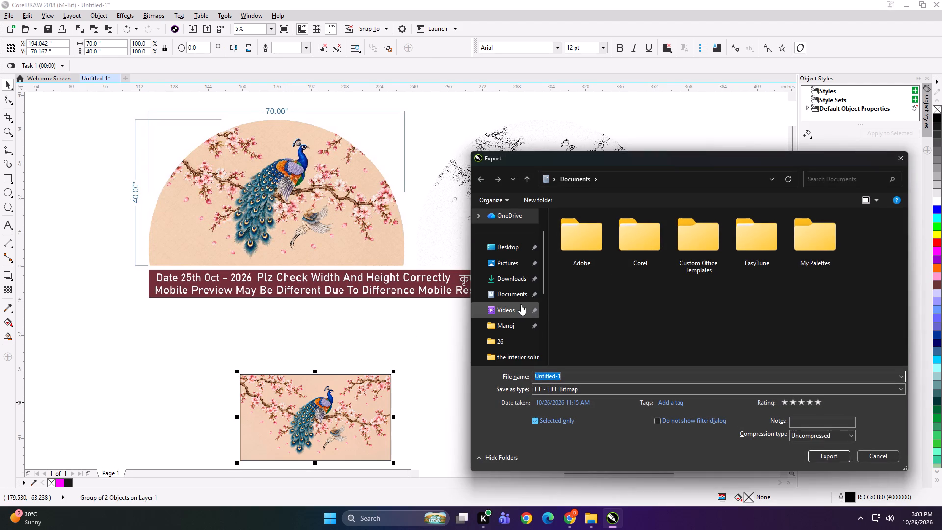
left_click(512, 253)
scroll(509, 276, "down", 1)
left_click(510, 294)
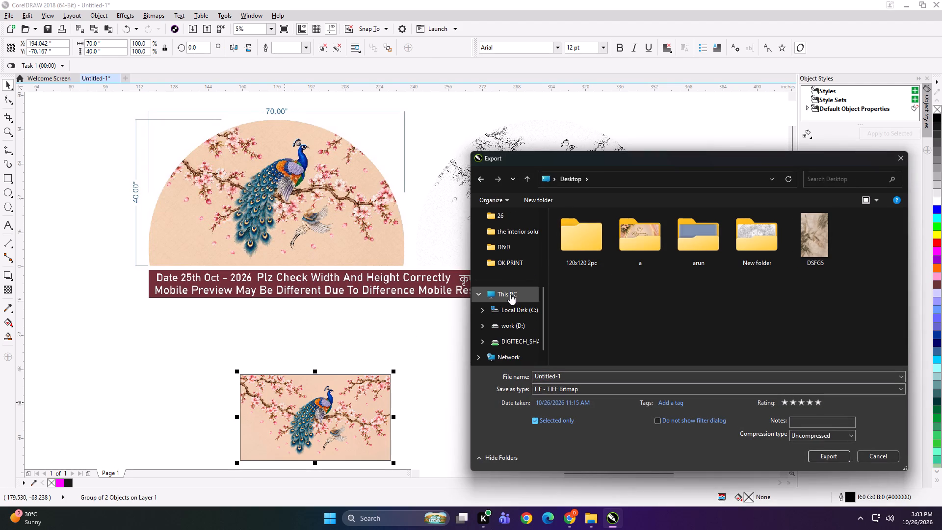
double_click(717, 231)
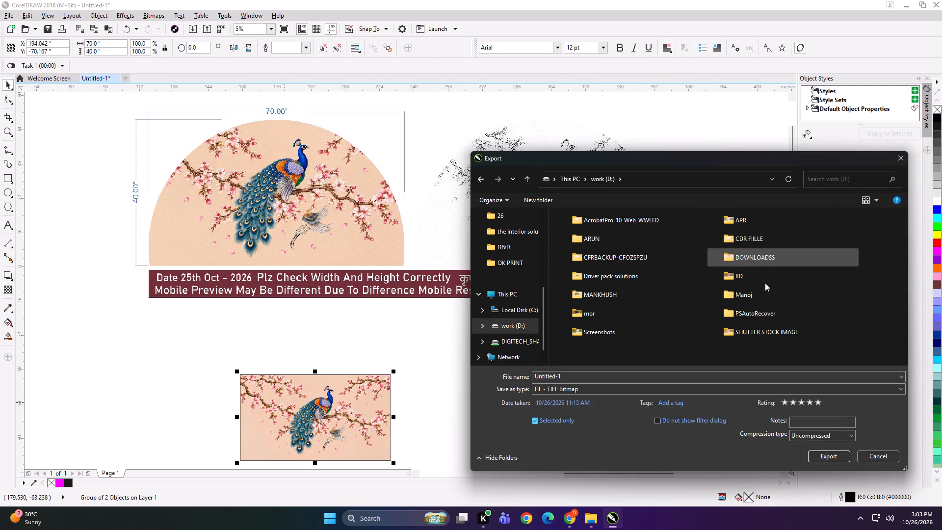
triple_click(765, 283)
left_click(682, 306)
double_click(682, 255)
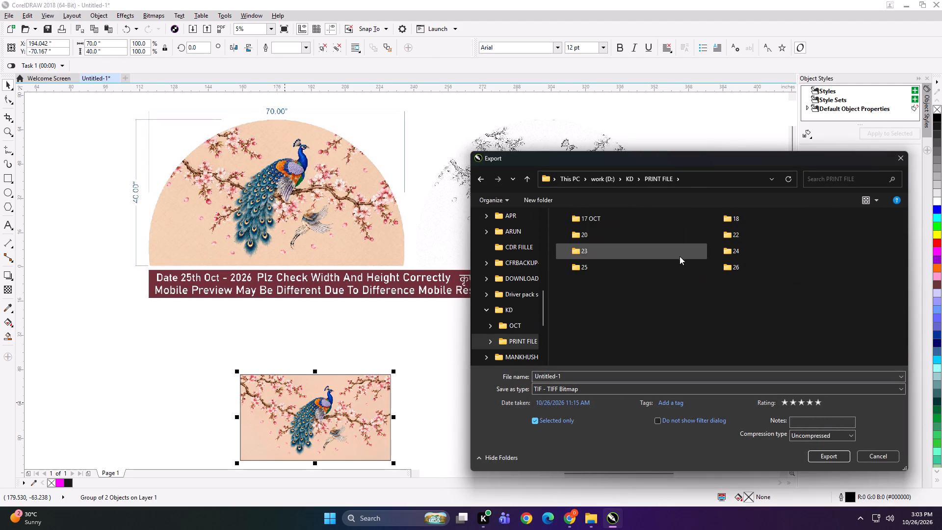
left_click(674, 311)
double_click(785, 267)
left_click(657, 279)
Create a new folder inside folder 26 with the name 70x40 GOLF.
left_click(546, 203)
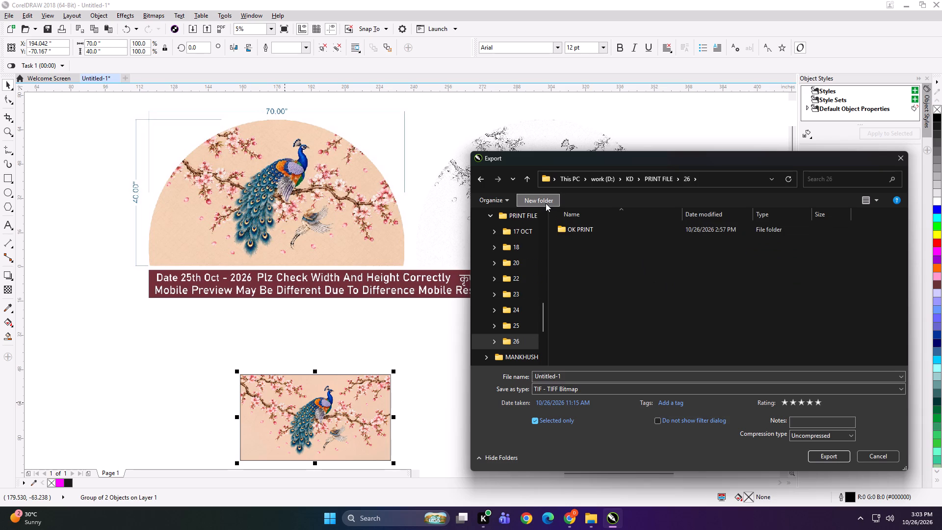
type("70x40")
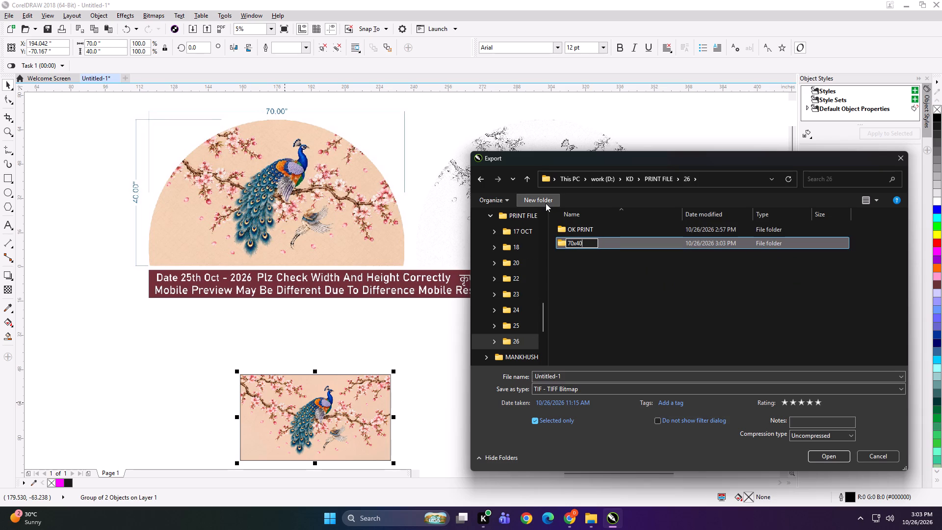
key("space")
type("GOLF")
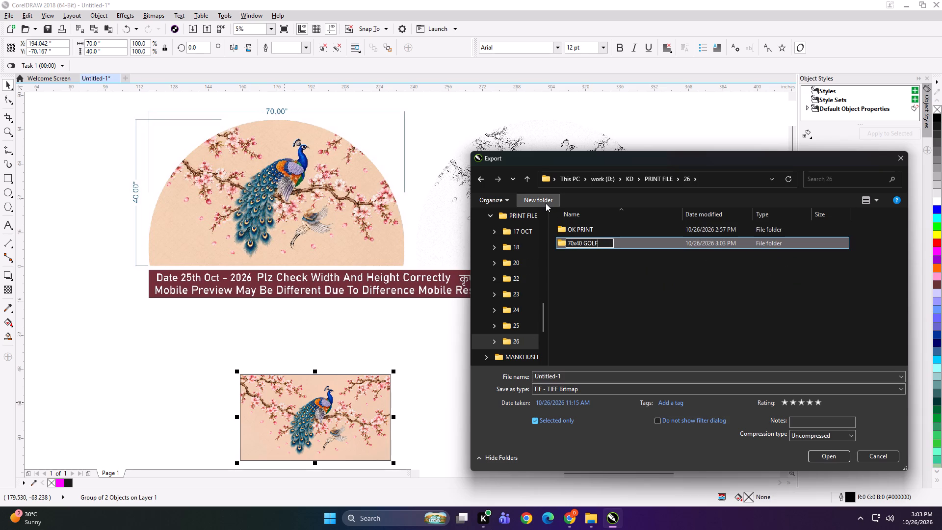
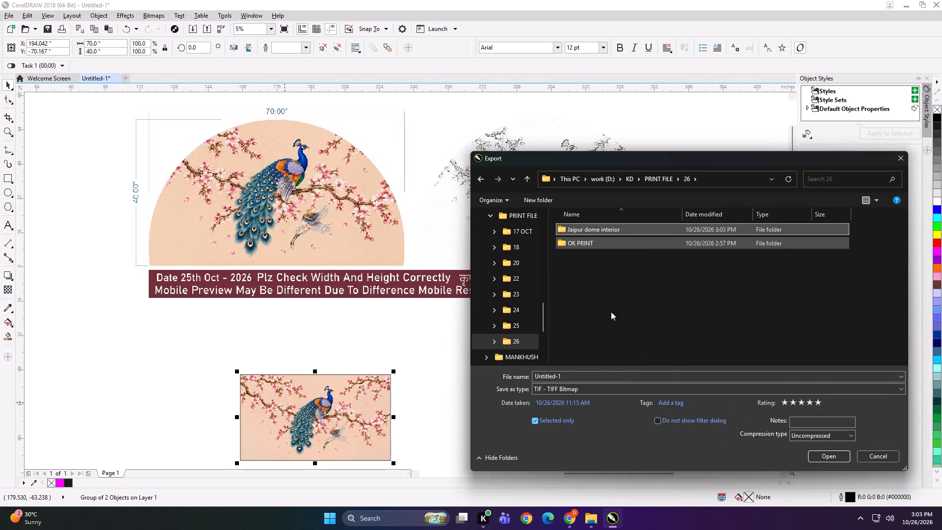
Export the selected 70 by 40 in peacock group as an uncompressed TIFF named "70x40 GOLD FOIL" in folder 26's Jaipur dome interior subfolder.
left_click(641, 228)
double_click(654, 230)
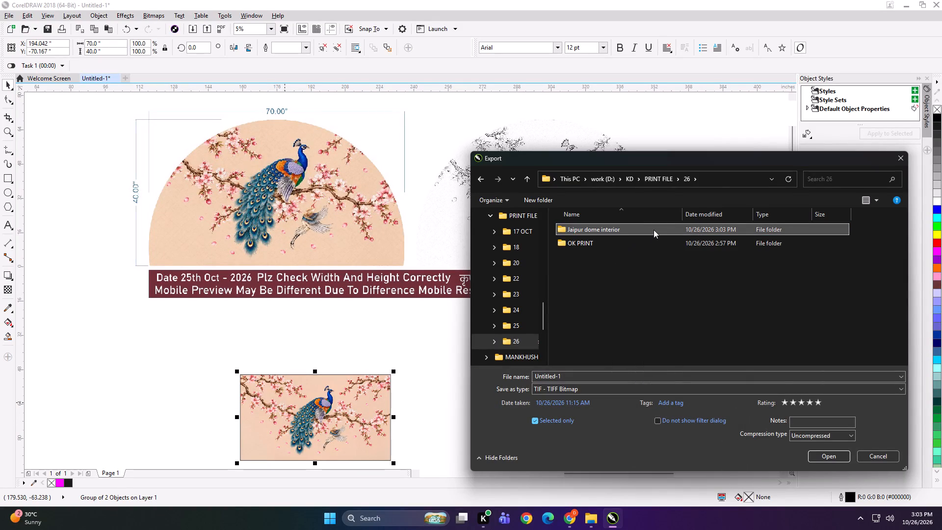
left_click(616, 372)
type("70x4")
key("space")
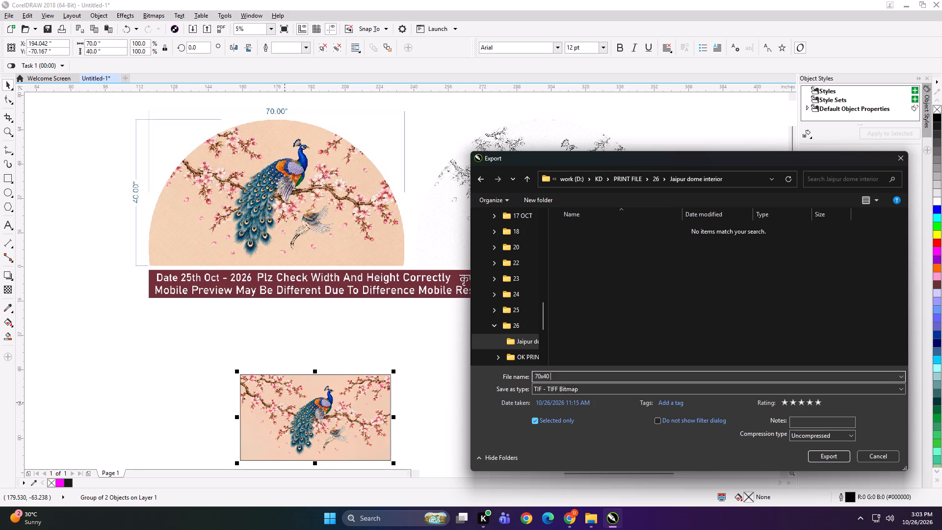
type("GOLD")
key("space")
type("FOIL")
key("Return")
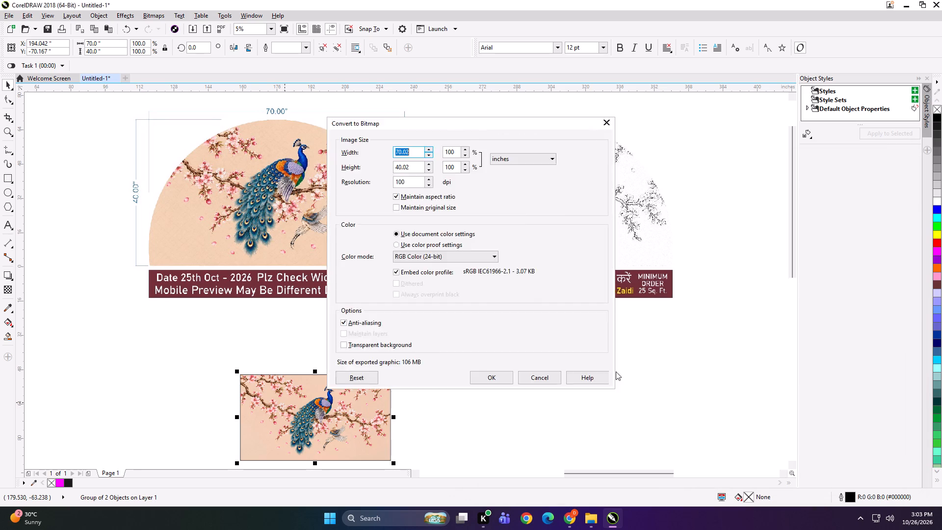
Export the grouped peacock image and rectangle as a 100 dpi RGB Color (24-bit) bitmap with anti-aliasing.
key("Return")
Enlarge the peacock rectangle group and move it beside the line sketch of the arched design.
scroll(439, 193, "up", 1)
scroll(460, 260, "down", 1)
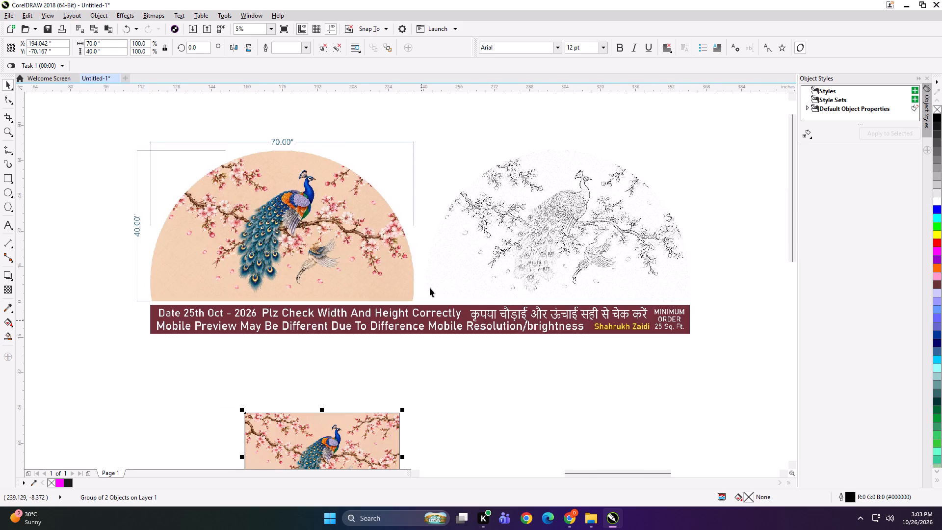
scroll(472, 199, "down", 1)
left_click(443, 354, "shift")
left_click_drag(449, 358, 470, 365, "shift")
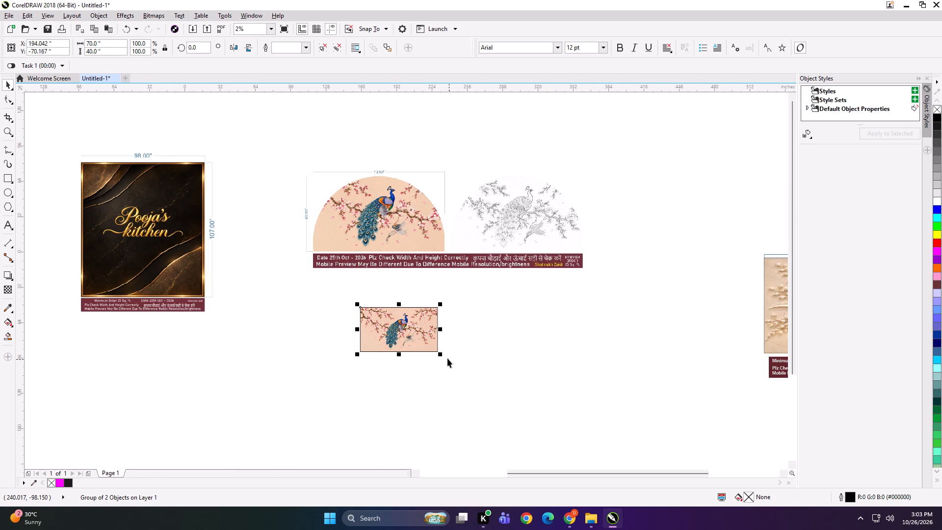
left_click_drag(444, 355, 459, 364, "shift")
left_click_drag(410, 327, 659, 214)
left_click_drag(705, 254, 720, 260)
Group the peacock rectangle with the arch layout and scale the group down to about 8.6 by 2.4 in.
left_click(562, 228, "shift")
key("ctrl+g")
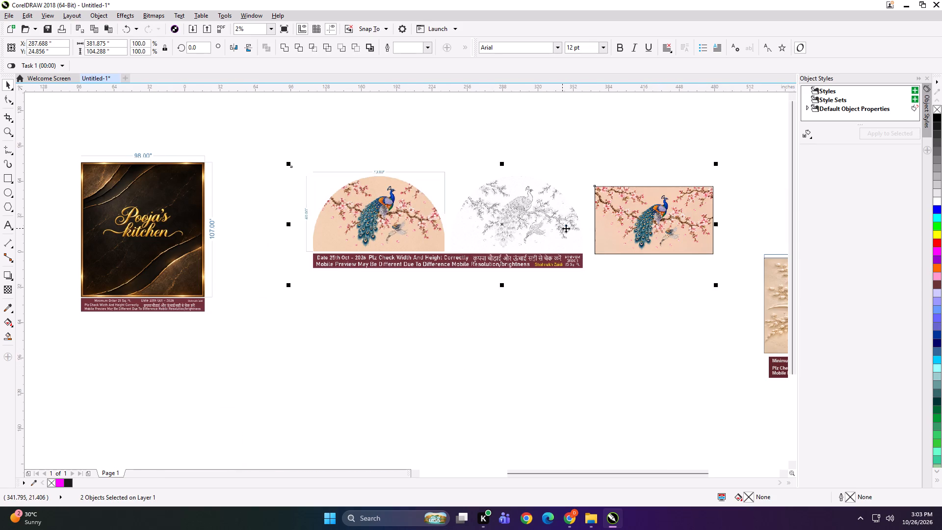
left_click_drag(715, 285, 512, 238, "shift")
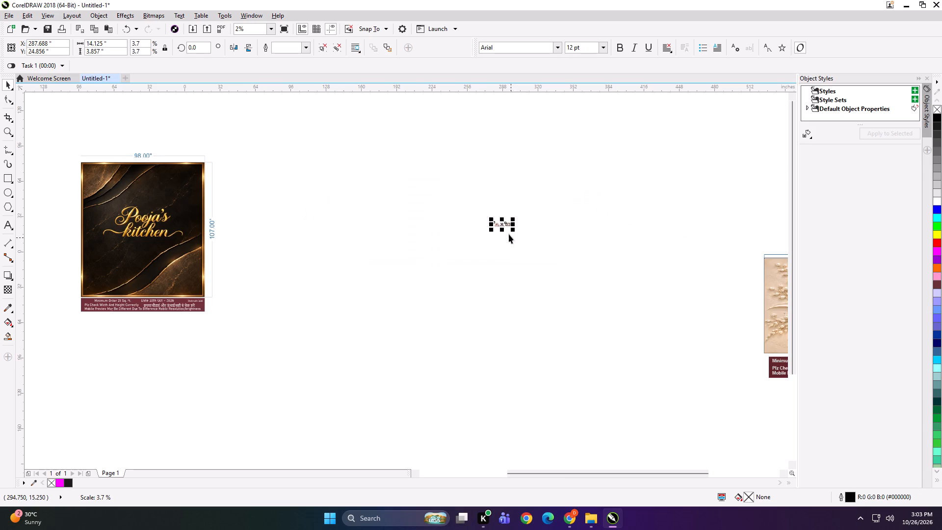
scroll(500, 226, "up", 4)
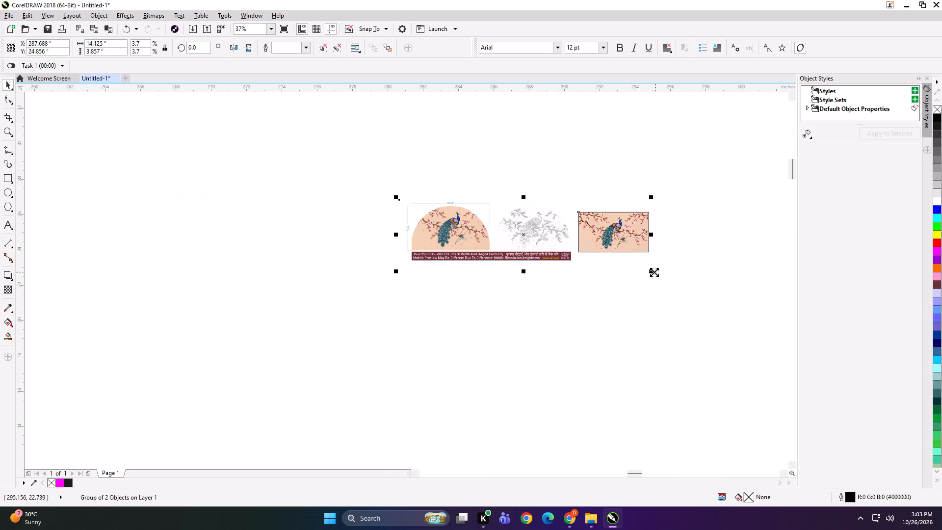
left_click_drag(652, 271, 604, 264, "shift")
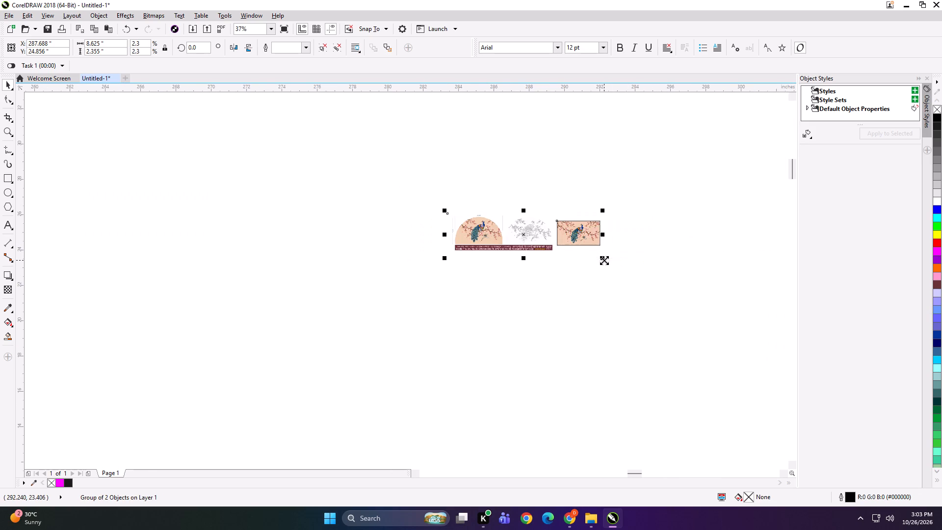
Export the shrunken peacock overview as DGFG and delete it from the drawing.
key("ctrl+e")
type("DGFG")
key("Return")
key("Return")
key("Return")
key("Delete")
key("F4")
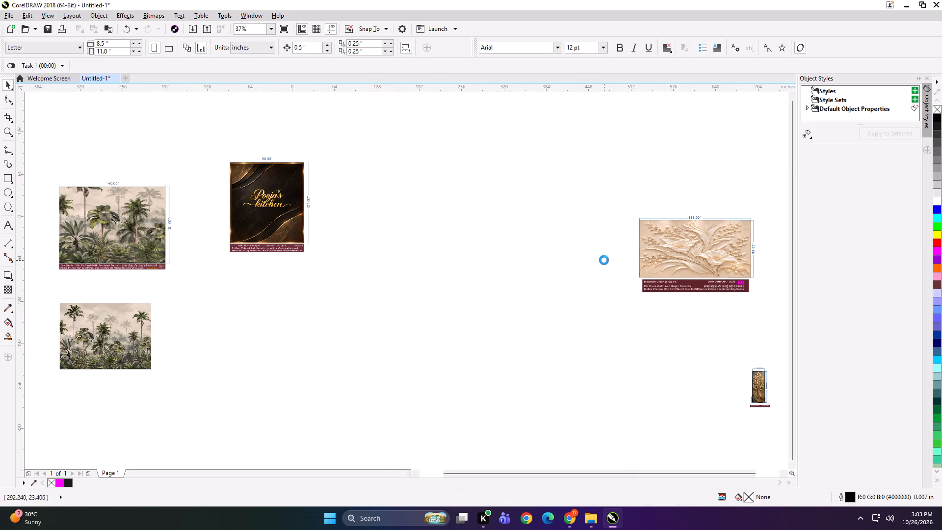
Launch Photoshop.
left_click(395, 520)
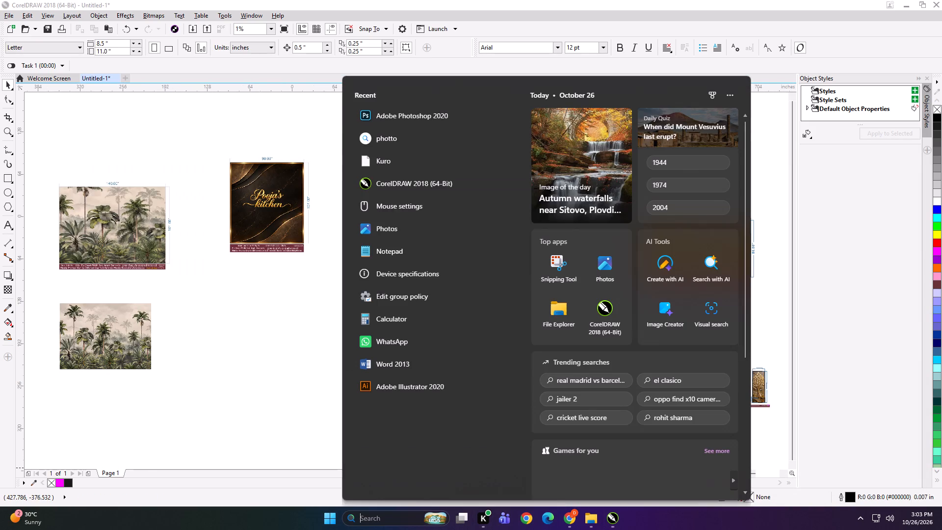
type("PHOTO")
key("Return")
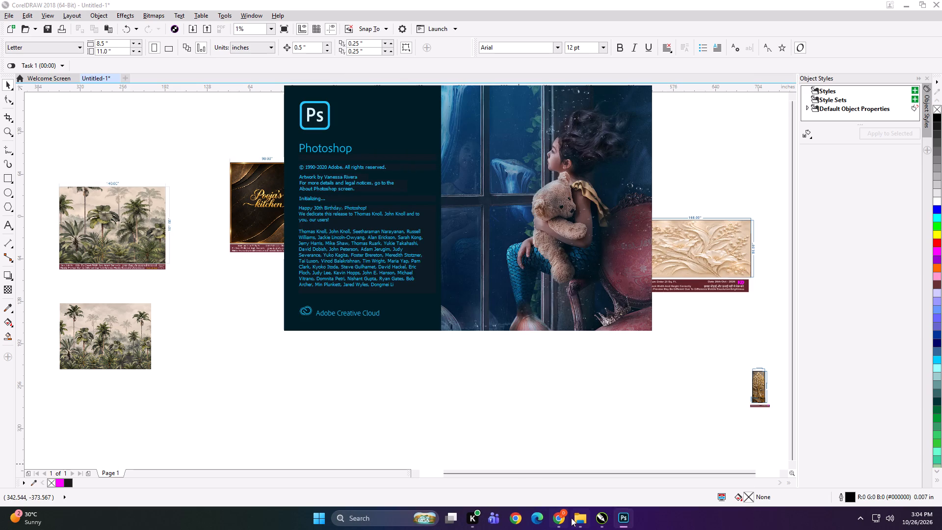
In File Explorer, open the Jaipur dome interior folder in work (D:) > KD > PRINT FILE > 26.
left_click(571, 518)
left_click(51, 290)
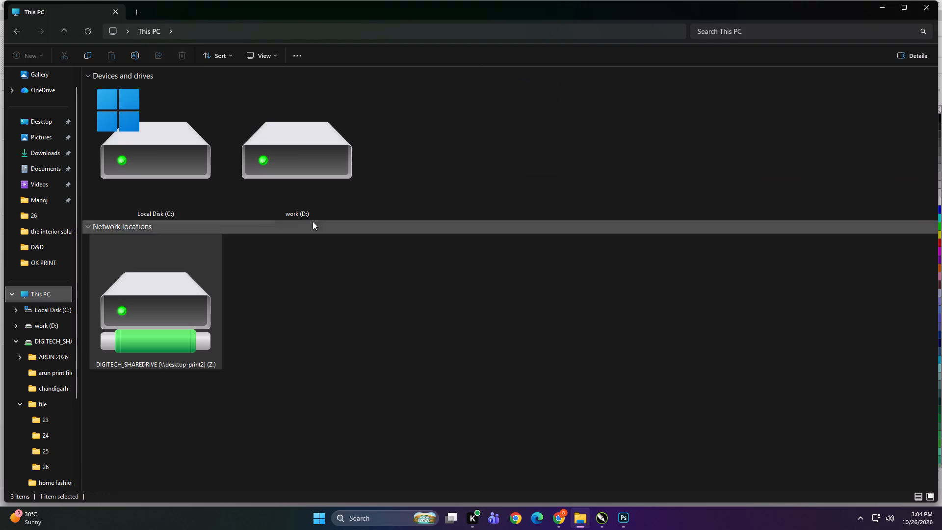
double_click(305, 202)
double_click(531, 96)
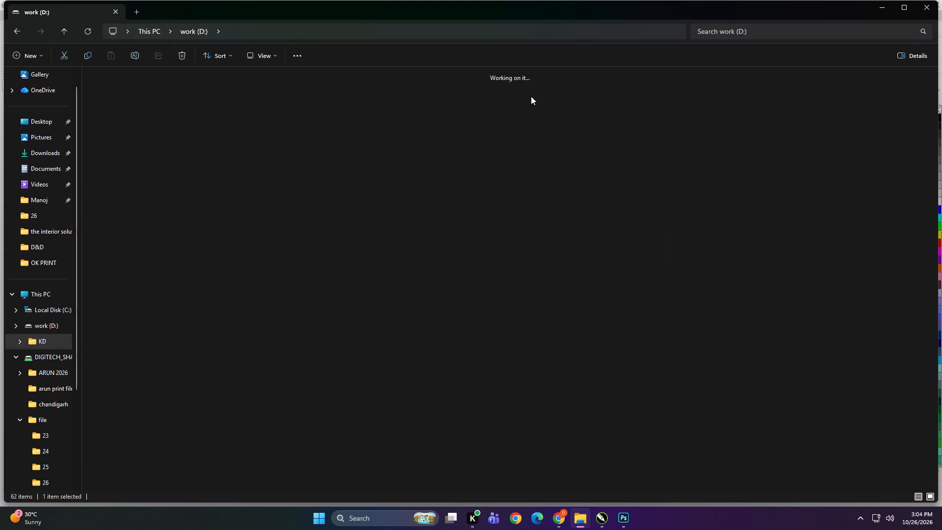
double_click(276, 130)
double_click(309, 299)
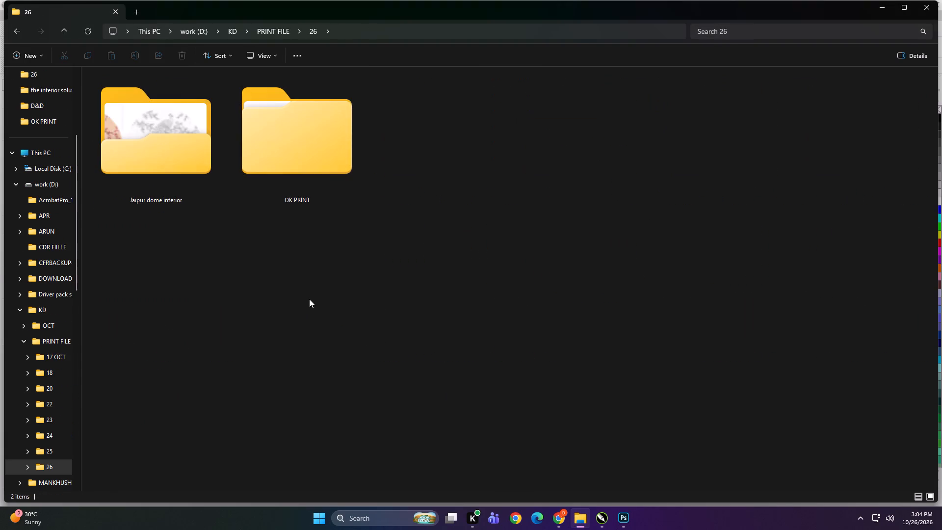
double_click(181, 150)
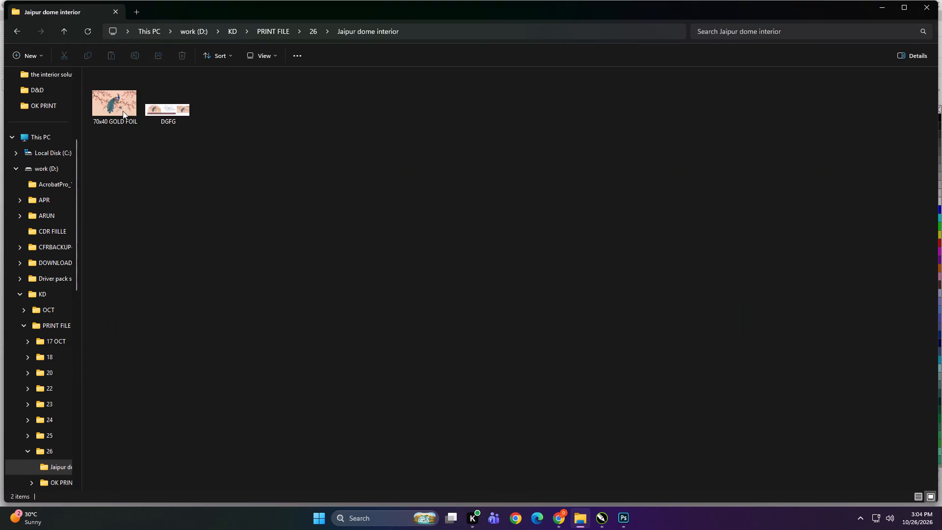
Open the 70x40 GOLD FOIL image from the folder in Photoshop.
left_click(123, 111)
left_click_drag(108, 101, 627, 527)
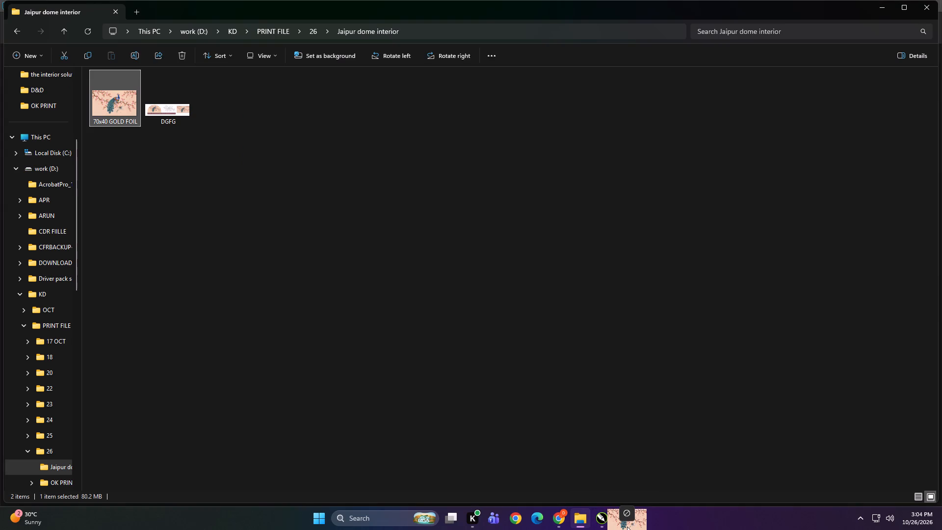
left_click_drag(627, 527, 625, 524)
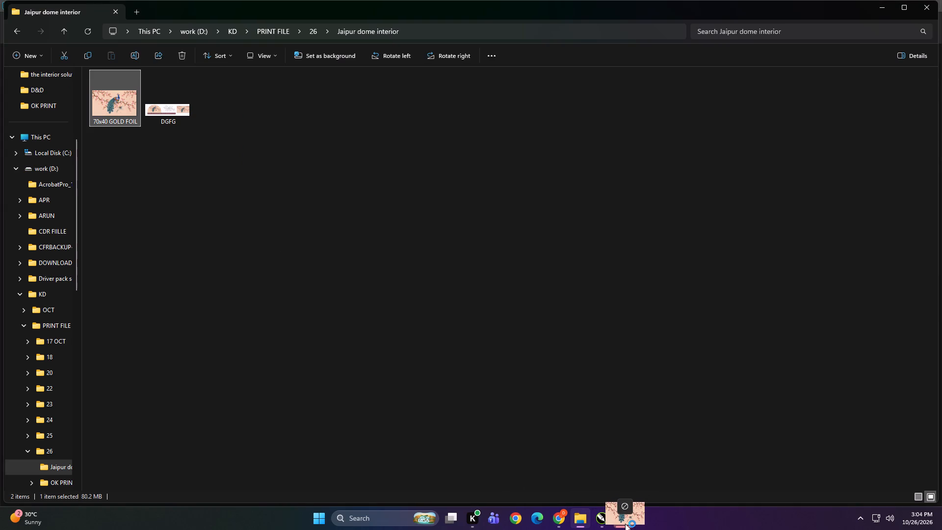
left_click_drag(625, 524, 625, 520)
left_click(624, 520)
left_click(584, 519)
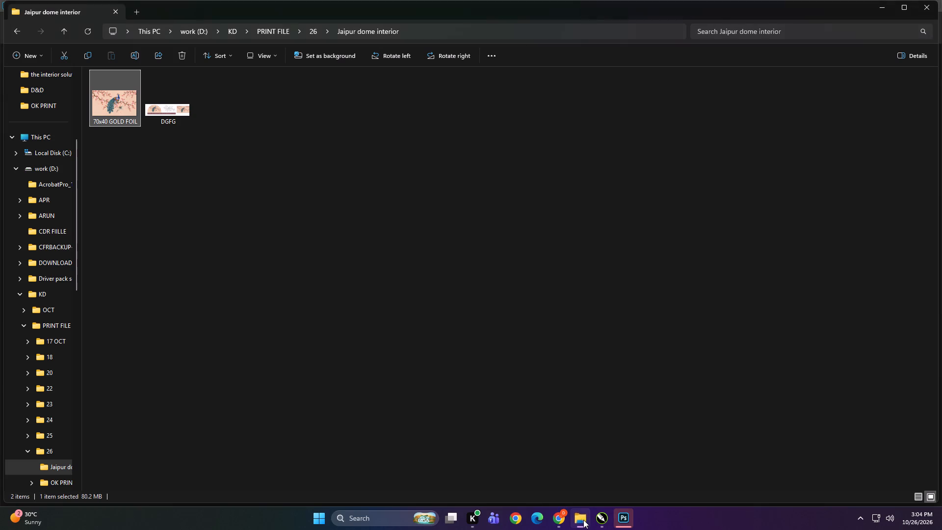
left_click_drag(114, 95, 628, 518)
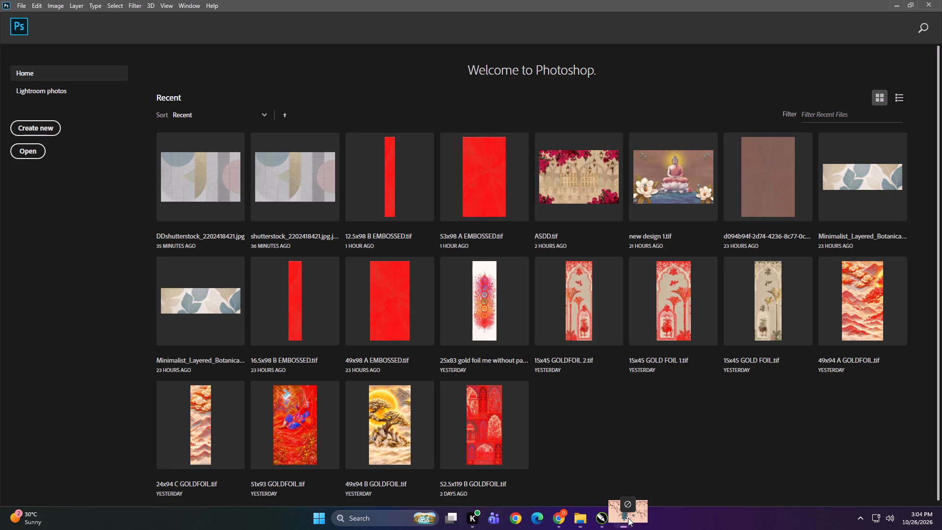
left_click_drag(628, 518, 587, 430)
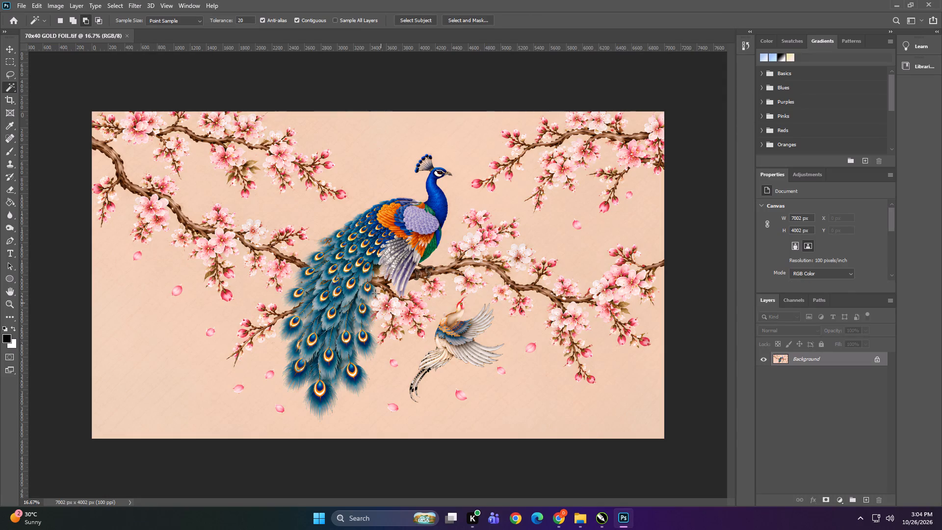
Duplicate the Background layer and apply the Photocopy filter to the copy with Detail 3 and Darkness 50.
key("ctrl+j")
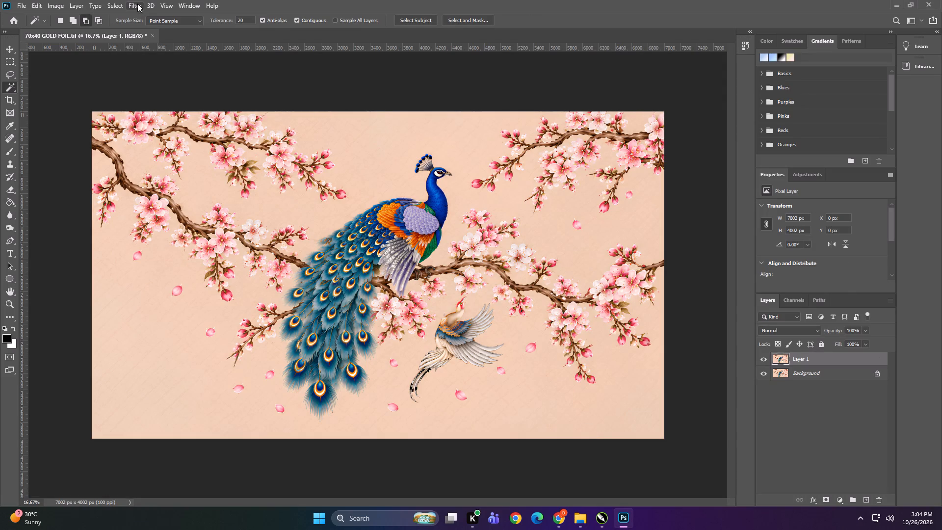
left_click(131, 7)
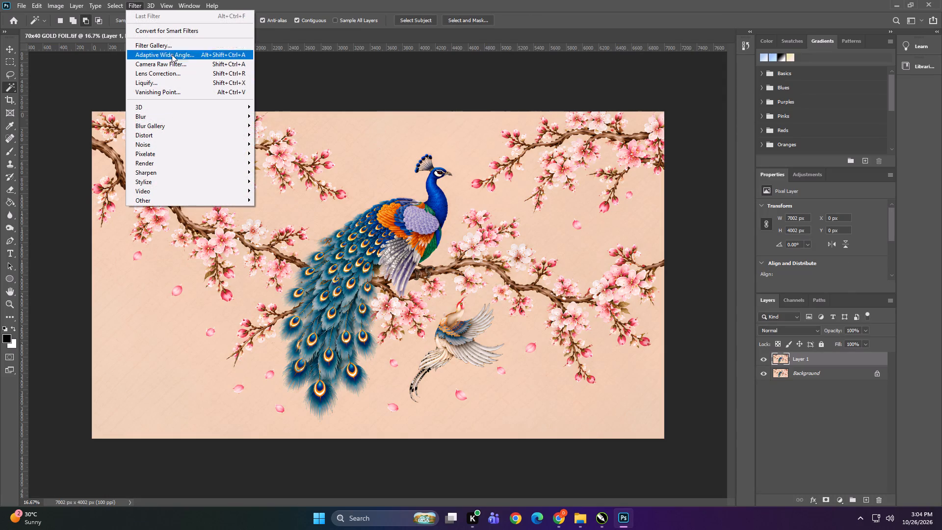
left_click(169, 43)
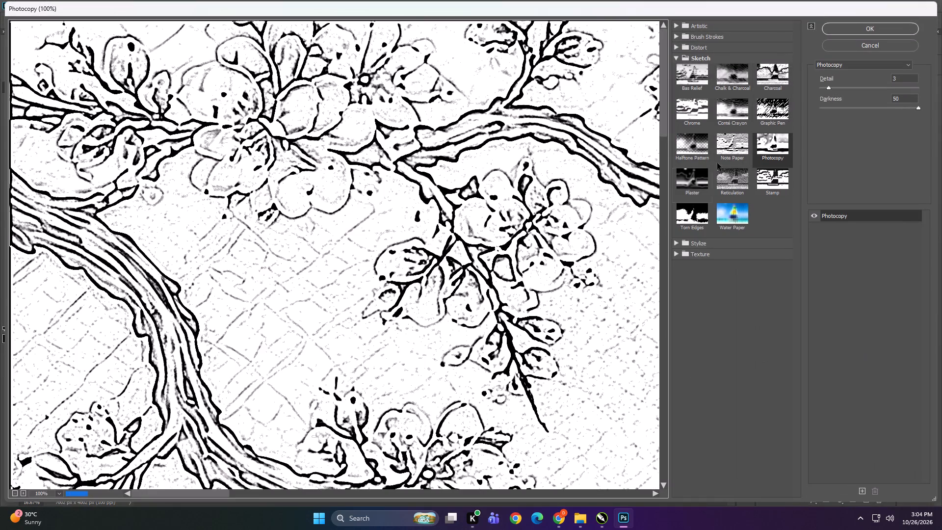
left_click(860, 24)
Select a black feather line with the Magic Wand and extend the selection to all similar lines.
scroll(439, 222, "up", 8, "alt")
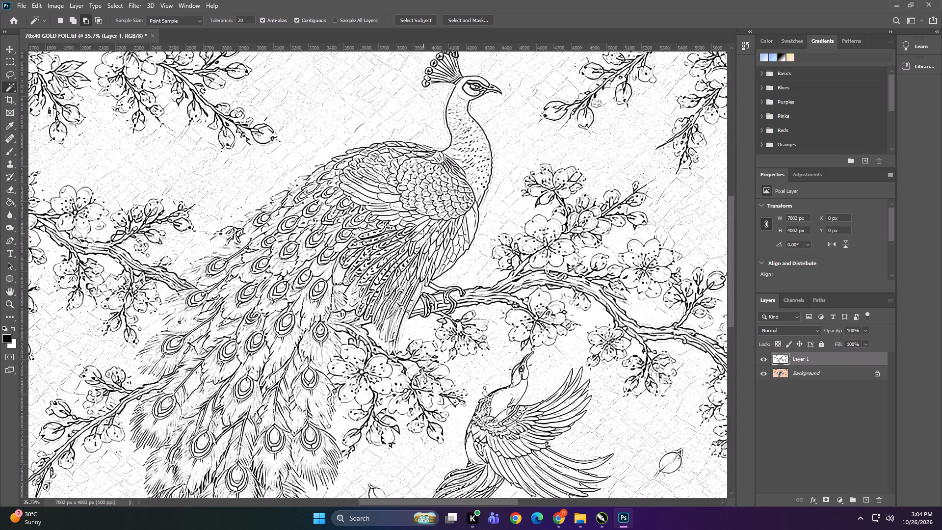
scroll(423, 234, "up", 20, "alt")
scroll(423, 234, "up", 7, "alt")
key("w")
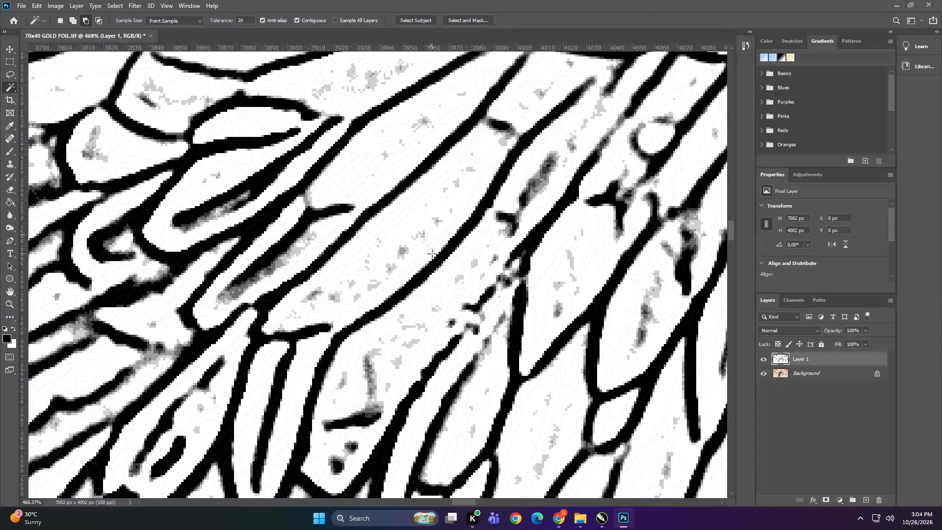
left_click(438, 257, "shift")
right_click(438, 257, "shift")
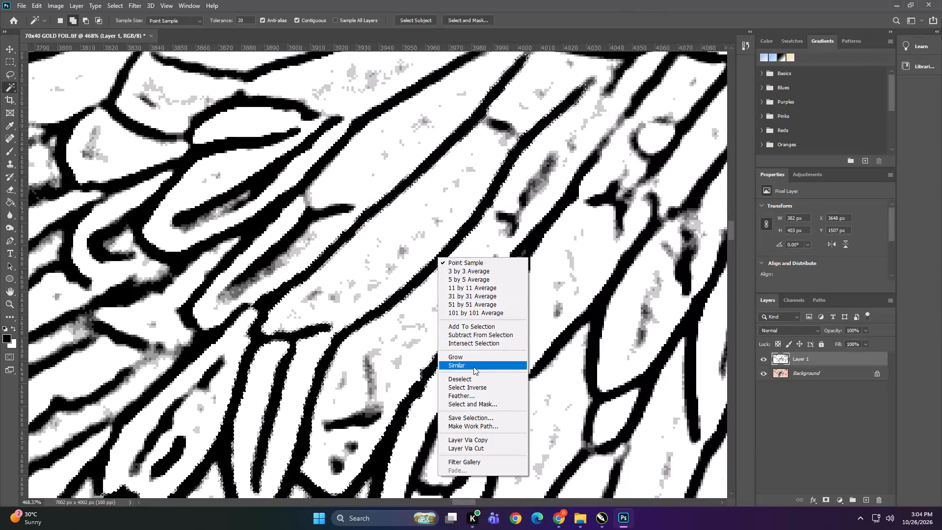
left_click(473, 367)
Add grey specks between the feather lines to the selection, together with all similar pixels.
scroll(420, 314, "up", 9, "alt")
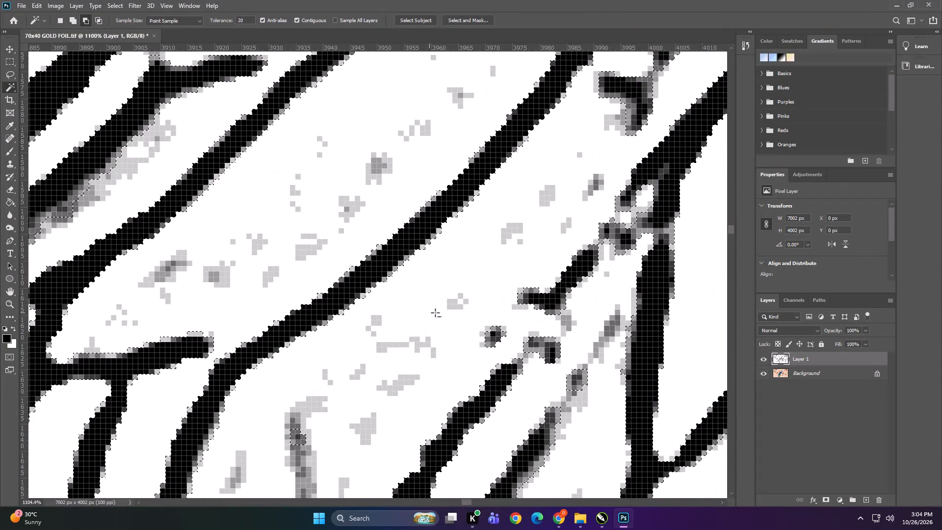
left_click(453, 305, "shift")
right_click(453, 305)
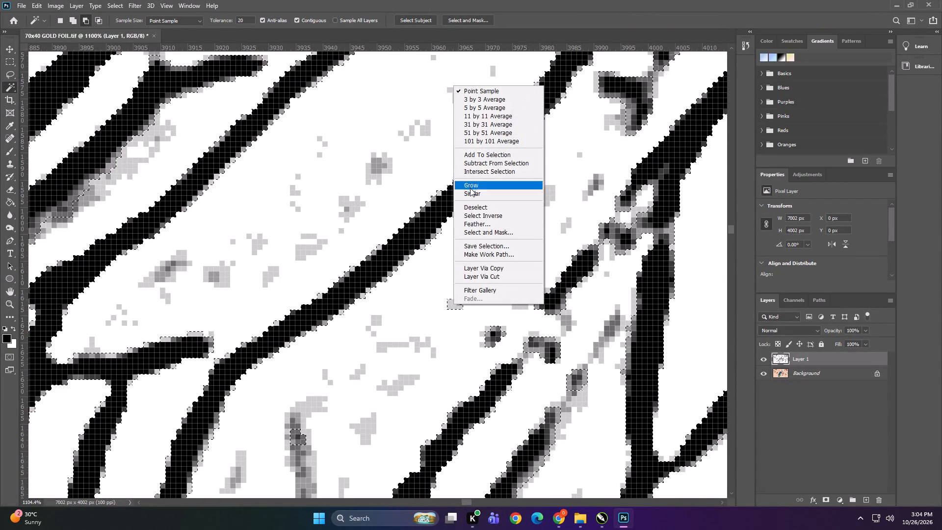
left_click(470, 188)
key("ctrl+z")
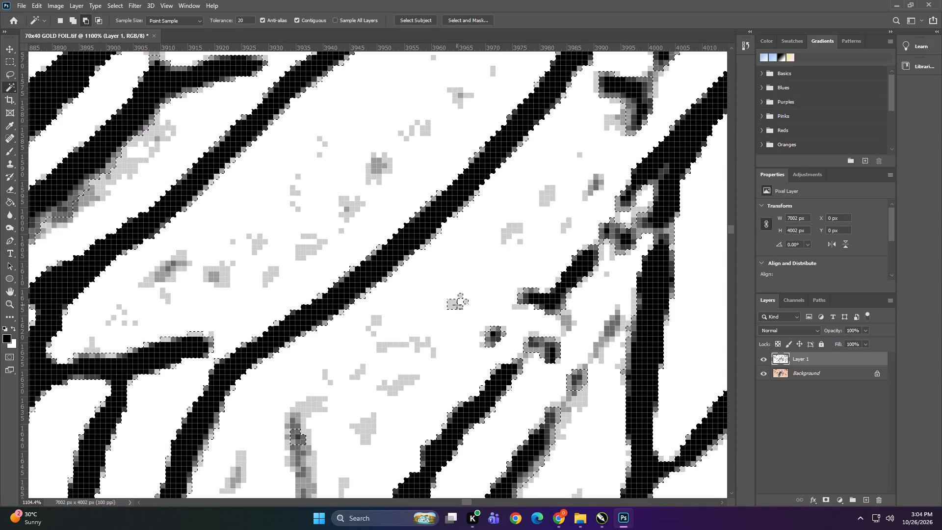
right_click(455, 305)
left_click(469, 195)
scroll(469, 195, "down", 5, "alt")
scroll(398, 206, "up", 10, "alt")
left_click(383, 206, "shift")
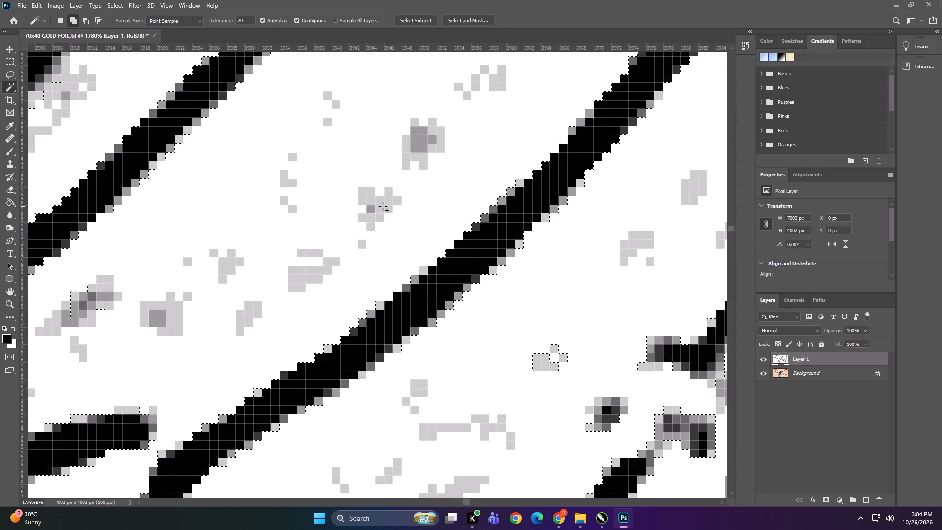
right_click(383, 206)
left_click(401, 314)
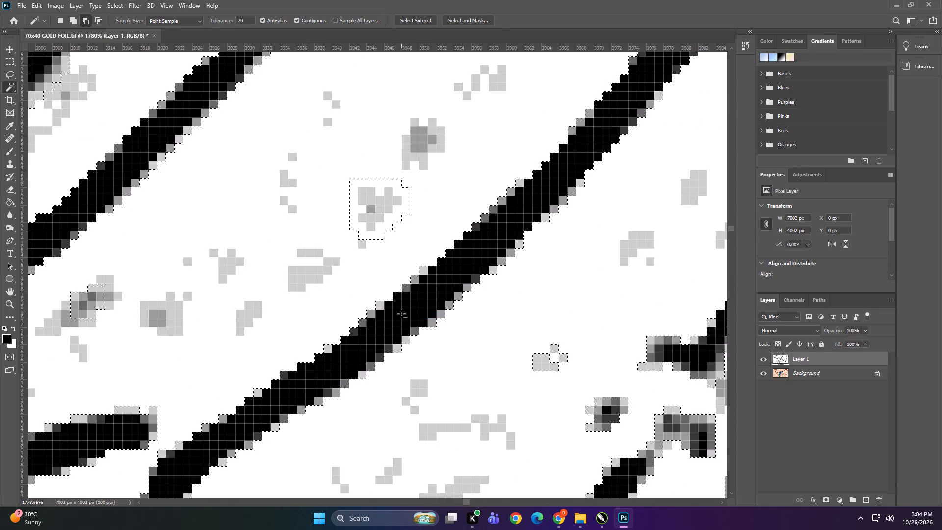
With the Background layer active, create a red spot channel with 100% solidity from the selection.
scroll(441, 225, "down", 20, "alt")
scroll(441, 225, "down", 10, "alt")
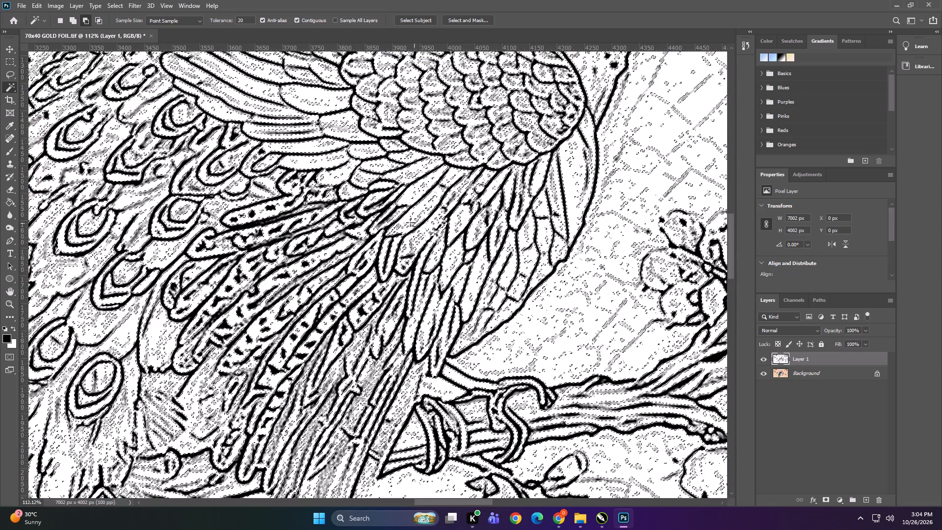
scroll(410, 222, "down", 19, "alt")
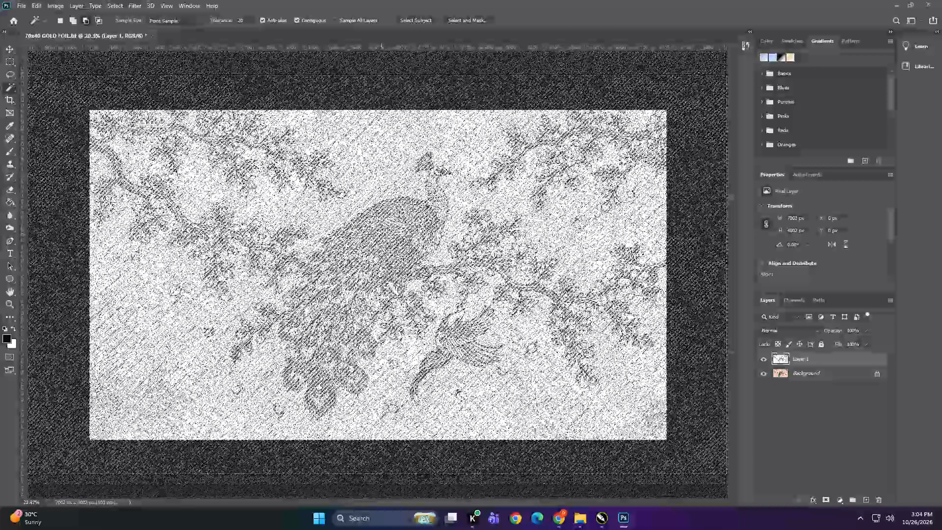
left_click(795, 369)
left_click(794, 295)
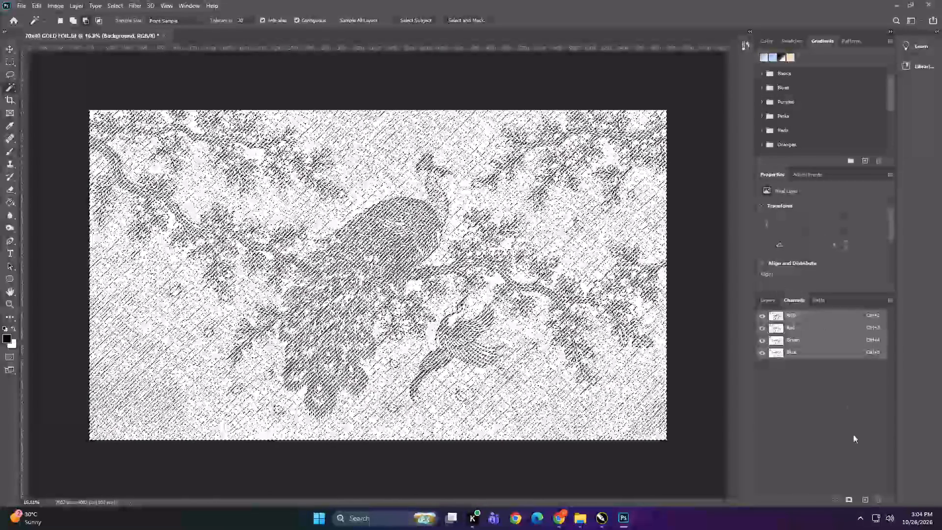
left_click(891, 298)
left_click(889, 340)
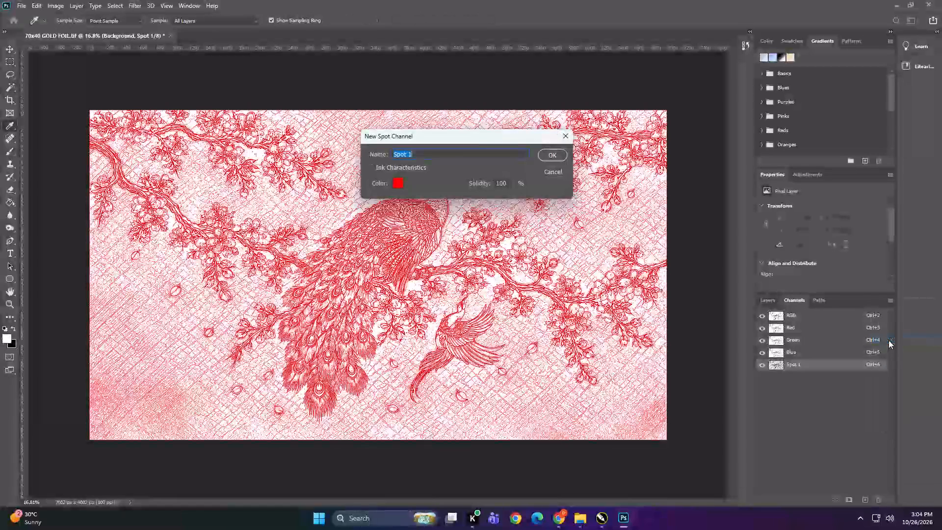
key("Return")
Duplicate the Spot 1 channel in the same document under the name Spot 2 and turn on the copy's visibility.
right_click(851, 365)
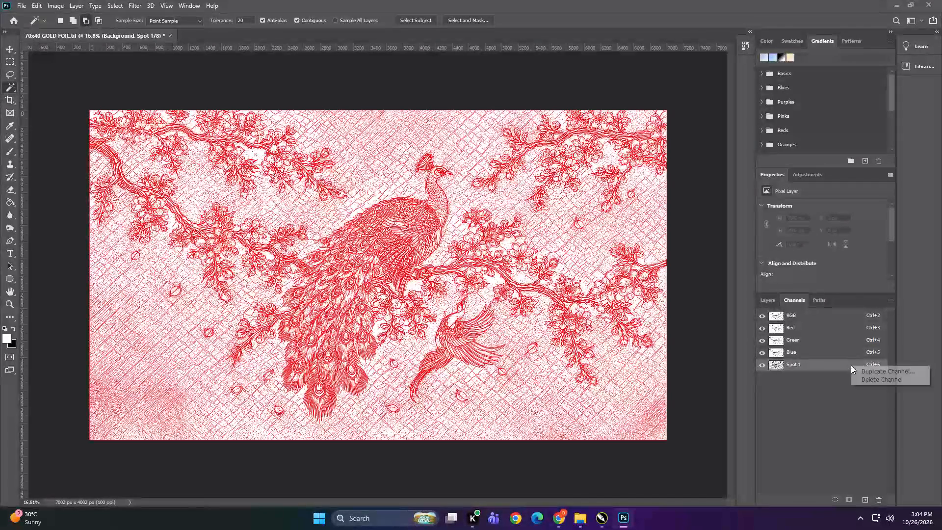
left_click(856, 369)
key("Right")
key("BackSpace")
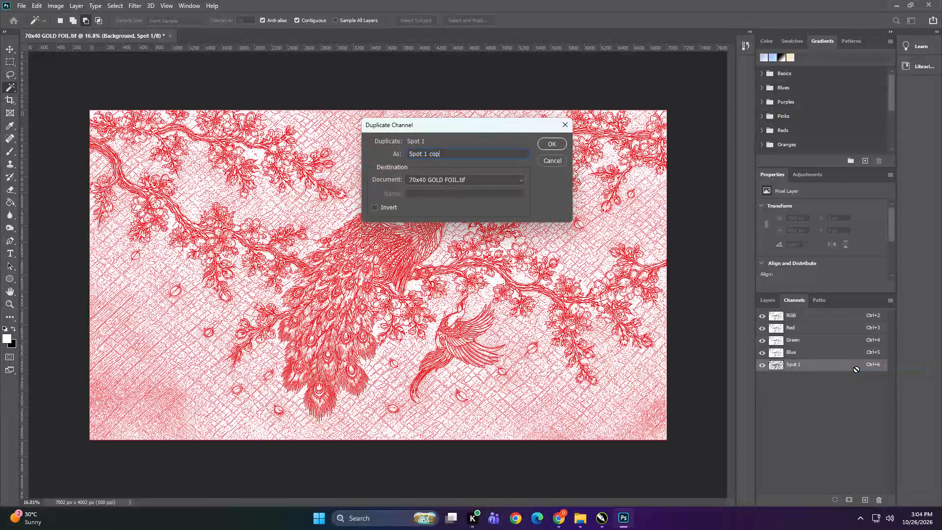
key("BackSpace")
key("BackSpace")
key("BackSpace")
key("BackSpace")
key("BackSpace")
key("2")
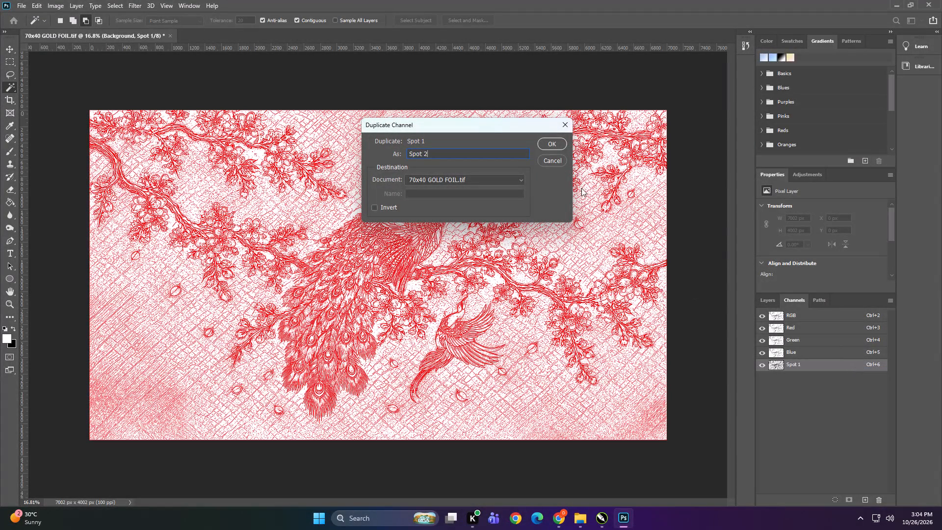
left_click(549, 143)
left_click(765, 377)
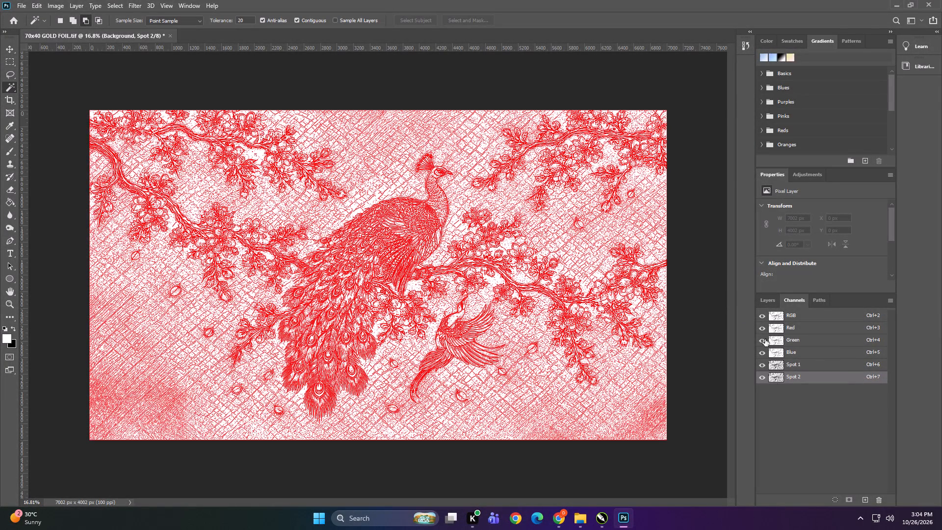
Delete the Photocopy-filtered Layer 1, leaving the Background layer.
left_click(768, 301)
left_click(802, 358)
key("Delete")
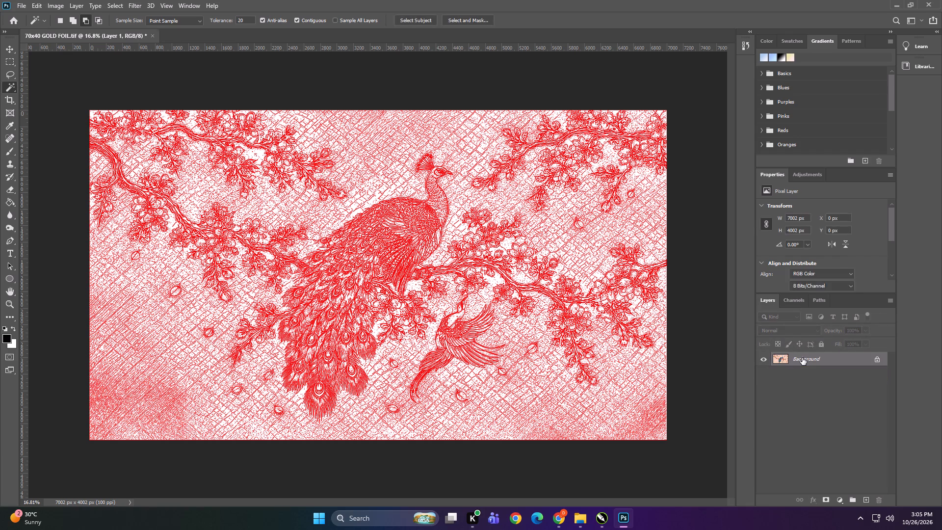
left_click(8, 49)
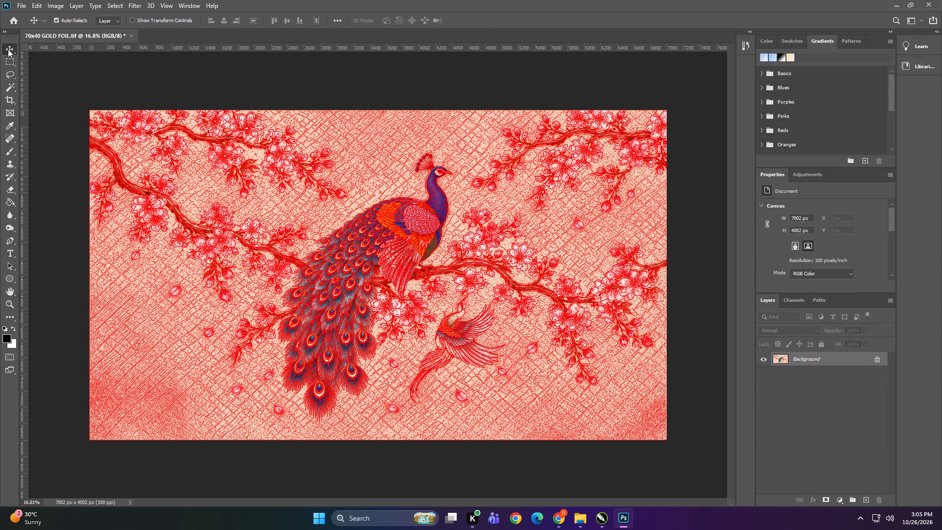
Save the document on the computer as a TIFF replacing 70x40 GOLD FOIL, with LZW compression, and close it.
key("ctrl+shift+s")
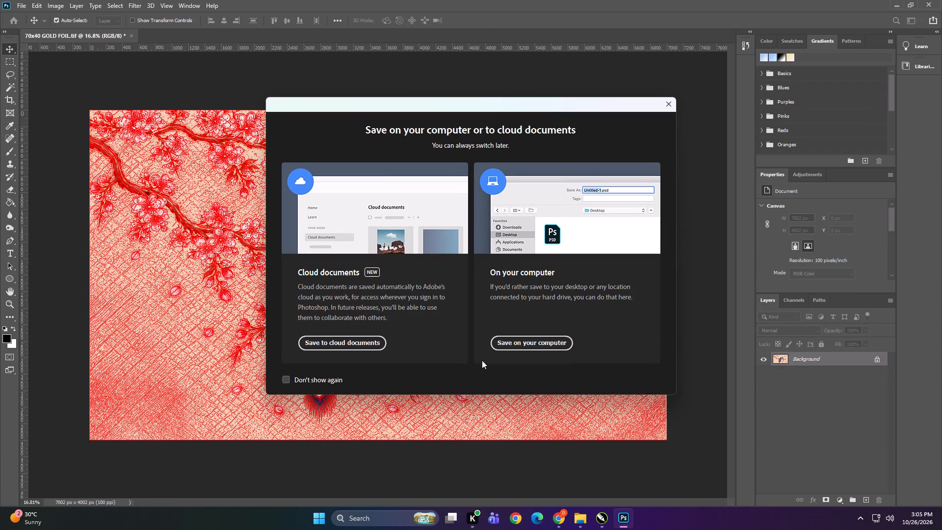
left_click(501, 342)
left_click(535, 393)
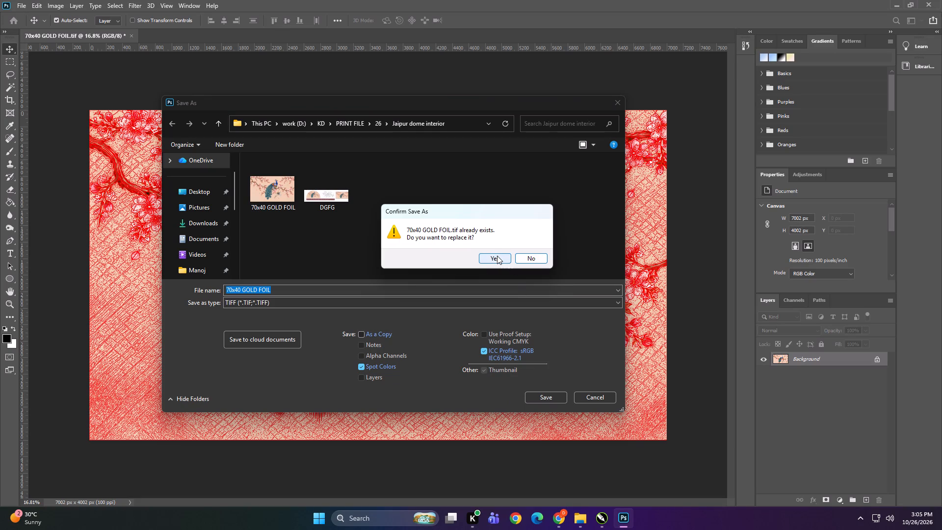
left_click(496, 256)
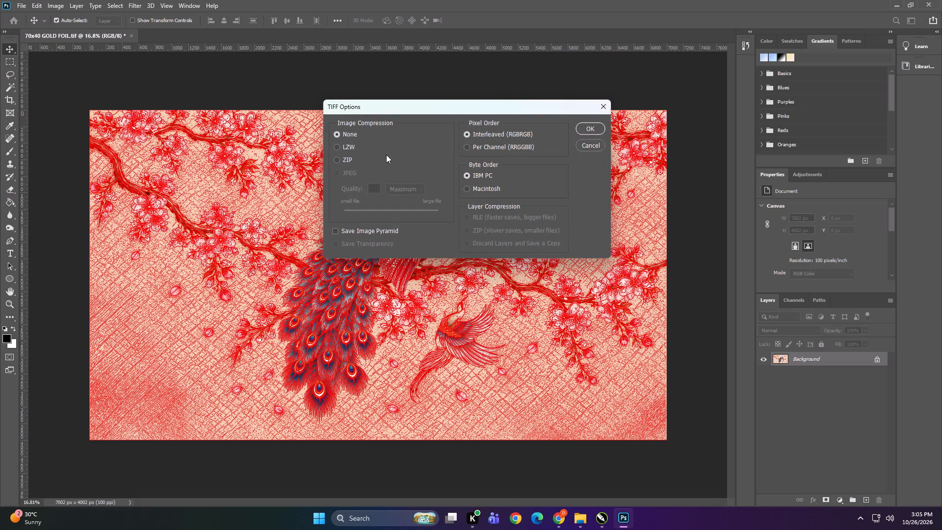
left_click(348, 149)
left_click(584, 132)
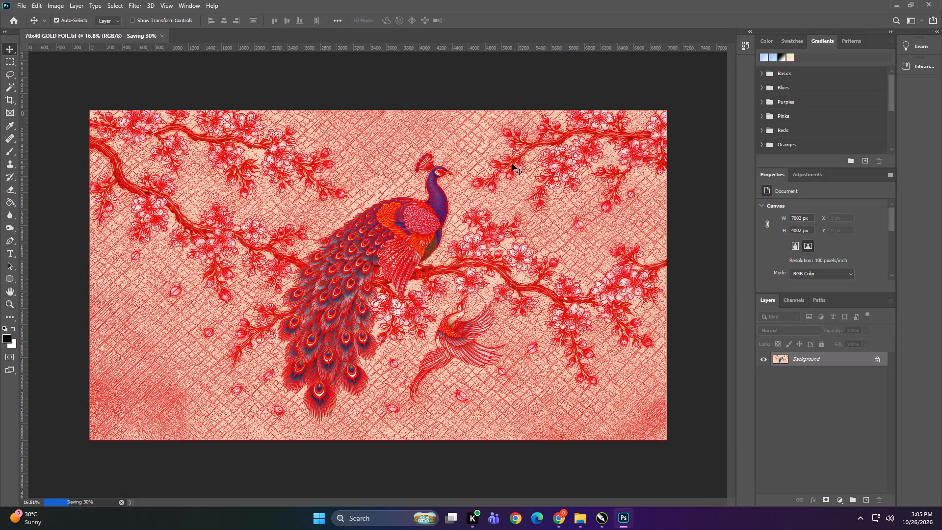
left_click(161, 37)
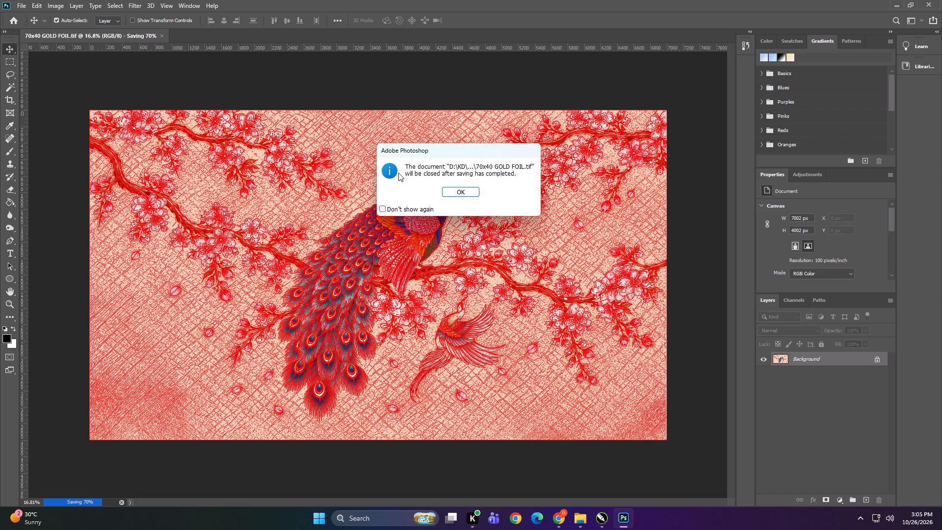
left_click(443, 191)
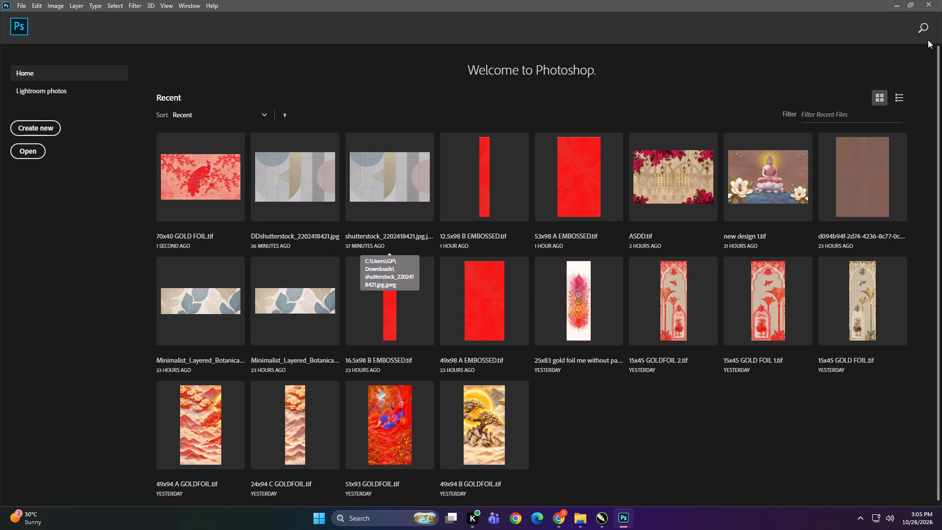
Switch to File Explorer and move the Jaipur dome interior folder from folder 26 into its OK PRINT folder.
left_click(898, 4)
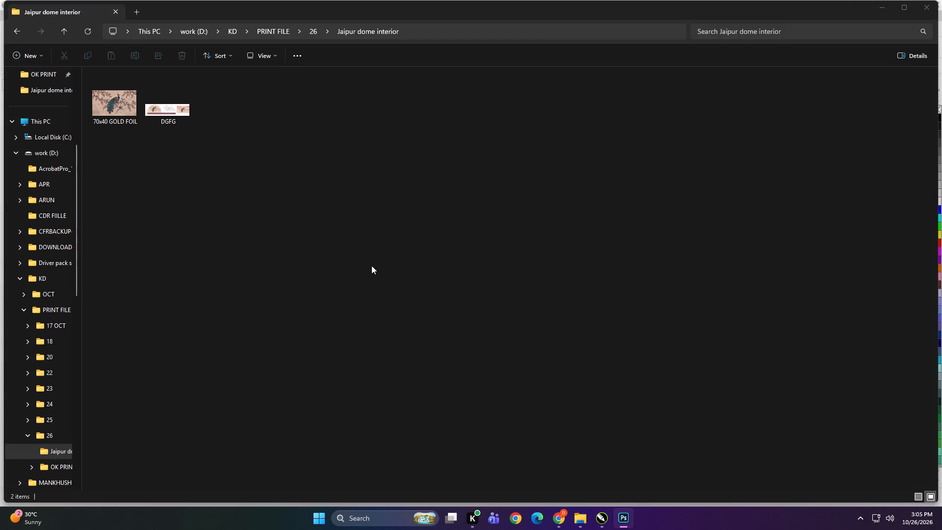
right_click(373, 221)
left_click(317, 269)
key("BackSpace")
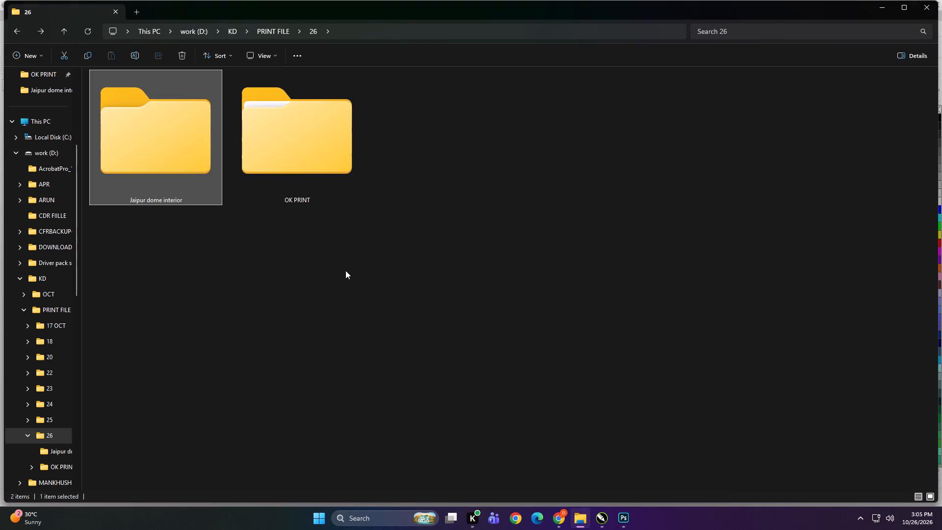
left_click(298, 306)
left_click(178, 181)
key("ctrl+x")
double_click(291, 140)
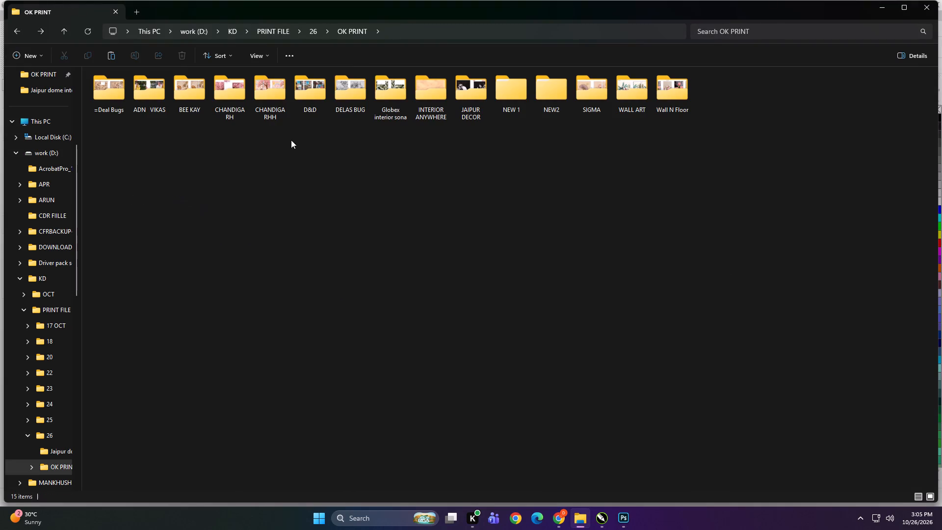
left_click(462, 243)
key("ctrl+v")
Copy the Jaipur dome interior folder to Print > 26 on the DIGITECH_SHAREDRIVE network drive.
key("ctrl+c")
key("ctrl+c")
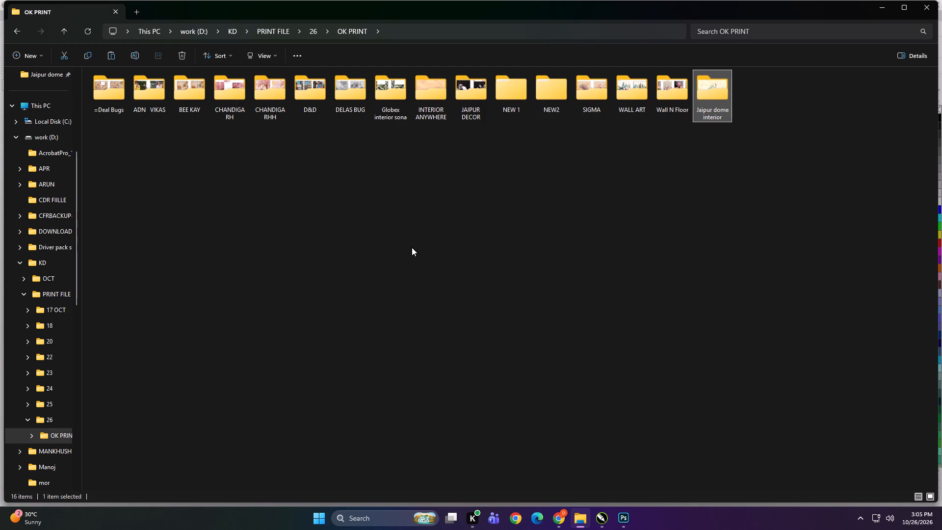
scroll(66, 297, "up", 3)
left_click(56, 313)
double_click(163, 264)
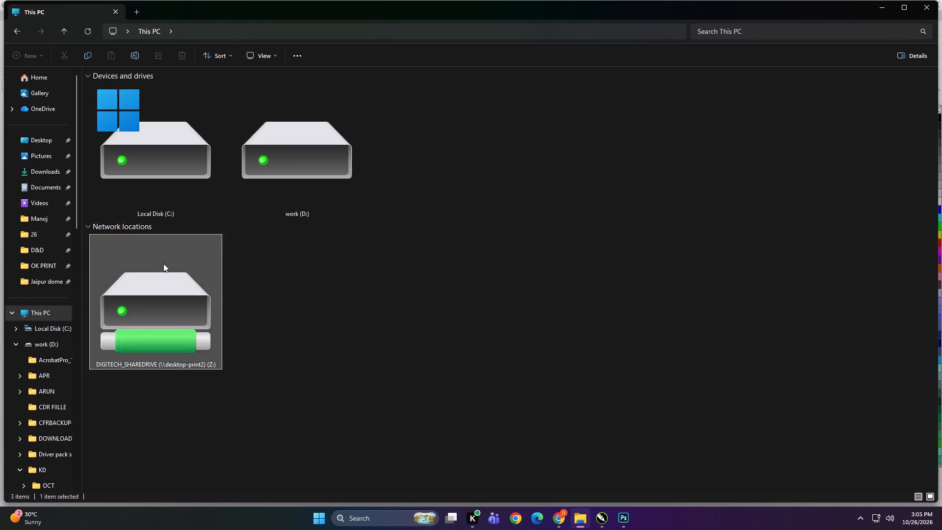
double_click(709, 121)
double_click(485, 109)
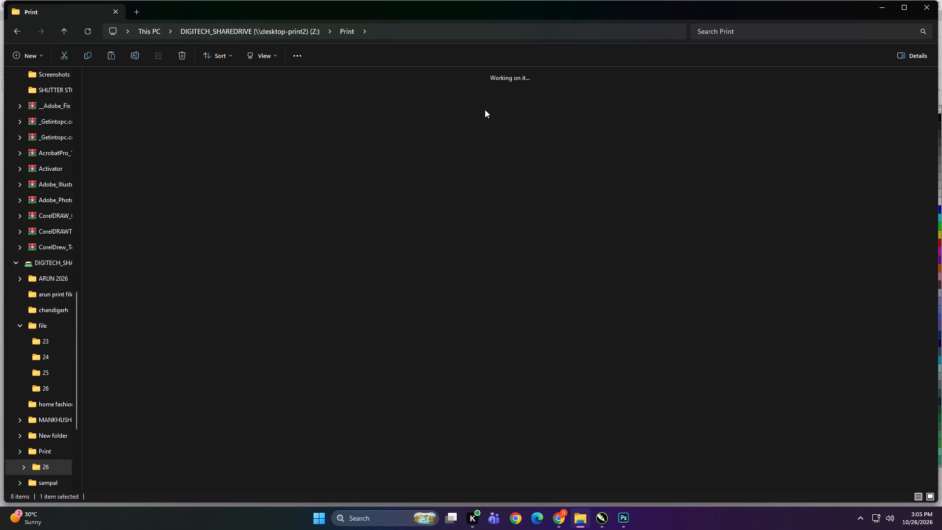
right_click(469, 244)
left_click(484, 255)
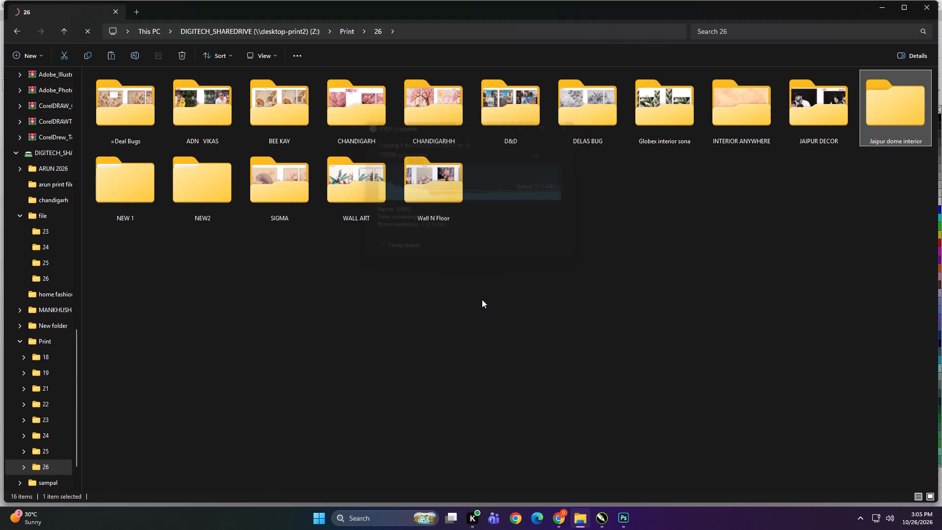
Open the copied Jaipur dome interior folder on the network drive to check its files.
double_click(914, 117)
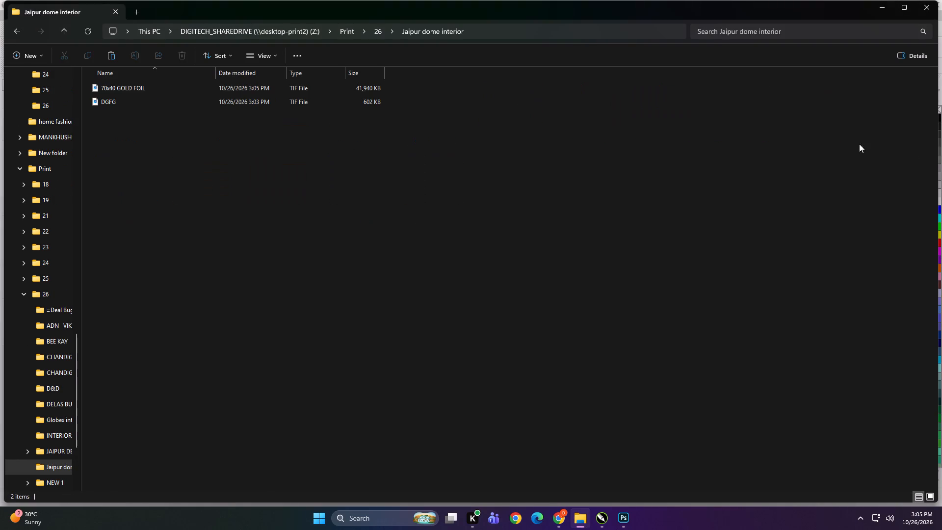
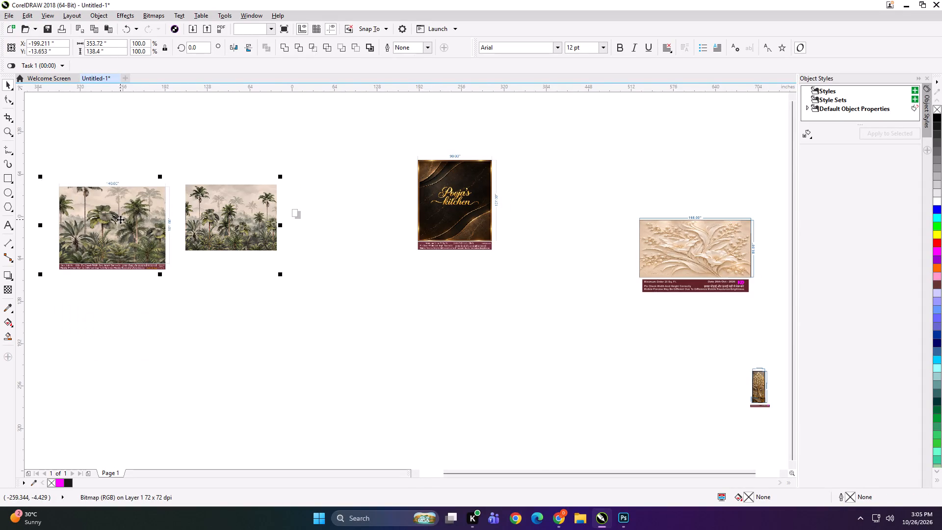
Resize the plain palm jungle image to 140 x 101 inches to match the customer's dimensioned preview.
key("shift+F2")
left_click(226, 126)
left_click_drag(312, 275, 279, 271)
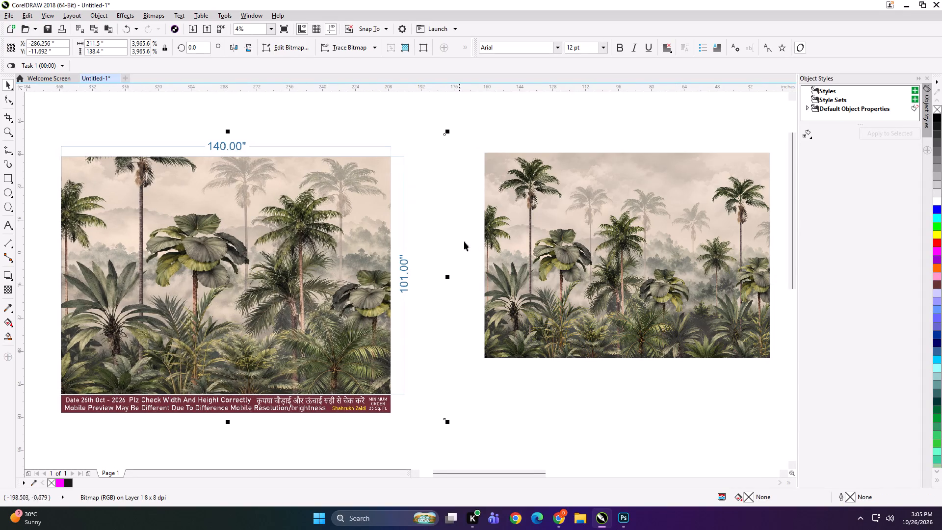
left_click(278, 136)
left_click(623, 229)
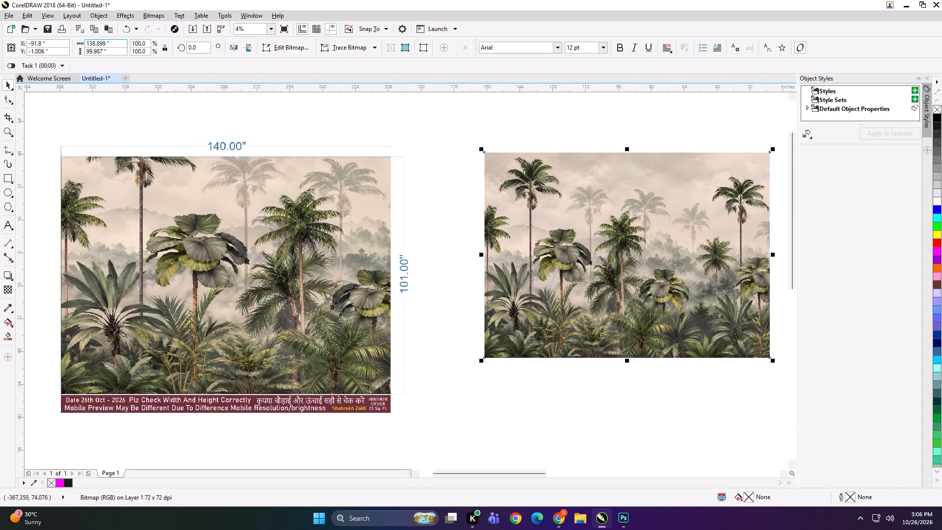
left_click(116, 48)
left_click_drag(118, 44, 72, 47)
Set the plain palm jungle image's size to 140 x 101 inches.
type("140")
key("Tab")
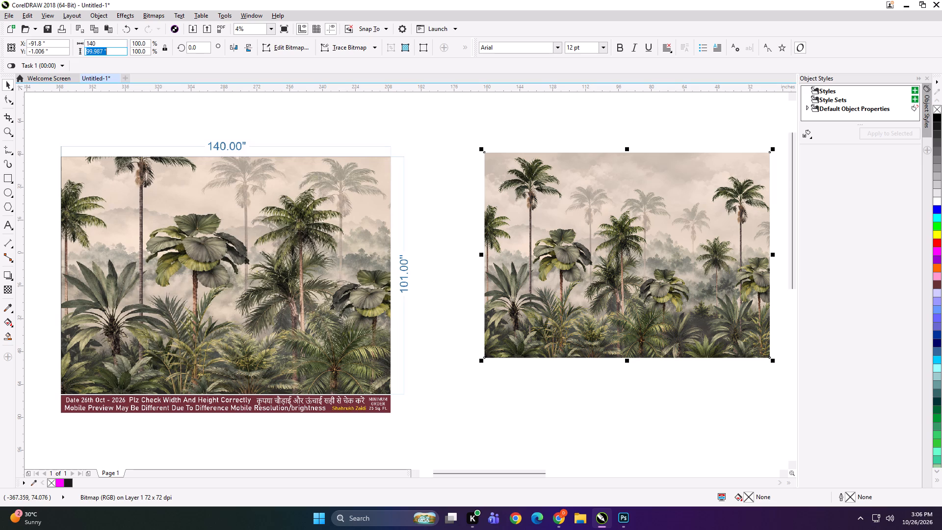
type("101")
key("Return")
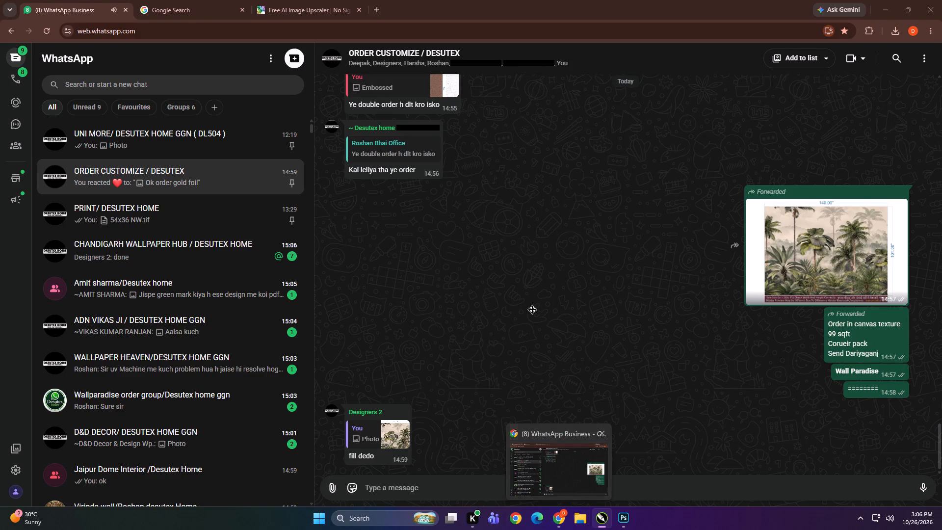
Create a 49 x 101 inch panel rectangle over the plain palm jungle image and align it to the image's left edge.
double_click(6, 181, "shift")
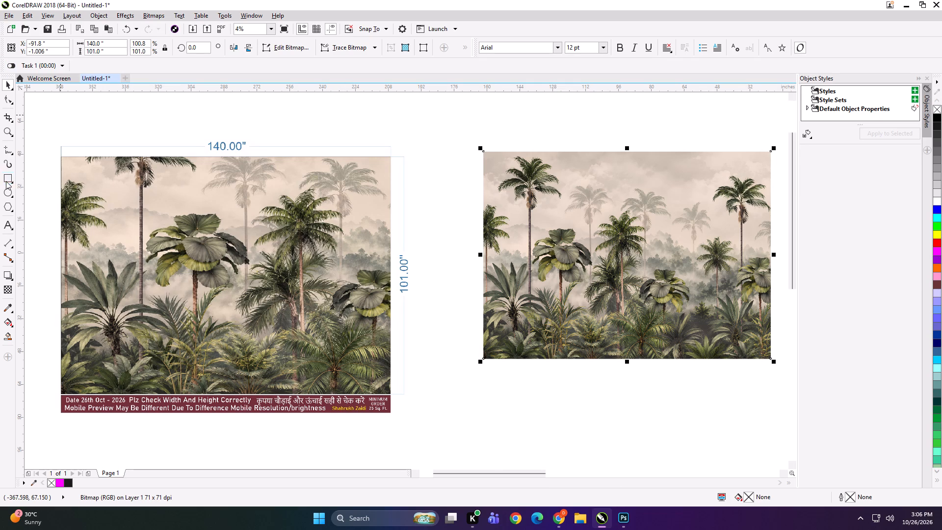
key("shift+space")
left_click(110, 45)
key("ctrl+a")
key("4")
key("Return")
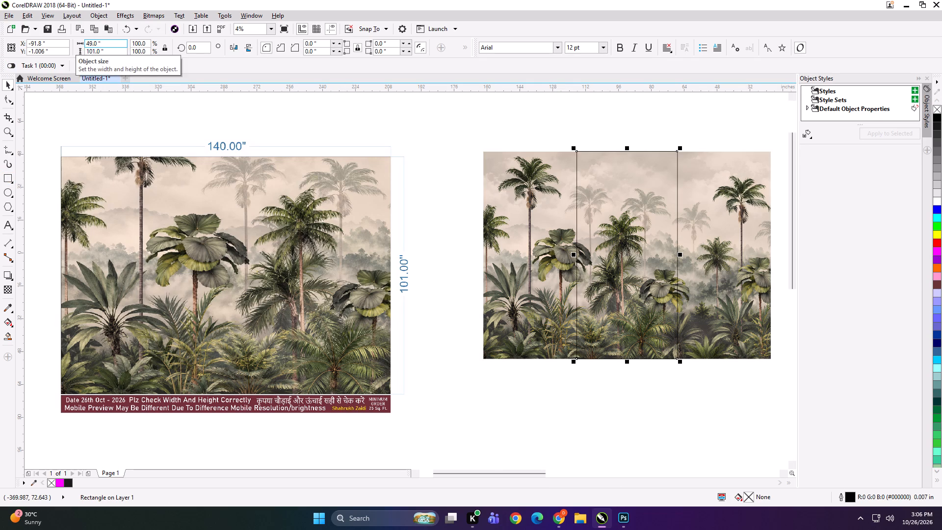
left_click(542, 223, "shift")
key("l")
left_click(546, 117)
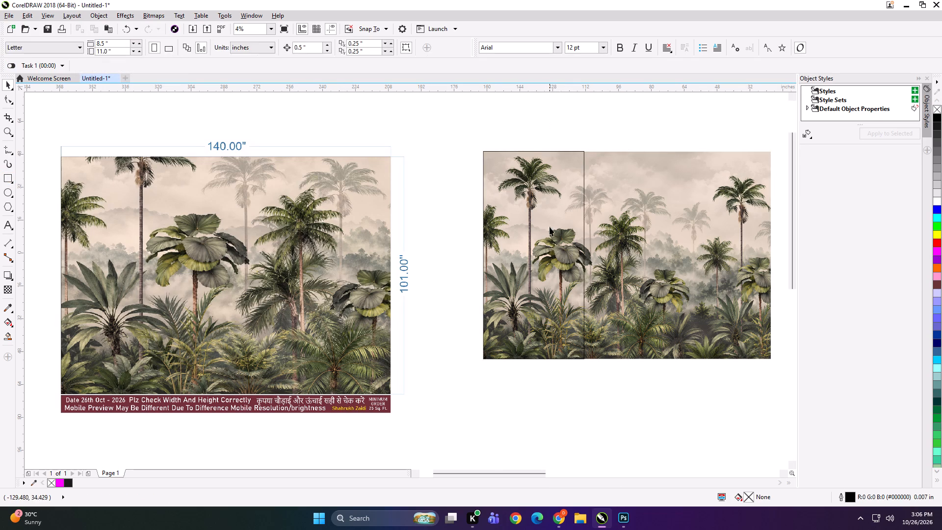
Duplicate the first panel rectangle alongside its right edge and nudge the copy 0.5 inch left to overlap it.
left_click(549, 245)
left_click_drag(481, 254, 649, 248)
right_click(649, 248, "ctrl")
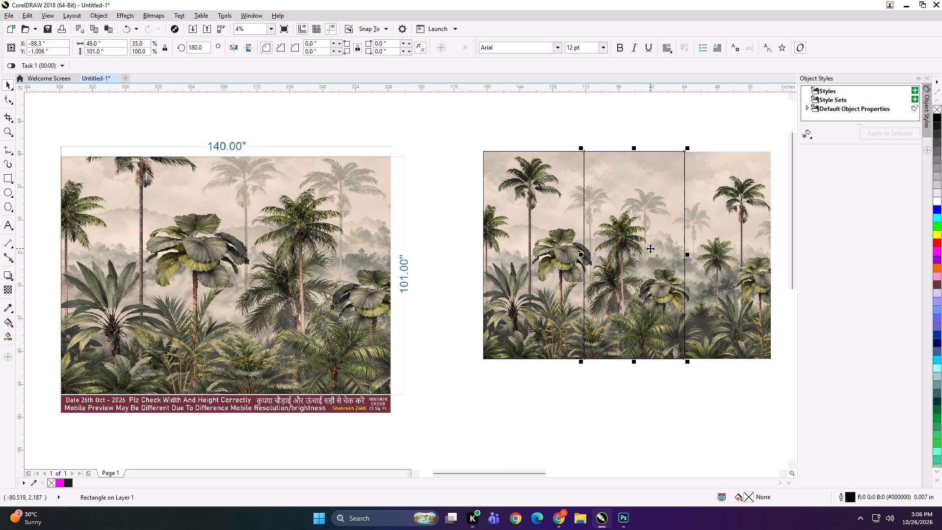
key("Left")
Duplicate the second panel rectangle alongside its right edge and nudge the third panel 0.5 inch left to overlap it.
left_click_drag(580, 256, 623, 250)
right_click(623, 250, "ctrl")
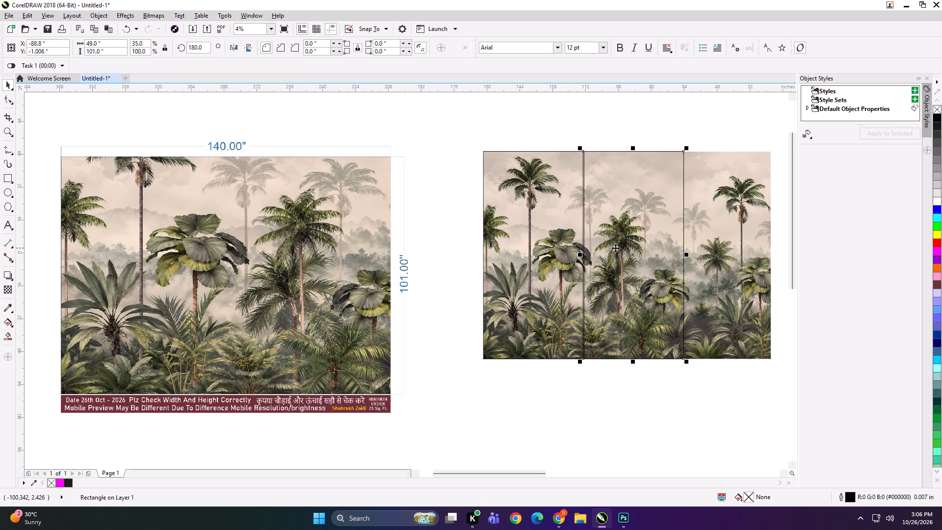
left_click_drag(580, 254, 705, 253)
right_click(705, 253, "ctrl")
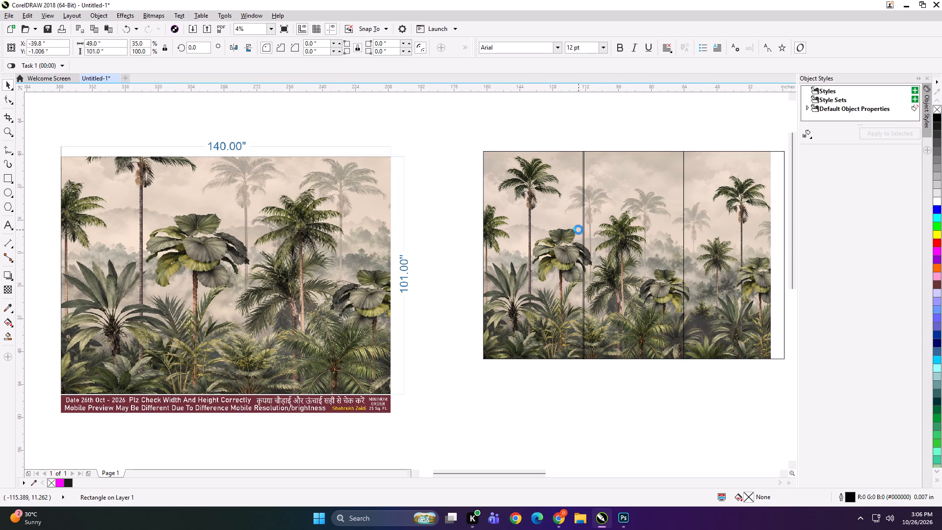
key("Left")
Narrow the third panel rectangle from its right side to about 44 inches, just beyond the palm image's right edge.
scroll(463, 230, "down", 1)
scroll(518, 254, "up", 1)
scroll(766, 224, "up", 1)
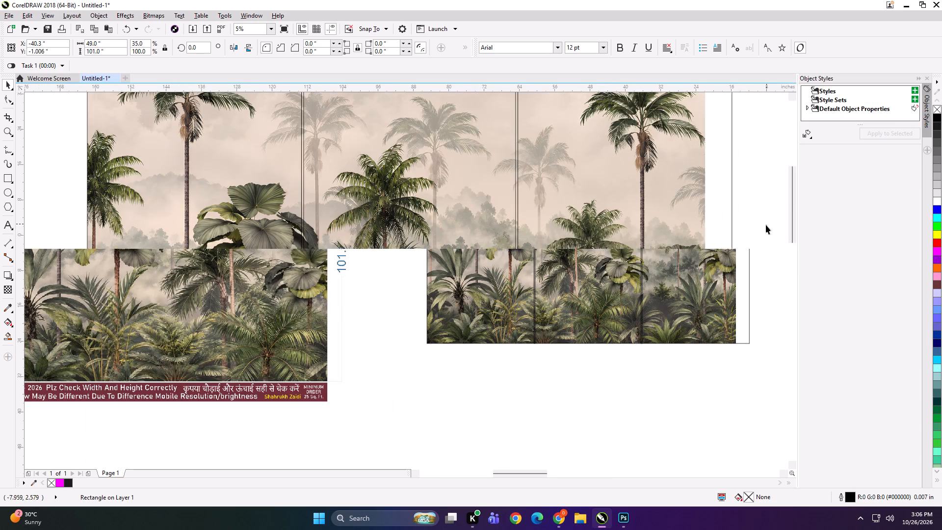
scroll(747, 235, "up", 1)
left_click_drag(721, 243, 674, 235)
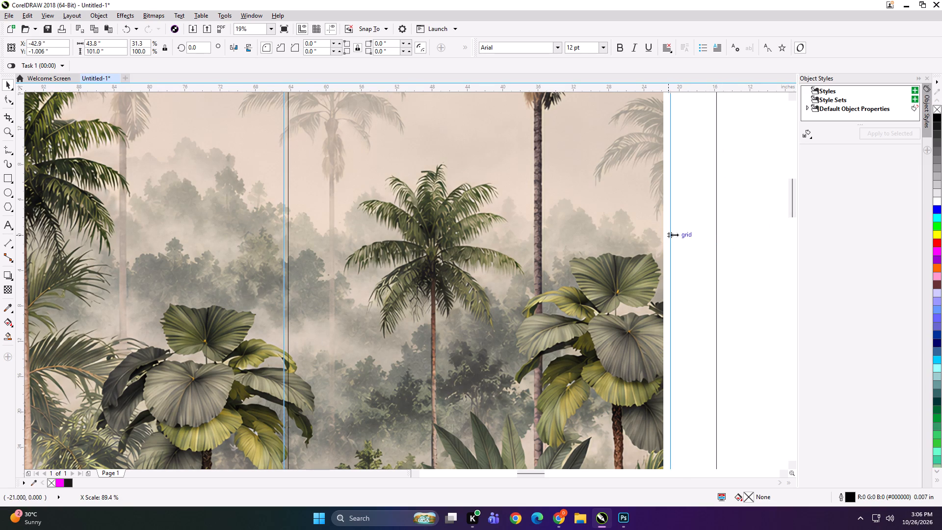
Narrow the third panel rectangle to 43 inches so it ends at the palm image's outer edge.
left_click_drag(674, 235, 669, 234)
Group the three panel rectangles, PowerClip the palm jungle image into them, and ungroup the result into separate panels.
scroll(660, 239, "down", 2)
left_click(524, 235, "shift")
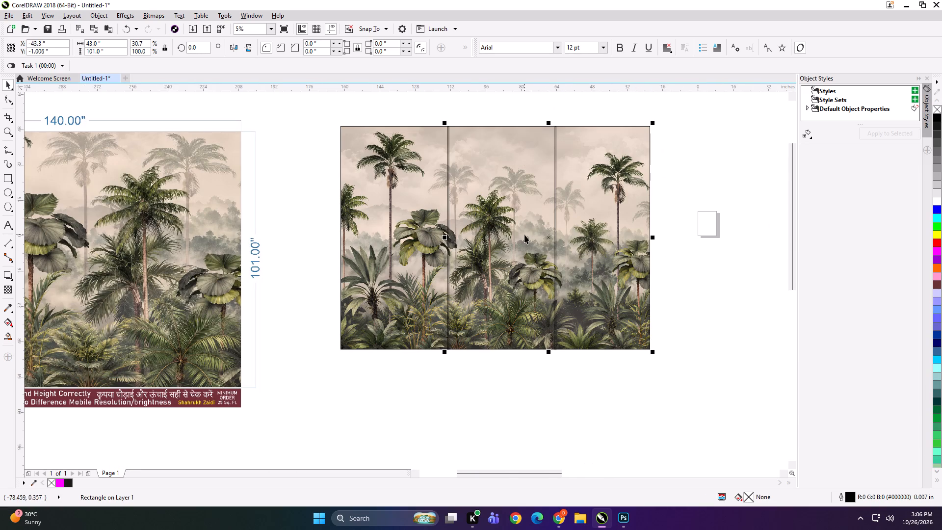
left_click(416, 231, "shift")
key("ctrl+g")
left_click(518, 371)
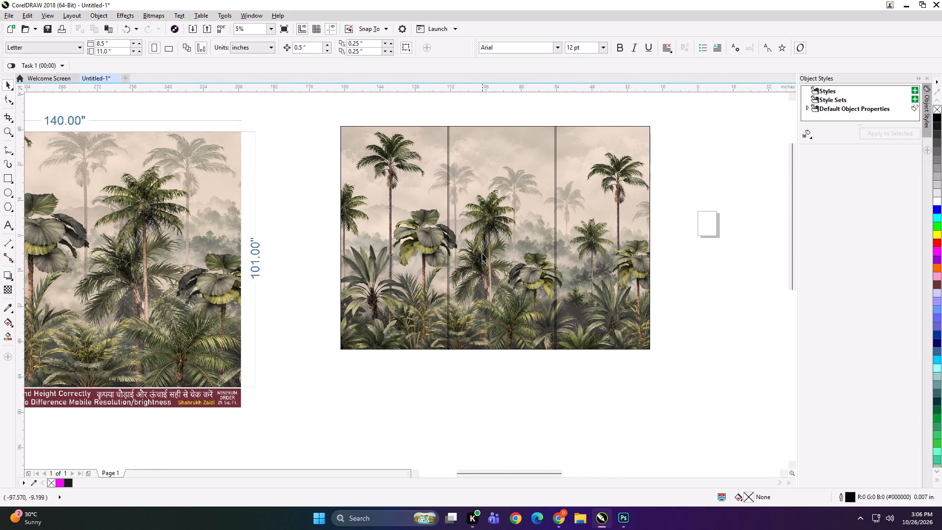
left_click(482, 253, "alt")
key("shift+Return")
left_click(532, 248)
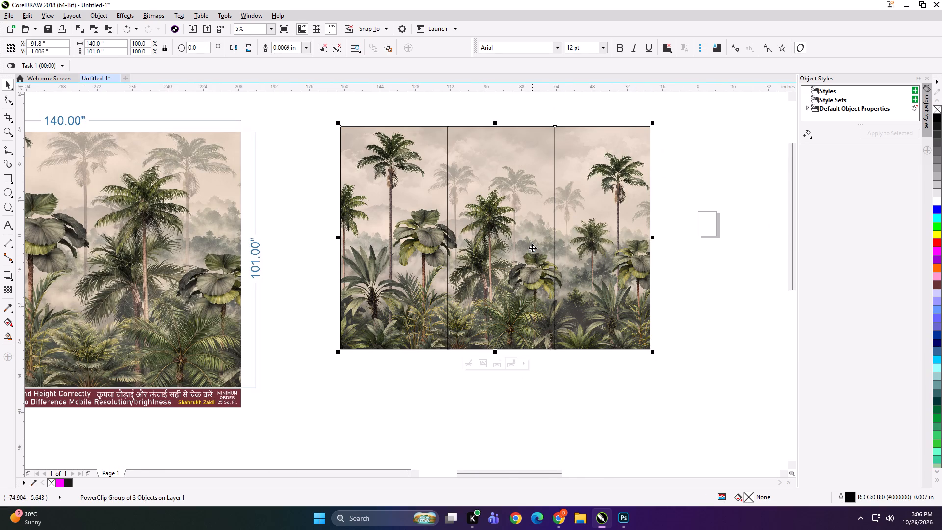
key("ctrl+u")
Inspect the seams of the third and second panels up close, nudging each panel aside and back.
left_click(673, 241)
left_click(619, 242)
scroll(554, 274, "up", 3)
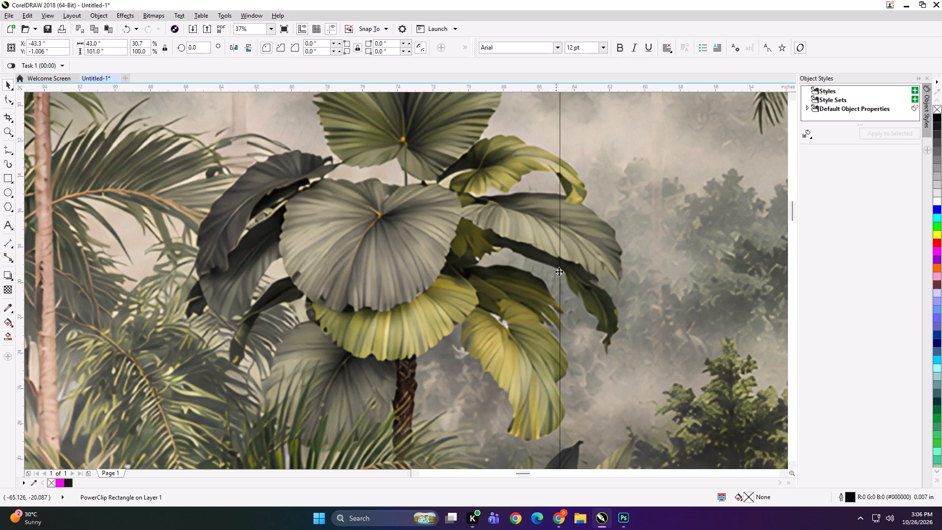
scroll(565, 253, "up", 1)
key("Right")
key("Left")
scroll(568, 258, "down", 4)
left_click(491, 265)
scroll(468, 227, "up", 3)
key("Right")
key("Left")
scroll(459, 215, "down", 5)
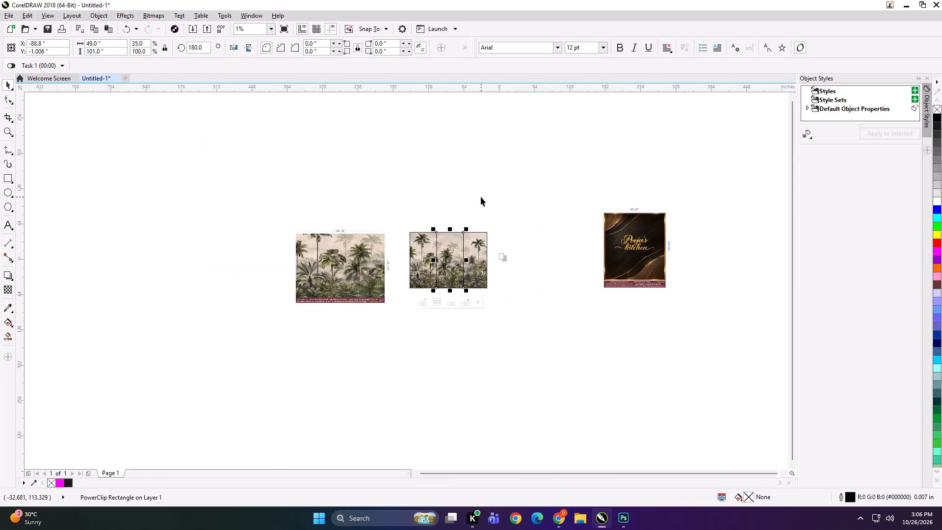
Add the text label "140*101 PANEL 1" at the top edge of the first palm panel.
left_click(481, 197)
scroll(387, 229, "up", 1)
left_click(552, 272)
left_click(368, 270, "shift")
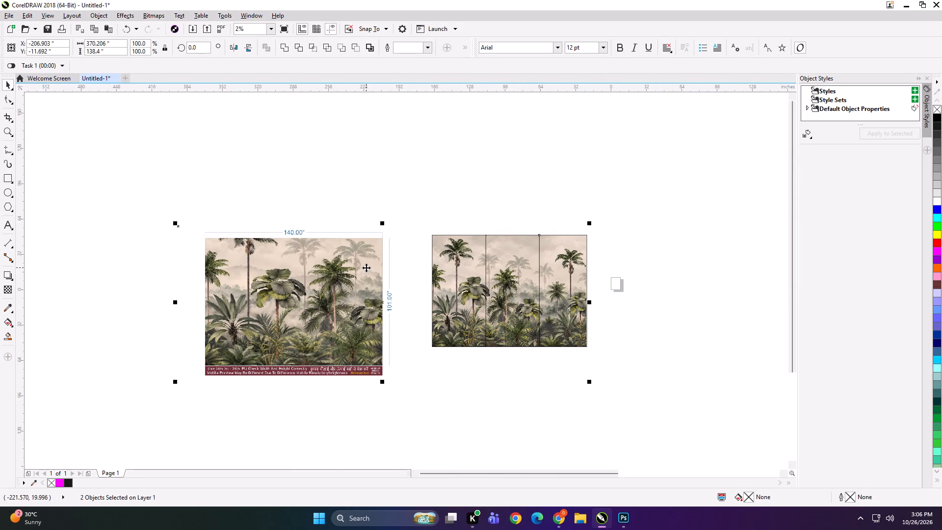
key("shift+F2")
left_click(429, 144)
left_click(460, 133)
left_click(1, 221)
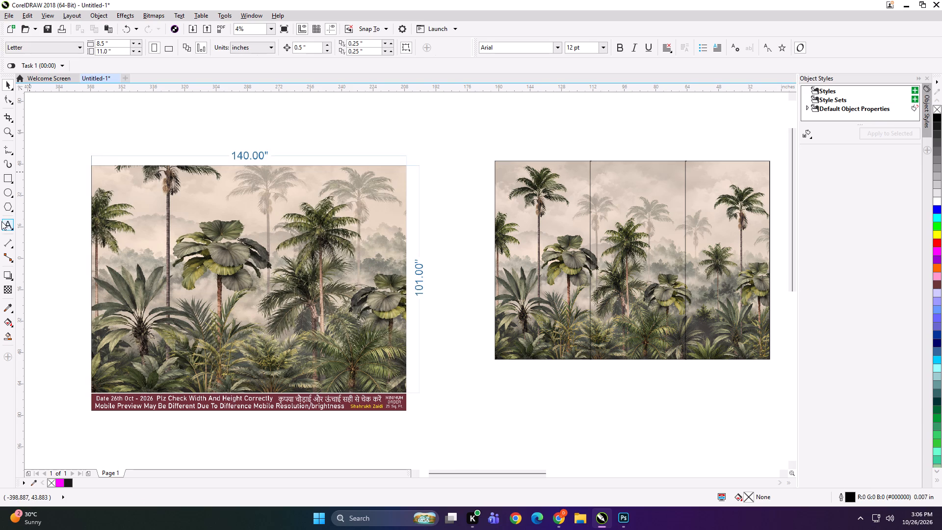
left_click(514, 159)
type("140*101 PANEL 1")
Copy the label to the top edges of the second and third panels, changing them to PANEL 2 and PANEL 3.
key("ctrl+a")
key("ctrl+c")
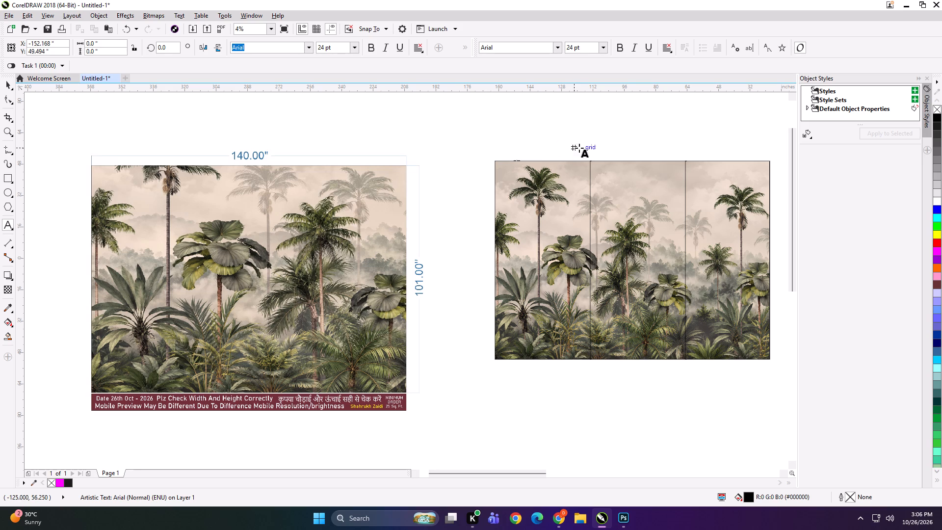
left_click(618, 159)
key("ctrl+v")
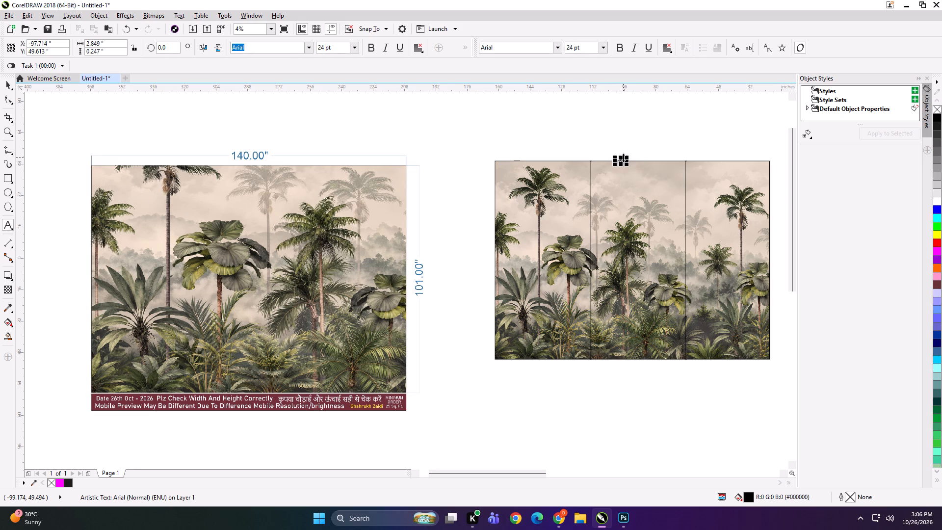
key("BackSpace")
key("2")
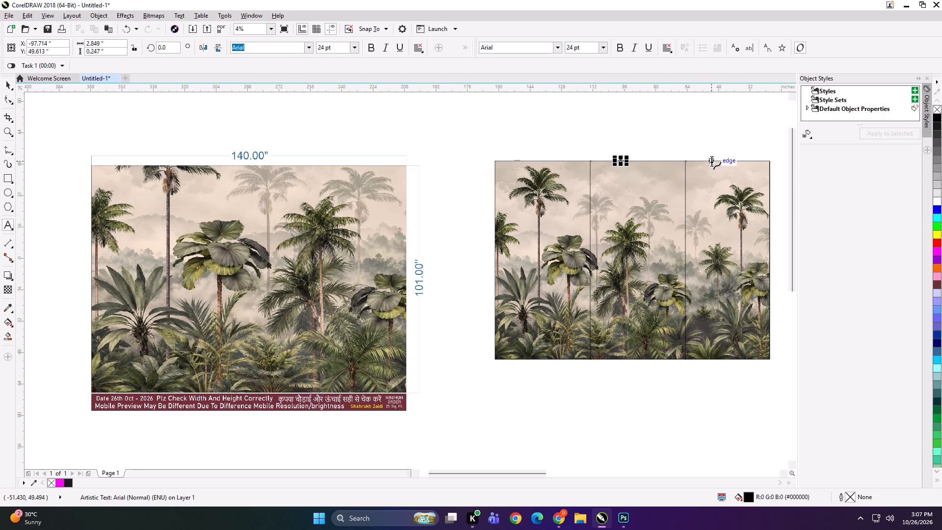
left_click(711, 160)
key("ctrl+v")
key("BackSpace")
key("3")
scroll(718, 159, "up", 3)
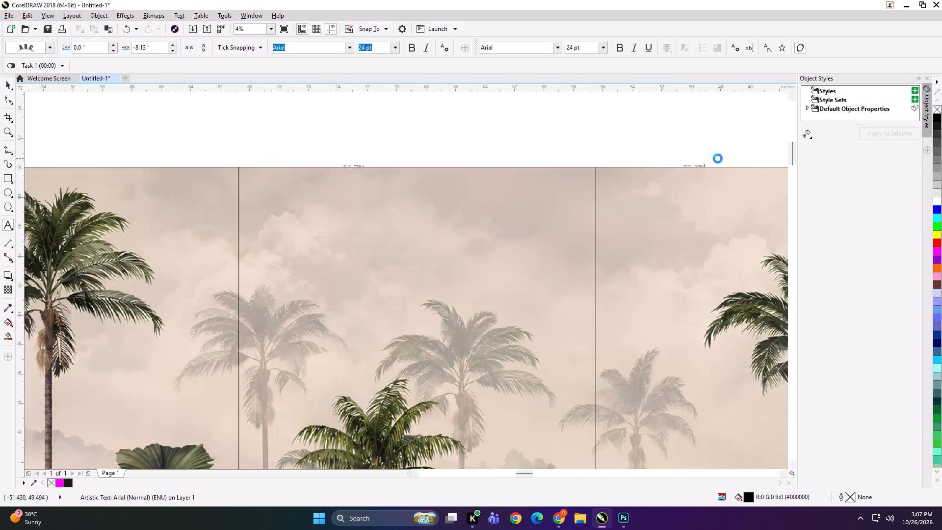
scroll(689, 163, "up", 2)
scroll(650, 161, "down", 5)
scroll(590, 165, "down", 1)
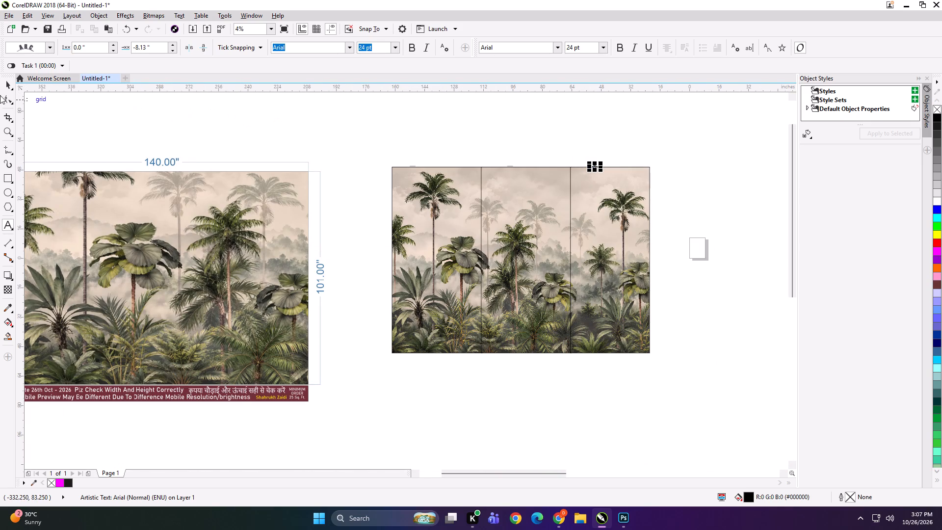
Group each of the three palm panels with its own text label.
left_click(6, 82)
left_click(614, 222, "shift")
key("ctrl+g")
left_click_drag(583, 144, 467, 228)
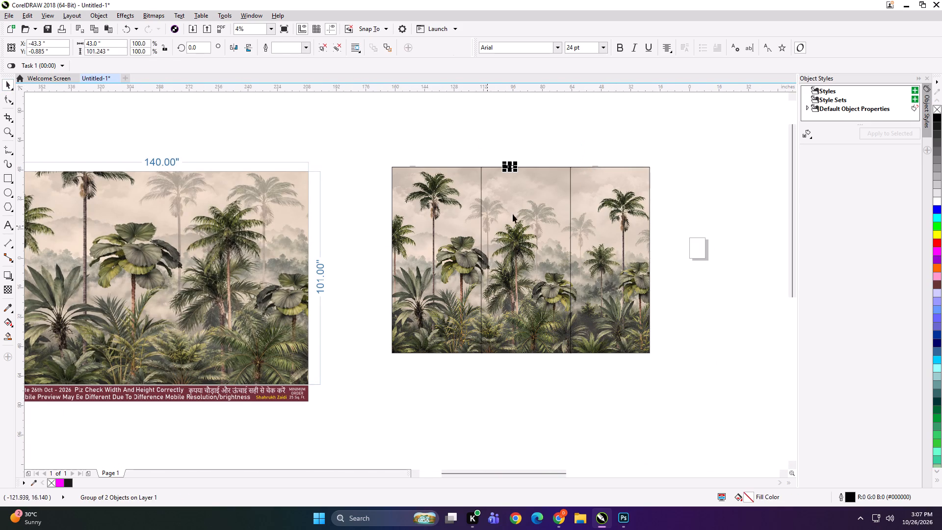
left_click(527, 207, "shift")
key("ctrl+g")
left_click_drag(500, 152, 382, 212)
left_click(435, 200, "shift")
key("ctrl+g")
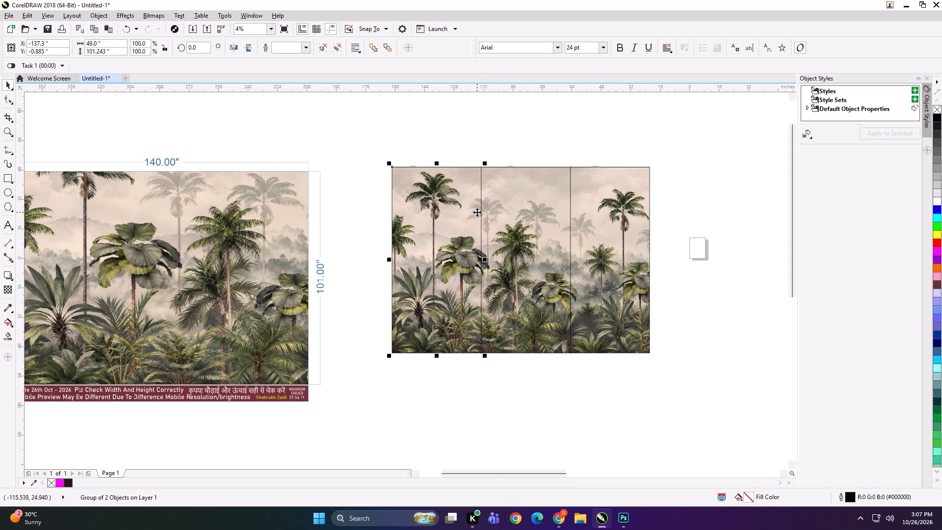
Start exporting the first panel and create a WALL PARADISE folder in work (D:) > KD > PRINT FILE > 26 as its destination.
key("ctrl+e")
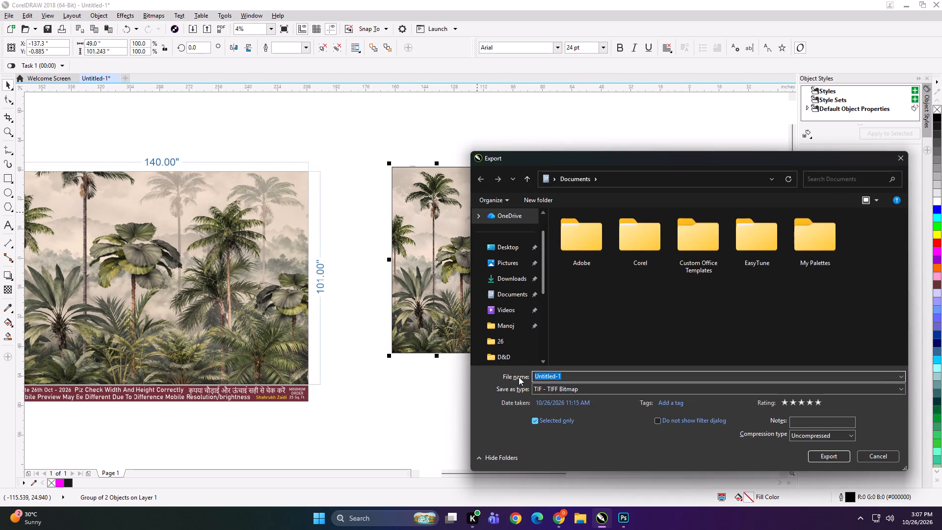
scroll(510, 265, "down", 1)
left_click(512, 299)
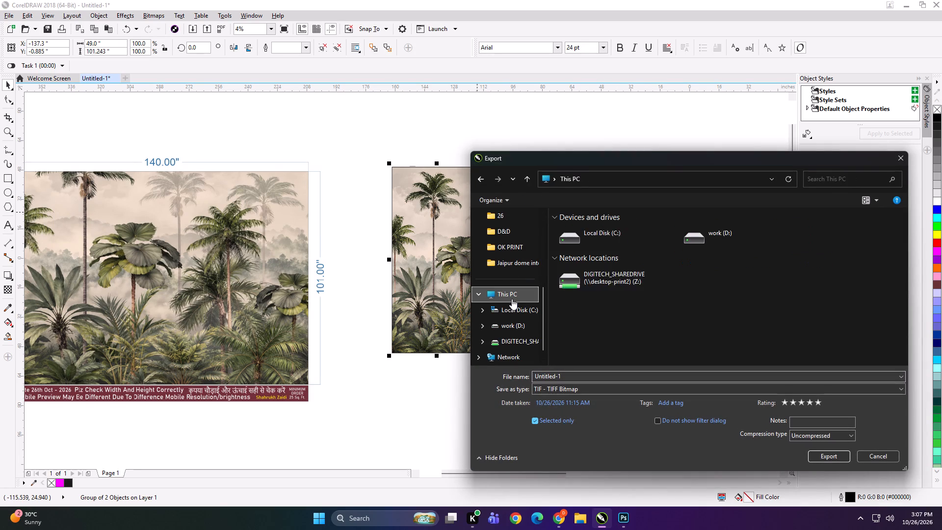
double_click(737, 239)
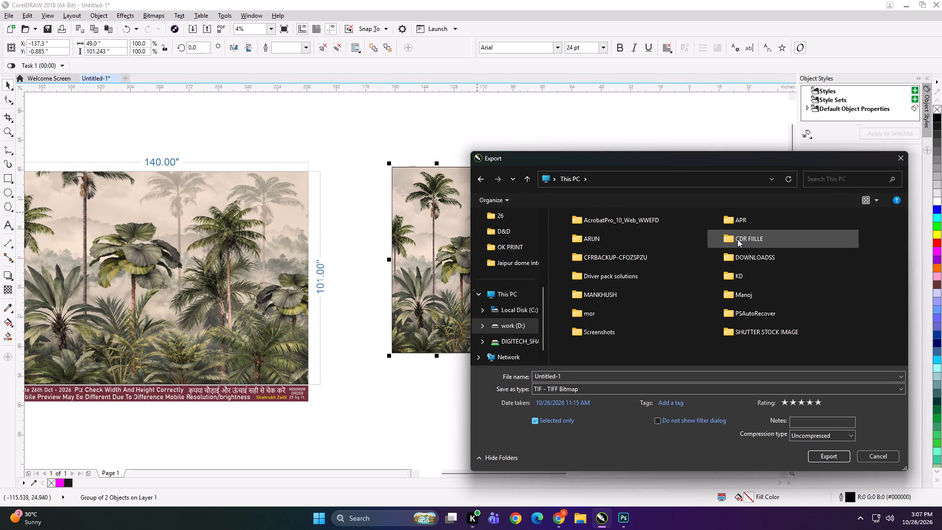
double_click(749, 277)
double_click(686, 268)
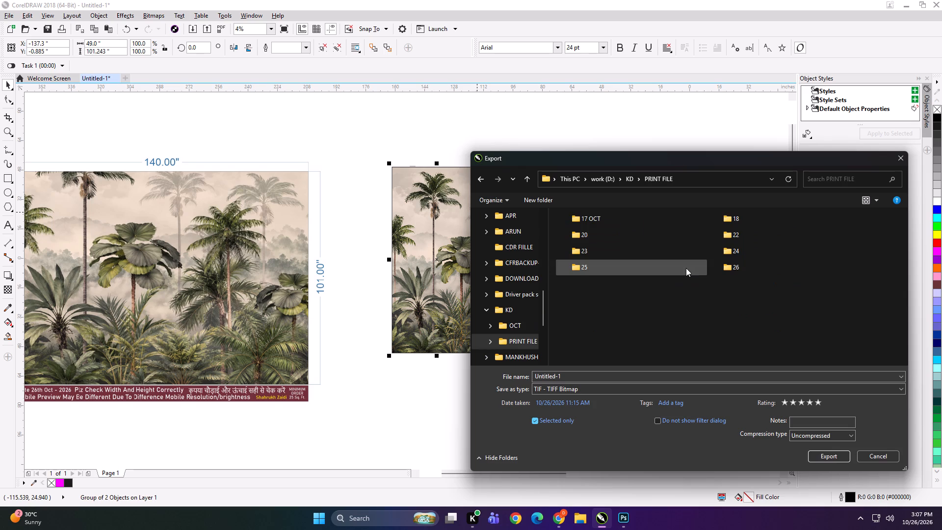
double_click(748, 261)
left_click(631, 306)
left_click(544, 192)
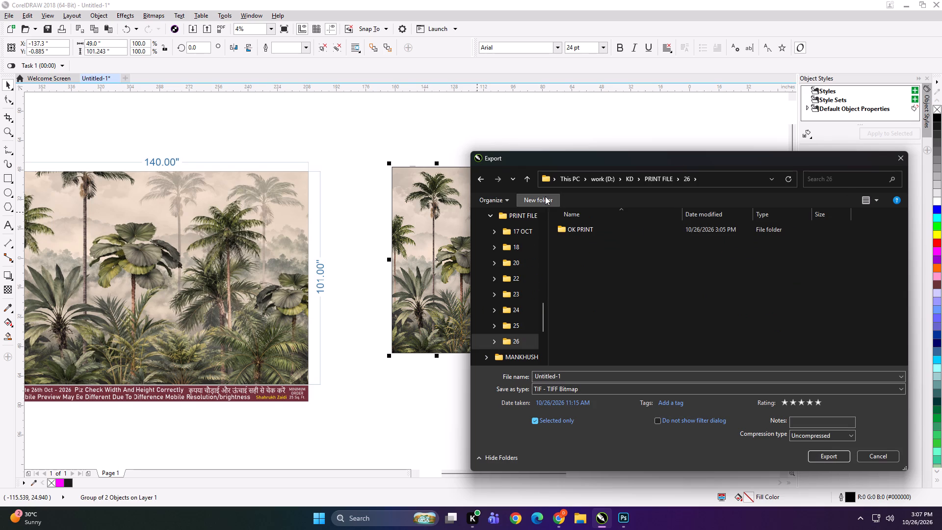
left_click(545, 196)
type("WALL PARADISE")
key("Return")
double_click(613, 244)
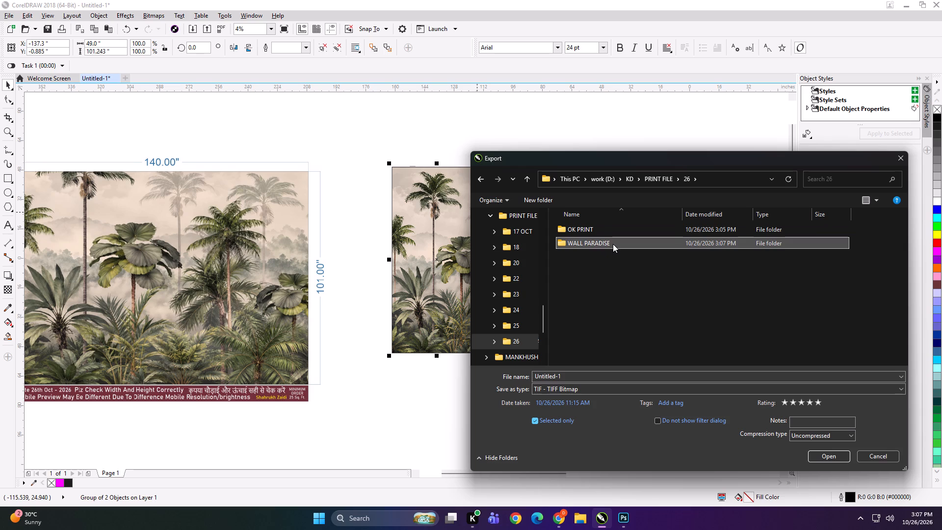
Export the first panel to the WALL PARADISE folder as a TIFF named 49x101 A CANVAS TEXTURE.
left_click(607, 372)
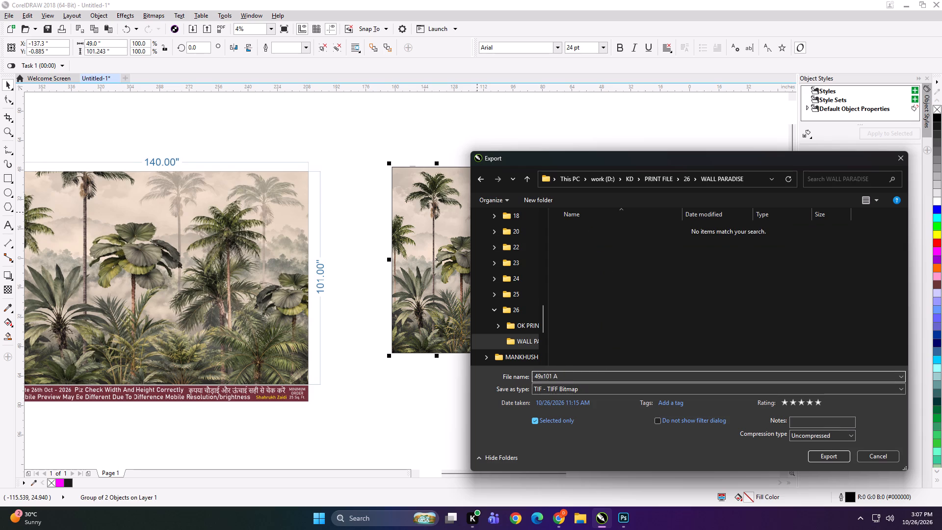
type("CANVAS")
key("space")
type("TEX")
type("URE")
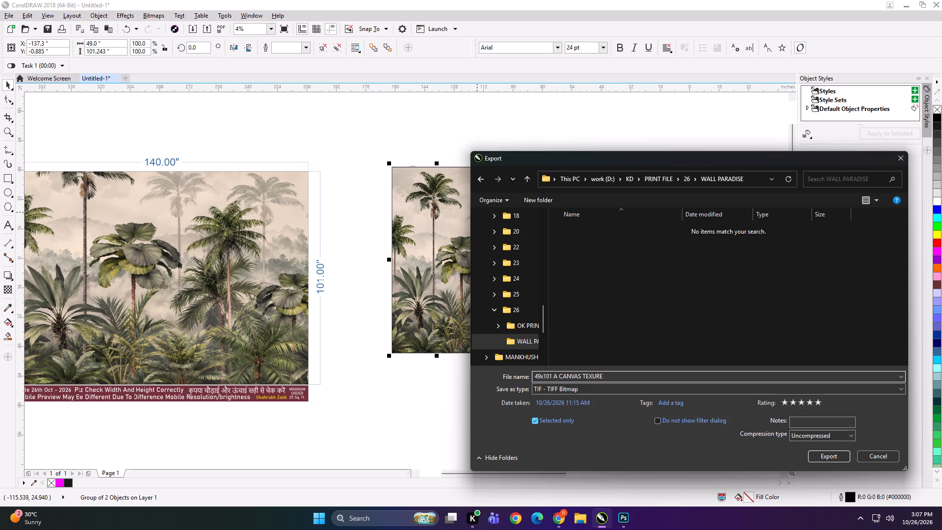
key("BackSpace")
key("BackSpace")
key("BackSpace")
type("TURE")
key("BackSpace")
key("BackSpace")
key("BackSpace")
key("BackSpace")
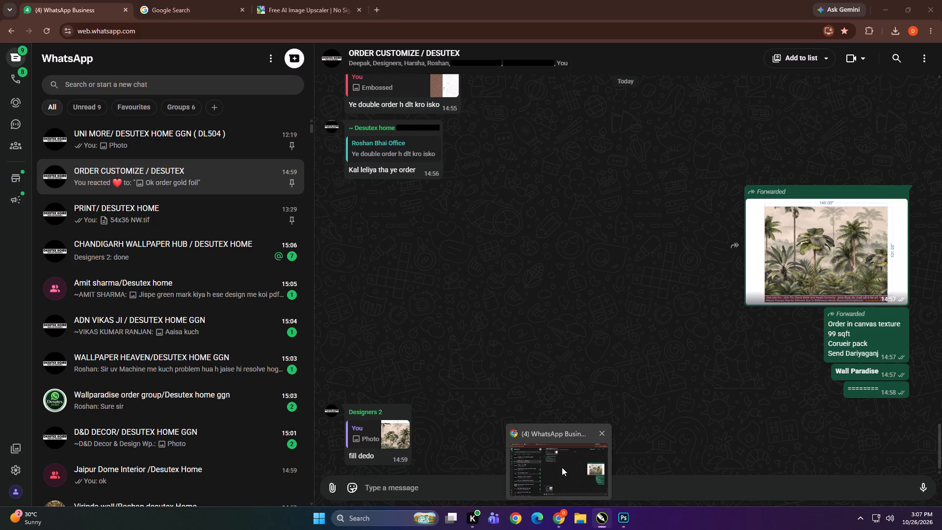
type("TURE")
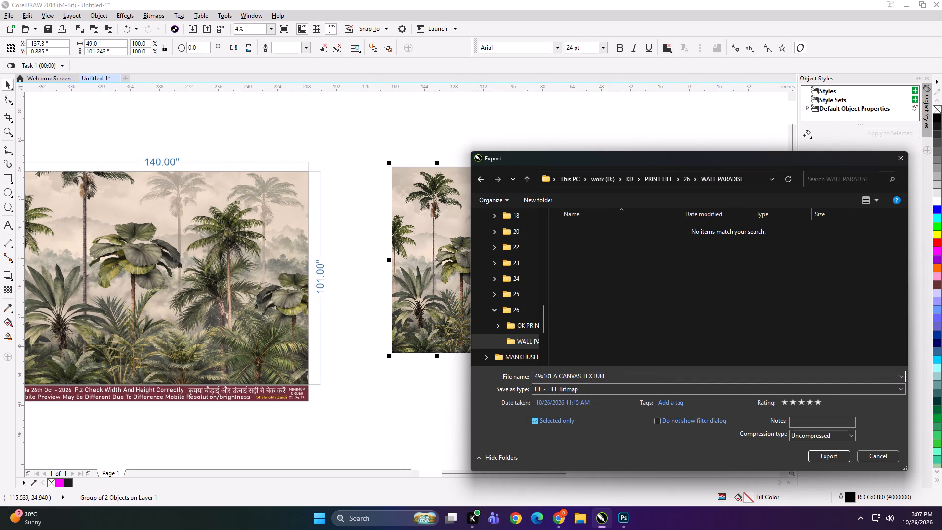
key("Return")
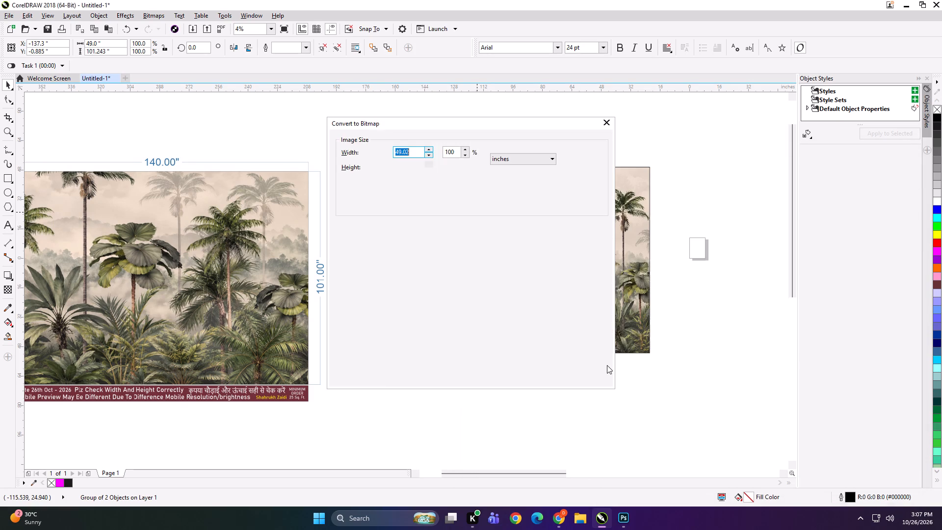
key("Return")
Export the second panel to the WALL PARADISE folder as a TIFF named 49x101 B CANVAS TEXTURE.
left_click(538, 255)
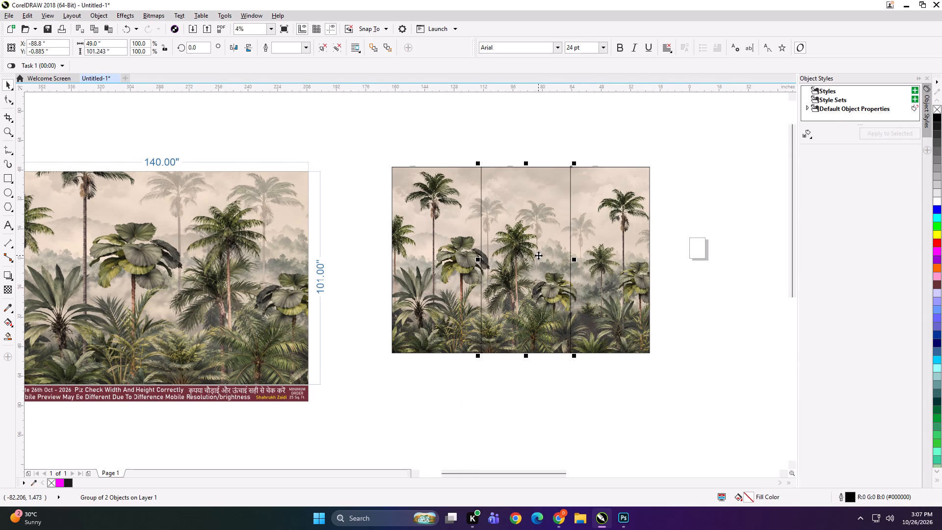
key("ctrl+e")
left_click(591, 244)
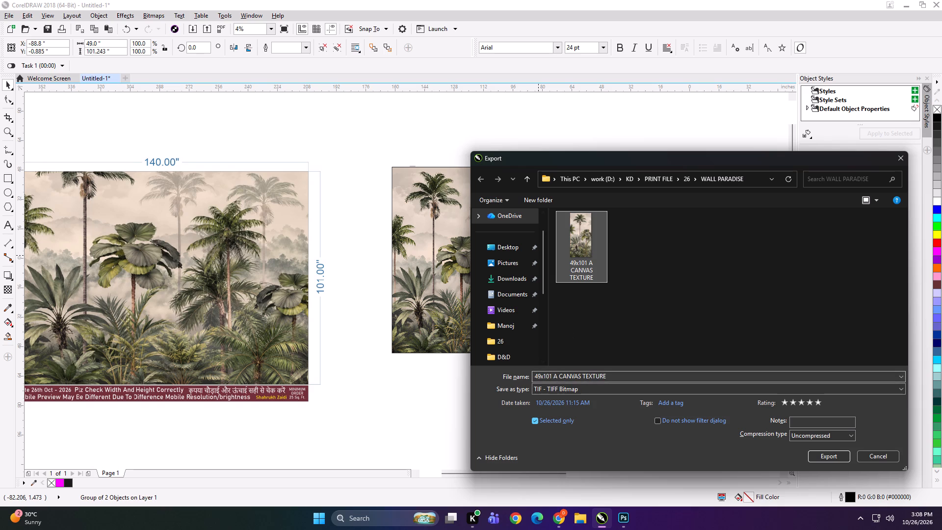
double_click(557, 377)
type("B")
key("space")
key("Return")
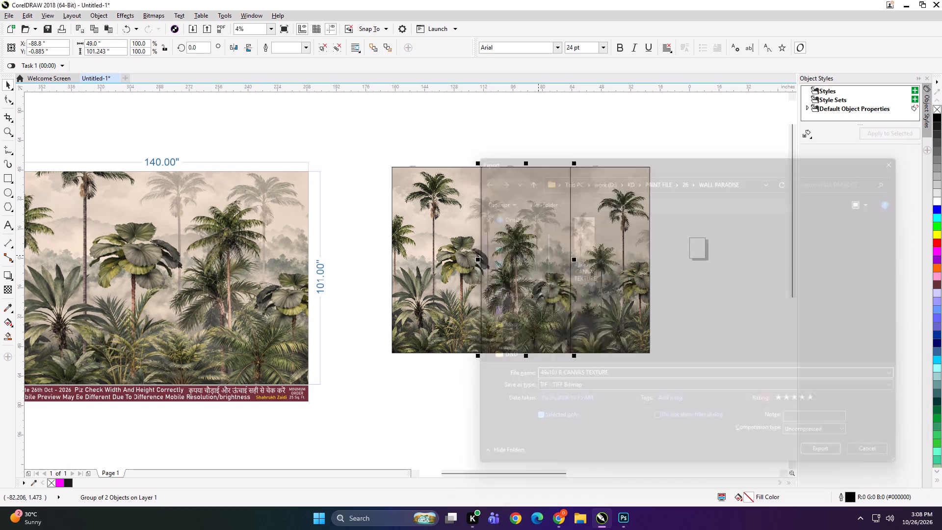
key("Return")
Export the third panel to the WALL PARADISE folder as a TIFF named 43x101 C CANVAS TEXTURE.
left_click(604, 322)
key("ctrl+e")
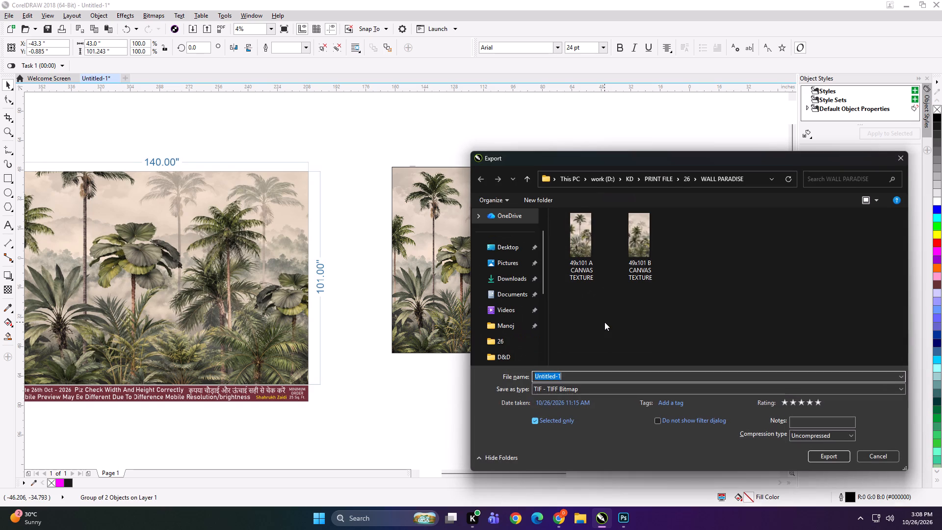
left_click(637, 255)
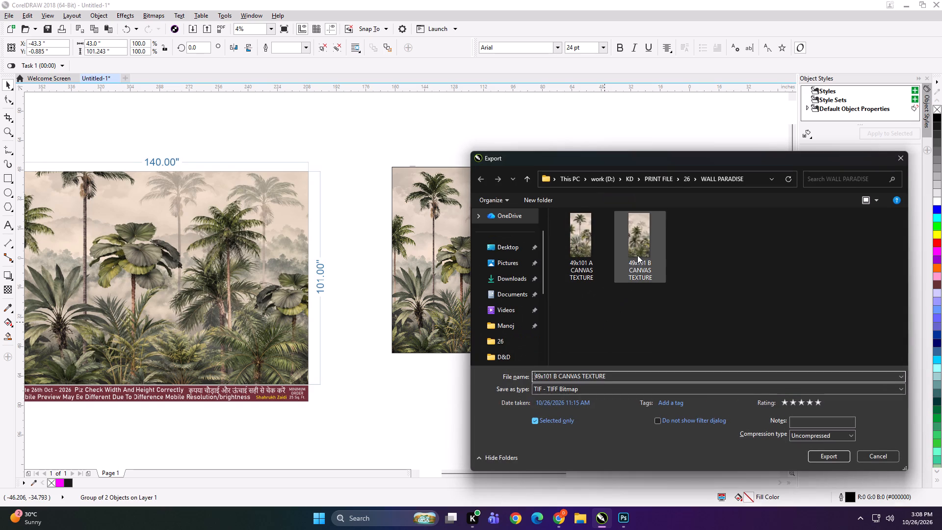
double_click(556, 378)
type("C")
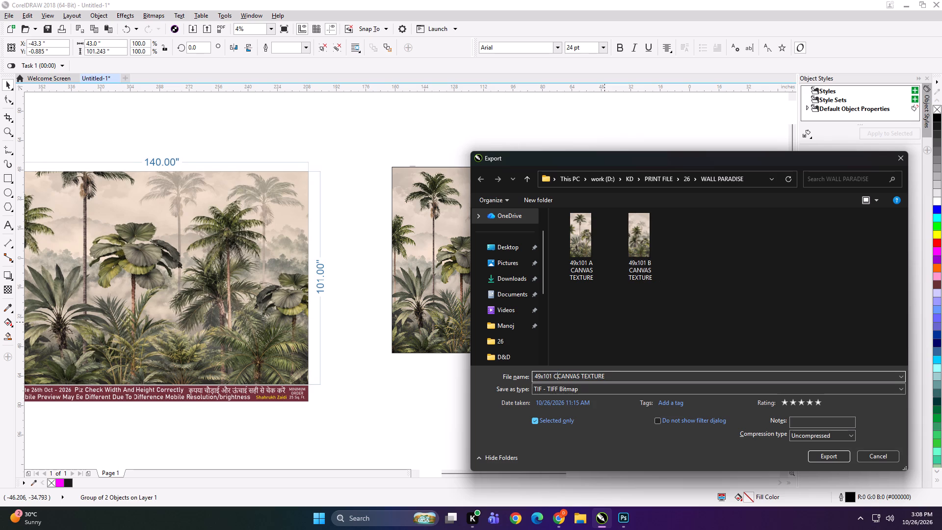
key("space")
key("Left")
key("Left")
key("Left")
key("Left")
key("Left")
key("Left")
key("Left")
key("BackSpace")
key("3")
key("Return")
key("Return")
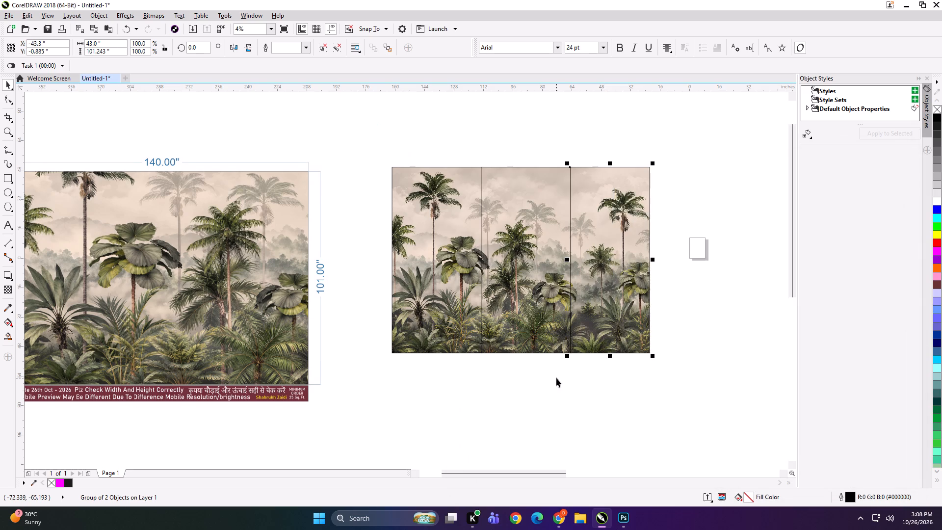
Nudge the first and third palm panels outward to leave narrow gaps on both sides of the middle panel.
key("Right")
key("Right")
key("Right")
key("Right")
key("Right")
key("Right")
key("Right")
key("Right")
key("Right")
left_click(471, 257)
key("Left")
key("Left")
key("Left")
key("Left")
key("Left")
key("Left")
key("Left")
key("Left")
key("Left")
key("Left")
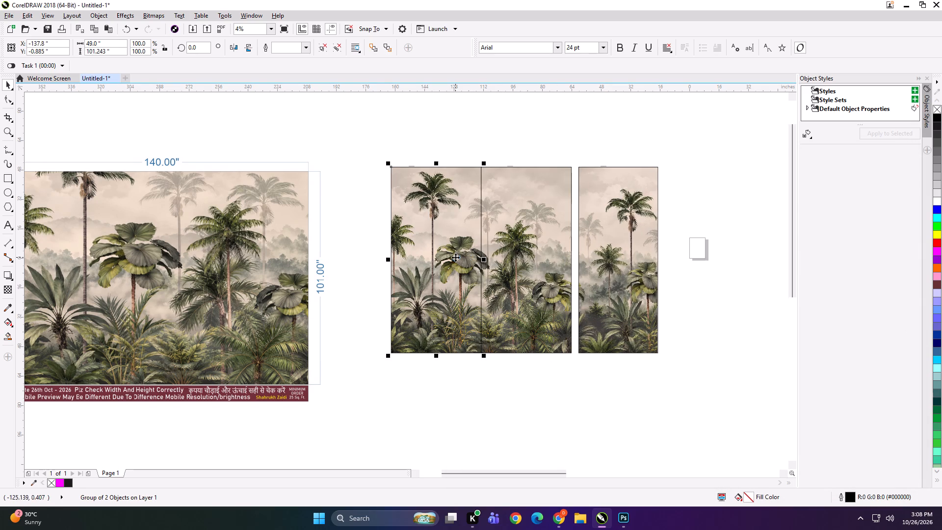
Enlarge the three palm panels together to about 170 x 115 inches and move them beside the 140 x 101 preview.
scroll(463, 251, "down", 1)
left_click(498, 260, "shift")
left_click(533, 270, "shift")
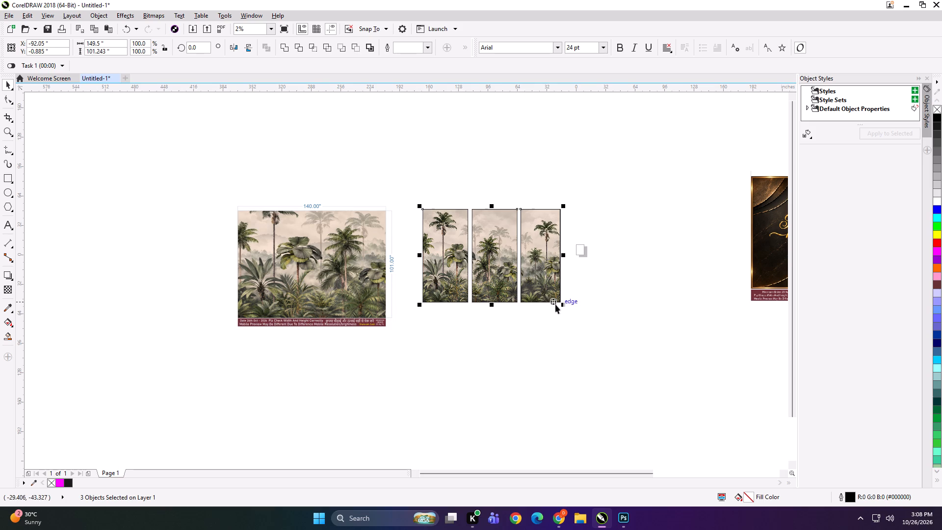
left_click_drag(562, 307, 586, 320)
left_click_drag(489, 269, 469, 271)
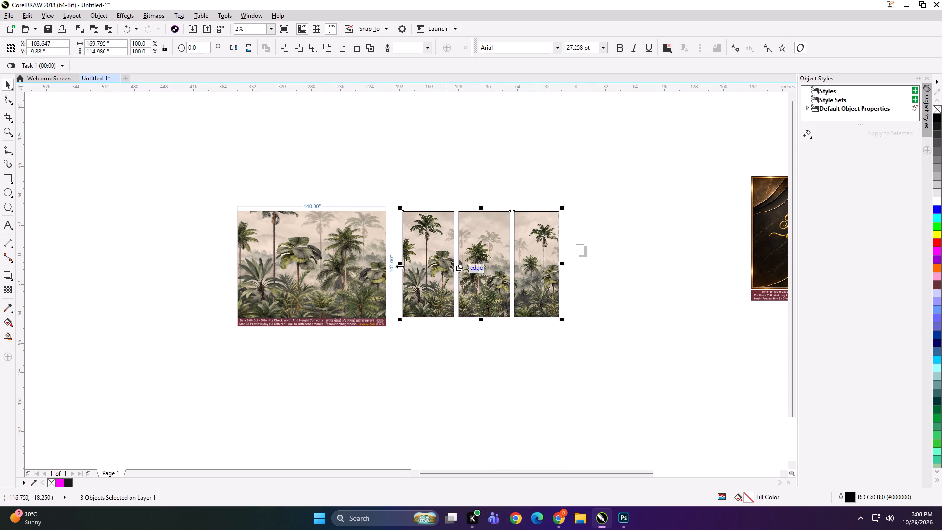
Group the palm preview with the three panels and shrink the group to about 5.7 x 2.1 inches.
left_click(389, 266, "shift")
key("ctrl+g")
left_click_drag(563, 335, 397, 286, "shift")
left_click(397, 286, "shift")
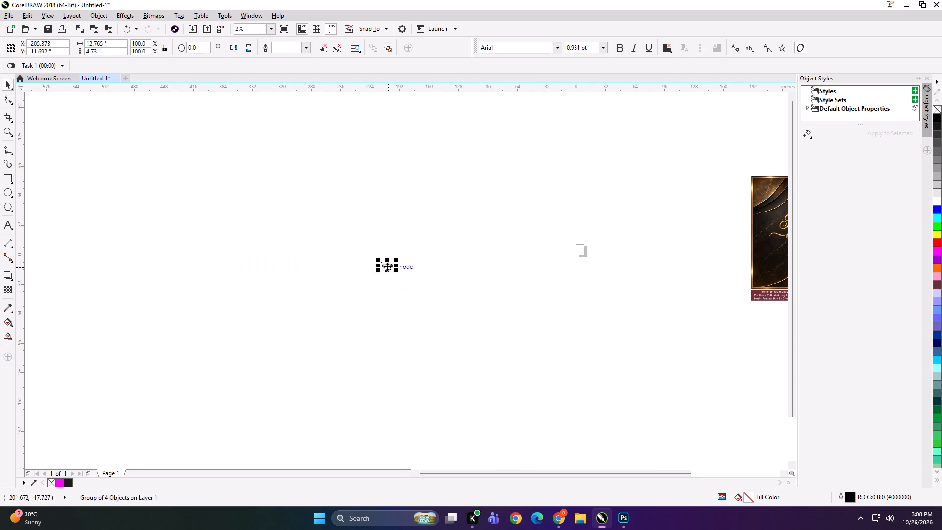
scroll(387, 266, "up", 5)
left_click_drag(582, 314, 581, 314, "shift")
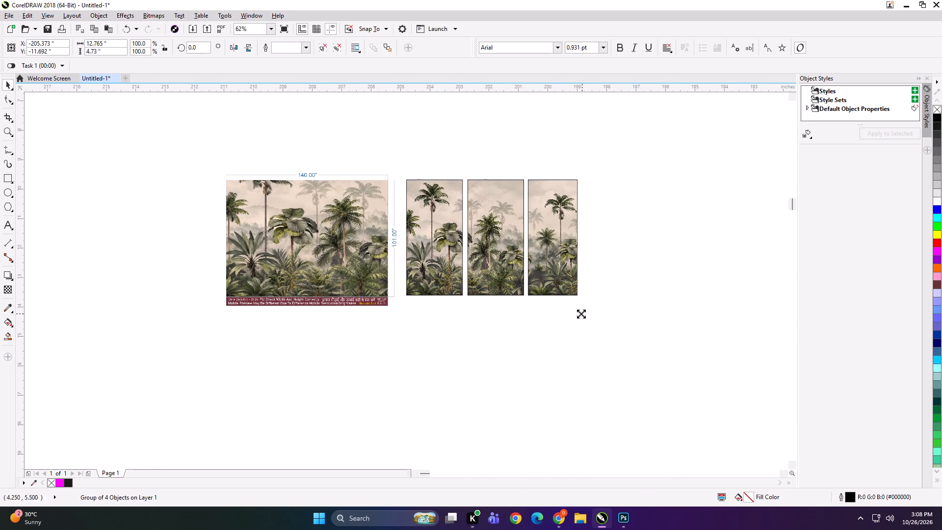
left_click_drag(581, 314, 469, 282, "shift")
left_click_drag(468, 272, 478, 277, "shift")
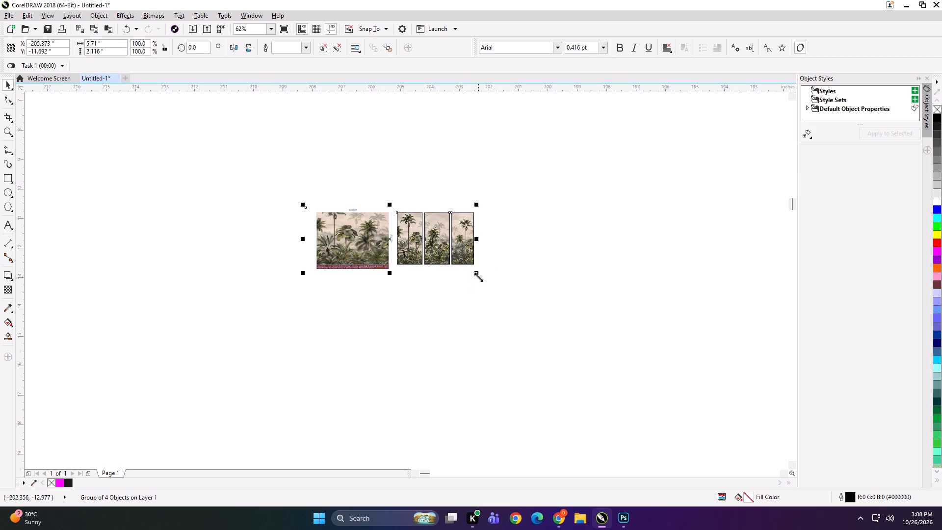
Export the shrunken overview group to the WALL PARADISE folder as a TIFF named SGFHJ.
key("ctrl+e")
type("SGFHJ")
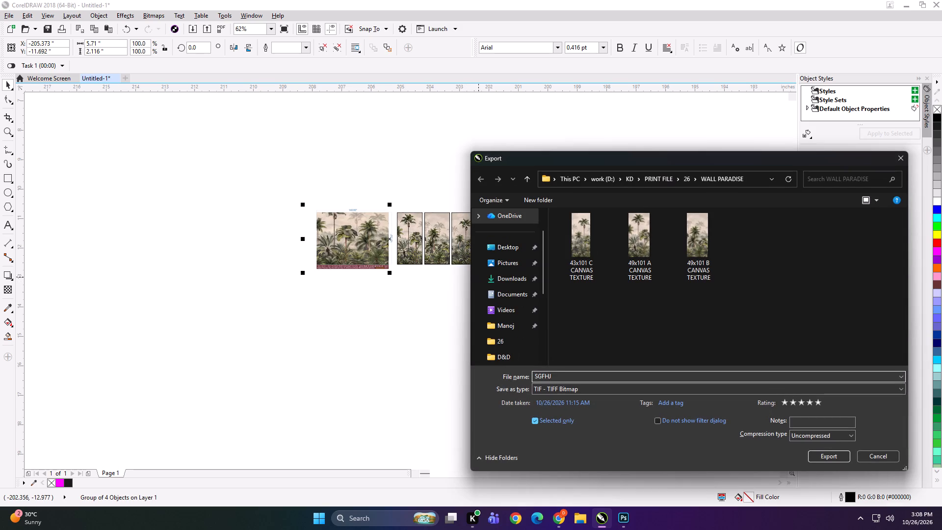
key("Return")
key("Return")
key("Return")
Delete the palm overview group from the page and bring the remaining designs into view.
key("Delete")
key("F4")
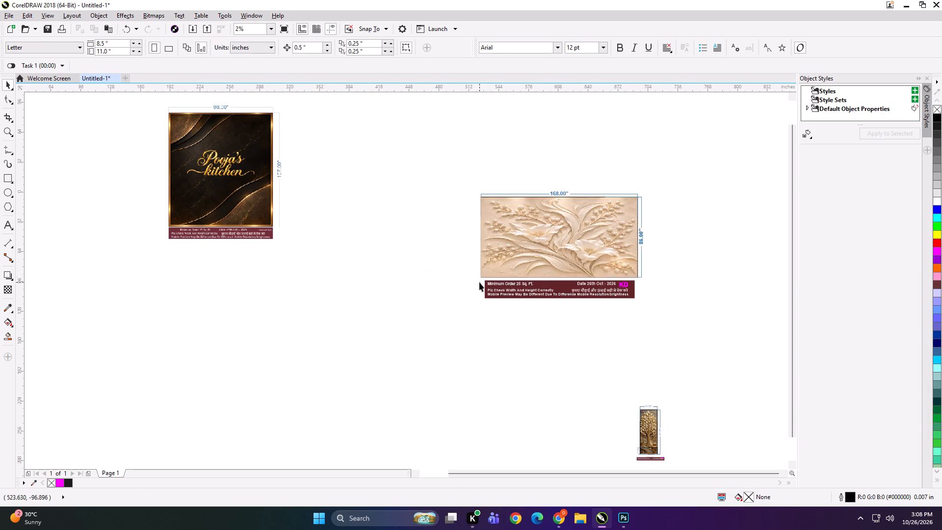
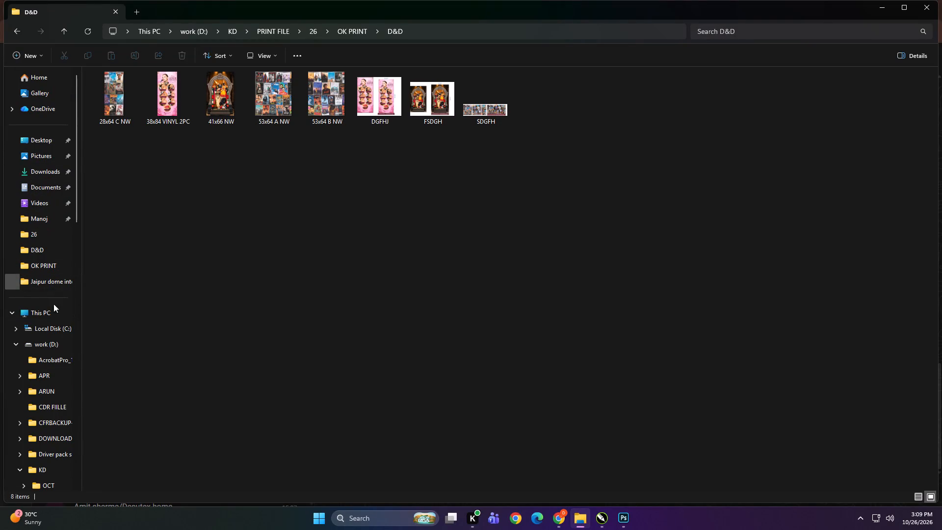
Move the WALL PARADISE folder from D: KD > PRINT FILE > 26 into its OK PRINT folder.
left_click(52, 312)
left_click(298, 174)
double_click(298, 174)
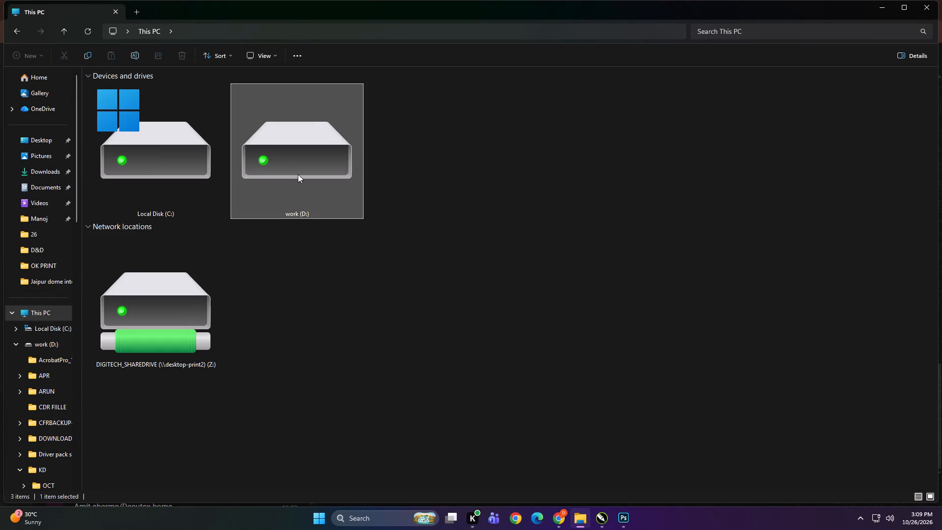
double_click(521, 100)
double_click(257, 124)
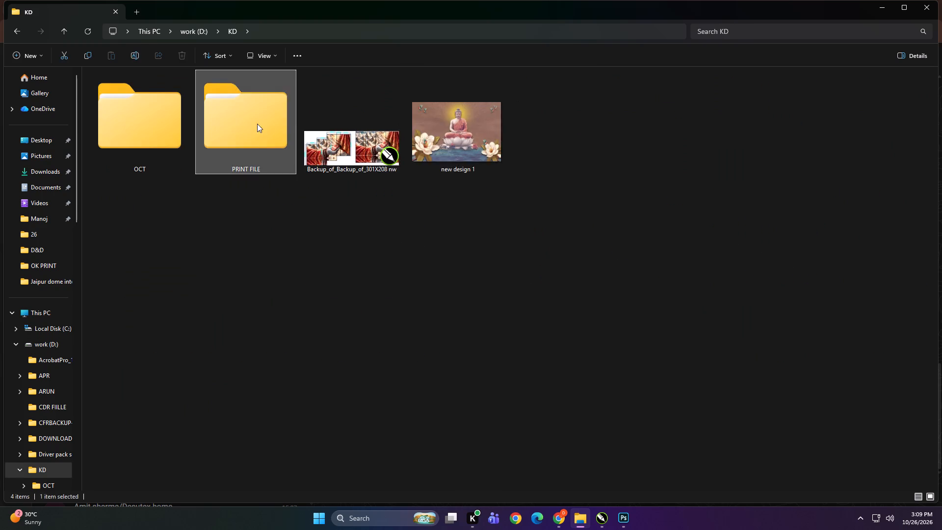
double_click(291, 261)
left_click(261, 169)
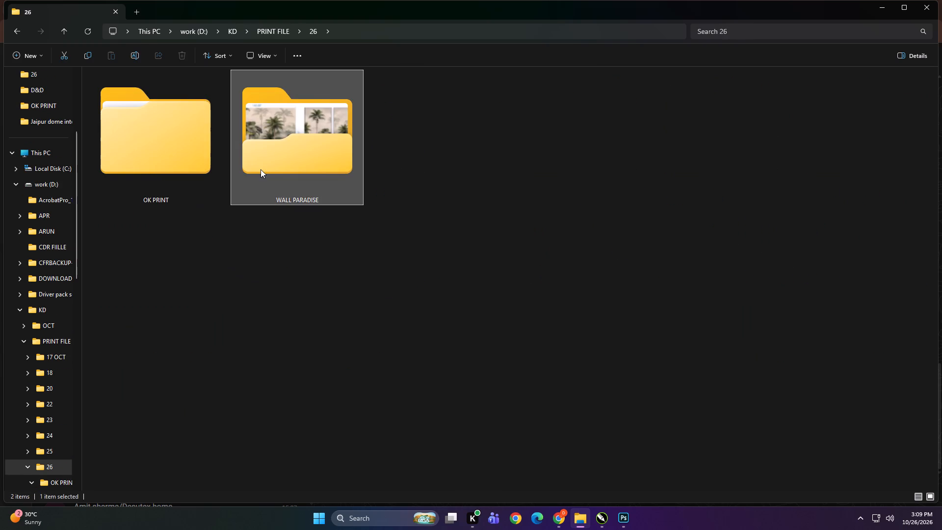
key("ctrl+x")
double_click(192, 166)
right_click(365, 202)
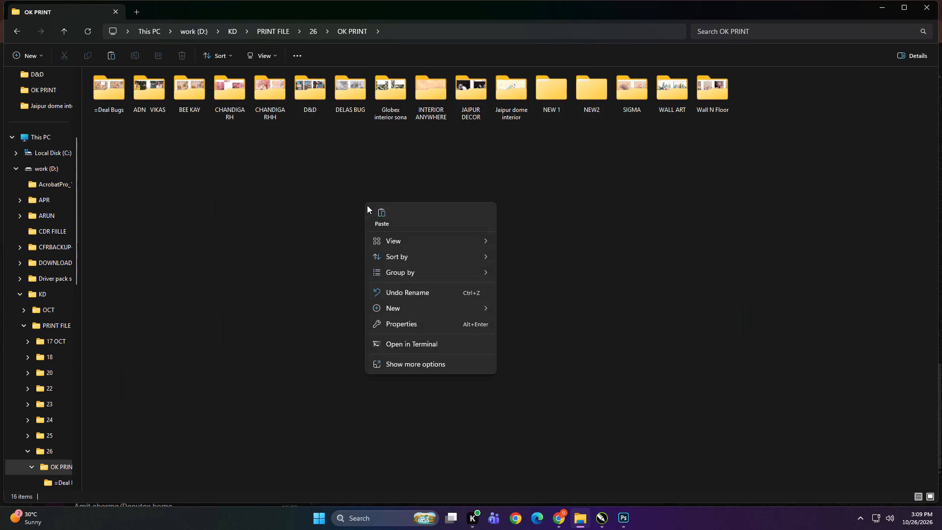
left_click(378, 215)
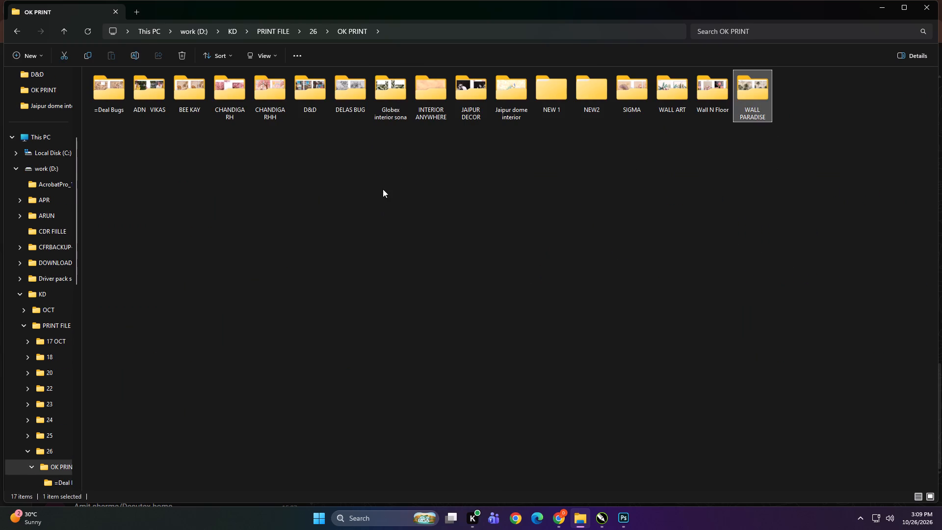
Copy the WALL PARADISE folder from OK PRINT into the Print > 26 folder on the DIGITECH_SHAREDRIVE (Z:) network drive.
key("ctrl+c")
scroll(65, 309, "up", 3)
left_click(50, 315)
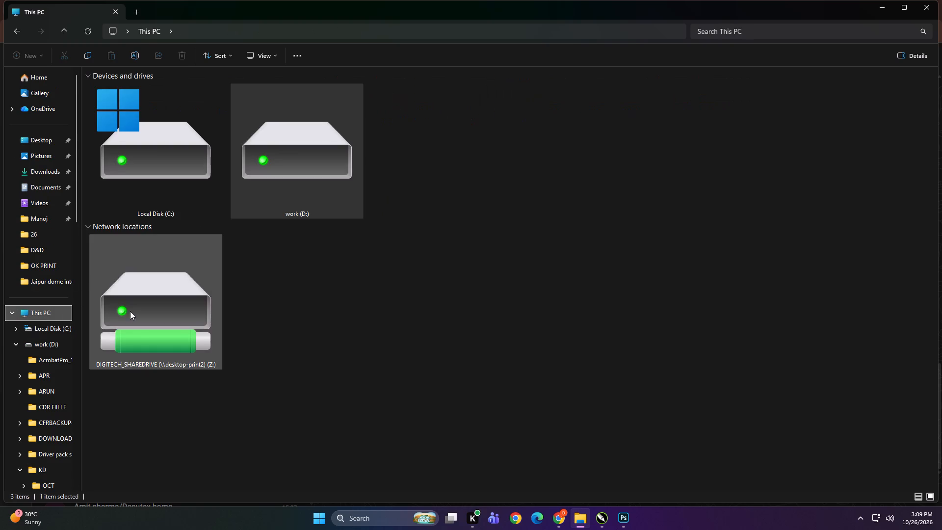
double_click(131, 311)
left_click(744, 117)
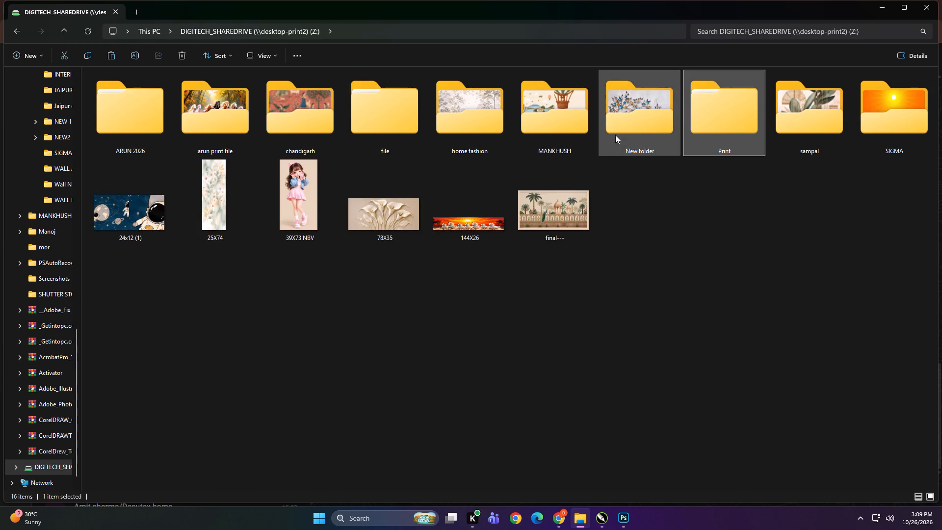
double_click(754, 113)
double_click(468, 108)
right_click(515, 200)
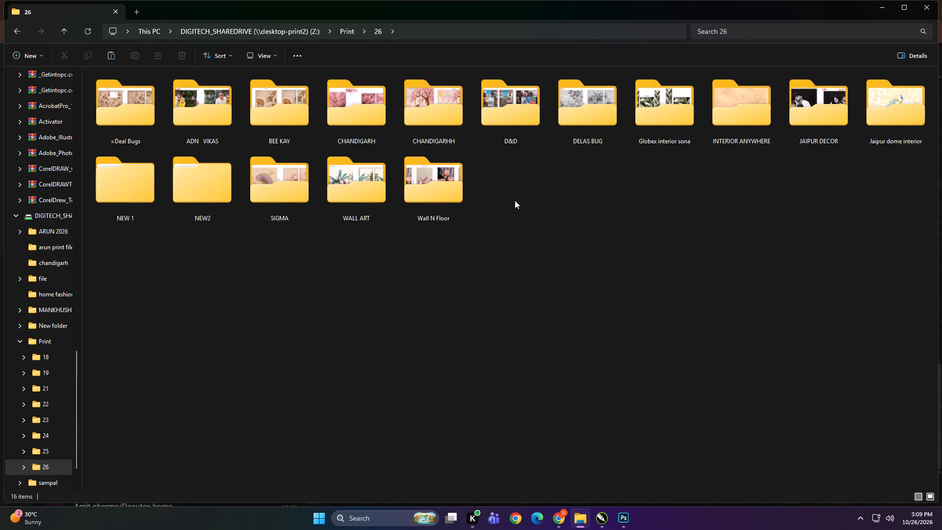
left_click(527, 209)
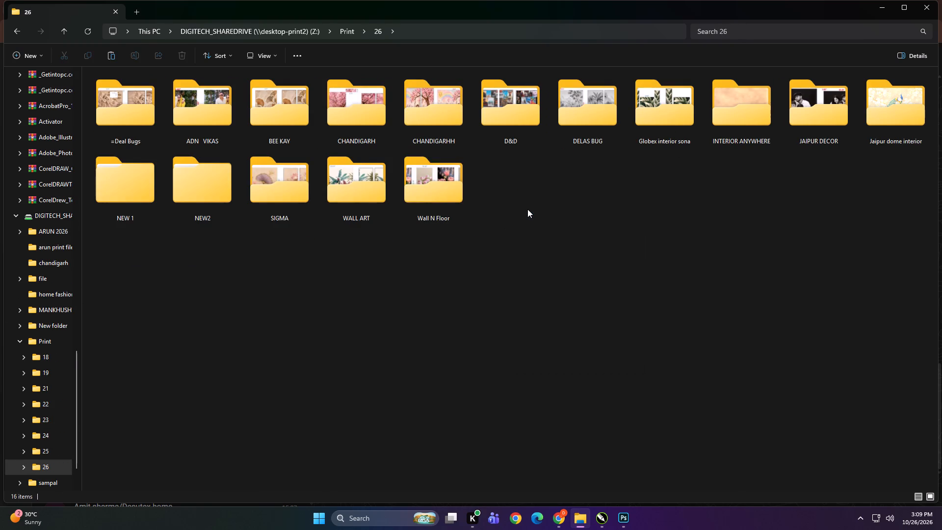
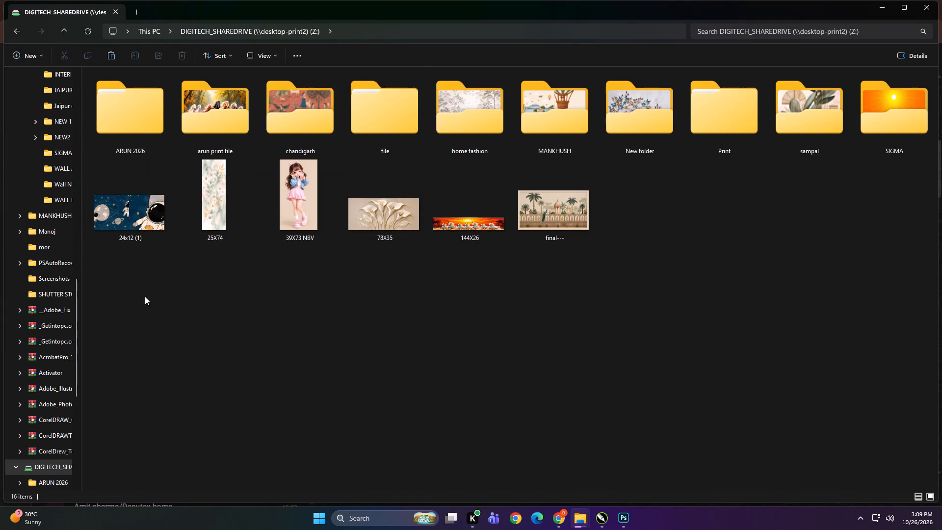
Bring the 98x107 Pooja's kitchen design from the file > 26 folder on DIGITECH_SHAREDRIVE (Z:) into CorelDRAW.
triple_click(382, 129)
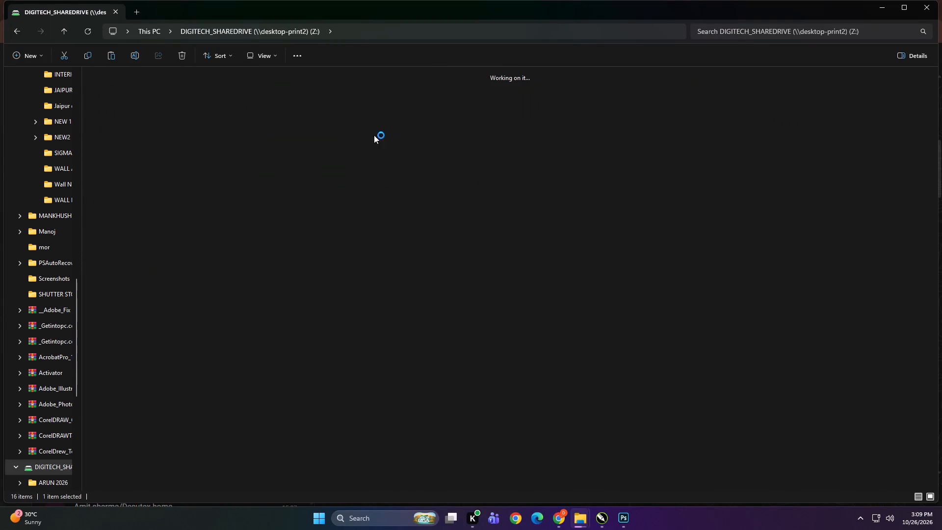
double_click(541, 139)
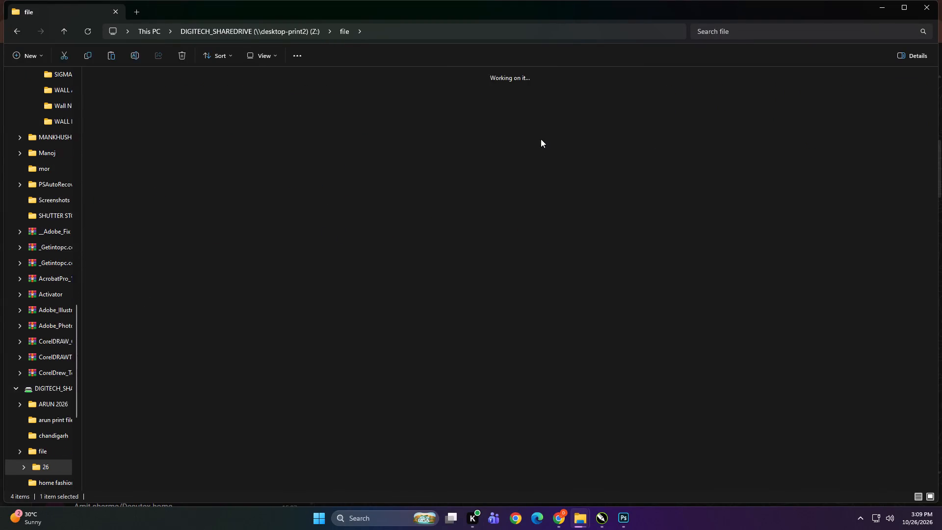
left_click(445, 433)
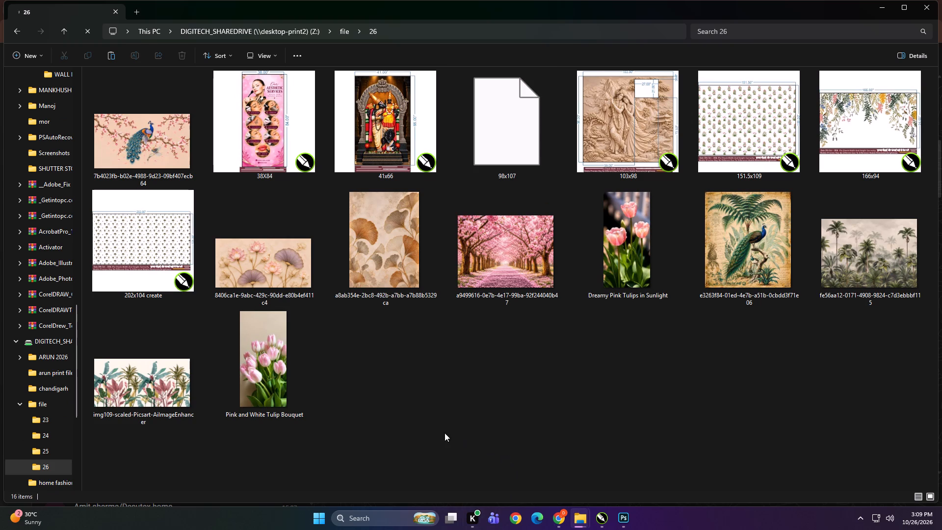
left_click(496, 135)
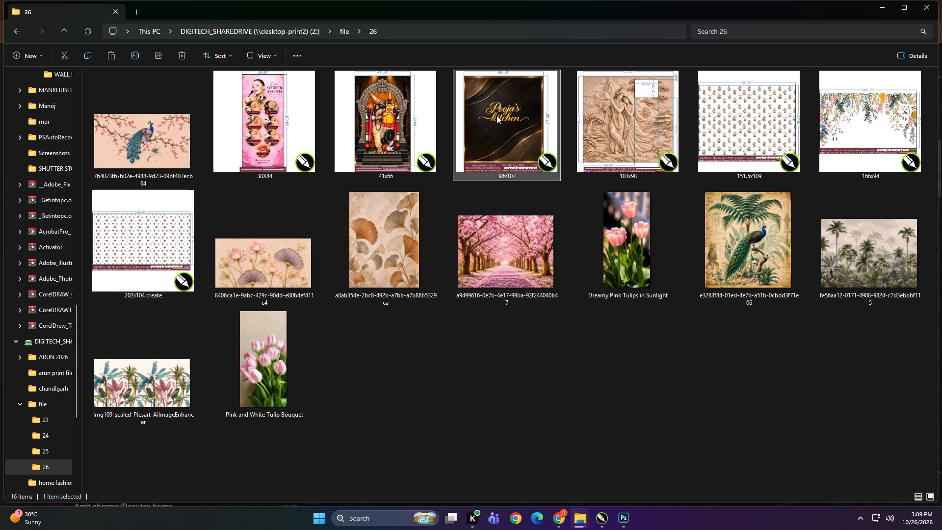
left_click_drag(497, 106, 577, 478)
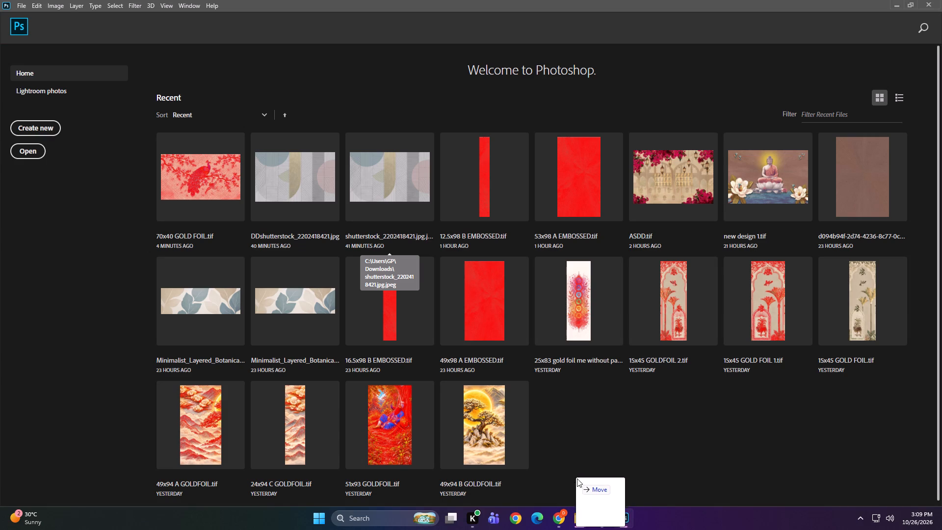
left_click_drag(577, 478, 599, 519)
left_click(598, 519)
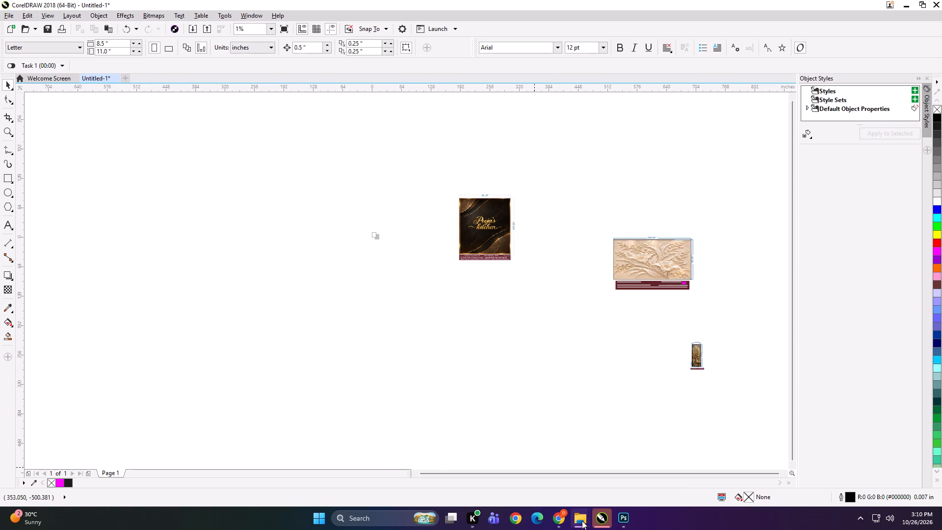
left_click(582, 521)
left_click(575, 478)
left_click_drag(497, 134, 600, 523)
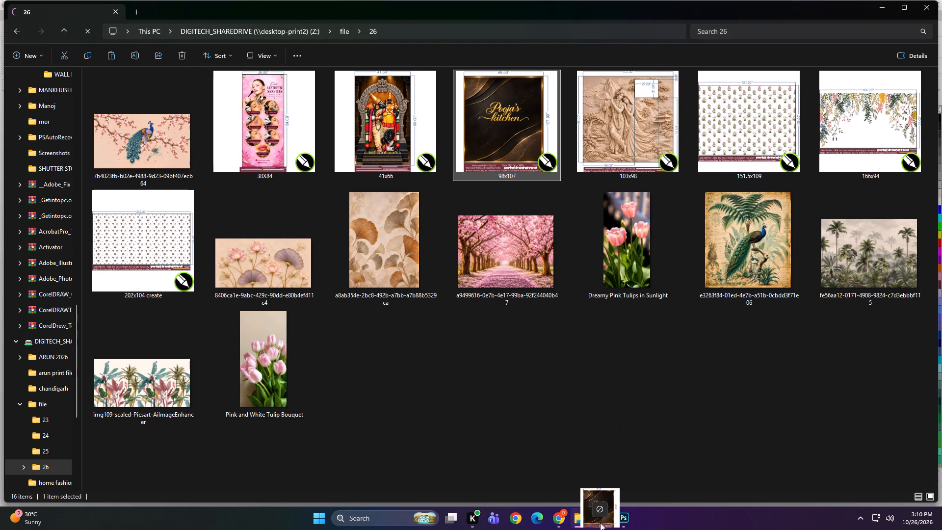
Drop the 98x107 Pooja's kitchen design onto the page and arrange it side by side with the existing copy, without overlap.
left_click_drag(600, 523, 442, 253)
left_click_drag(438, 250, 431, 238)
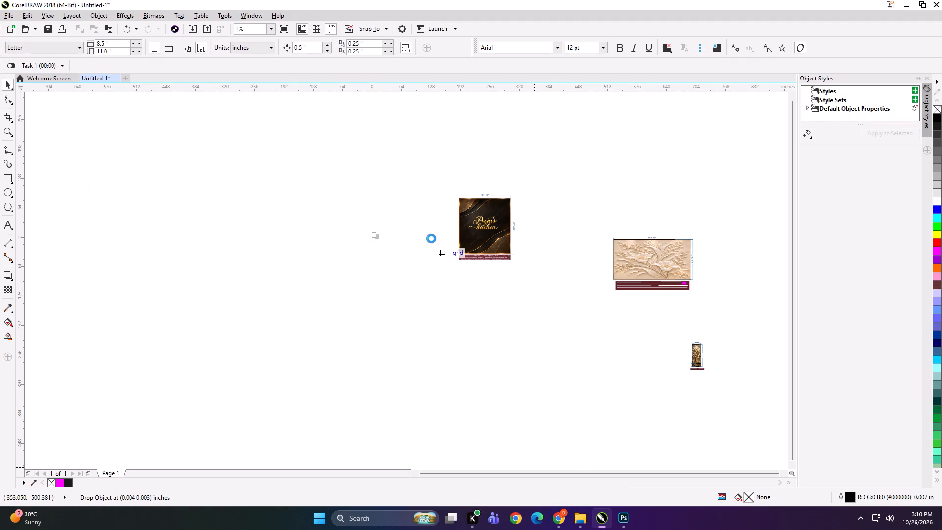
scroll(428, 224, "up", 1)
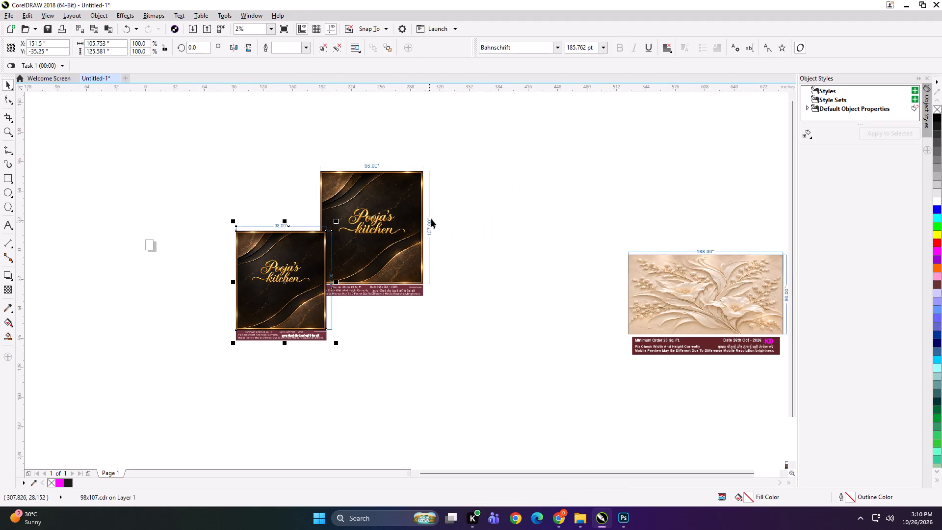
scroll(270, 237, "up", 1)
left_click_drag(336, 327, 209, 253)
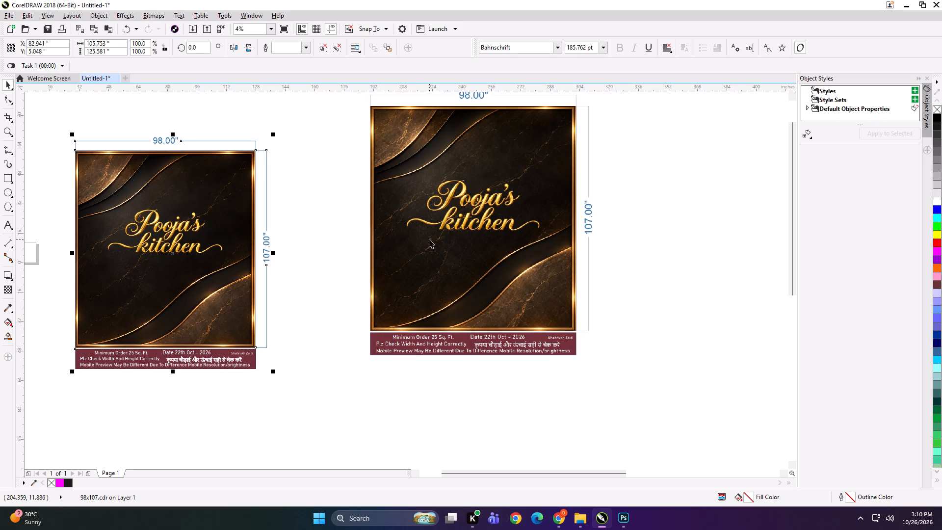
left_click_drag(432, 238, 505, 296)
left_click_drag(223, 242, 289, 274)
Ungroup the imported Pooja's kitchen design and delete its width and height dimensions and the maroon order-notes strip.
key("ctrl+u")
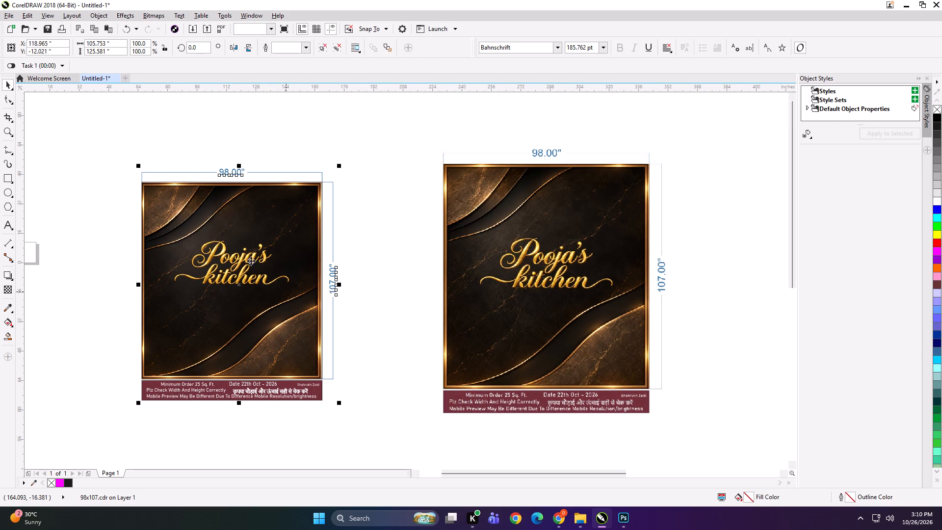
left_click(186, 145)
left_click_drag(195, 145, 352, 305)
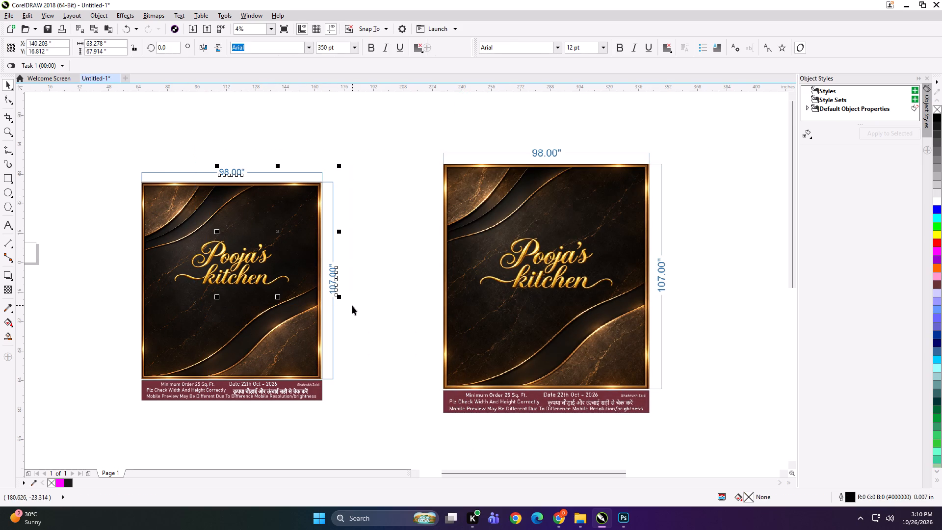
key("Delete")
left_click(254, 392)
key("Delete")
Reposition the bare Pooja's kitchen artwork beside the dimensioned copy and start a rectangle with the Rectangle tool.
left_click_drag(266, 346, 231, 332)
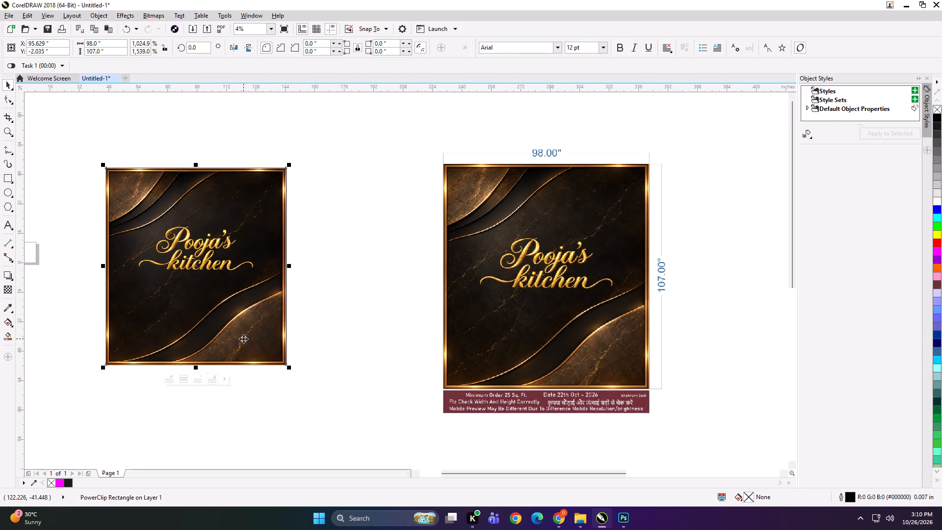
left_click_drag(234, 324, 268, 340)
double_click(5, 178, "shift")
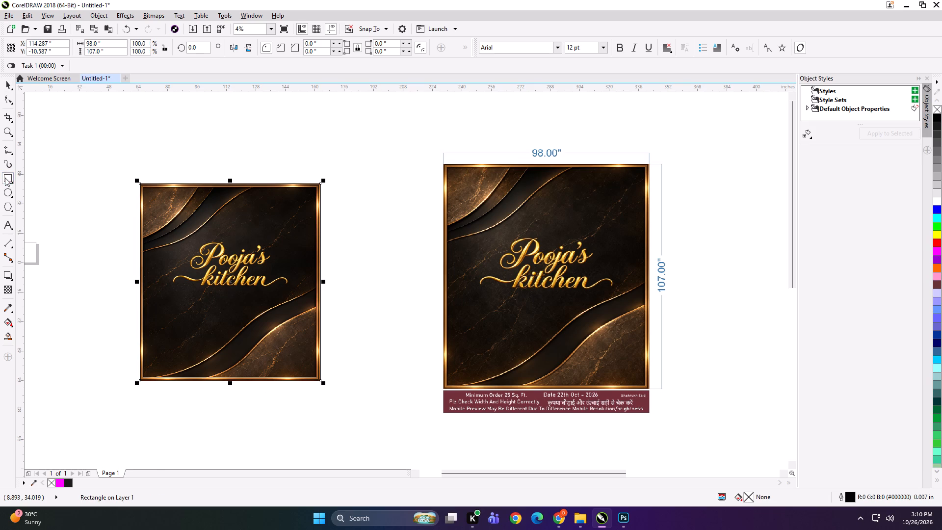
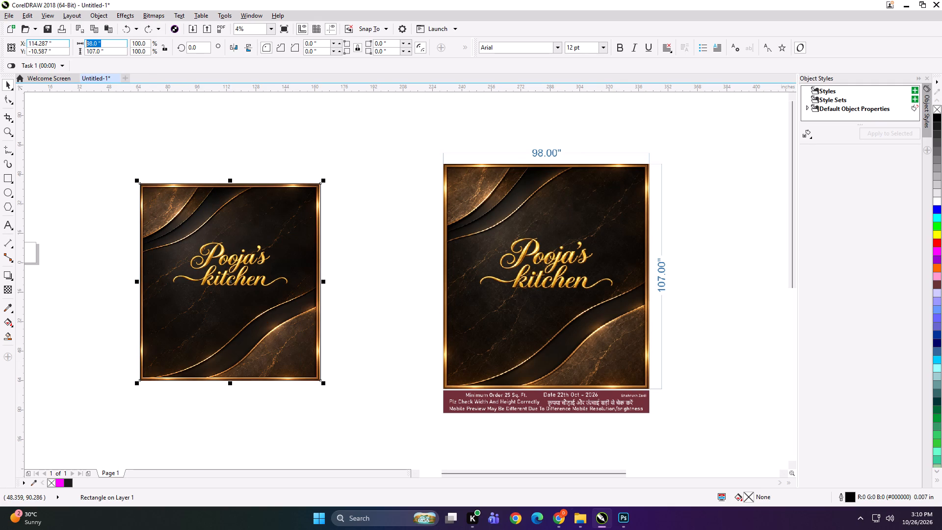
Set the rectangle over the smaller Pooja's kitchen design to 49 inches wide and align it to the design's left edge.
key("Return")
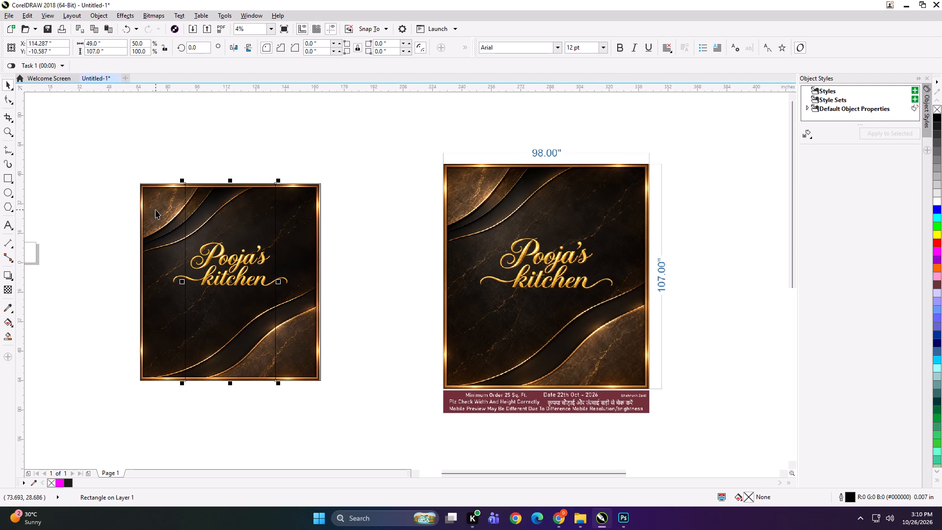
left_click(156, 210, "shift")
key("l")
left_click(141, 152)
left_click(169, 244)
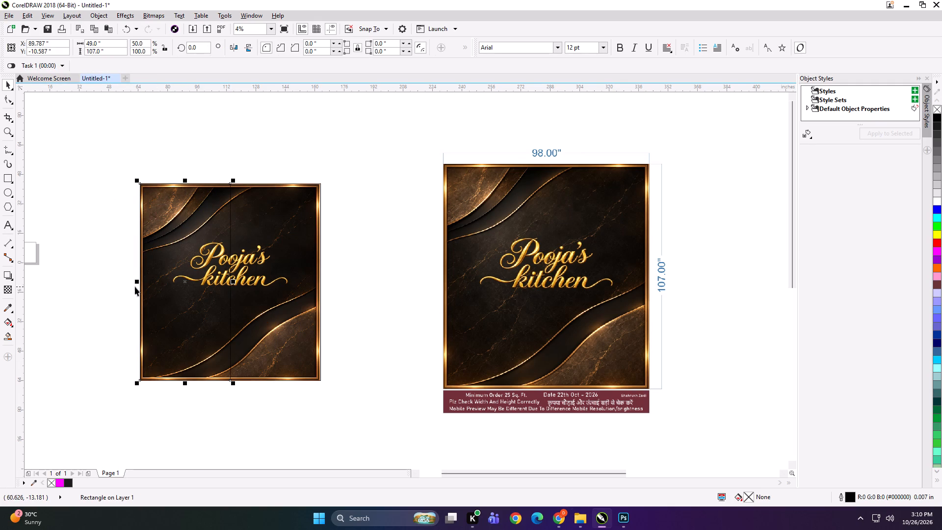
Mirror a copy of the 49-inch rectangle onto the design's right half, nudge it left to overlap by 0.5 inch, and select both rectangles.
left_click_drag(136, 281, 264, 280)
right_click(264, 279, "ctrl")
scroll(228, 275, "up", 1)
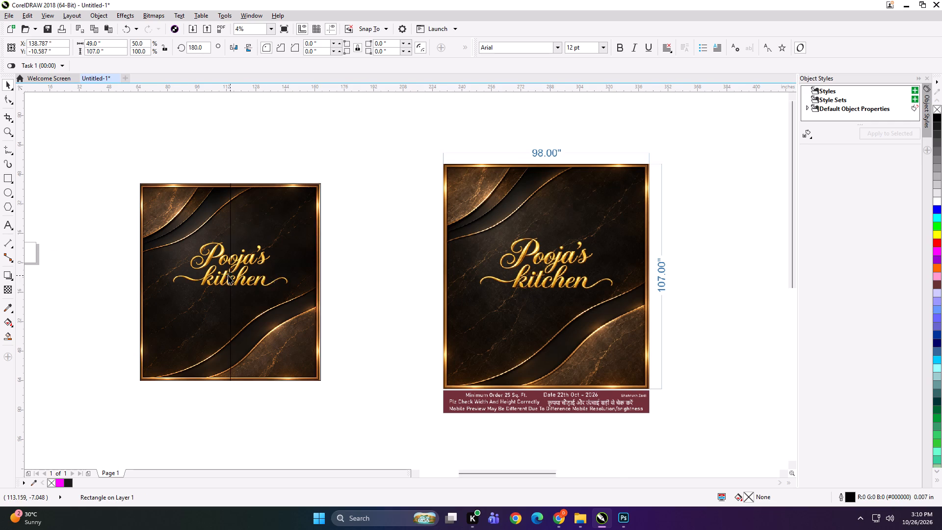
key("Left")
left_click(212, 260, "shift")
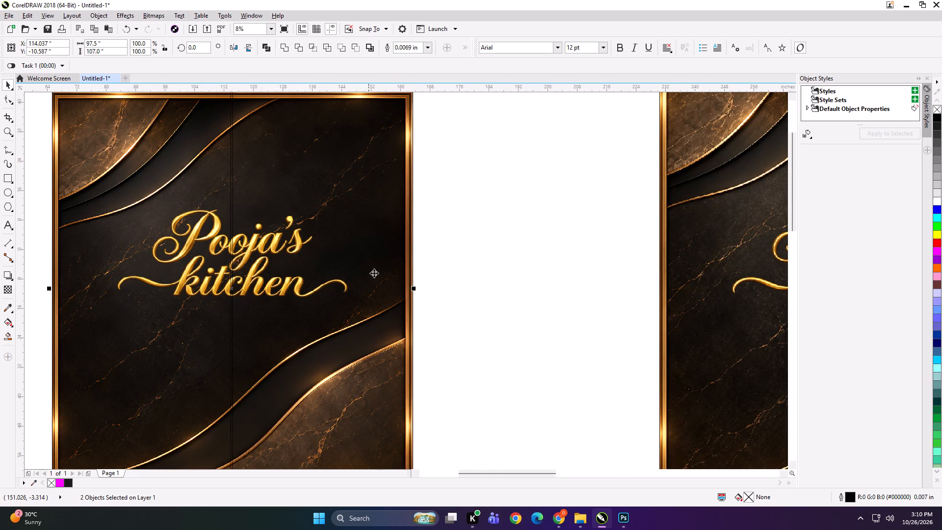
Widen the two-panel Pooja's kitchen artwork to 98 inches, group it, and ungroup it again into separate panels.
scroll(415, 291, "up", 3)
left_click_drag(386, 269, 403, 269)
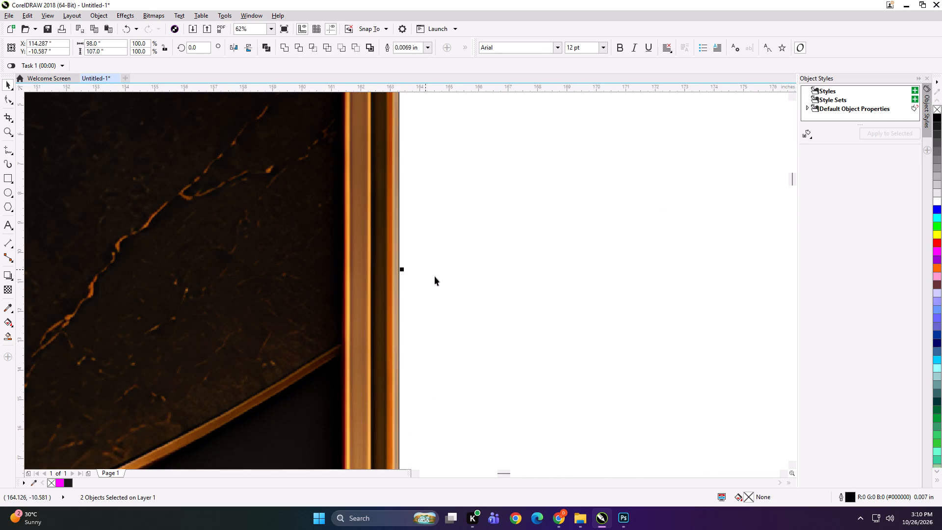
scroll(438, 281, "down", 4)
key("ctrl+g")
left_click(210, 288)
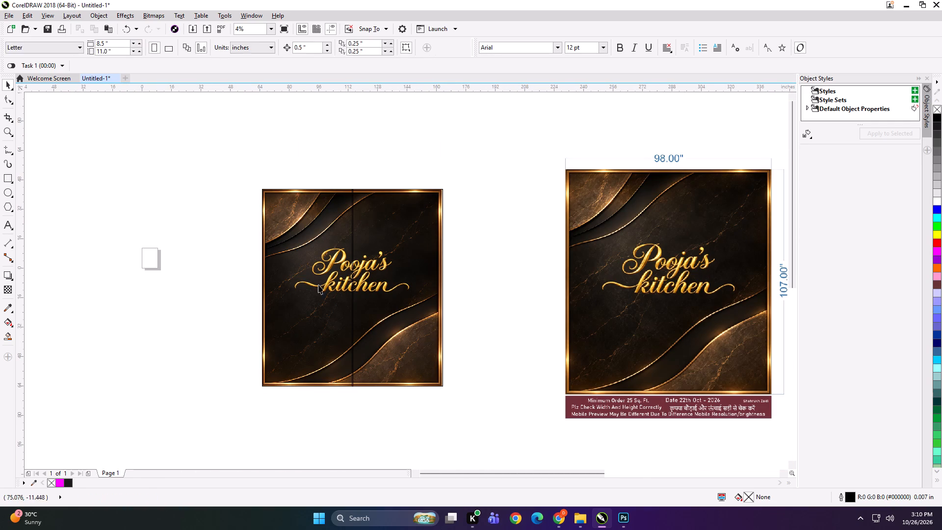
left_click(319, 284, "alt")
key("shift+Return")
left_click(340, 271)
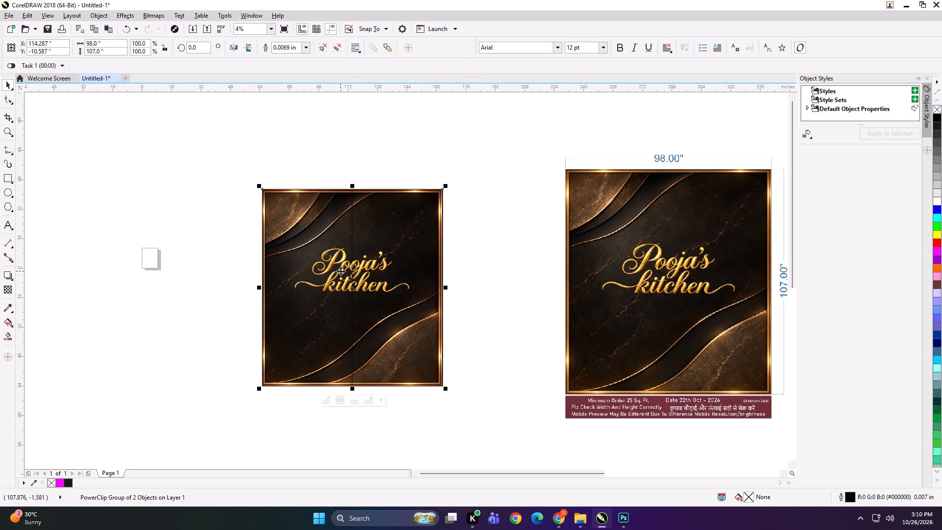
key("ctrl+u")
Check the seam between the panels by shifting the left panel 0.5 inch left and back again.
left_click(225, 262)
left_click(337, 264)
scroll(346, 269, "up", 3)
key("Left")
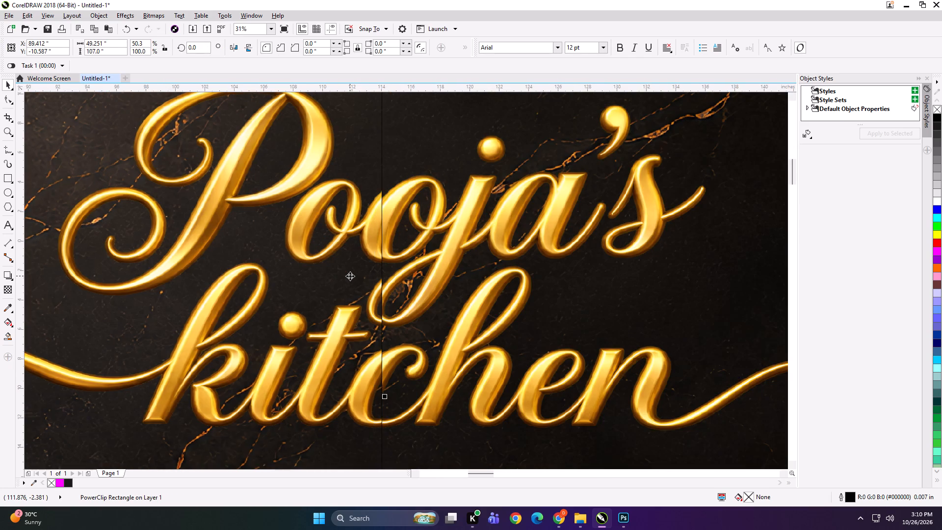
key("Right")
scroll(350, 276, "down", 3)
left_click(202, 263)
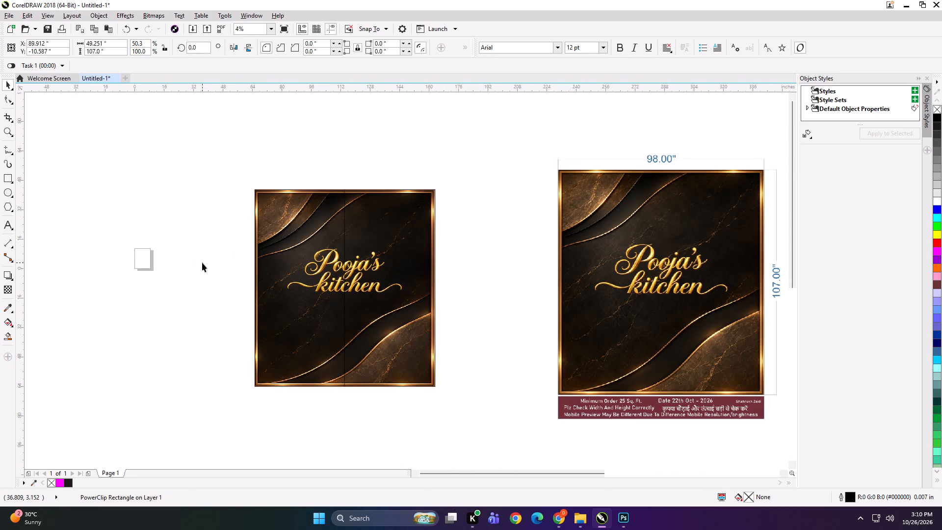
Add the text label "98*107 PANEL 1" on the left panel's top edge.
left_click(5, 226)
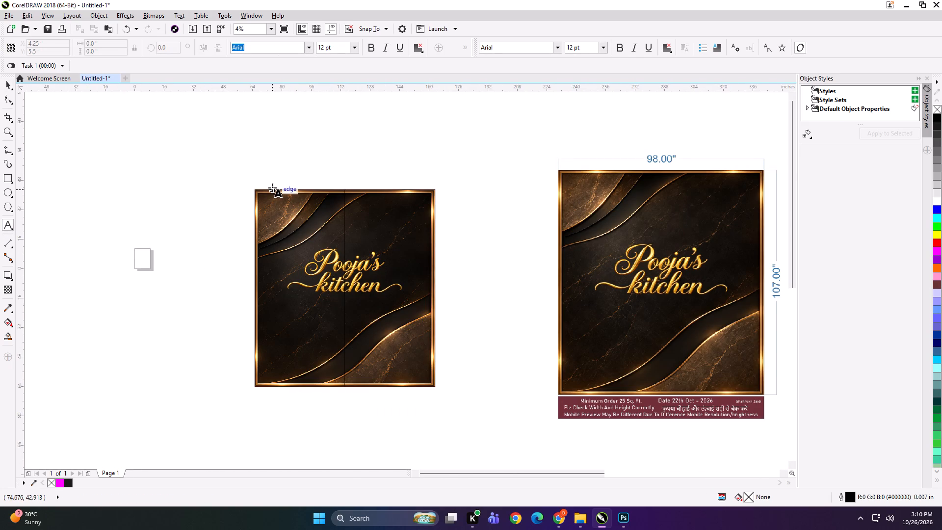
left_click(273, 187)
type("98*107")
key("space")
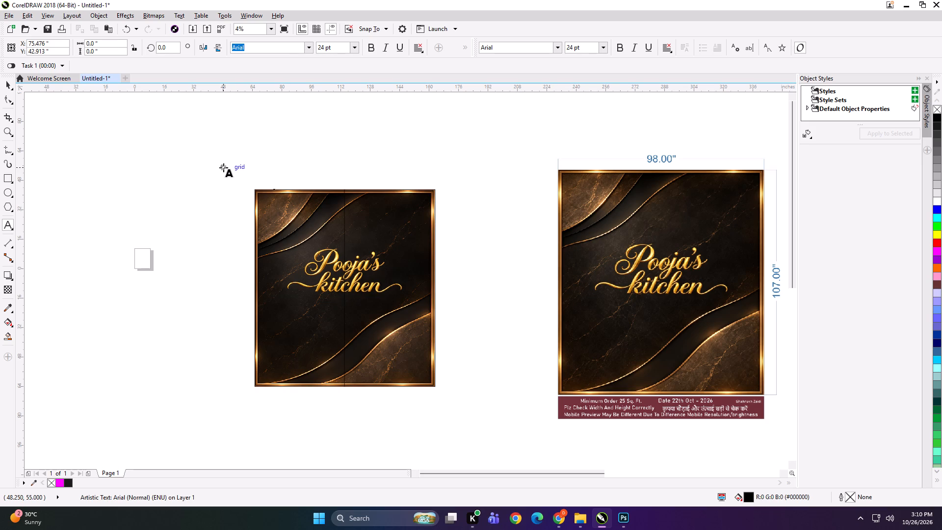
type("PANEL 1")
Copy the label onto the right panel's top edge and change it to read PANEL 2.
key("ctrl+a")
key("ctrl+c")
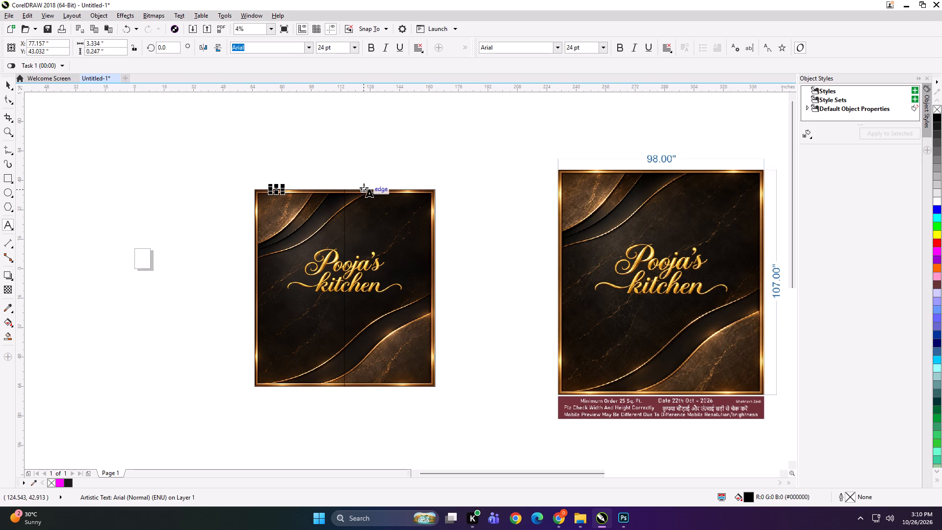
left_click(364, 187)
key("ctrl+v")
key("BackSpace")
key("2")
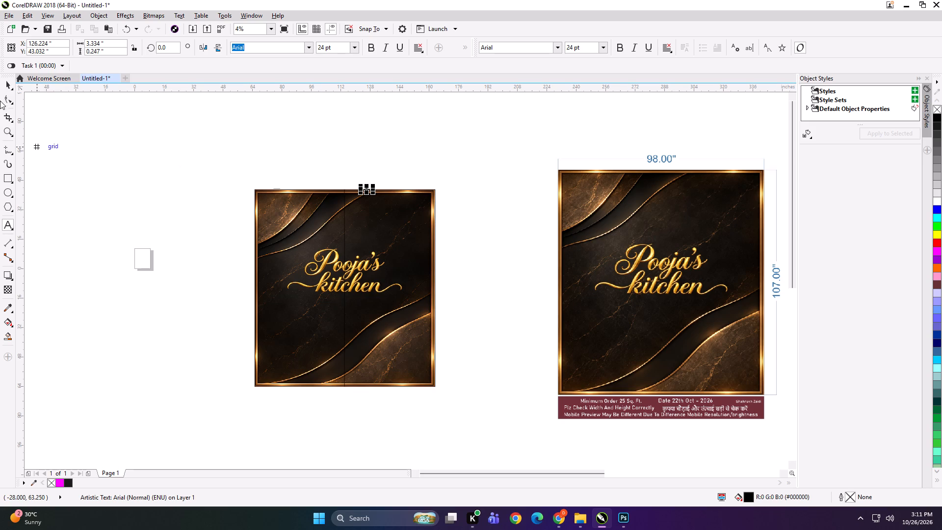
Group each panel with its own label, first the right panel and then the left.
left_click(8, 79)
left_click(371, 215, "shift")
key("ctrl+g")
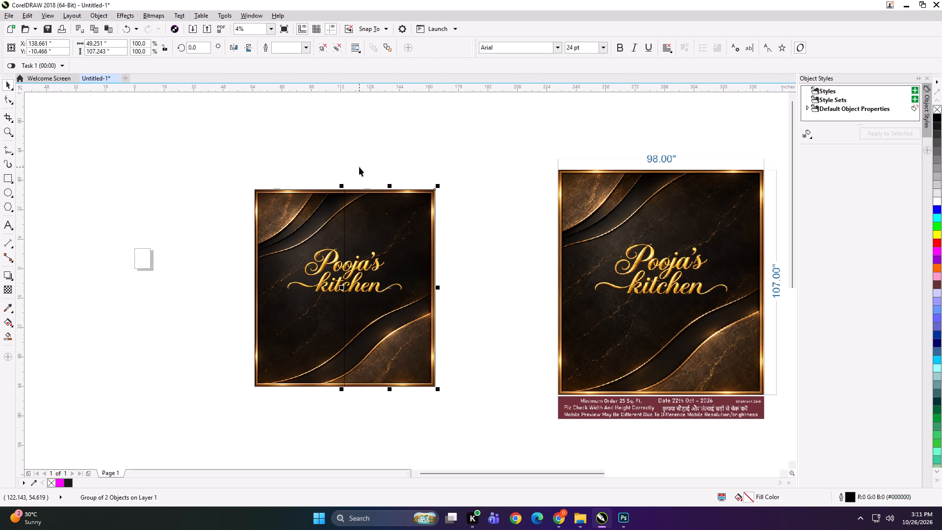
left_click_drag(359, 167, 207, 424)
key("ctrl+g")
Start exporting the left panel and create a WALLPARADISE folder in work (D:) > KD > PRINT FILE > 26.
key("ctrl+e")
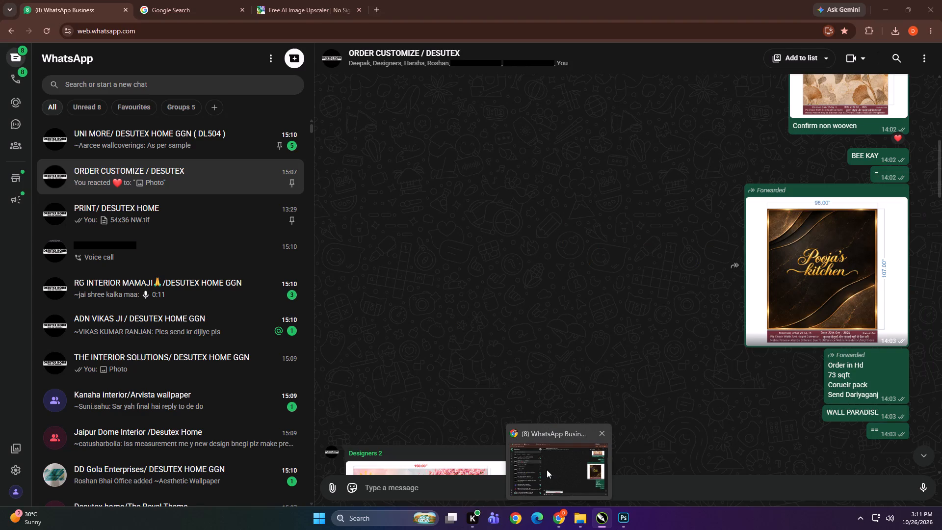
scroll(505, 324, "down", 1)
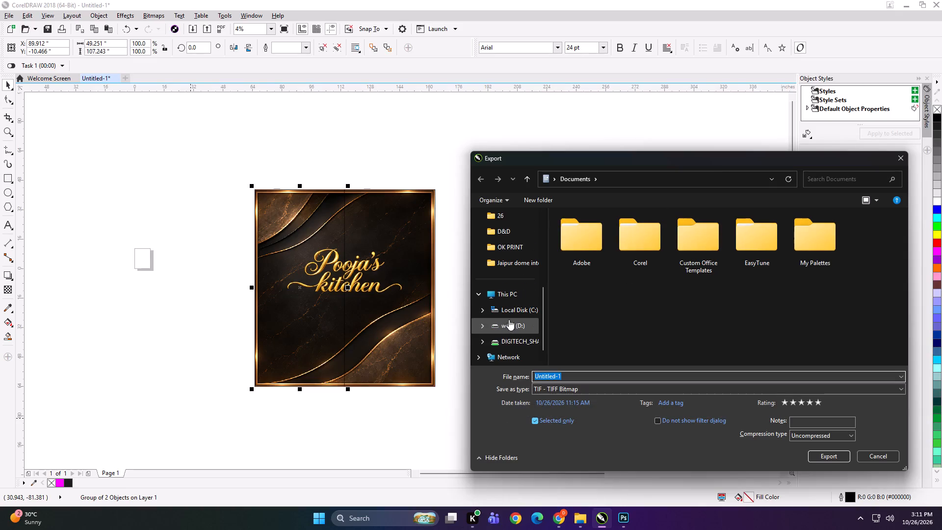
left_click(511, 292)
double_click(720, 236)
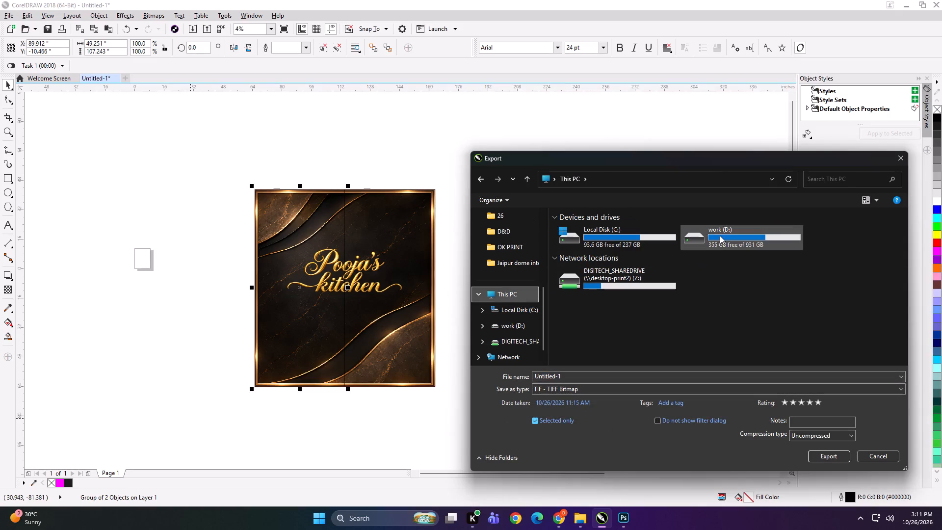
left_click(753, 280)
left_click(754, 278)
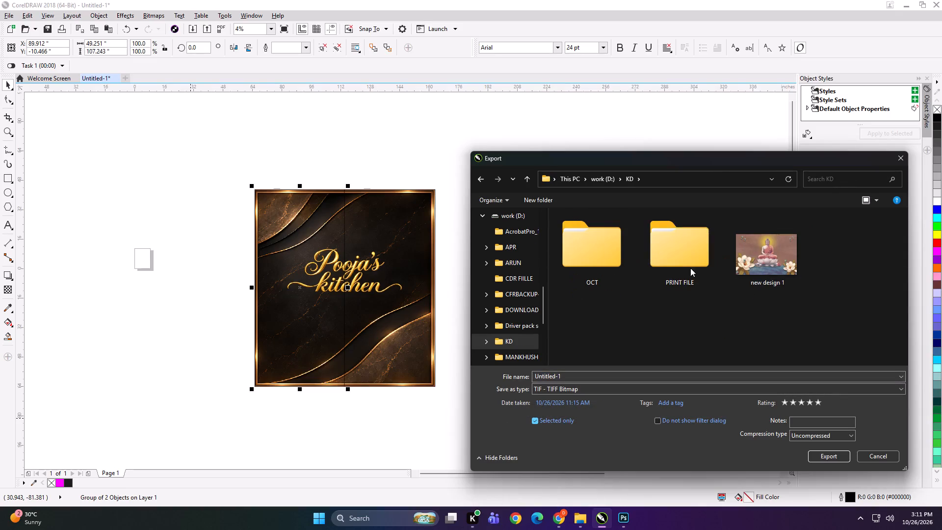
double_click(690, 267)
double_click(762, 267)
left_click_drag(680, 293, 674, 293)
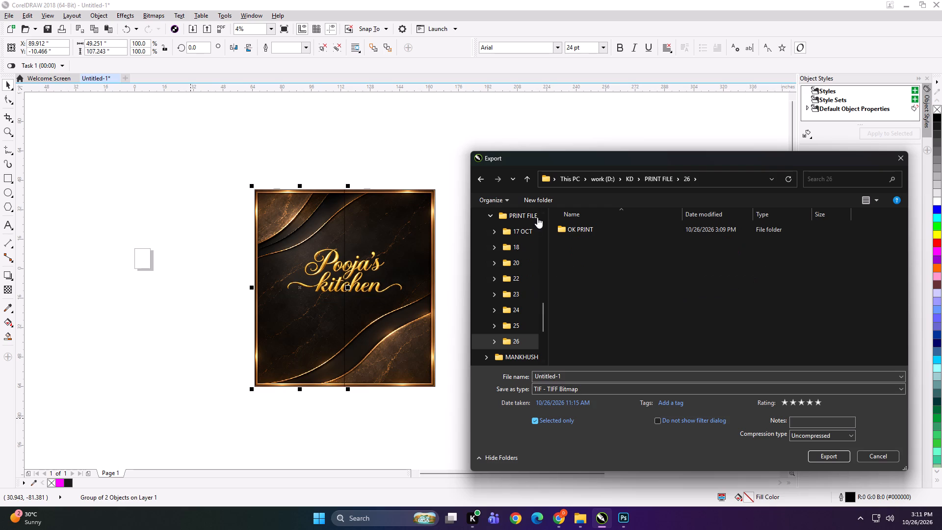
left_click(532, 203)
type("WALLPARADISE")
key("Return")
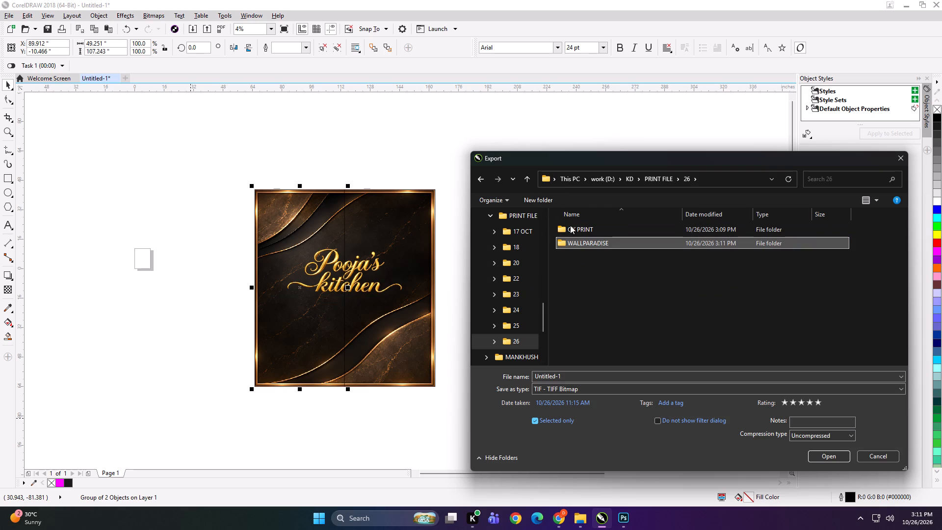
Export the left panel as the TIFF "49x107 A HD" in the WALLPARADISE folder.
double_click(593, 243)
left_click(600, 376)
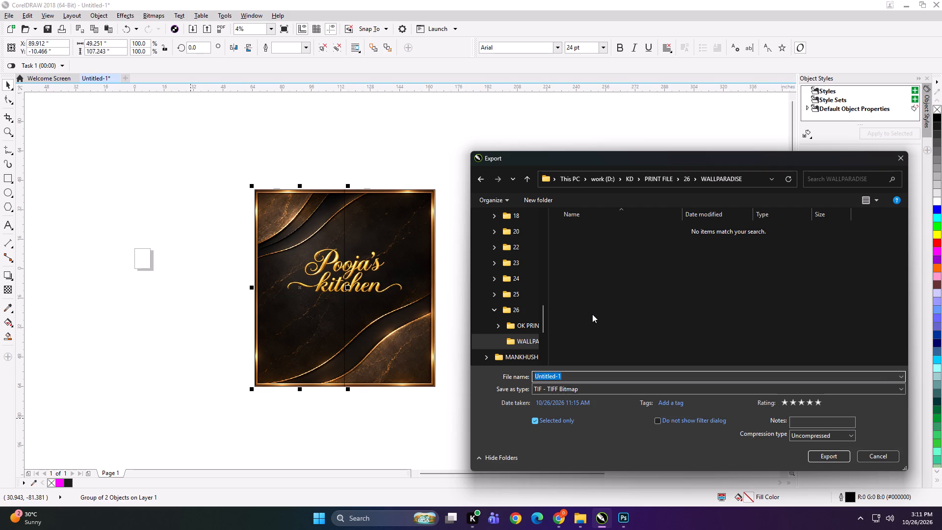
type("49x107 A HD")
key("Return")
key("Return")
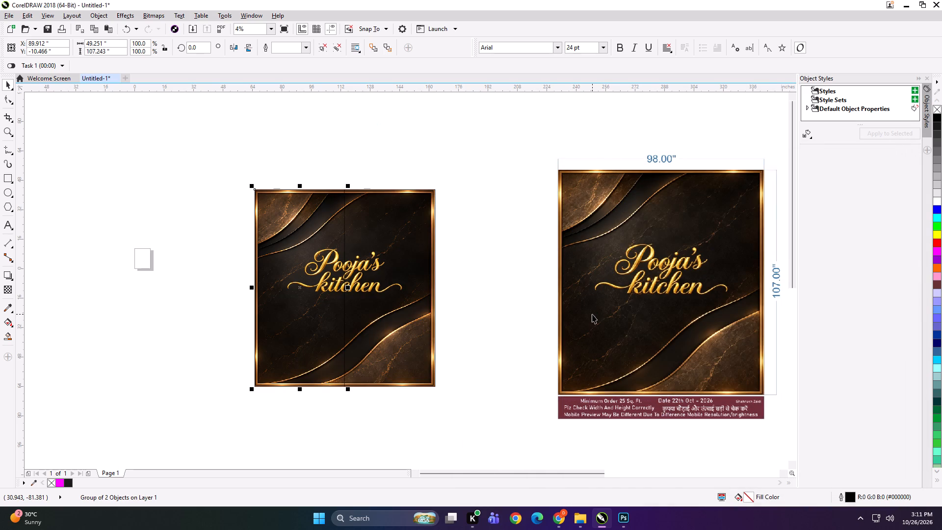
Export the right panel as the TIFF "49x107 B HD" in the WALLPARADISE folder.
left_click(415, 260)
key("ctrl+e")
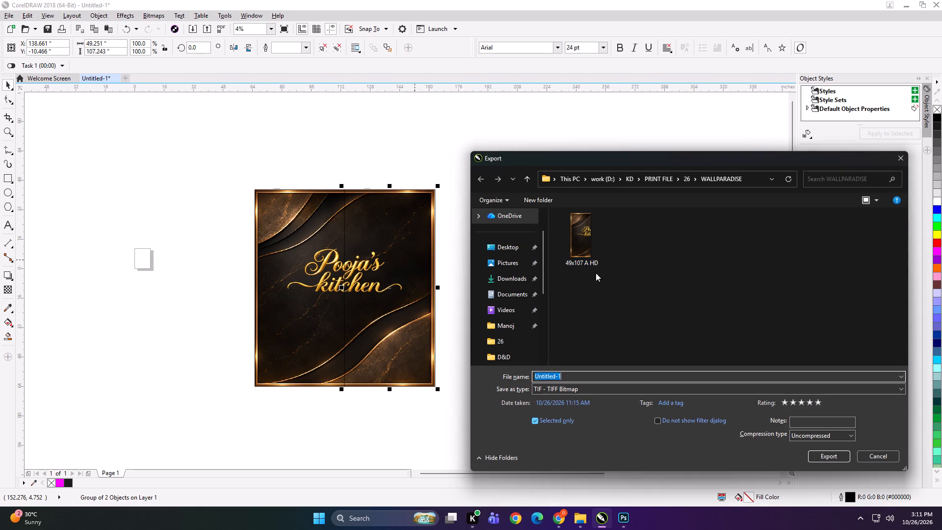
left_click(569, 252)
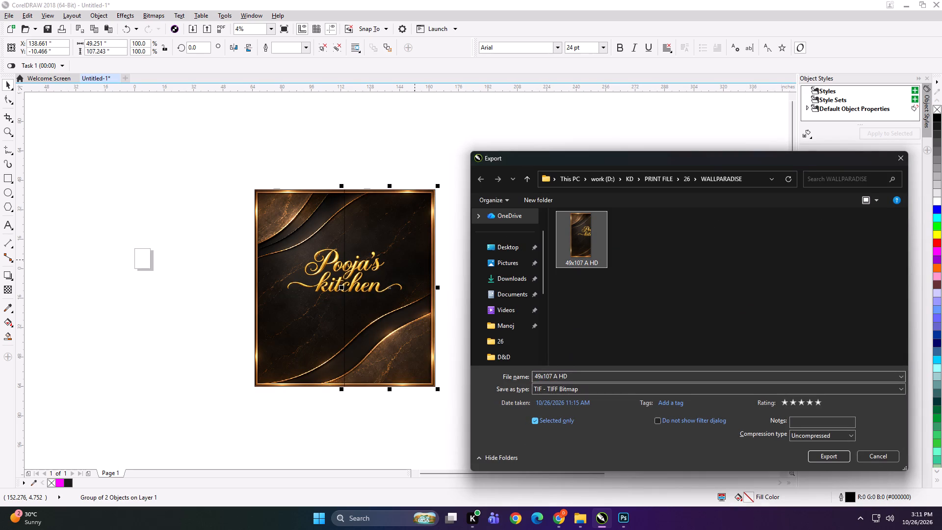
double_click(557, 376)
type("B")
key("space")
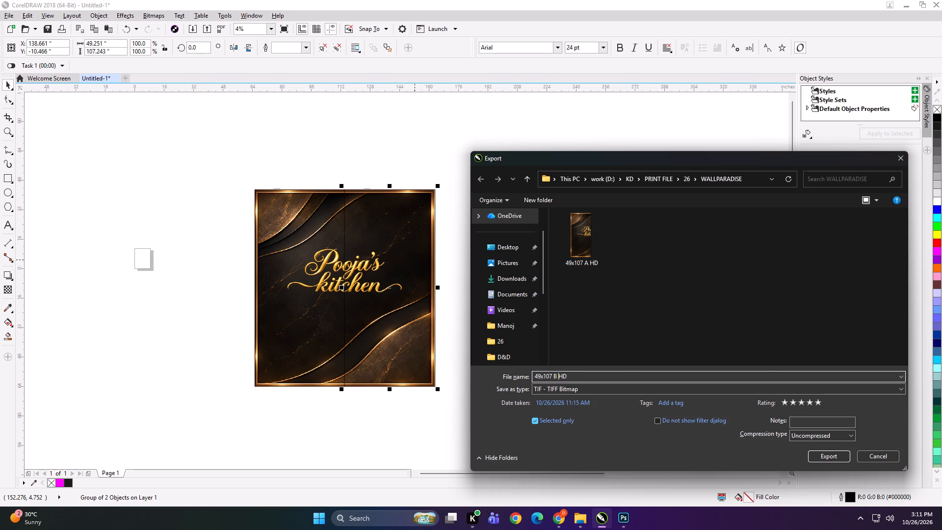
key("Return")
key("Return")
Move the right panel 6 inches to the right, away from the left panel.
key("Right")
key("Right")
key("Right")
key("Right")
key("Right")
key("Right")
key("Right")
key("Right")
key("Right")
key("Right")
key("Right")
key("Right")
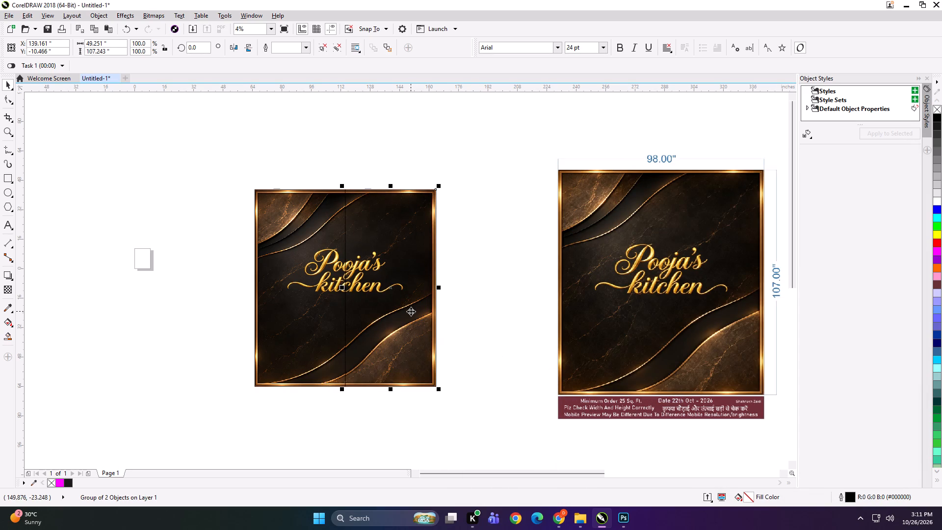
Enlarge both panels together, place them beside the dimensioned 98 x 107 preview, and group them with it.
left_click(308, 270, "shift")
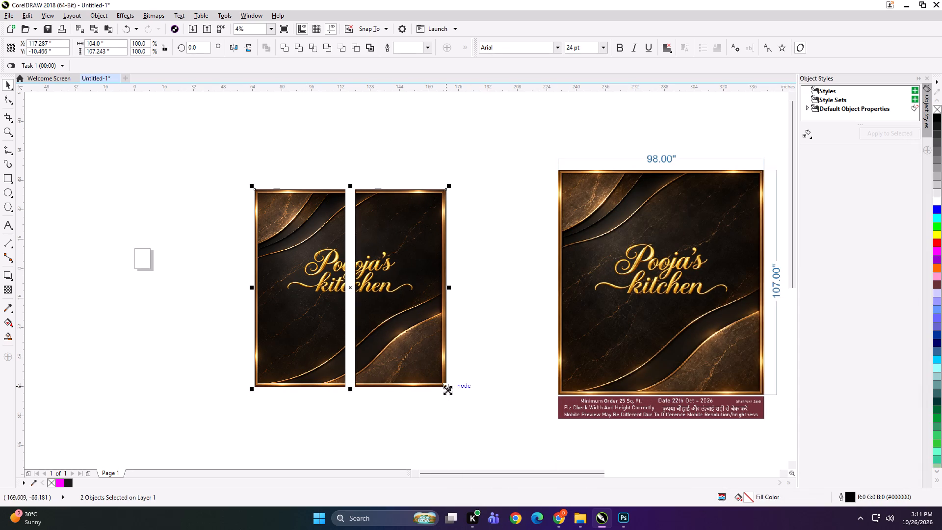
left_click_drag(450, 390, 470, 409, "shift")
left_click_drag(425, 333, 495, 338)
scroll(419, 271, "down", 1)
left_click(538, 278, "shift")
key("ctrl+g")
Scale the combined panels-and-preview group down about its centre to about 3 inches wide.
left_click_drag(627, 353, 625, 353, "shift")
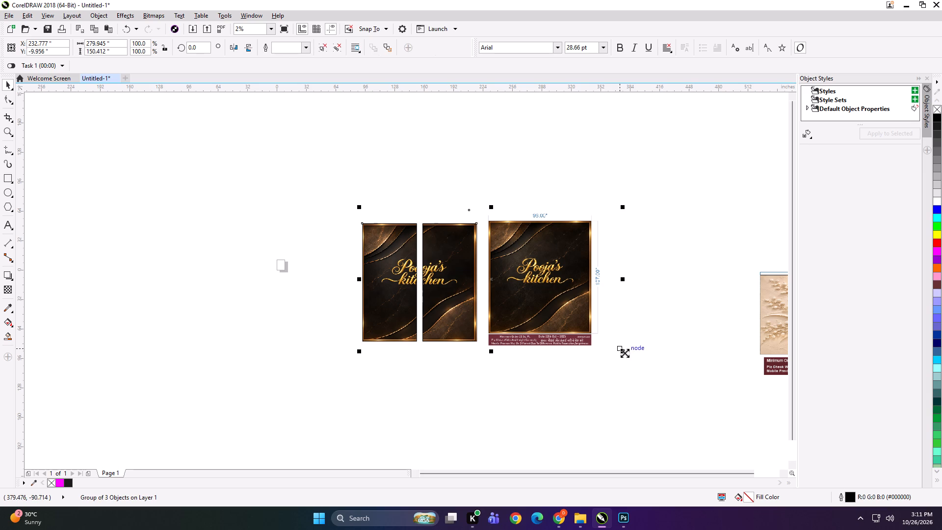
left_click_drag(625, 353, 505, 288, "shift")
scroll(500, 283, "up", 4)
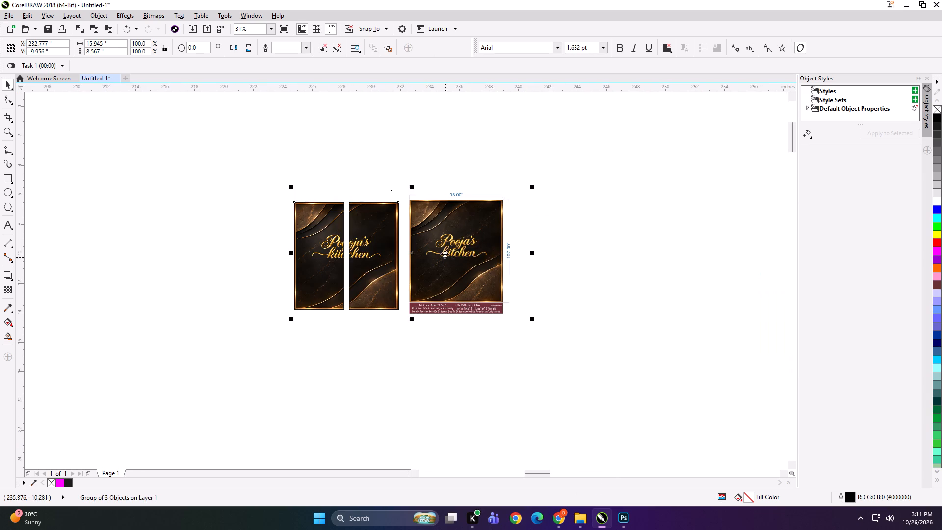
scroll(458, 256, "up", 1)
left_click_drag(605, 382, 503, 318, "shift")
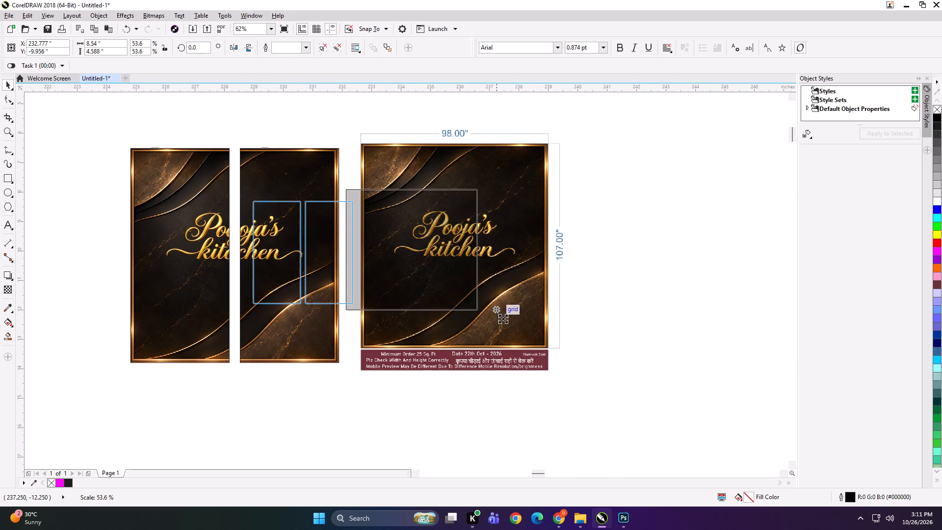
left_click_drag(503, 318, 423, 279, "shift")
scroll(348, 243, "up", 2)
left_click_drag(594, 368, 593, 368, "shift")
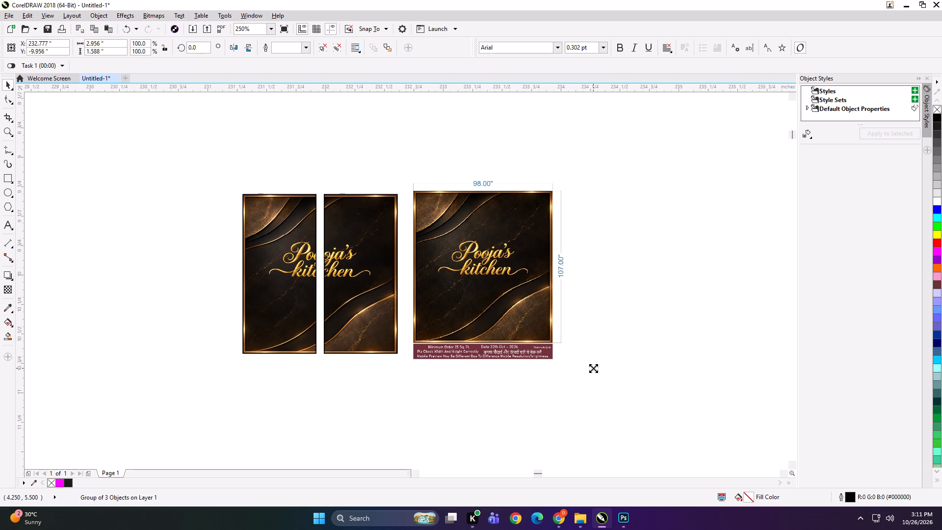
left_click_drag(593, 368, 617, 382, "shift")
Export the small combined panels-and-preview group under the file name DGFH.
key("ctrl+e")
type("DGFH")
key("Return")
key("Return")
key("Return")
Delete the combined Pooja's kitchen group from the drawing.
key("Delete")
key("F4")
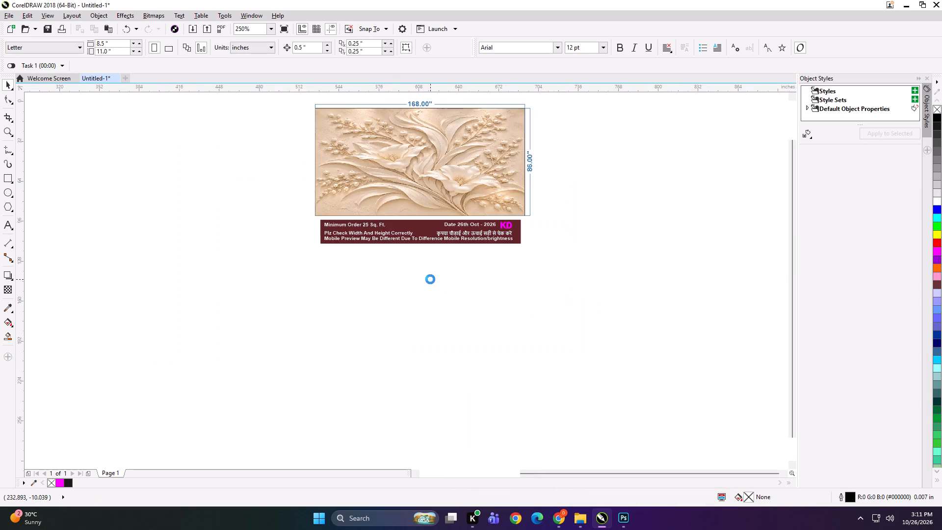
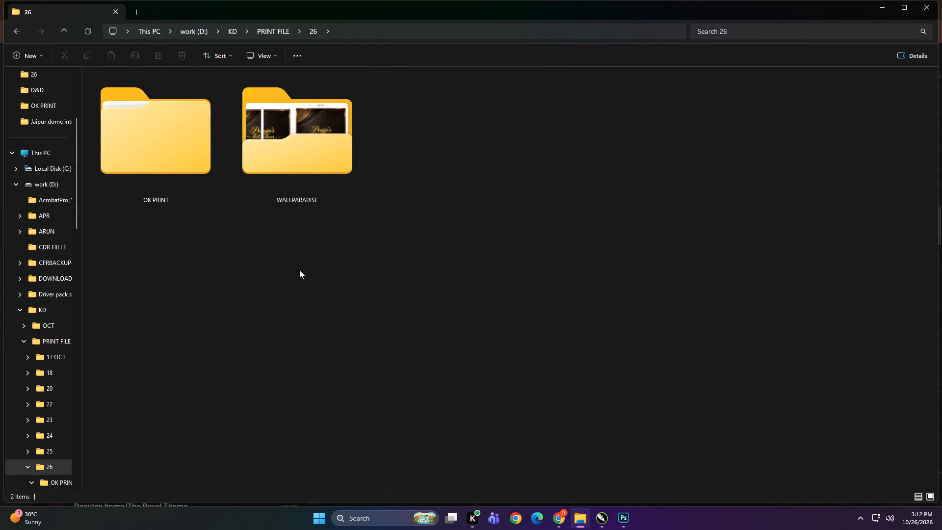
Move the WALLPARADISE folder from folder 26 into its OK PRINT subfolder.
left_click(308, 162)
key("ctrl+x")
double_click(190, 165)
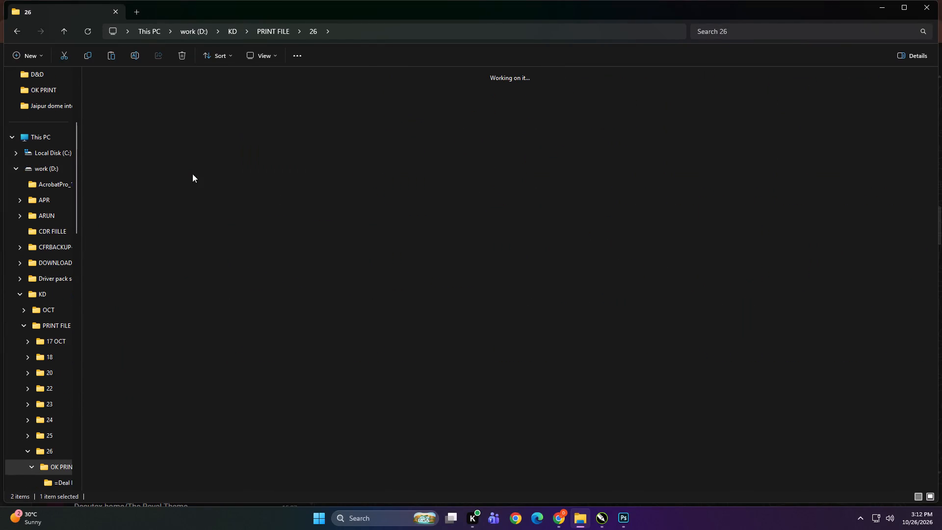
left_click(290, 178)
key("ctrl+v")
Copy the WALLPARADISE folder from OK PRINT for the shared drive (Z:) and open the Print folder's 26 subfolder there.
key("ctrl+c")
key("ctrl+c")
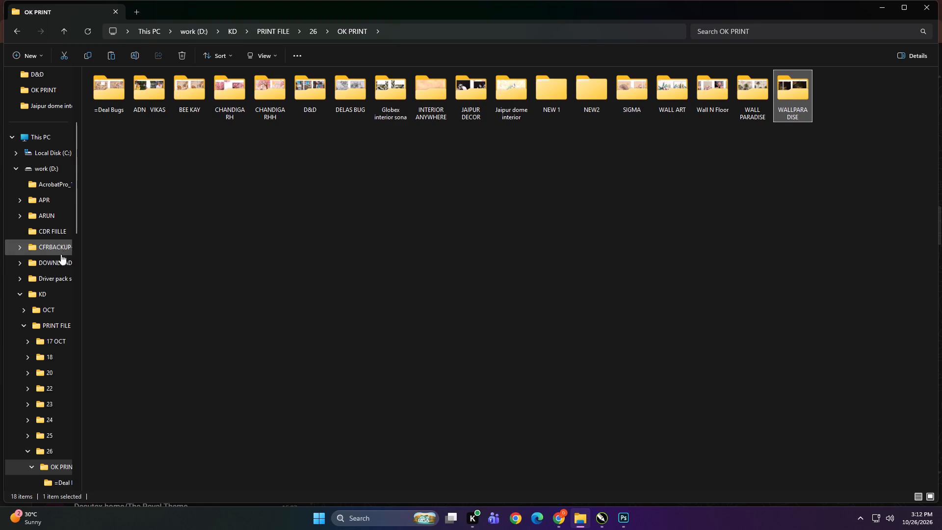
scroll(46, 288, "up", 2)
left_click(50, 318)
double_click(124, 294)
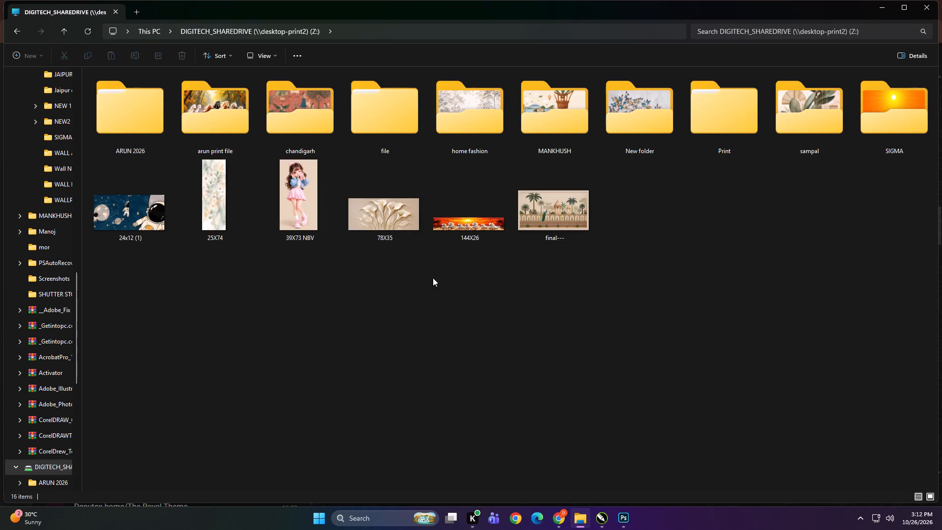
double_click(738, 118)
double_click(499, 107)
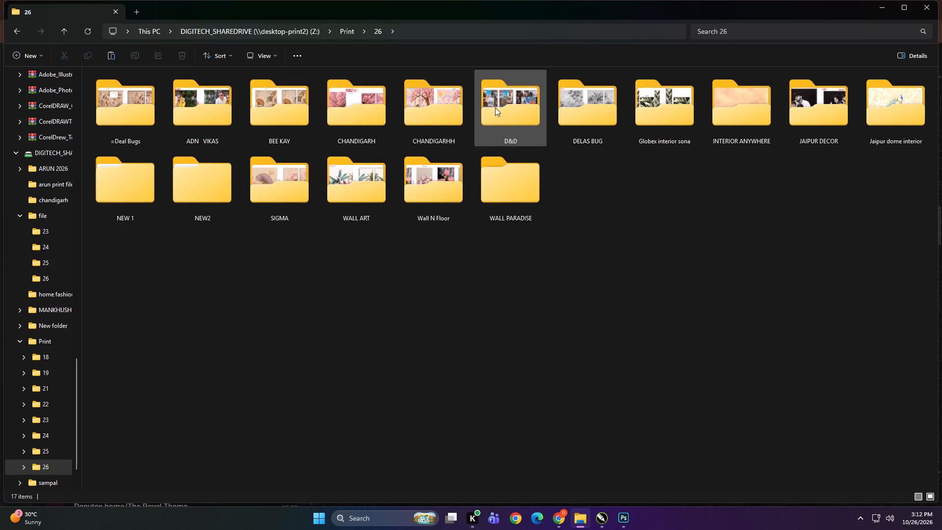
Paste the copied WALLPARADISE folder into the shared drive's Print folder 26.
right_click(428, 282)
left_click(443, 296)
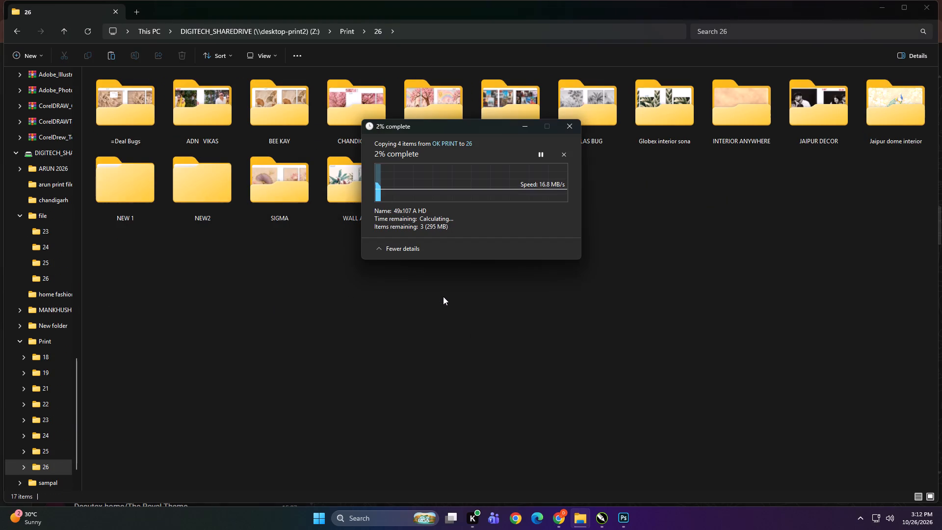
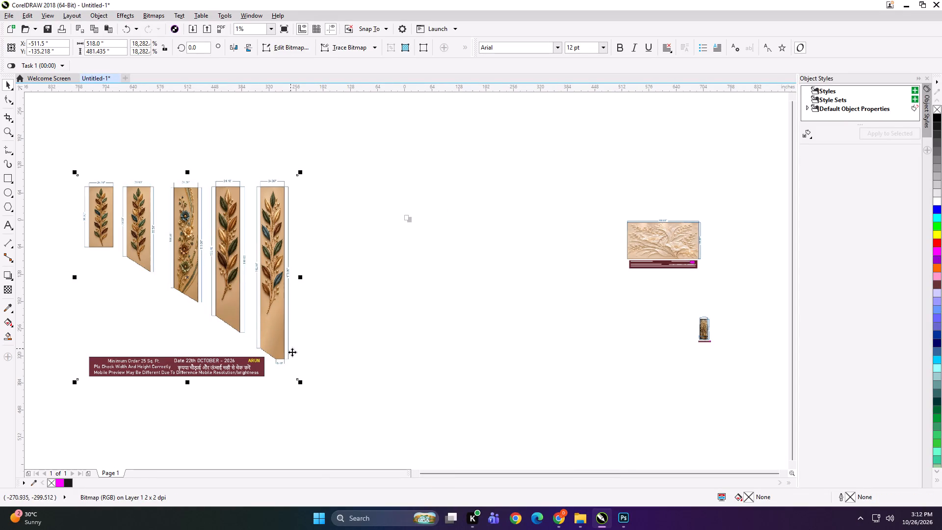
Scale the group of five leaf-pattern panels and its order-note banner down proportionally about its centre to roughly half size.
left_click_drag(301, 385, 248, 352, "shift")
left_click(422, 317)
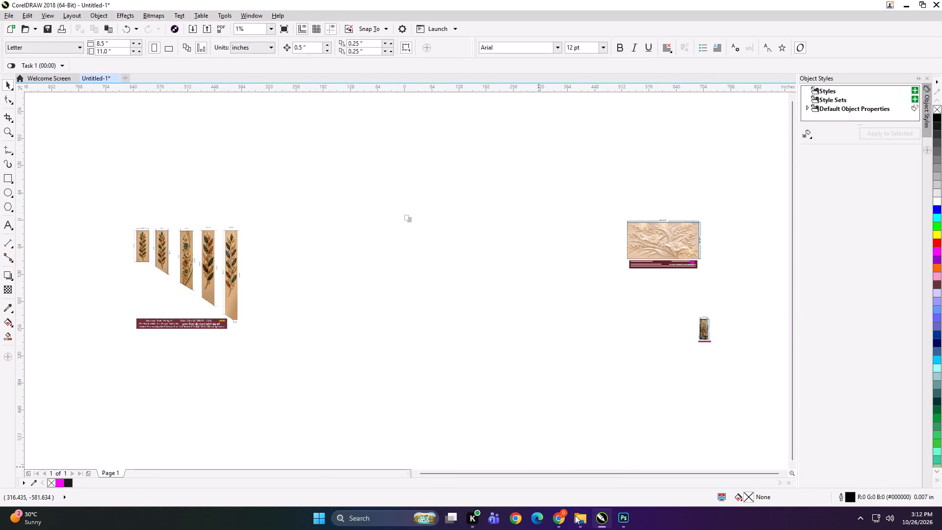
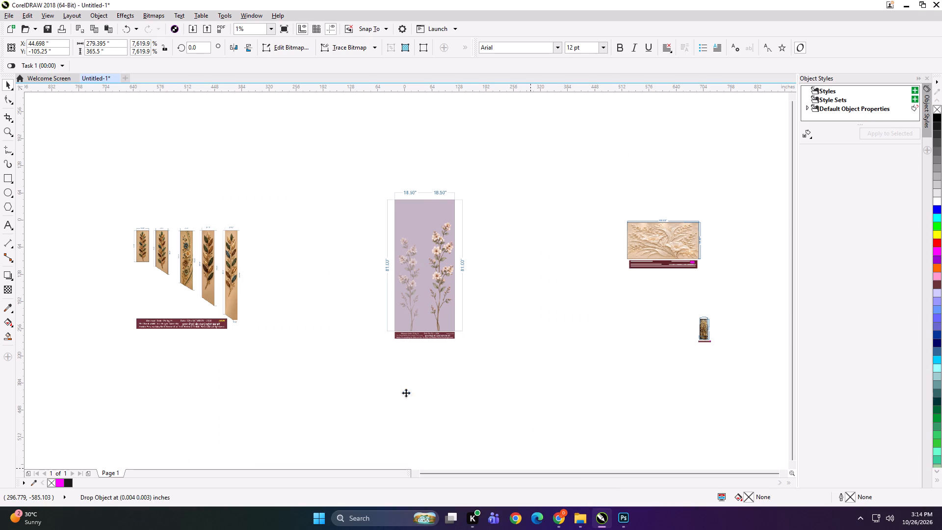
Place the white two-panel floral layout beside the lilac floral layout, scaling the lilac one down to a similar height.
left_click_drag(411, 397, 495, 452, "shift")
left_click_drag(406, 378, 324, 239)
left_click_drag(426, 263, 430, 263)
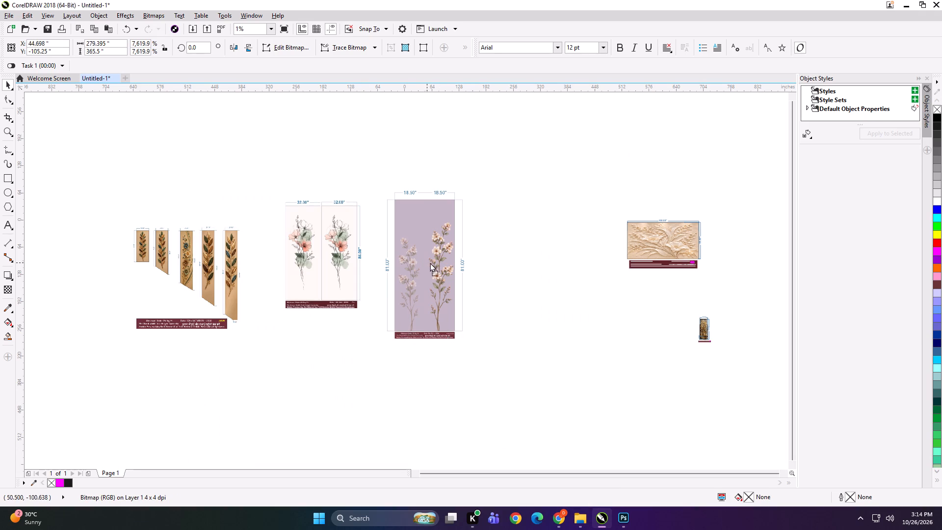
left_click_drag(430, 263, 438, 259)
left_click_drag(502, 343, 489, 340, "shift")
left_click_drag(453, 271, 471, 242)
left_click_drag(347, 258, 392, 234)
Clear the work area by moving the five leaf panels down to the lower left and both floral layouts together up and left.
left_click_drag(211, 267, 184, 317)
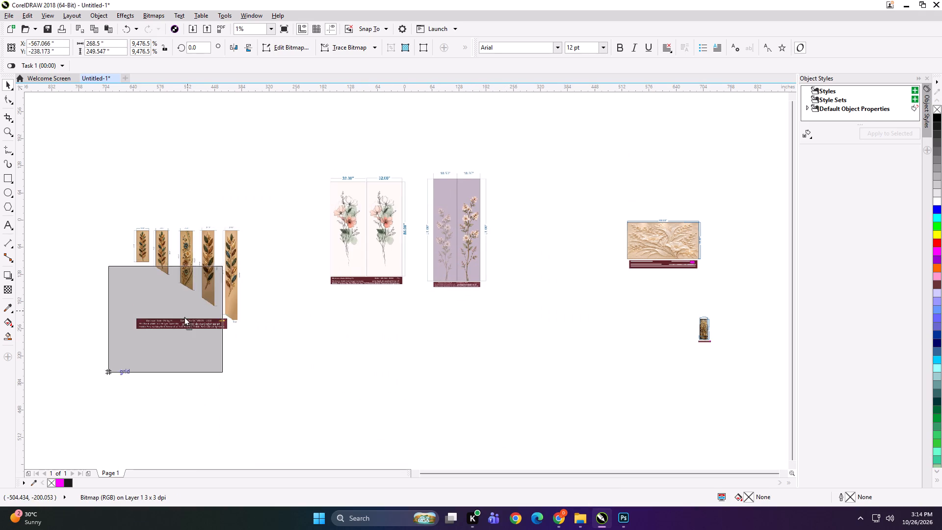
left_click_drag(184, 317, 178, 326)
left_click(346, 259)
left_click(455, 241, "shift")
left_click_drag(466, 263, 415, 224)
left_click_drag(422, 329, 411, 321)
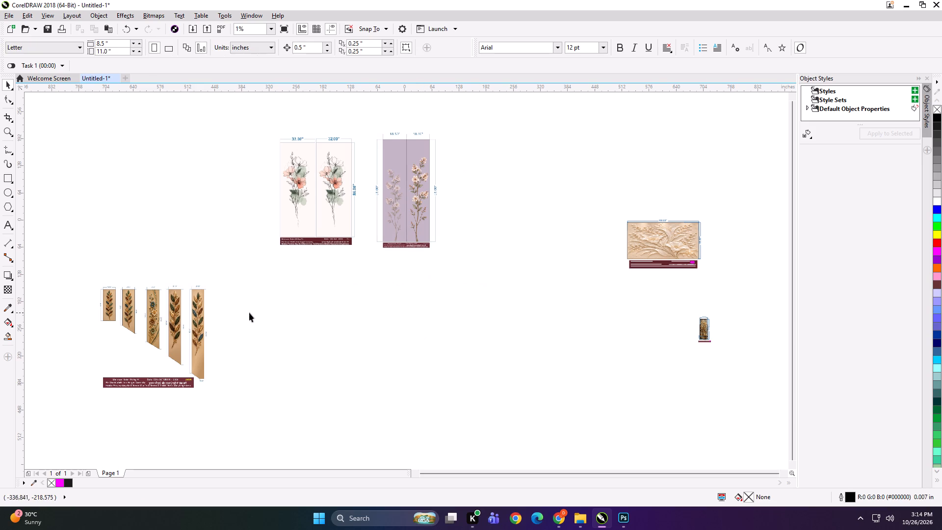
left_click_drag(205, 306, 213, 325)
left_click(370, 326)
scroll(391, 302, "down", 1)
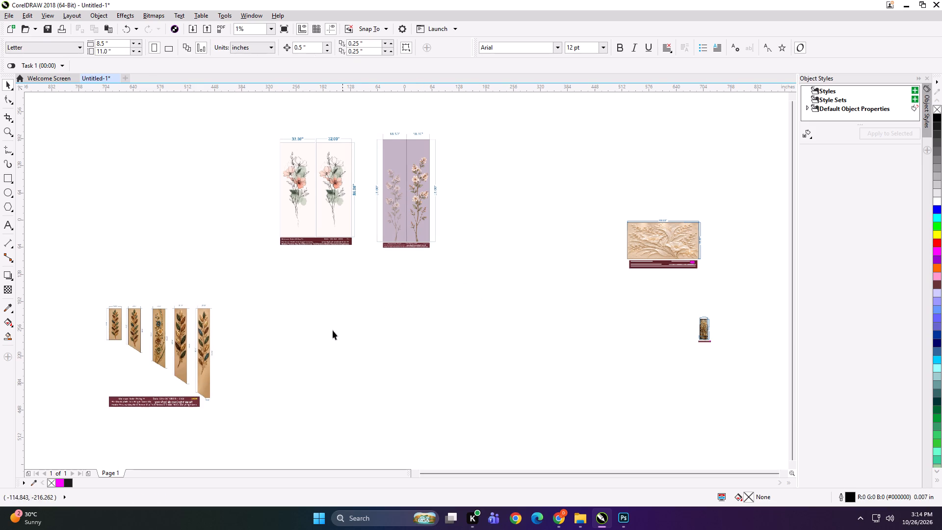
Move the carved bird relief layout and the small narrow panel layout, each with its captions, farther down and right.
left_click_drag(599, 193, 716, 277)
left_click_drag(661, 222, 739, 389)
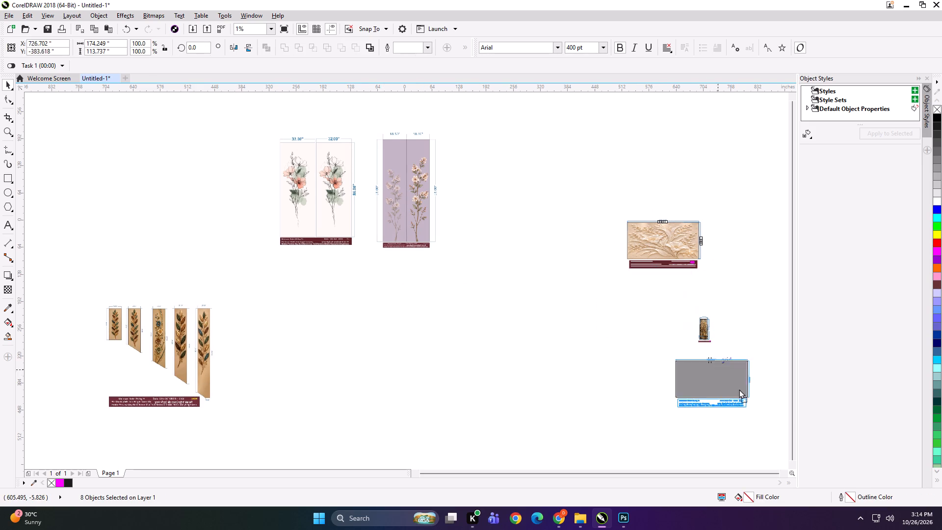
left_click_drag(739, 389, 753, 419)
left_click_drag(663, 286, 735, 396)
left_click_drag(707, 328, 761, 382)
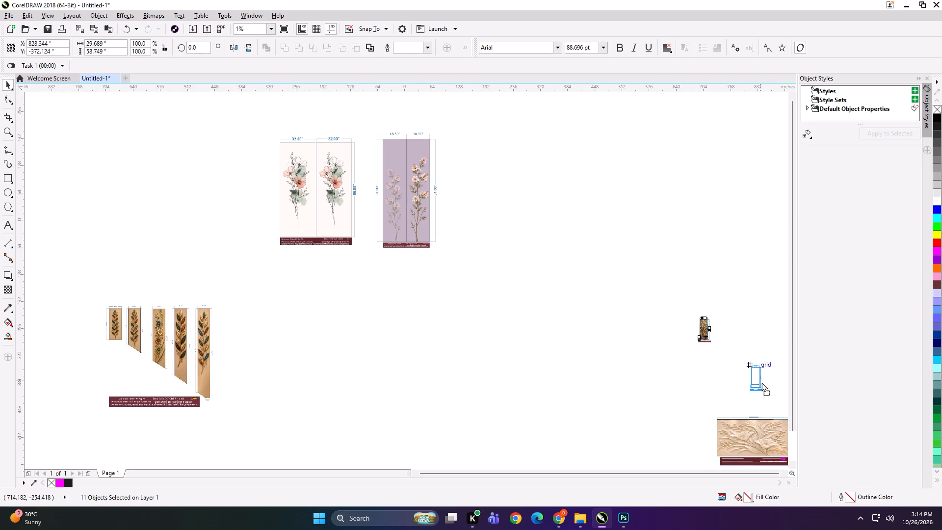
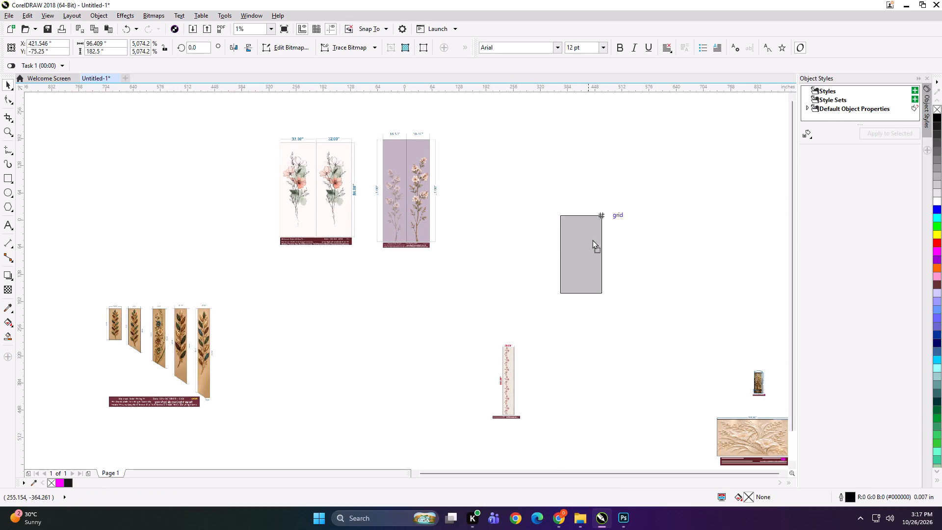
Separate the two stacked narrow panel layouts, moving the floral strip and the beige flower motif panel up and right, near each other.
left_click_drag(592, 239, 676, 182)
left_click_drag(499, 393, 558, 253)
left_click(584, 206)
left_click_drag(592, 195, 621, 164)
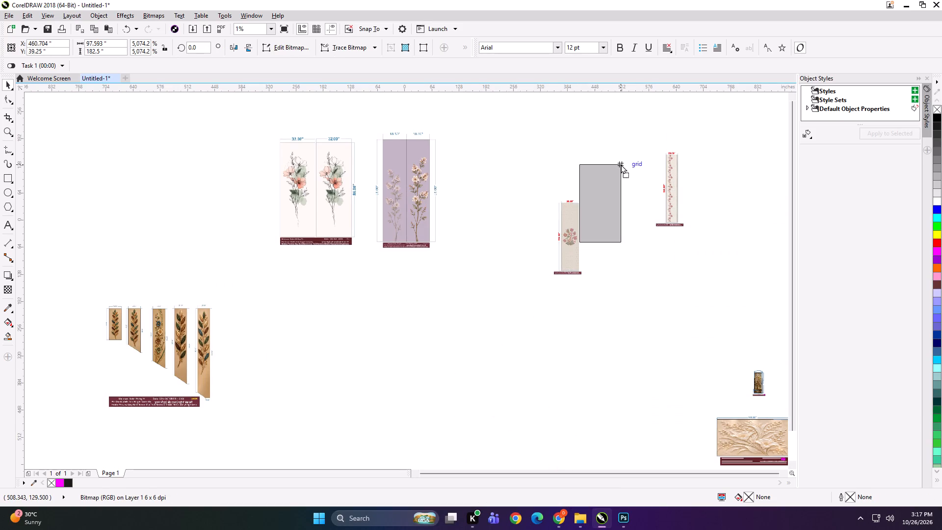
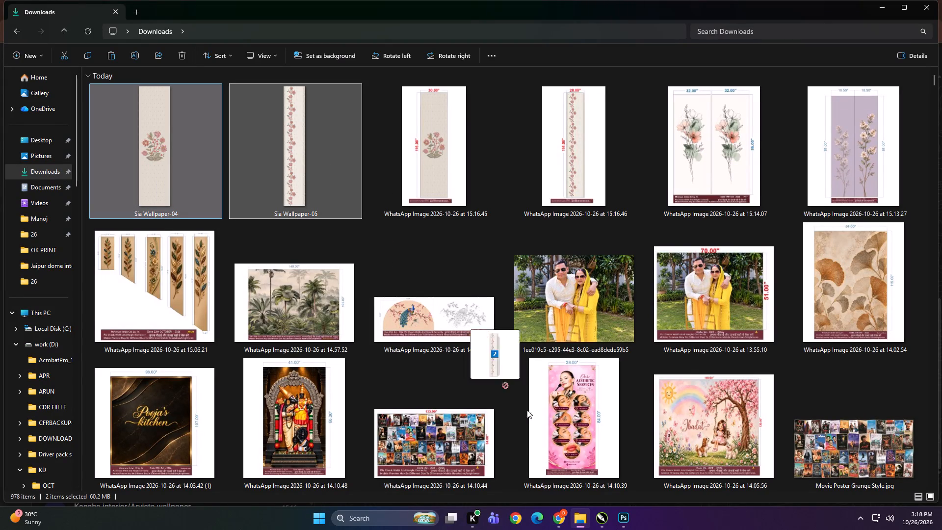
Bring the Sia Wallpaper-04 and Sia Wallpaper-05 images from the Downloads folder into the CorelDRAW layout near the two narrow panel layouts.
left_click_drag(527, 410, 585, 194)
key("alt+Tab")
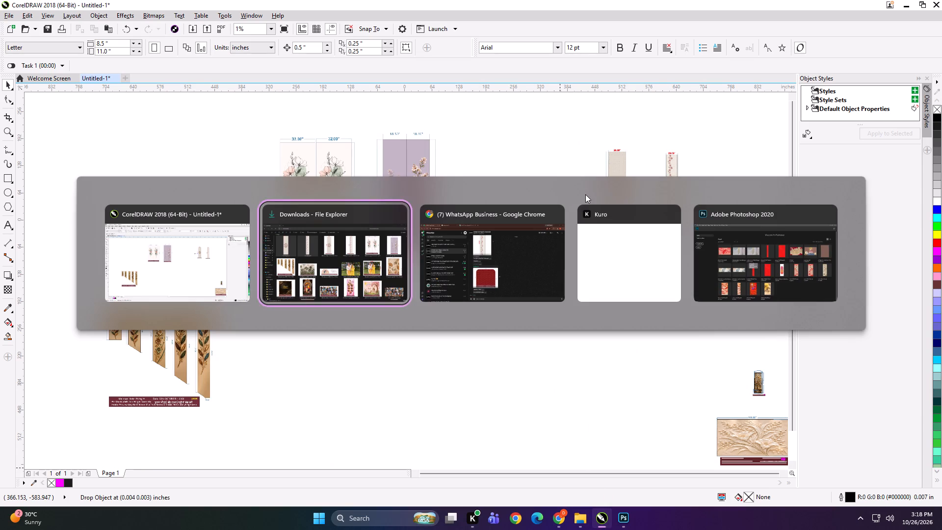
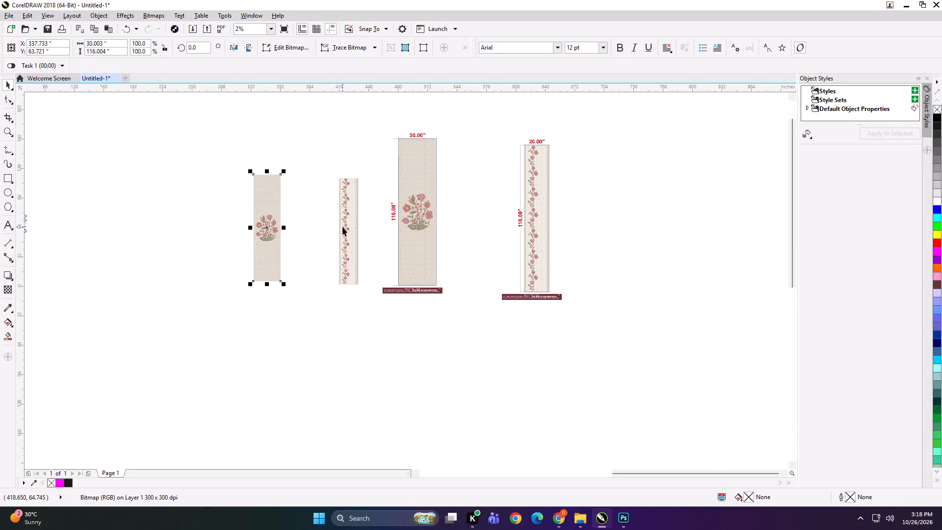
Move the flower-border strip image beside the 20.00" layout and the floral bouquet image beside the 30.00" layout.
left_click_drag(343, 227, 599, 220)
left_click_drag(269, 209, 306, 206)
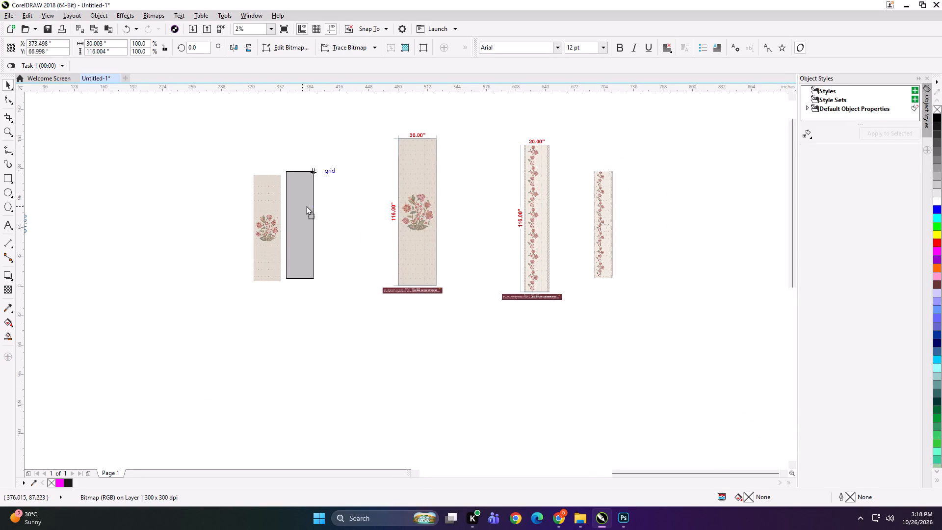
left_click_drag(306, 206, 346, 200)
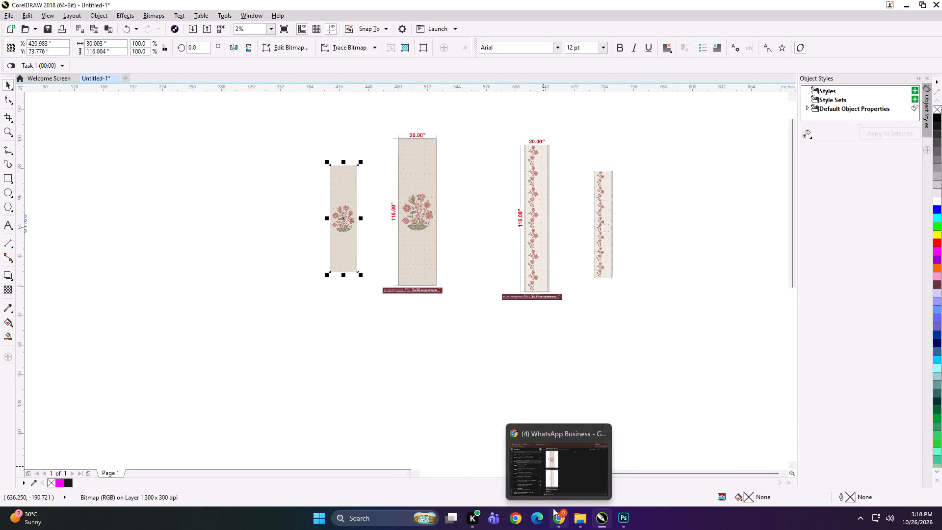
Start exporting the bouquet image and create a destination folder named KANAHA inside work (D:) > KD > PRINT FILE > 26.
scroll(379, 129, "up", 1)
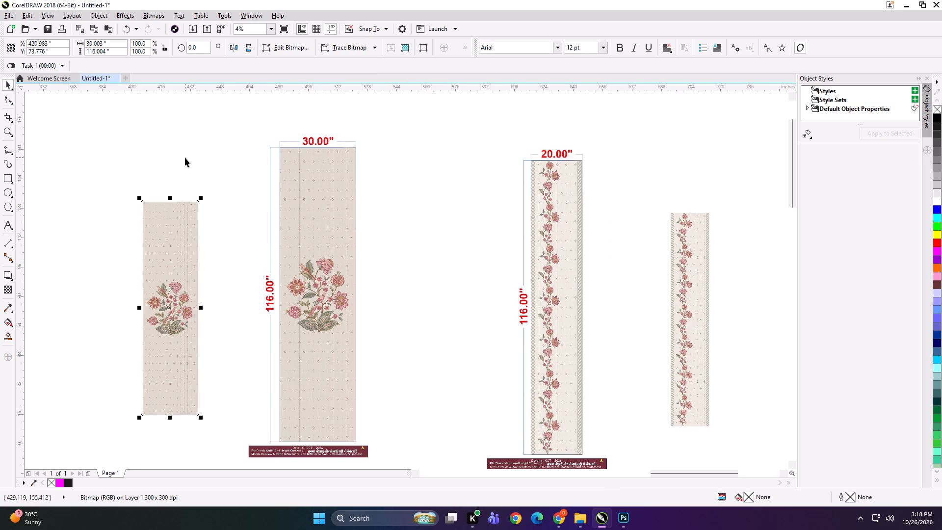
key("ctrl+e")
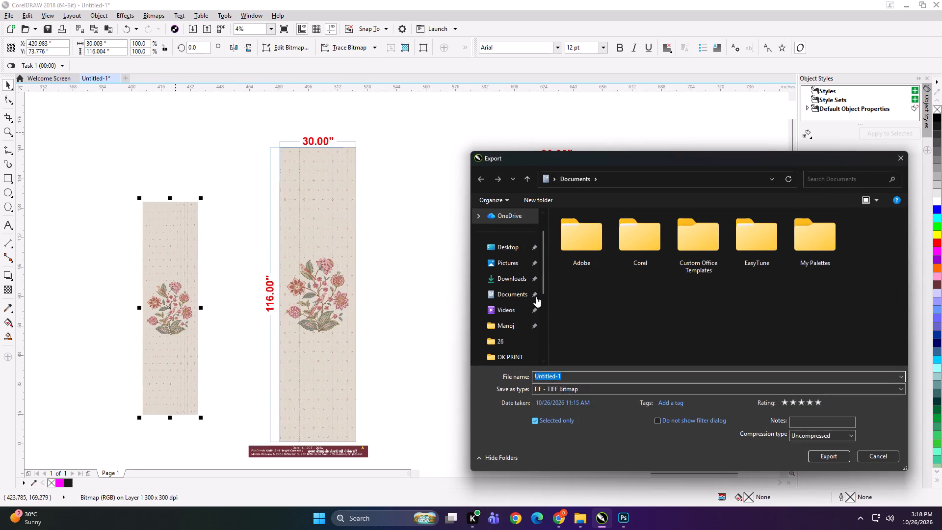
scroll(523, 313, "down", 1)
left_click(509, 290)
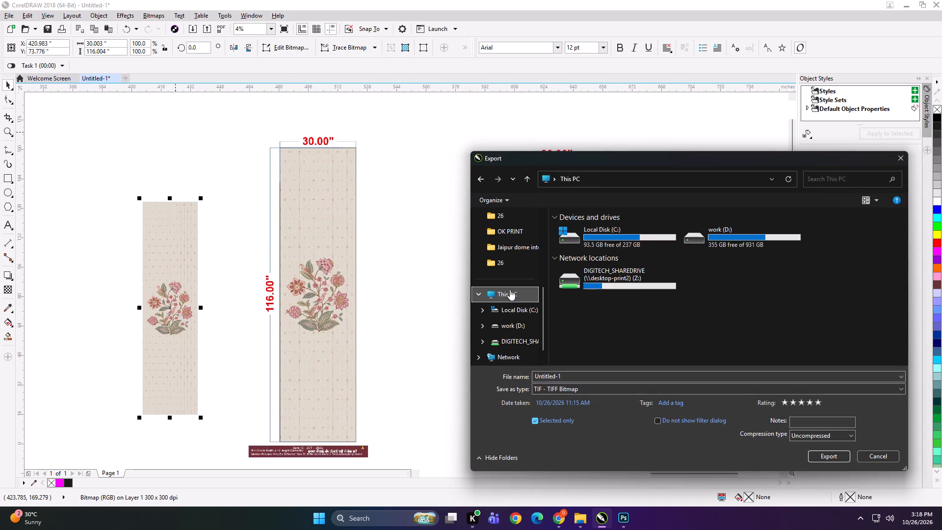
double_click(754, 239)
double_click(746, 278)
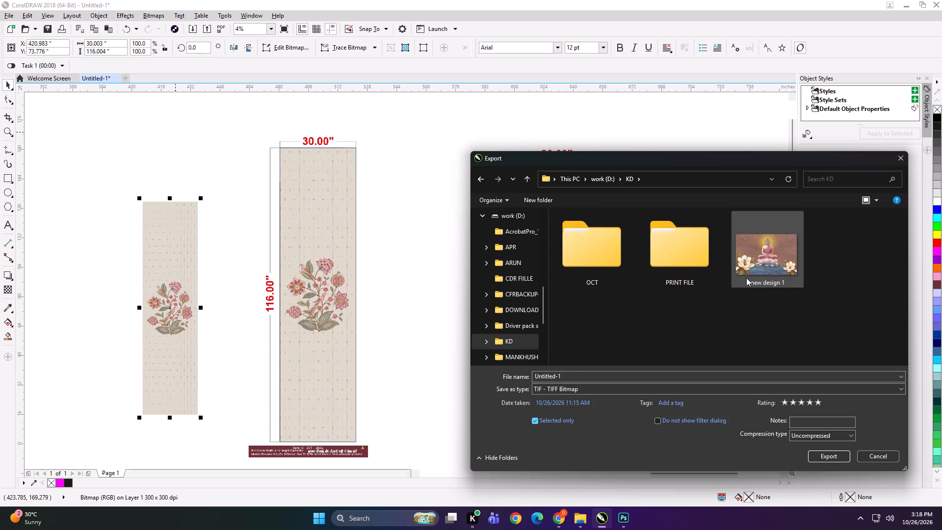
double_click(667, 267)
double_click(755, 270)
left_click_drag(614, 291, 603, 284)
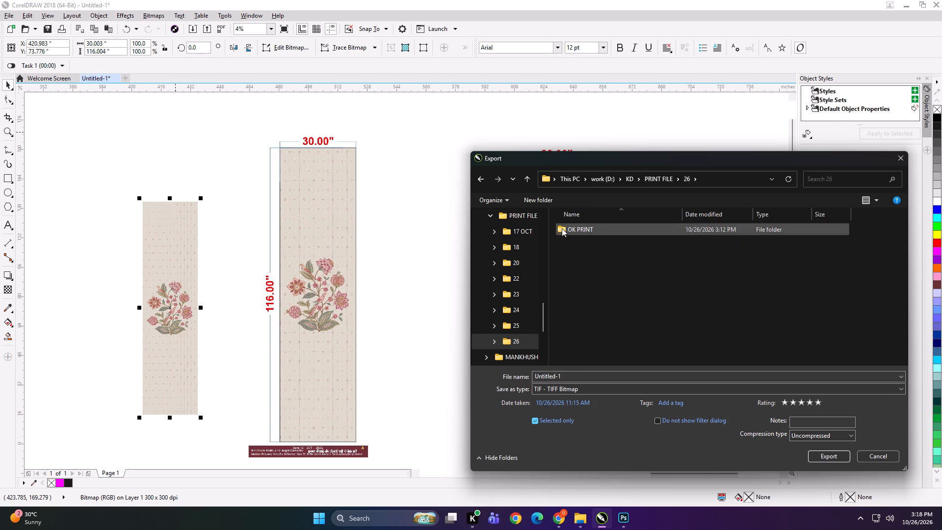
left_click(546, 203)
type("KAH")
type("ANA")
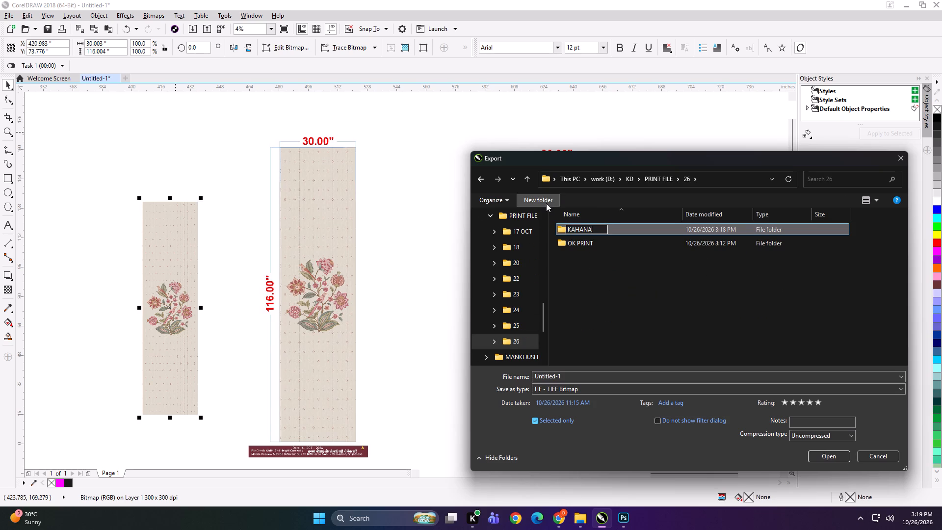
key("BackSpace")
key("BackSpace")
key("BackSpace")
key("BackSpace")
type("NAHA")
key("Return")
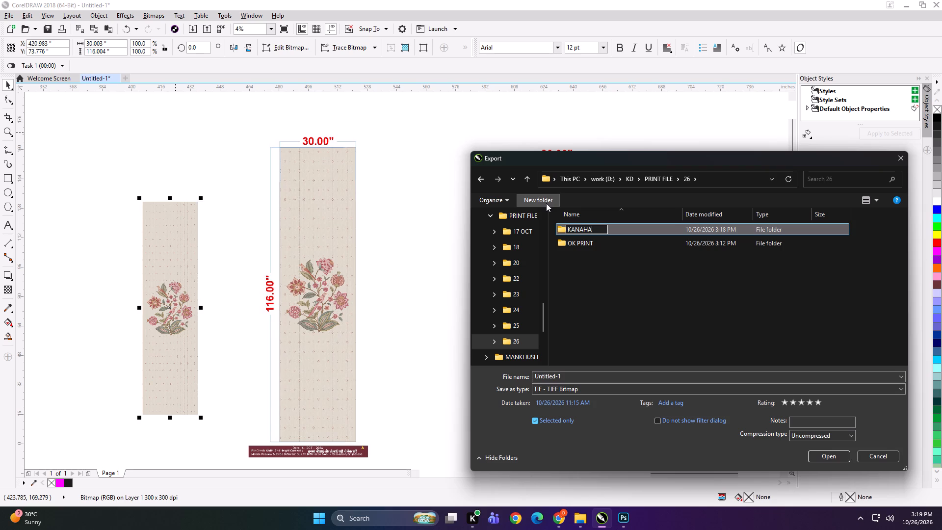
left_click(598, 230)
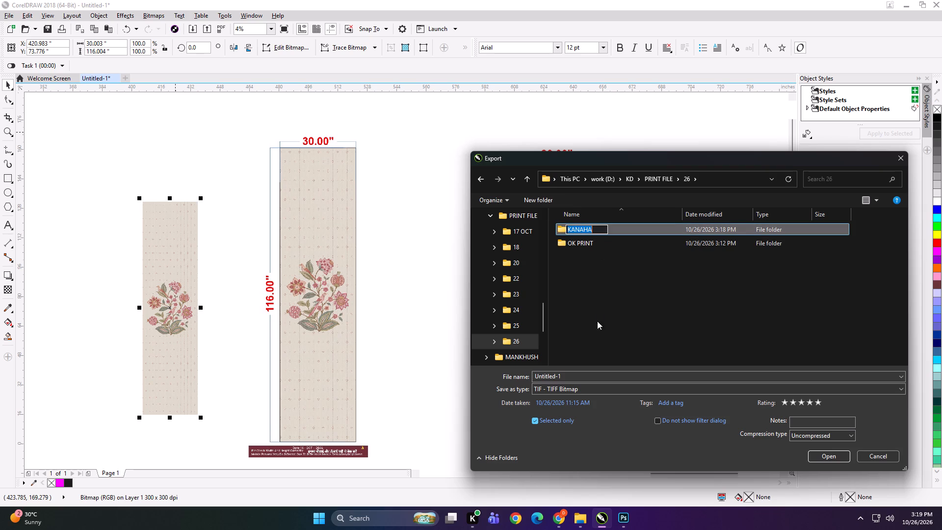
left_click(597, 312)
double_click(596, 226)
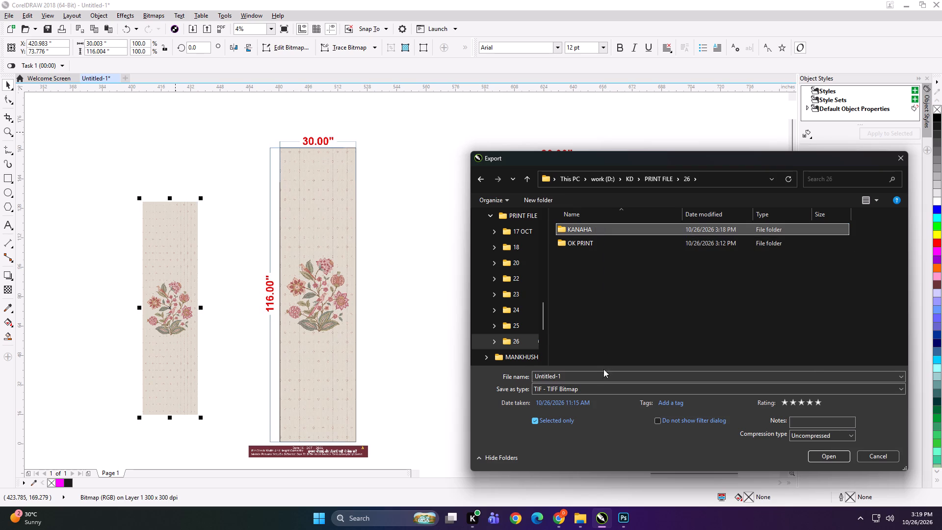
Export the selected bouquet image into the KANAHA folder as a TIFF named 30x116 CANVAS.
left_click(602, 374)
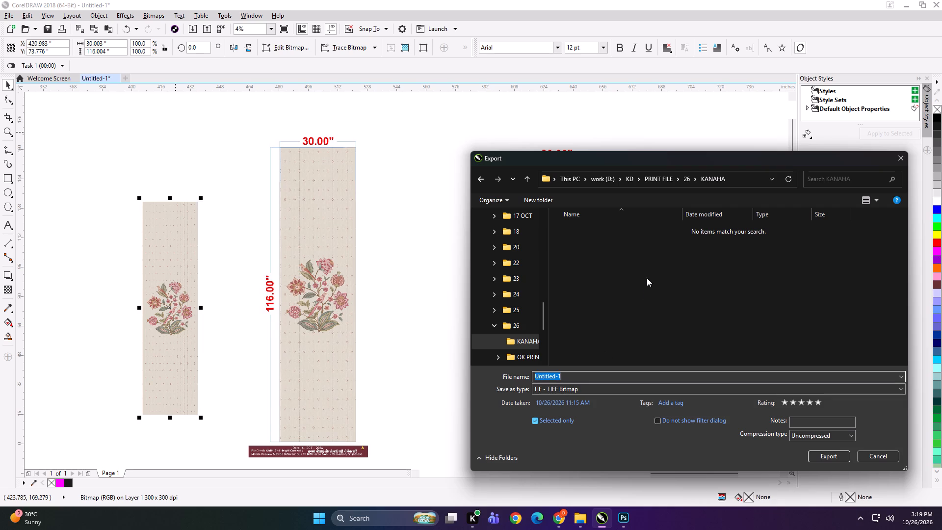
type("30x116")
key("space")
type("CANVAS")
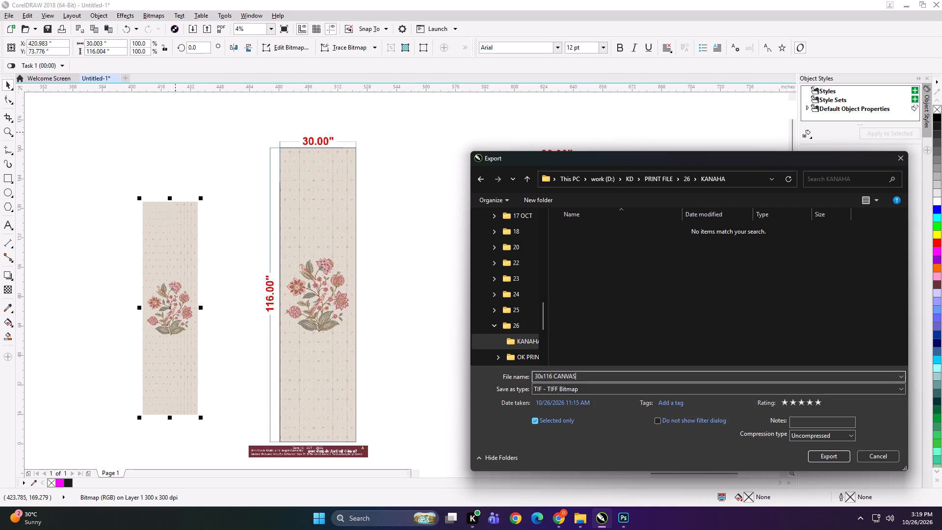
key("Return")
key("Return")
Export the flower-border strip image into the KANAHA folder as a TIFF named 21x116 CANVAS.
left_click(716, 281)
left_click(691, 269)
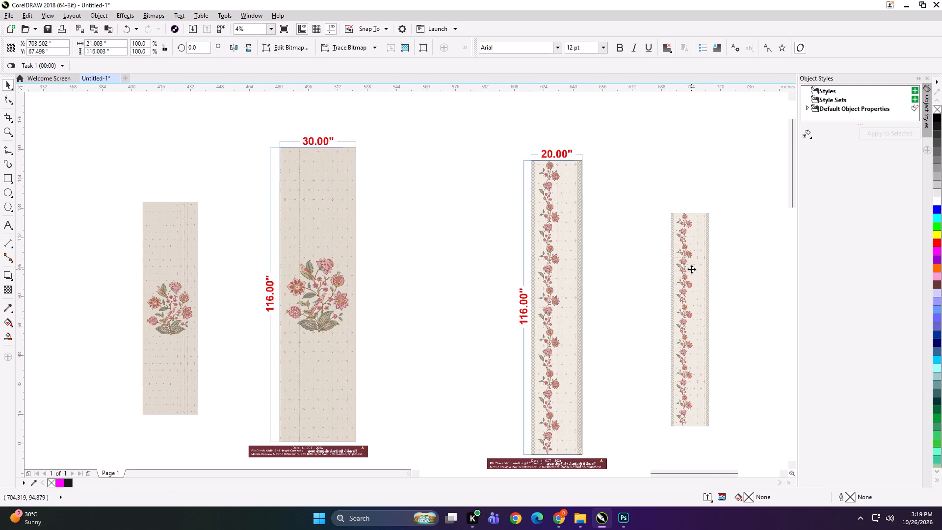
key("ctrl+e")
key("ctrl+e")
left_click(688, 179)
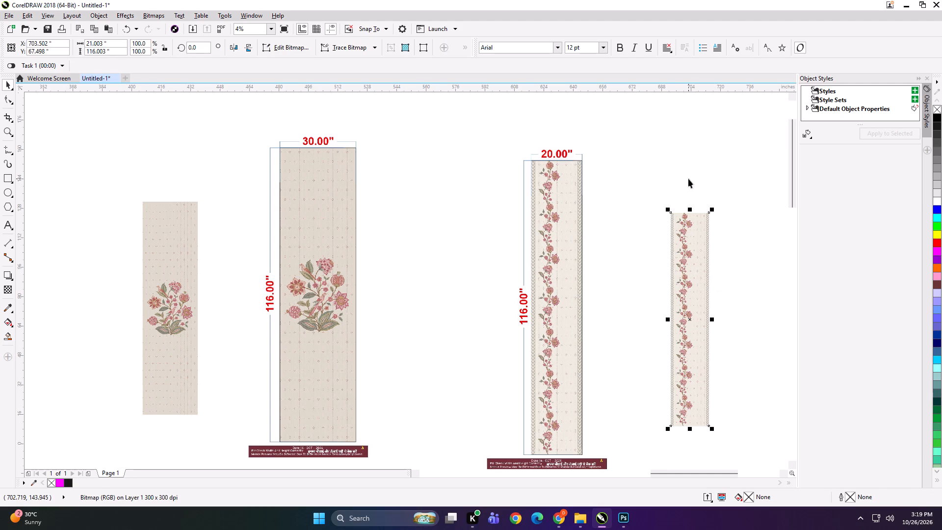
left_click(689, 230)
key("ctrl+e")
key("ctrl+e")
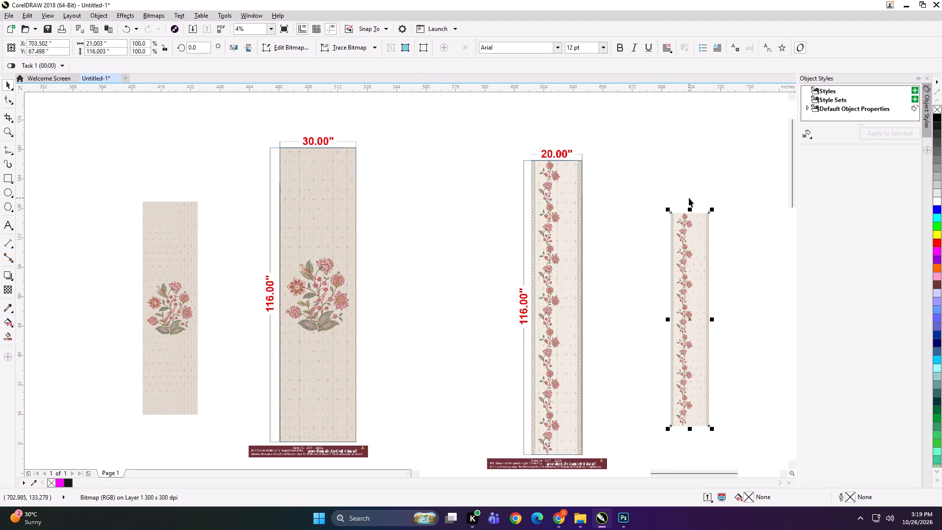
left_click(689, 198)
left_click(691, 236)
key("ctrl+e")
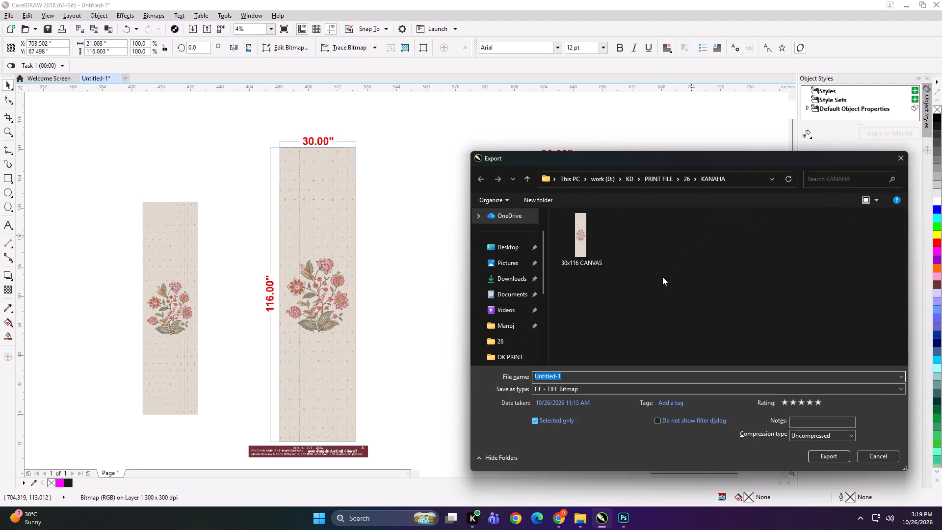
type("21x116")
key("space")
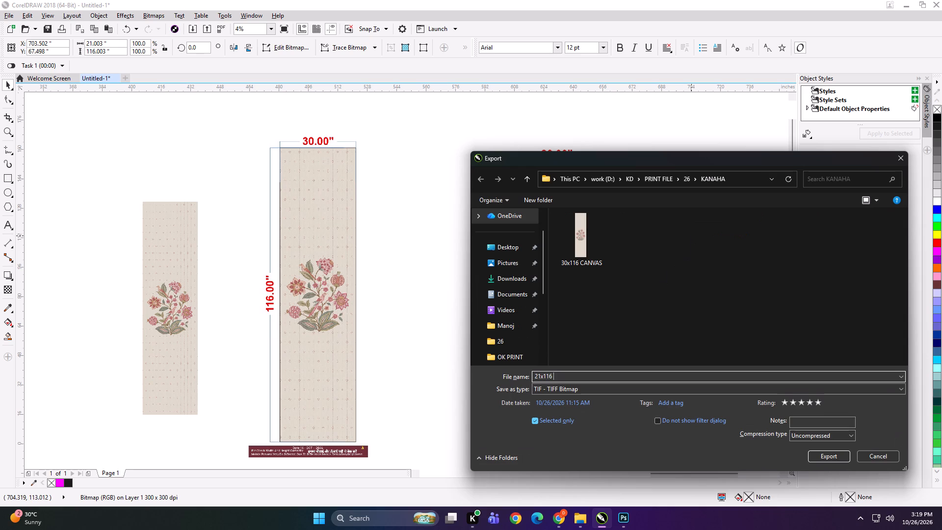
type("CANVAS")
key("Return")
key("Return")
Set the flower-border strip image's width to 20 inches.
scroll(587, 282, "down", 1)
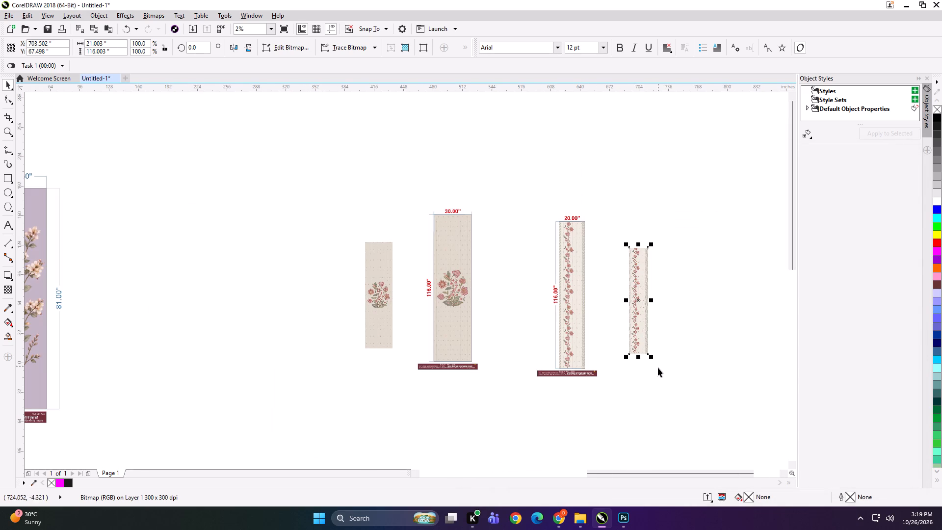
scroll(648, 325, "up", 1)
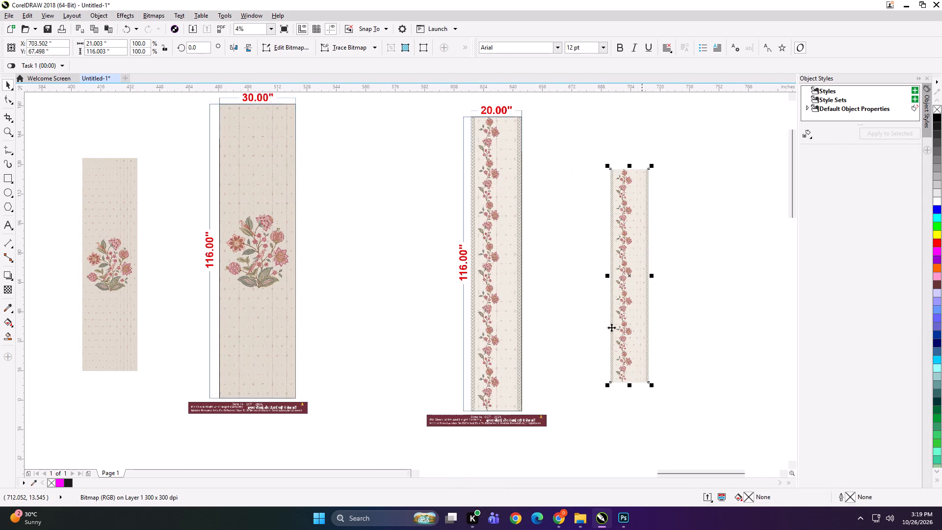
left_click_drag(115, 42, 74, 50)
type("20")
key("Return")
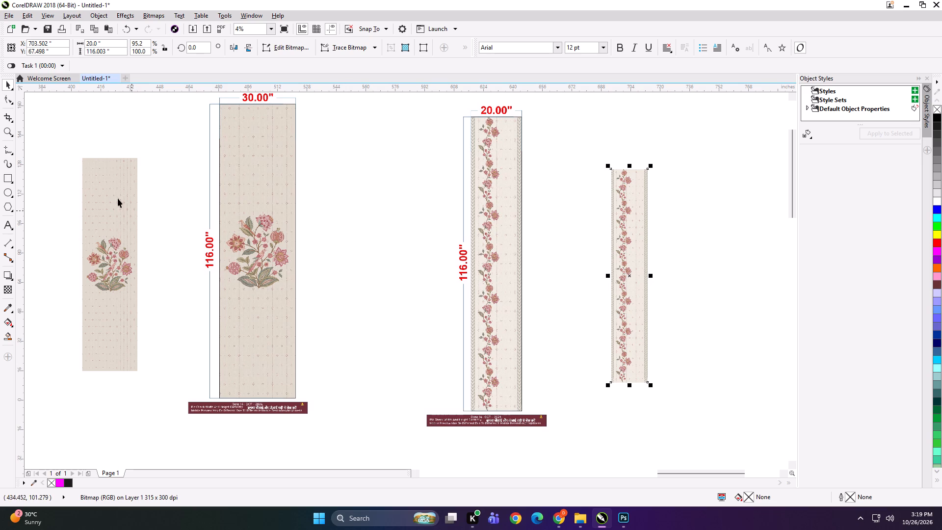
Replace the 21x116 CANVAS file in the KANAHA folder with a TIFF export of the flower-border strip named 20x116 CANVAS.
left_click(111, 194)
left_click(627, 199)
key("ctrl+e")
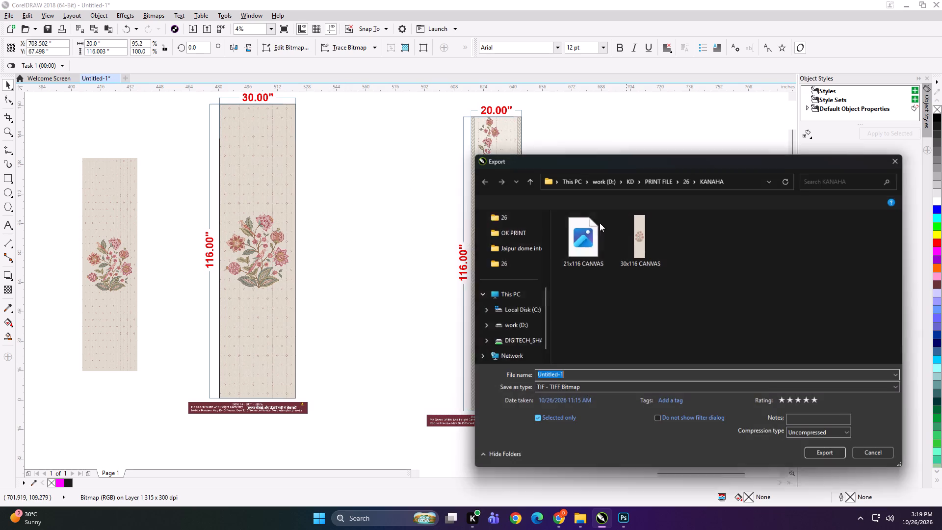
left_click(576, 243)
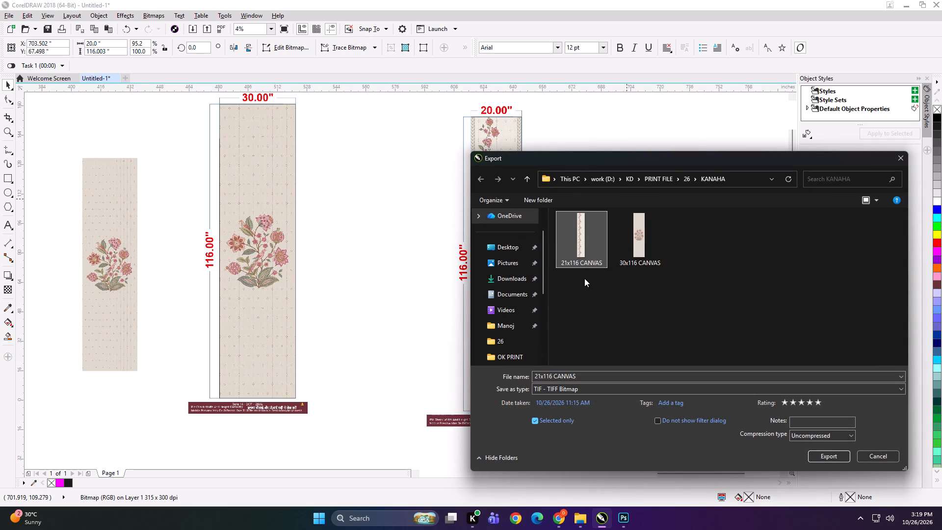
key("Delete")
left_click(537, 378)
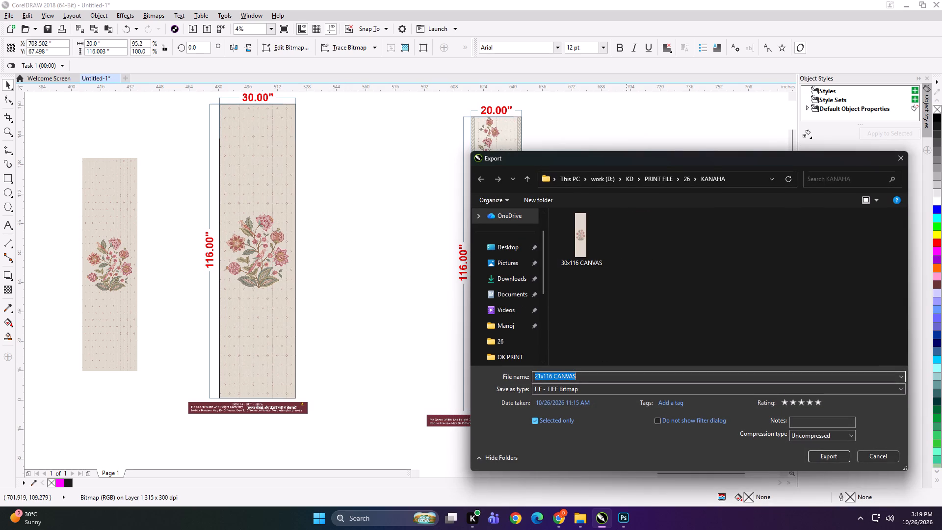
key("Left")
key("Right")
key("Right")
key("BackSpace")
key("0")
left_click(837, 453)
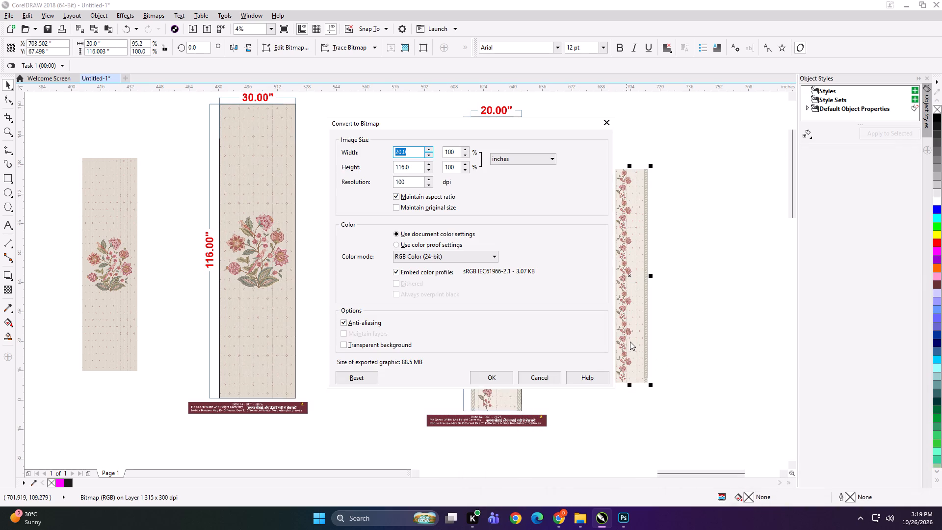
left_click(501, 374)
Enlarge the flower-border strip and bouquet images to roughly the height of their layouts and place each beside its layout.
scroll(512, 302, "down", 1)
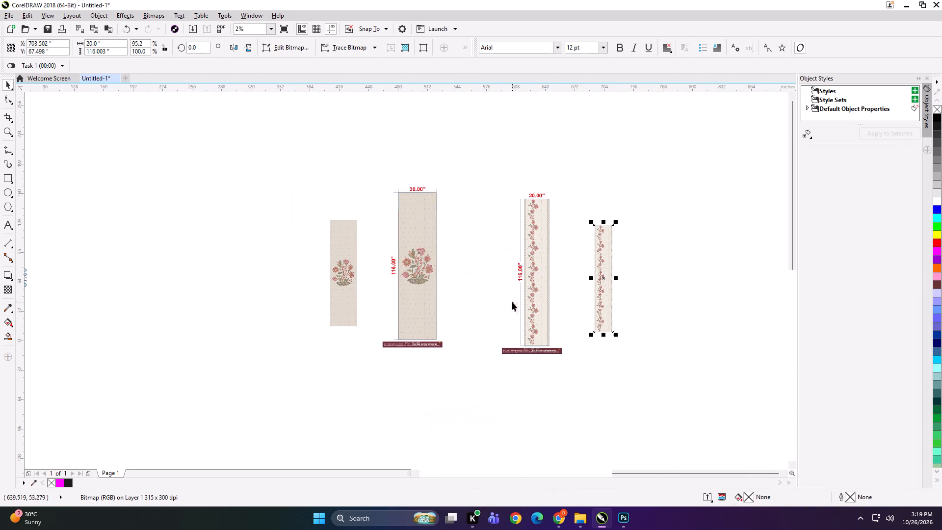
left_click_drag(619, 336, 630, 360, "shift")
left_click_drag(603, 271, 590, 269)
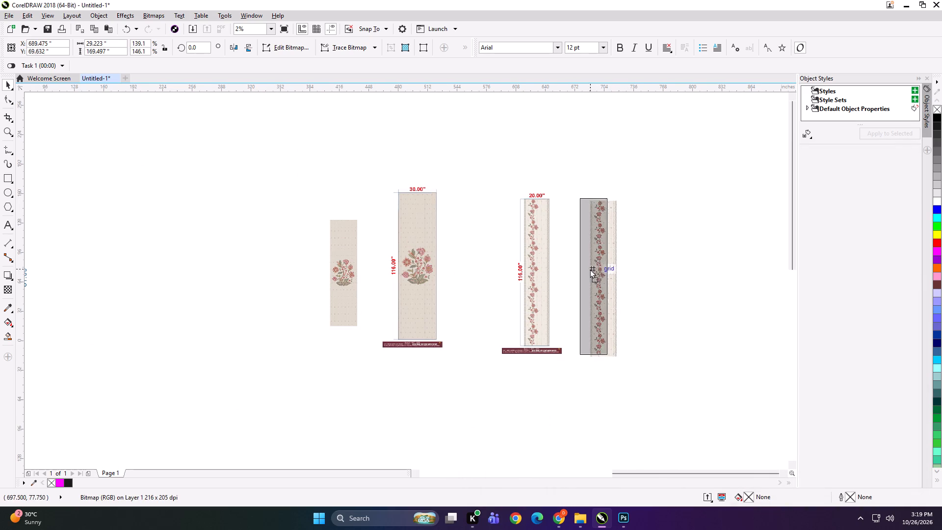
left_click_drag(590, 269, 586, 267)
left_click(349, 278)
left_click_drag(361, 329, 367, 351, "shift")
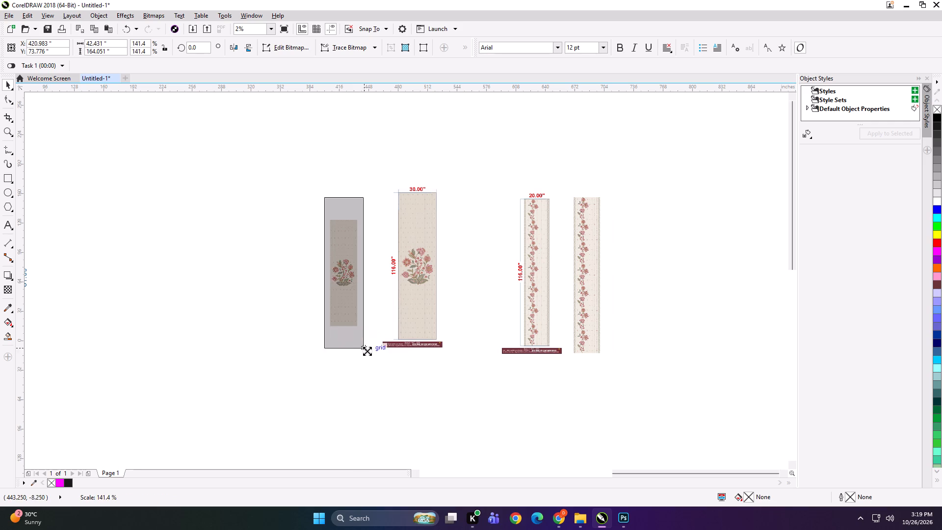
left_click_drag(367, 351, 367, 354, "shift")
left_click_drag(362, 293, 369, 293)
Move the bouquet image and its 30.00" layout together closer to the two flower-border panels.
left_click(431, 269)
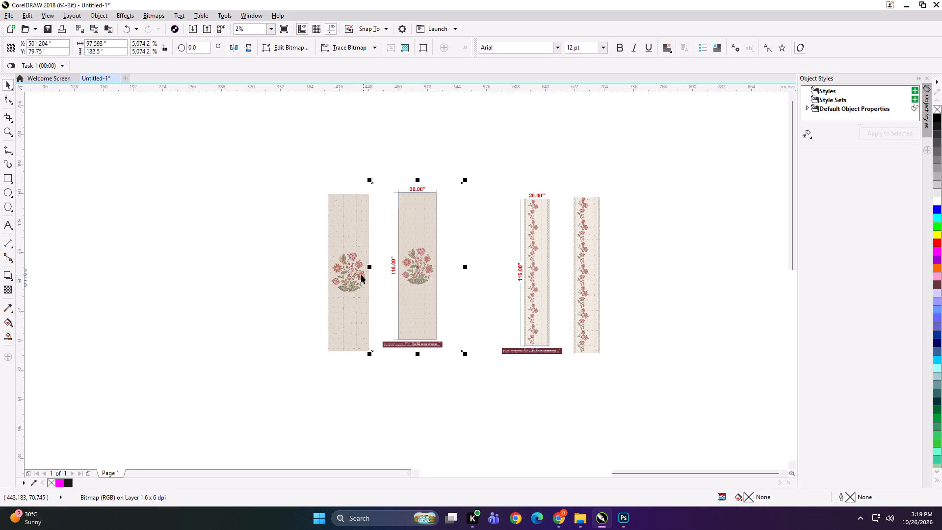
left_click(360, 273, "shift")
left_click_drag(420, 262, 438, 272)
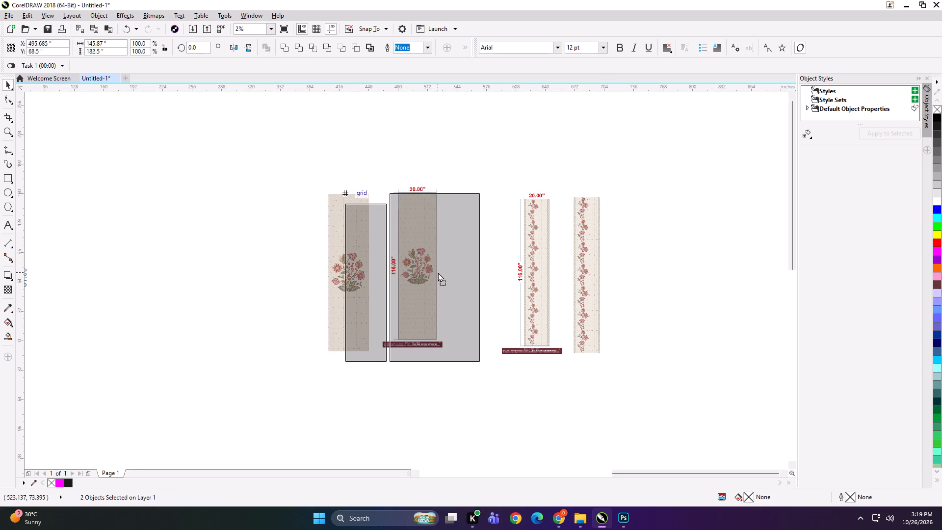
left_click_drag(438, 272, 438, 267)
Group both images with both dimensioned layouts and shrink the group to about 2.7 by 1.8 inches.
left_click(652, 147)
left_click_drag(659, 155, 37, 450)
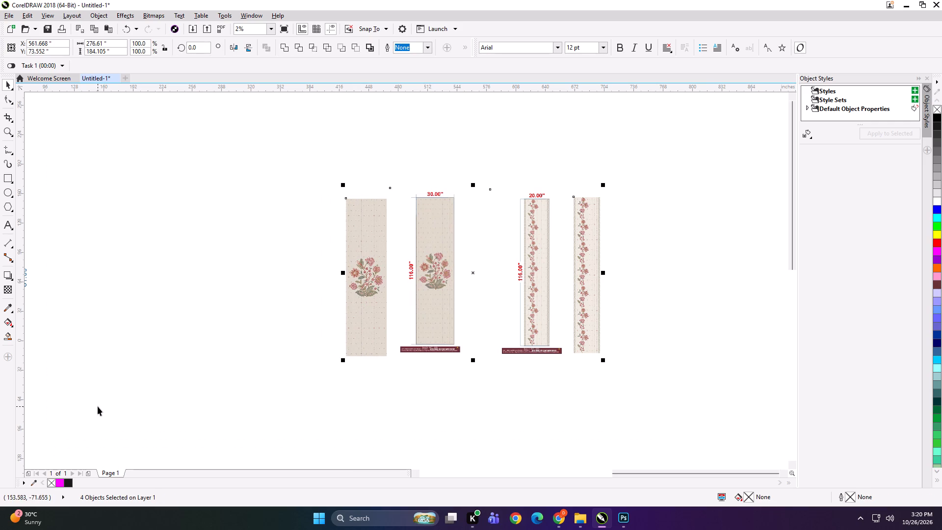
key("ctrl+g")
left_click_drag(605, 363, 484, 288, "shift")
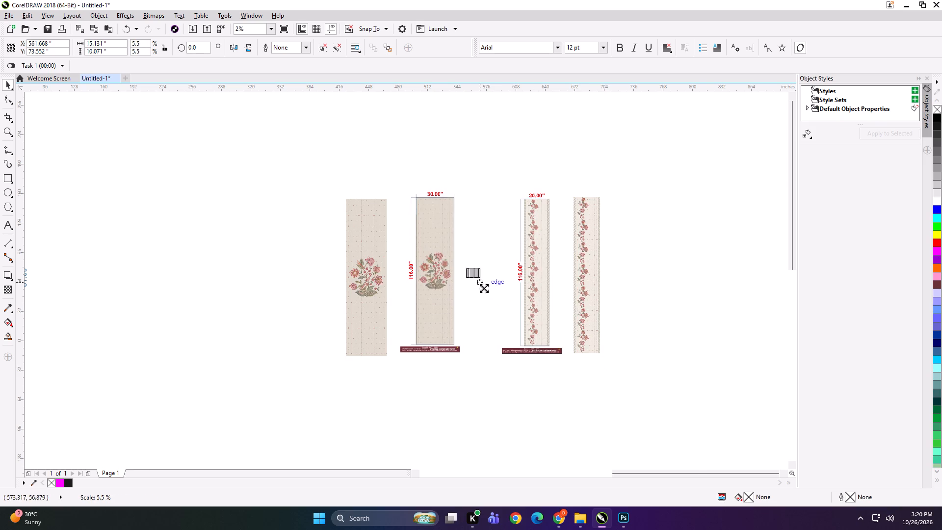
left_click_drag(484, 288, 481, 284, "shift")
scroll(476, 273, "up", 3)
scroll(92, 266, "up", 2)
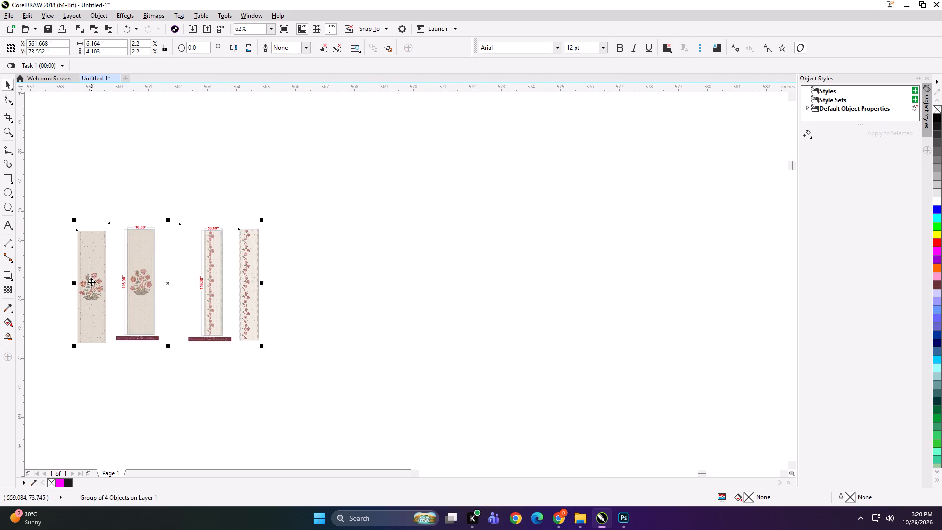
scroll(91, 282, "up", 1)
left_click_drag(103, 282, 272, 267)
left_click_drag(600, 393, 479, 323, "shift")
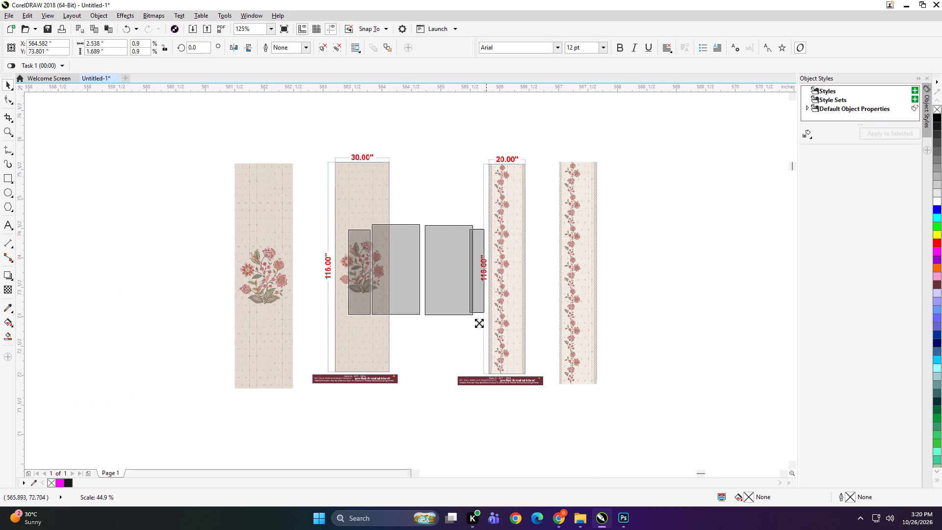
left_click_drag(479, 323, 505, 325, "shift")
Export the shrunken comparison group as a TIFF named SDGFD.
key("ctrl+e")
type("SDGFD")
key("Return")
key("Return")
key("Return")
key("Return")
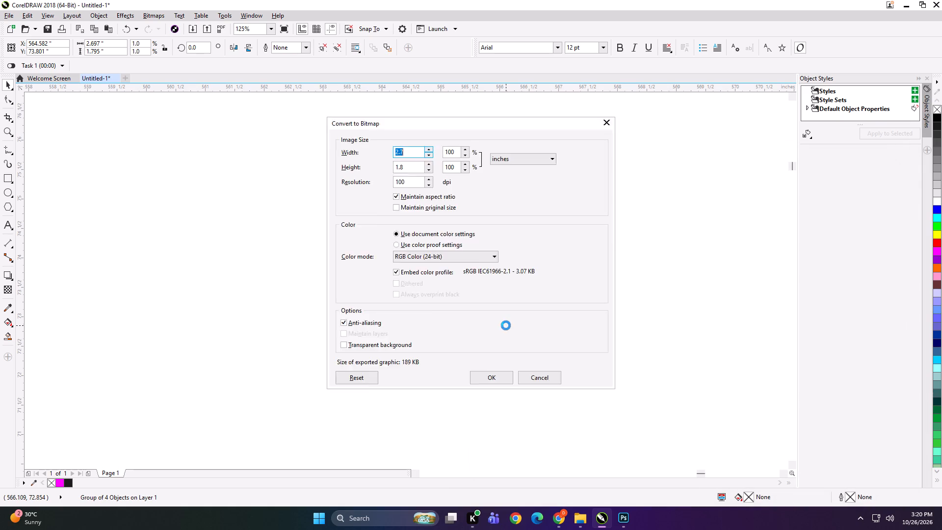
Delete the exported comparison group from the drawing and show all remaining designs.
key("Delete")
key("F4")
left_click(557, 274)
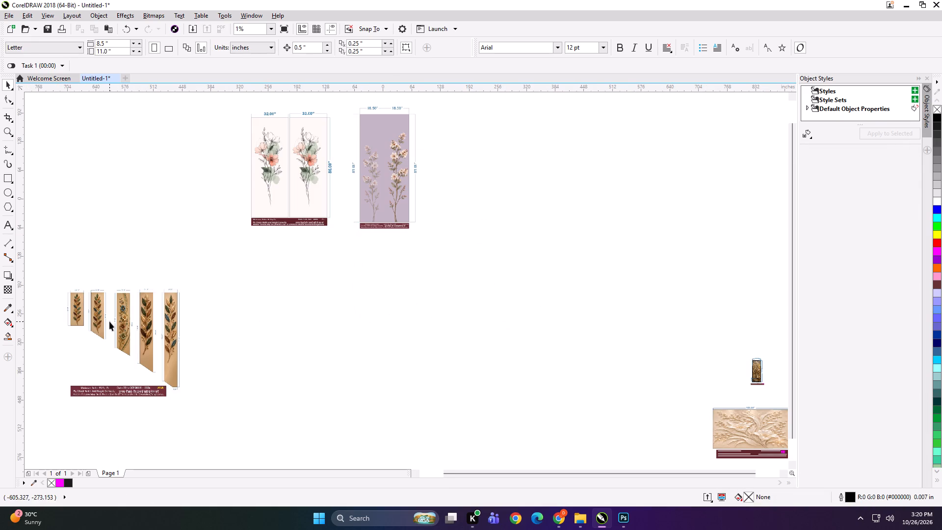
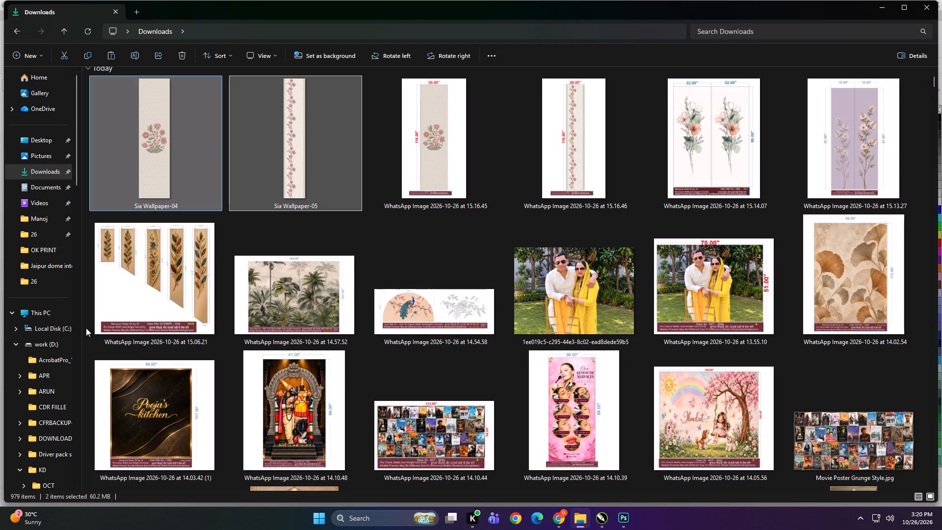
Bring the red 148x124 design from the shared Z: drive's file > 26 folder into the open CorelDRAW drawing.
left_click(37, 315)
left_click(133, 320)
double_click(137, 321)
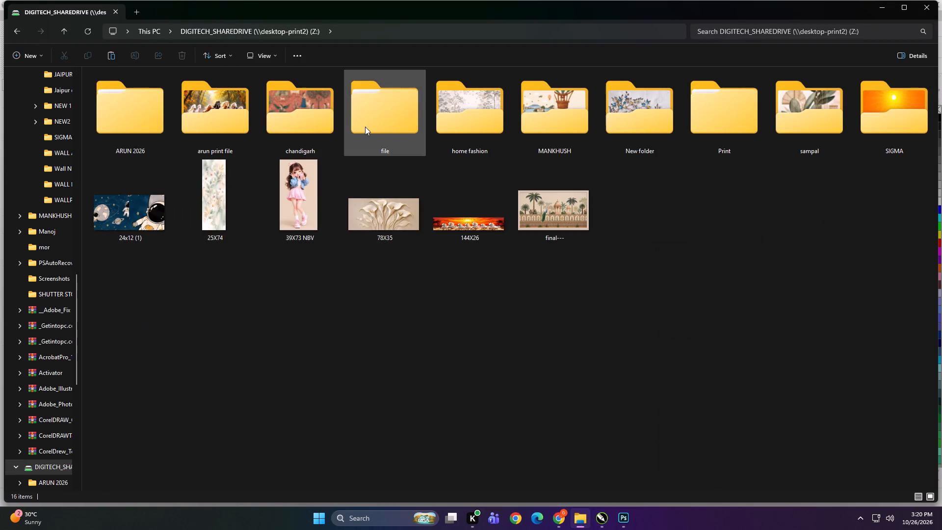
double_click(365, 127)
triple_click(525, 151)
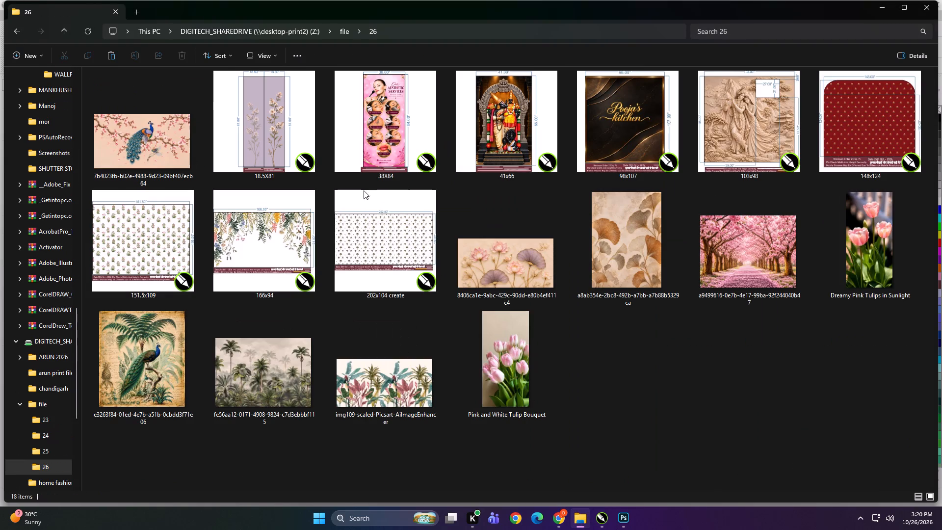
left_click(860, 155)
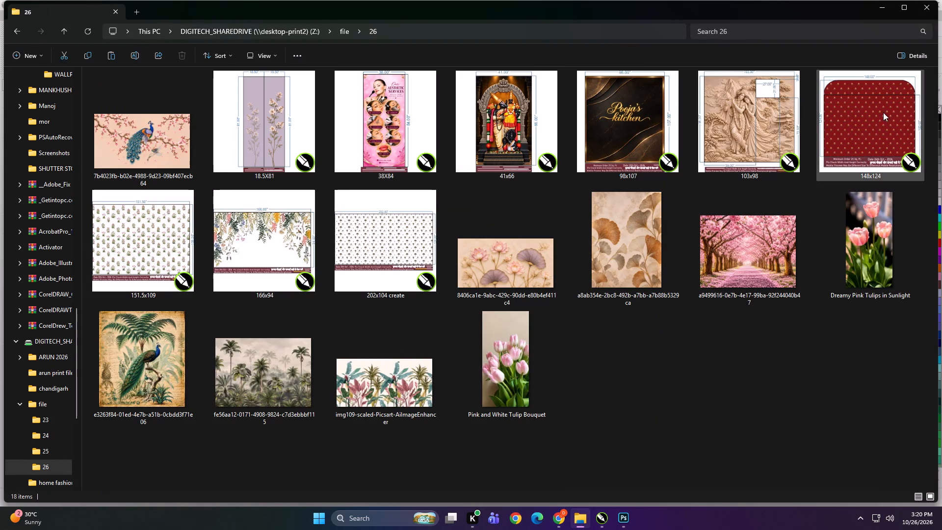
left_click_drag(886, 106, 505, 336)
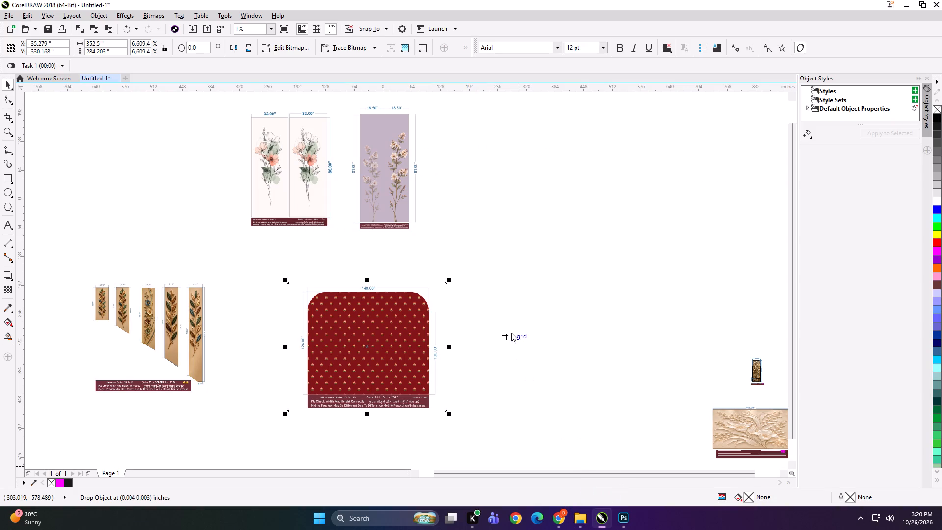
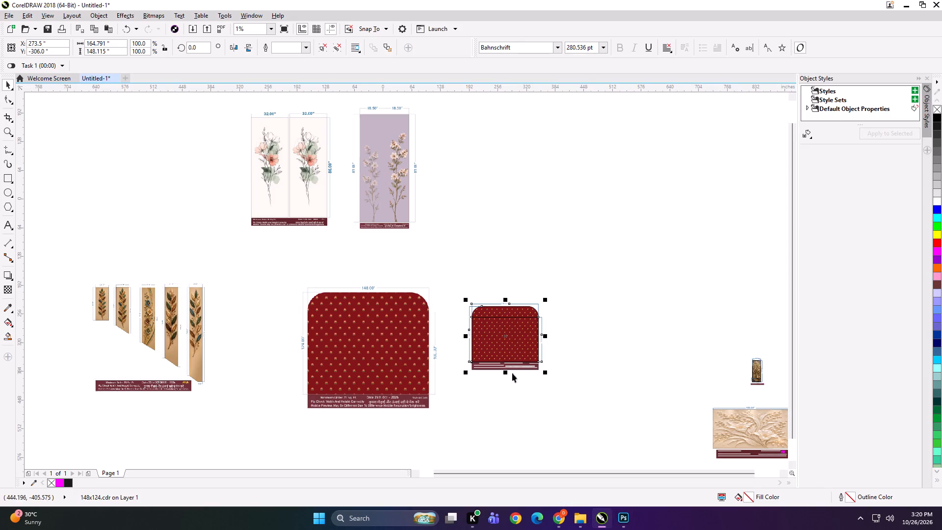
Scale the red reference bitmap down to about 227 x 183 inches and place it beside the imported 148x124 design.
left_click(385, 362, "shift")
key("shift+F2")
left_click(562, 121)
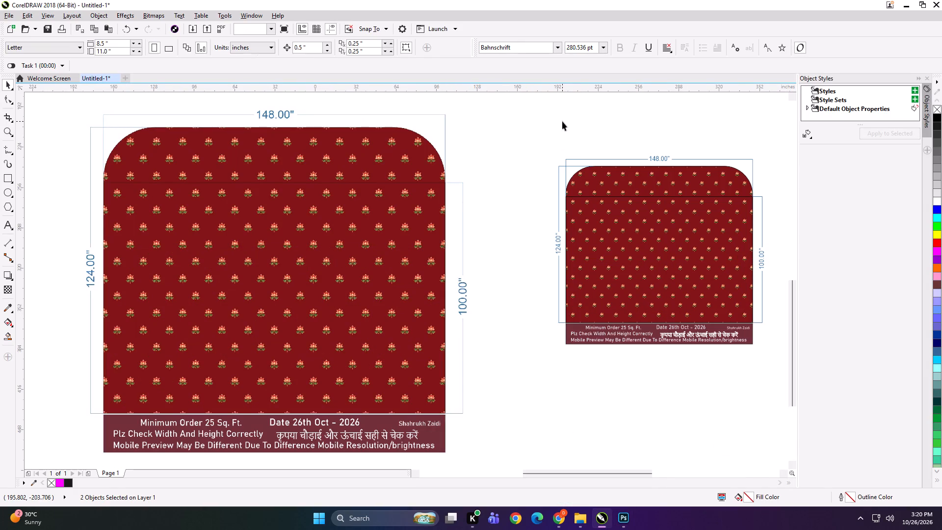
left_click(592, 239)
left_click_drag(625, 238, 617, 251)
left_click(406, 187)
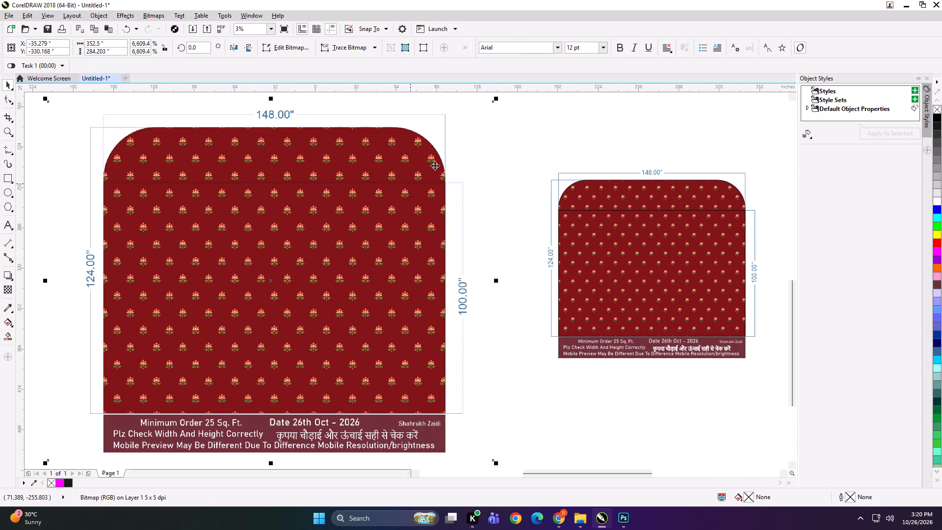
left_click_drag(496, 97, 475, 161, "shift")
left_click_drag(360, 252, 342, 229)
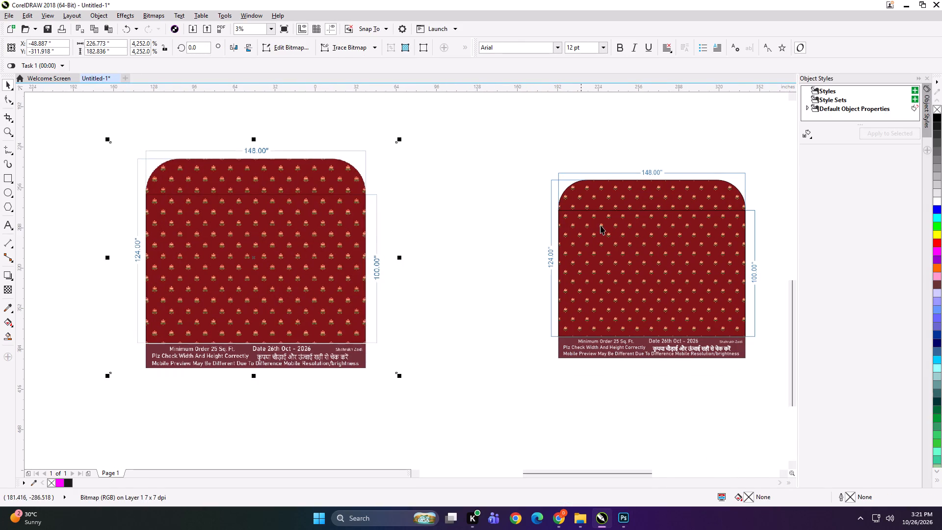
Ungroup the imported 148x124 design and delete its dimensions, bottom note and overlaid lower section, keeping only the round-cornered patterned shape.
left_click_drag(625, 236, 560, 245)
key("ctrl+u")
left_click(523, 138)
left_click_drag(540, 137, 707, 329)
key("Delete")
left_click_drag(729, 269, 444, 422)
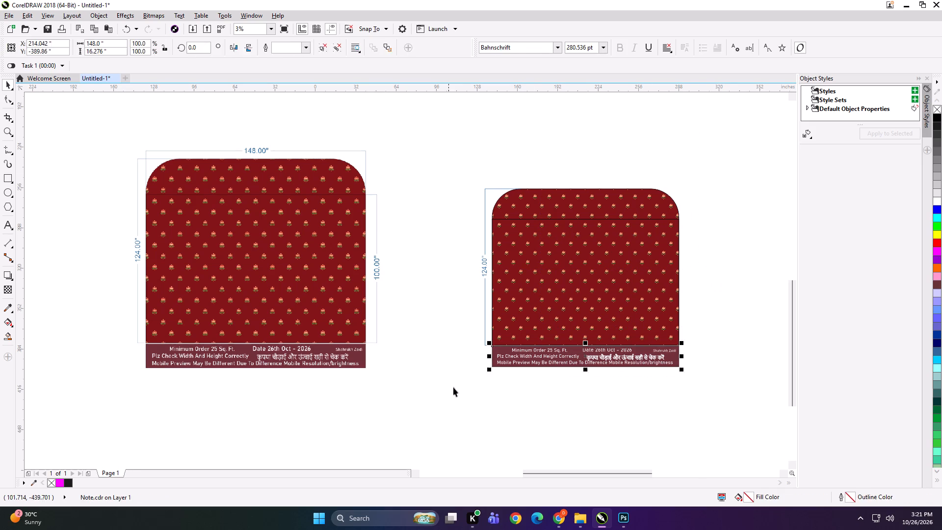
key("Delete")
left_click(483, 266)
key("Delete")
left_click(484, 266)
left_click(487, 269)
key("Delete")
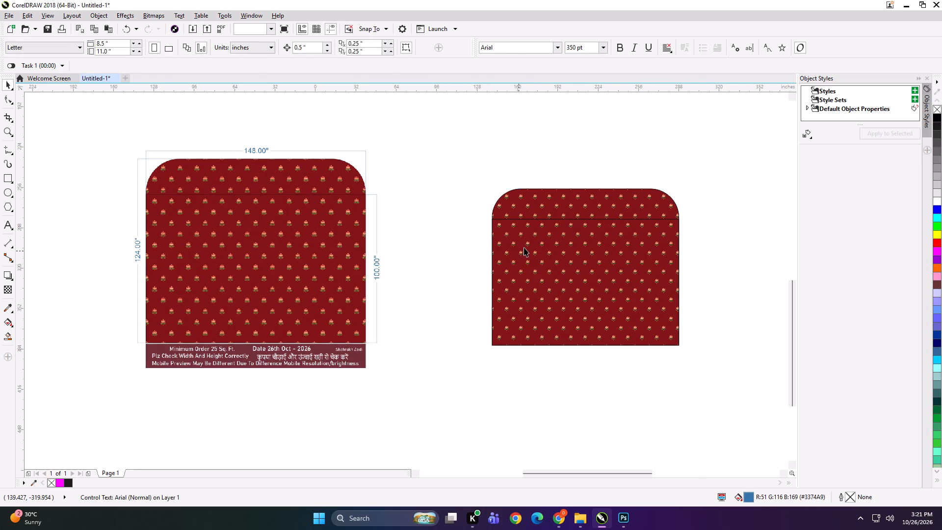
left_click_drag(524, 247, 522, 280)
key("Delete")
Unlock the PowerClip contents of the red patterned shape, shift the frame over them and try selecting the contents.
left_click_drag(517, 223, 499, 220)
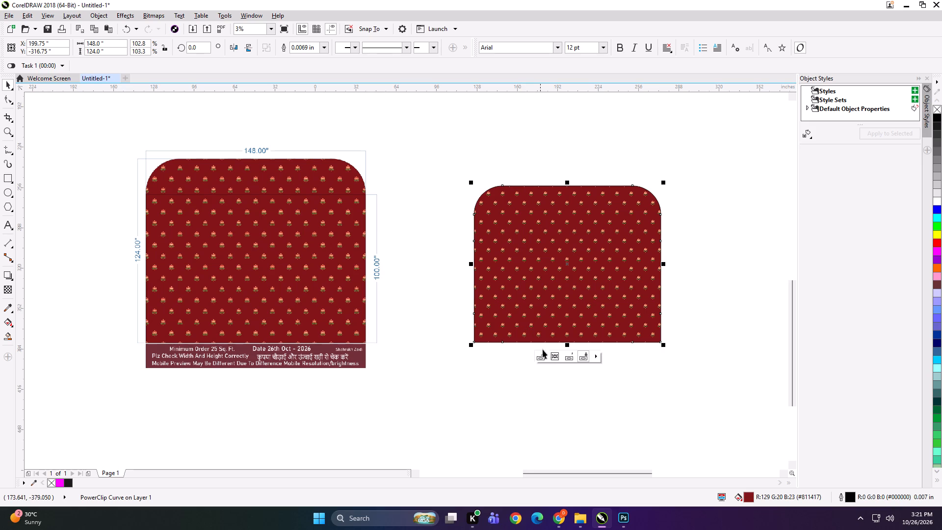
left_click(580, 358)
left_click(544, 407)
left_click_drag(540, 280, 552, 297)
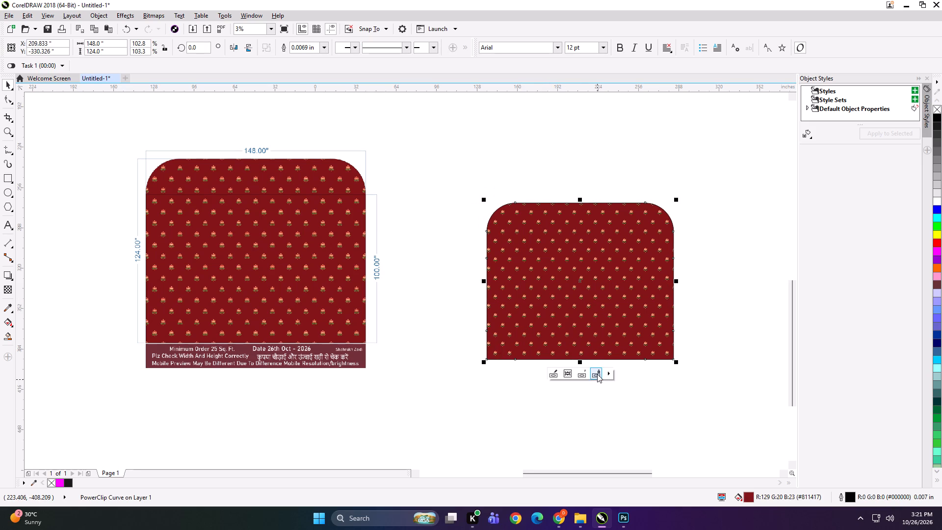
left_click(597, 374)
left_click(592, 377)
key("ctrl+u")
left_click(515, 395)
left_click(522, 320)
left_click_drag(553, 302, 527, 308)
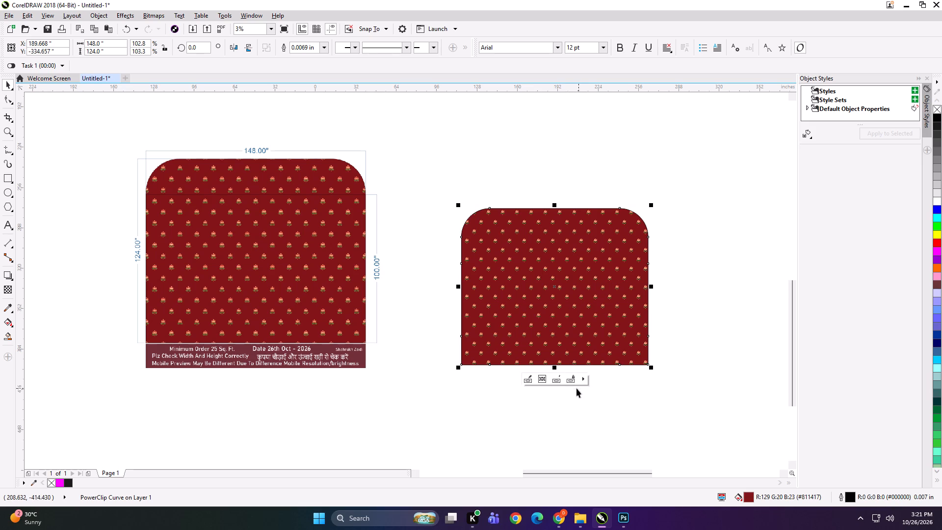
left_click(568, 379)
left_click(568, 379)
left_click(541, 405)
left_click(546, 343)
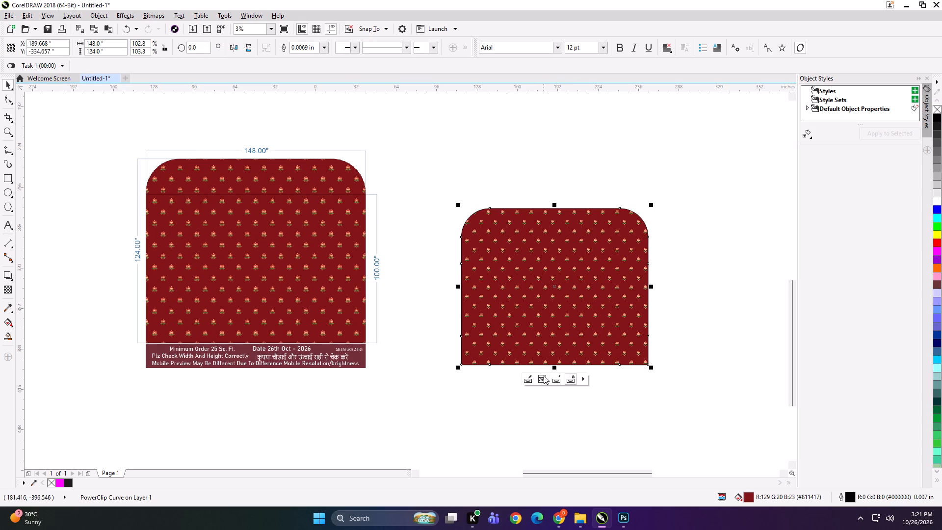
left_click(543, 378)
left_click(506, 412)
left_click(608, 392)
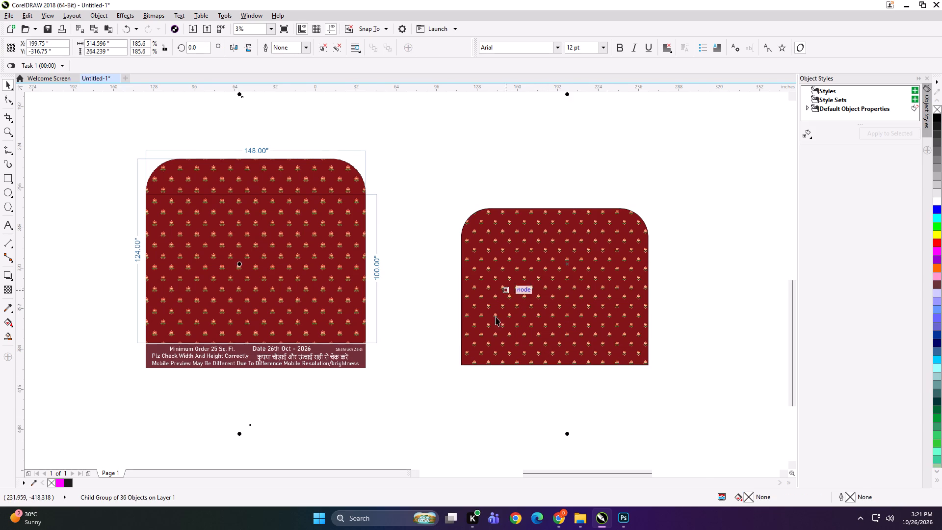
Move the red patterned shape farther away from the reference bitmap.
scroll(489, 343, "down", 1)
left_click(578, 208)
left_click(552, 326)
left_click_drag(533, 320, 595, 317)
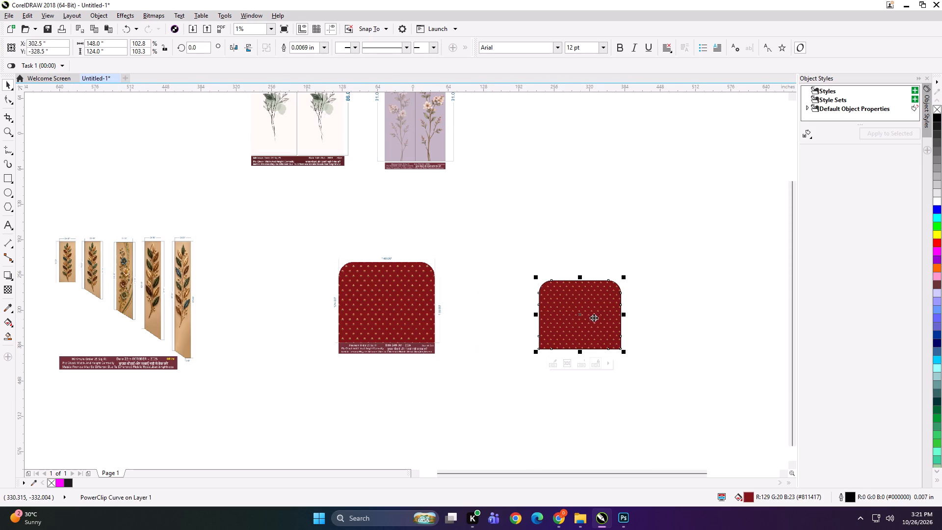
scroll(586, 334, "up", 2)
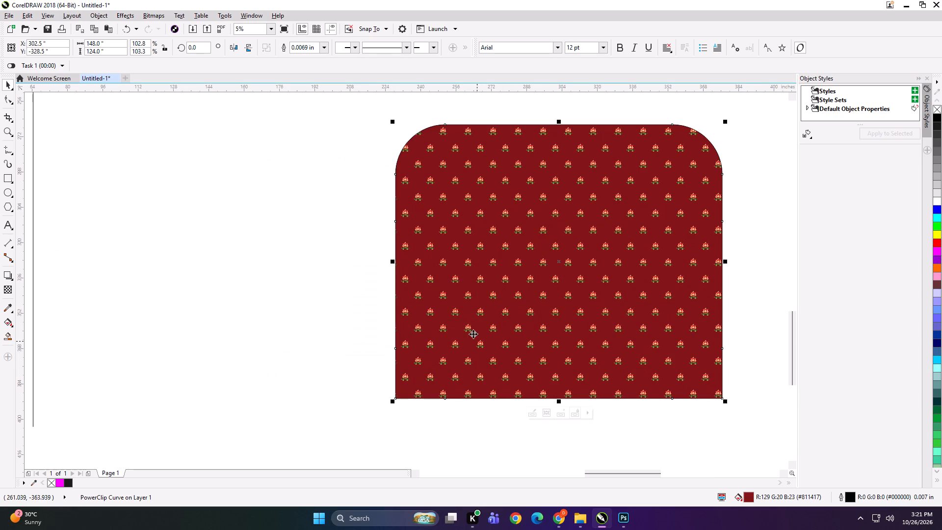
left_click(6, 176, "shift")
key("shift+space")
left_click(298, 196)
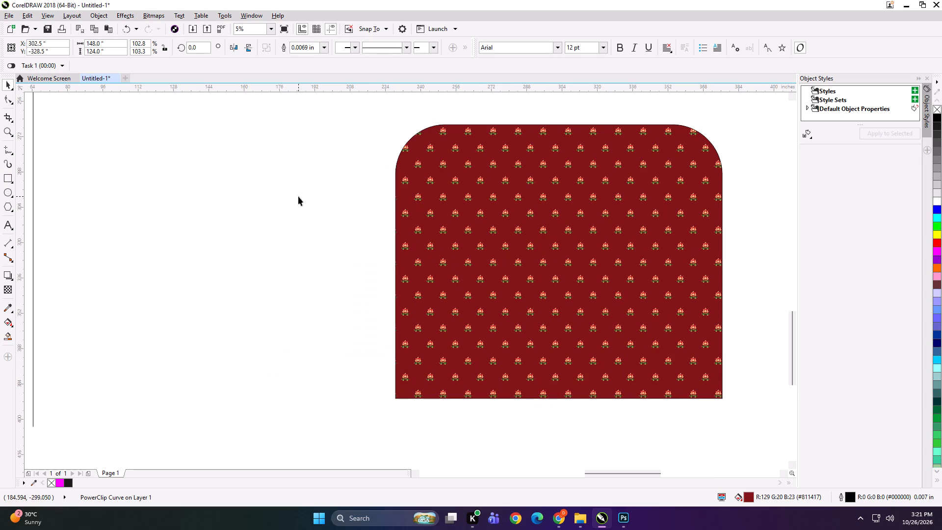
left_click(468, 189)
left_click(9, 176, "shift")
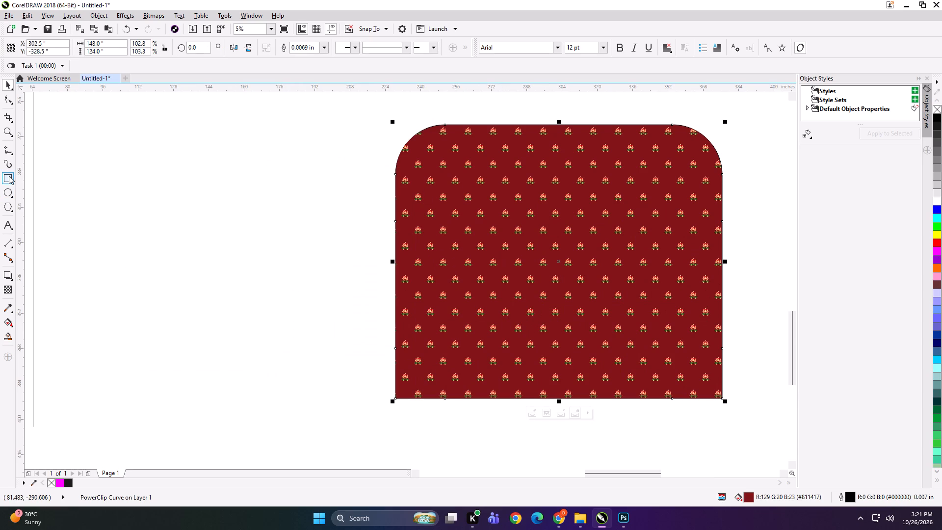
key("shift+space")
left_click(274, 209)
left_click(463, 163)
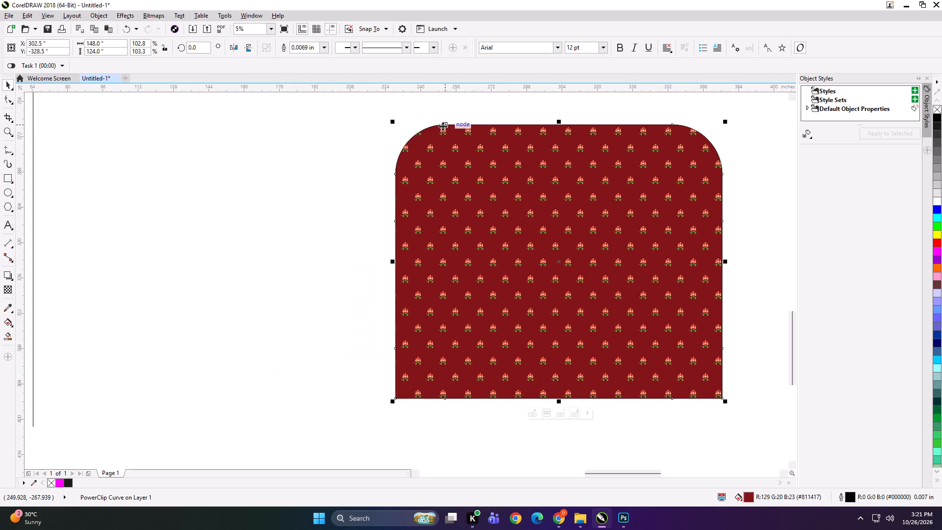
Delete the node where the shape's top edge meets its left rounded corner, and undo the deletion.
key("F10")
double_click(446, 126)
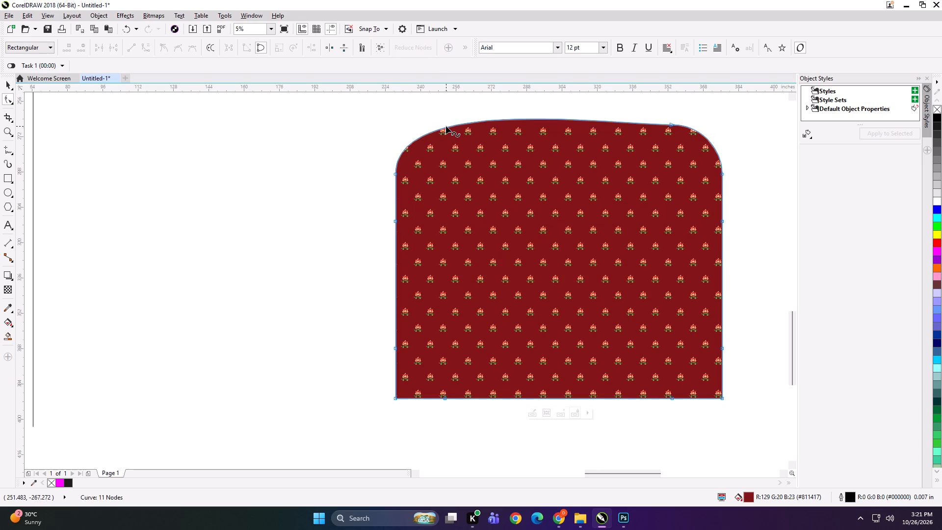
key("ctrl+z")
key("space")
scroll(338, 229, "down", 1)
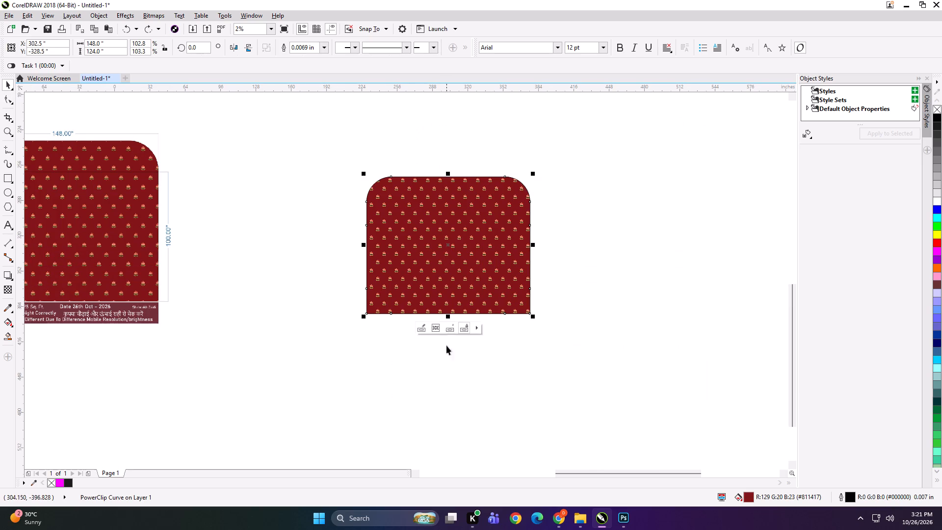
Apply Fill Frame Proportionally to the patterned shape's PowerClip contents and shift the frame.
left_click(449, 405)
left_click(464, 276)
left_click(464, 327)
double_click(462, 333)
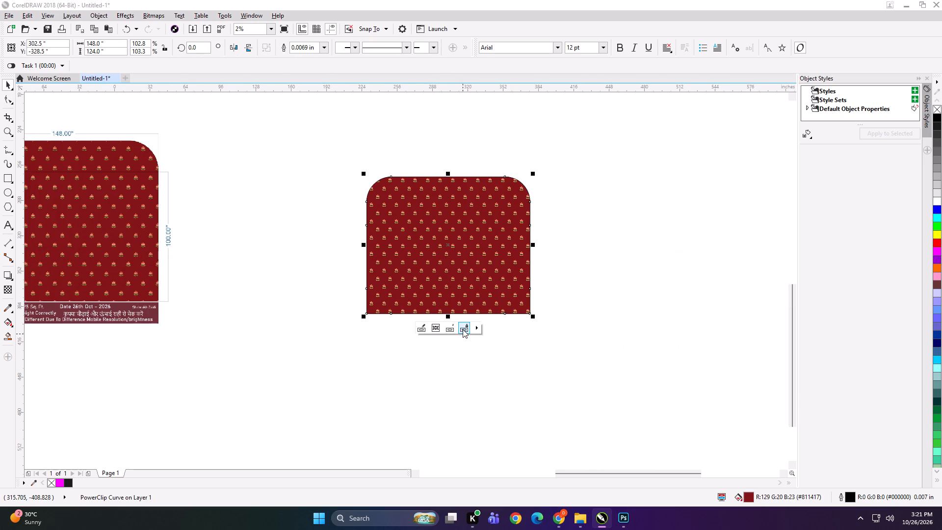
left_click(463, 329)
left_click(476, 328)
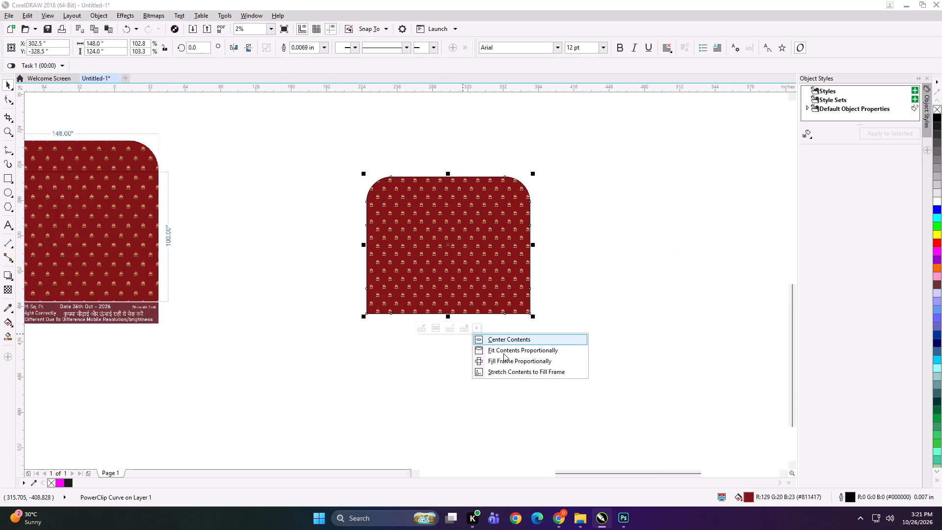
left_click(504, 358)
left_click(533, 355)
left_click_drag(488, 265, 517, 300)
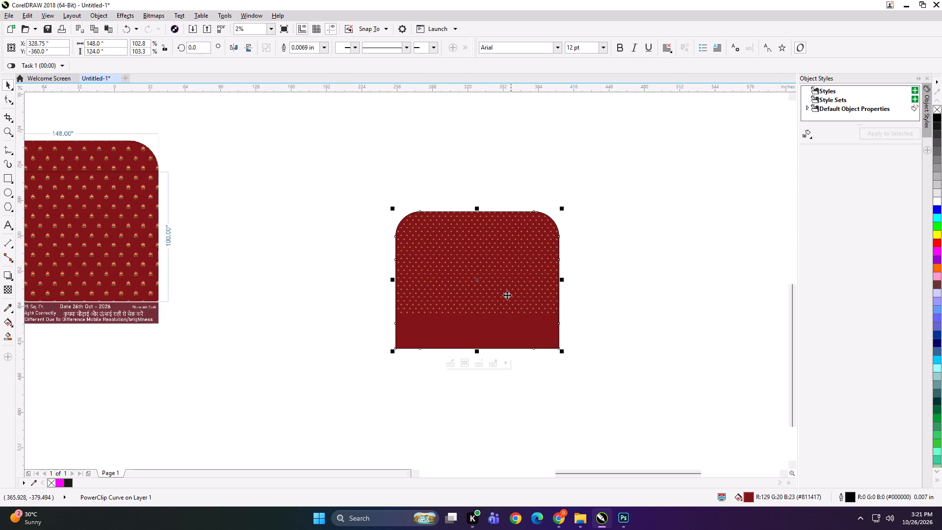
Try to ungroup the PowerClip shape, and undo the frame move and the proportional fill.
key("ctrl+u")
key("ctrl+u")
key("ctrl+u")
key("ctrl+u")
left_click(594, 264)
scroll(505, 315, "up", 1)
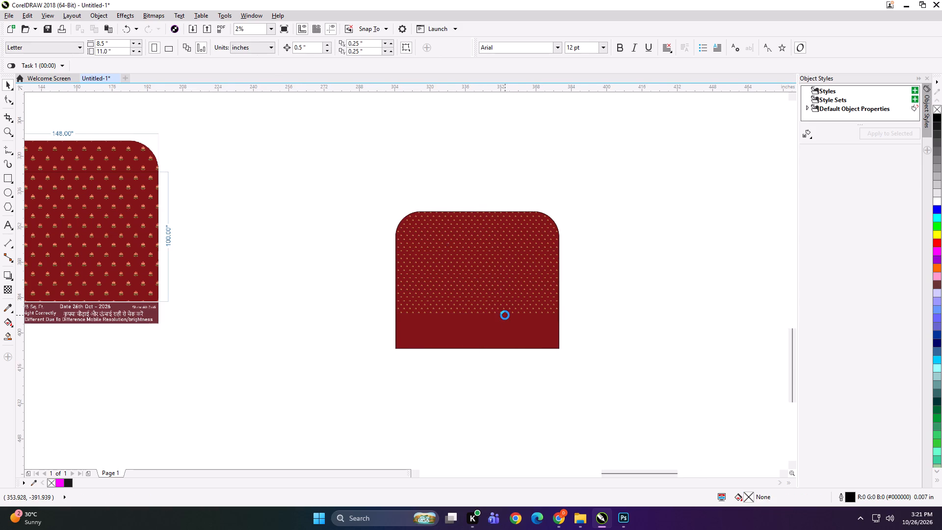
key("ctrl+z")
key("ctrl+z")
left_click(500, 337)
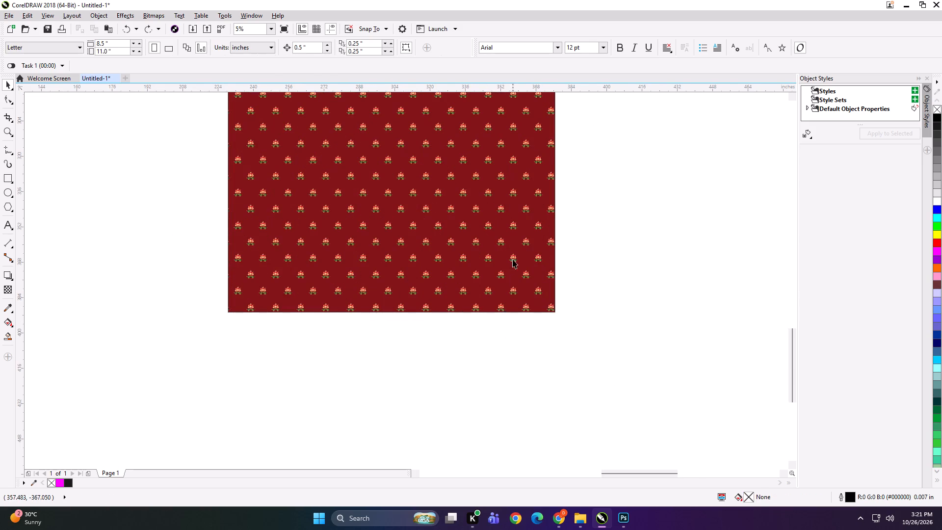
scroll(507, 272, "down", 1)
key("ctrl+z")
Reposition the patterned shape and bring the red reference bitmap close beside it for comparison.
left_click(612, 253)
left_click(462, 224)
left_click_drag(445, 208, 470, 214)
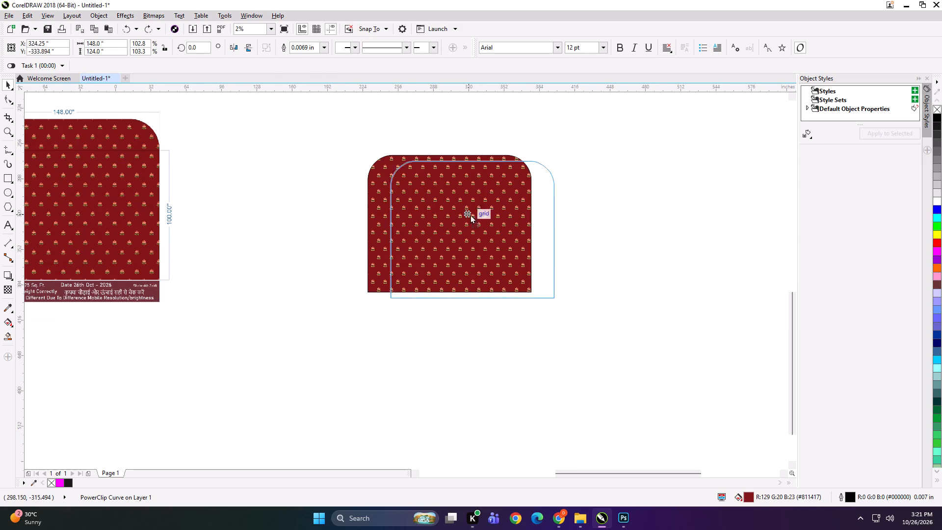
left_click_drag(470, 214, 503, 215)
left_click_drag(129, 204, 349, 226)
left_click(471, 204)
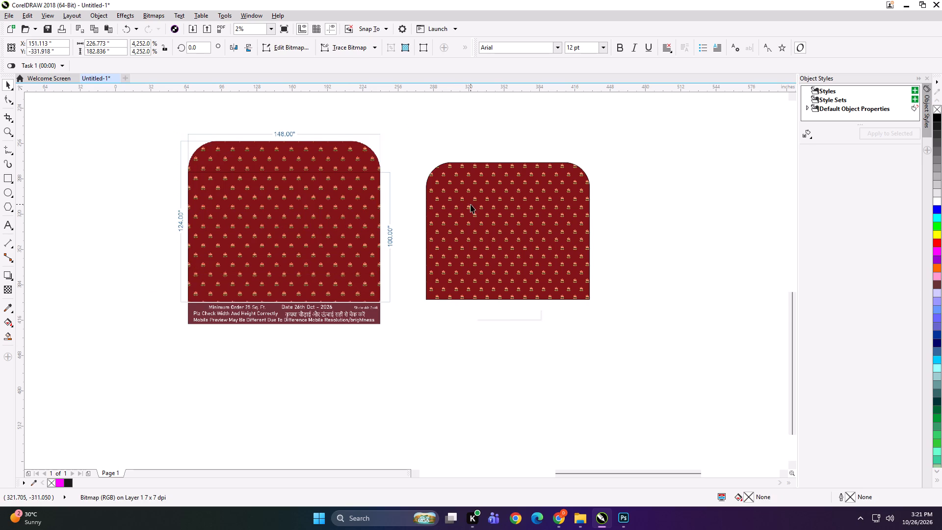
Open the patterned shape's PowerClip contents to examine the full motif pattern, and finish editing them.
left_click(494, 318)
left_click(488, 362)
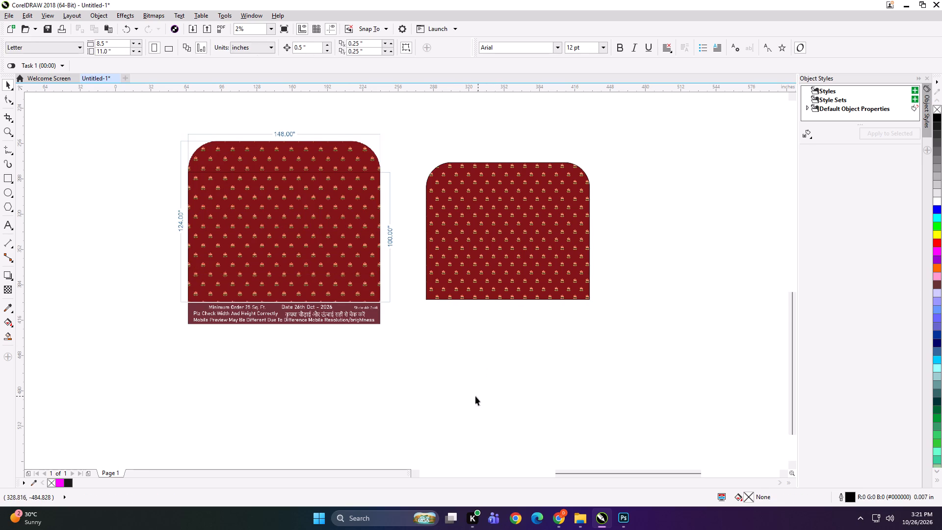
left_click(473, 285)
left_click(478, 314)
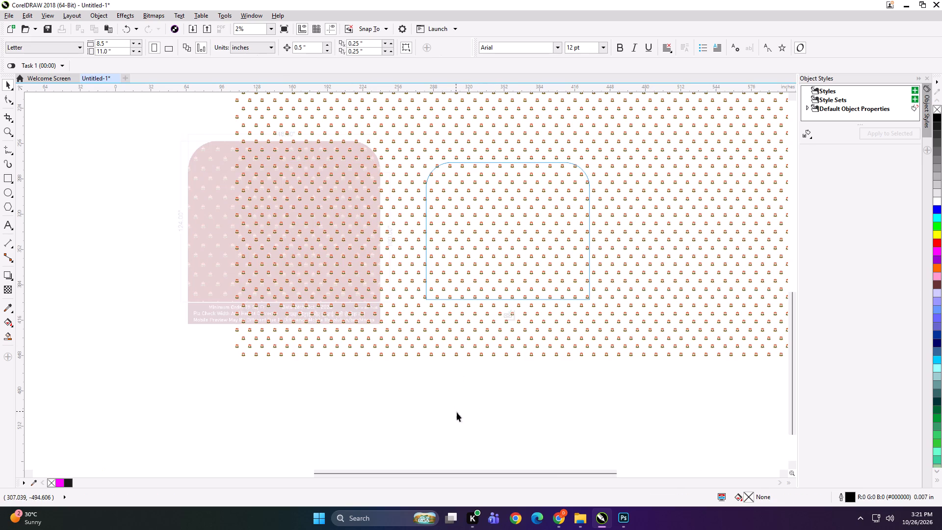
left_click(470, 414)
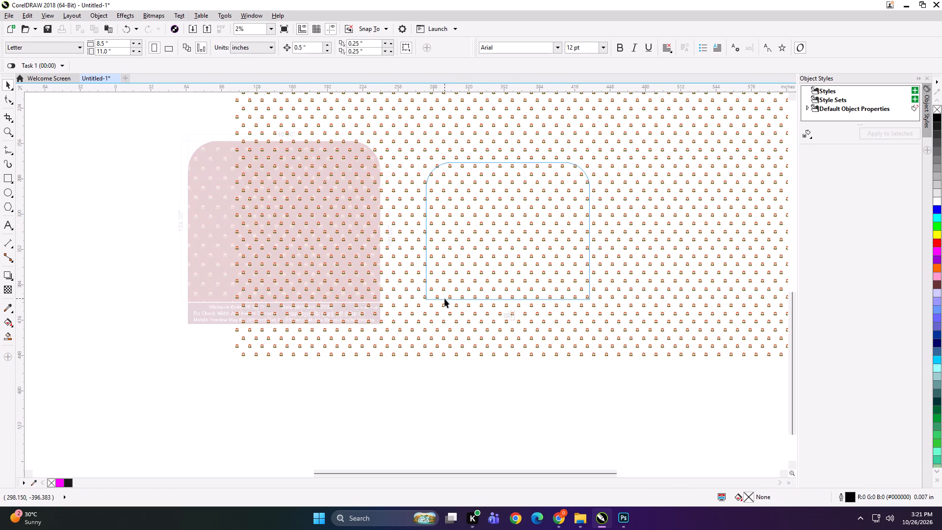
left_click(445, 298)
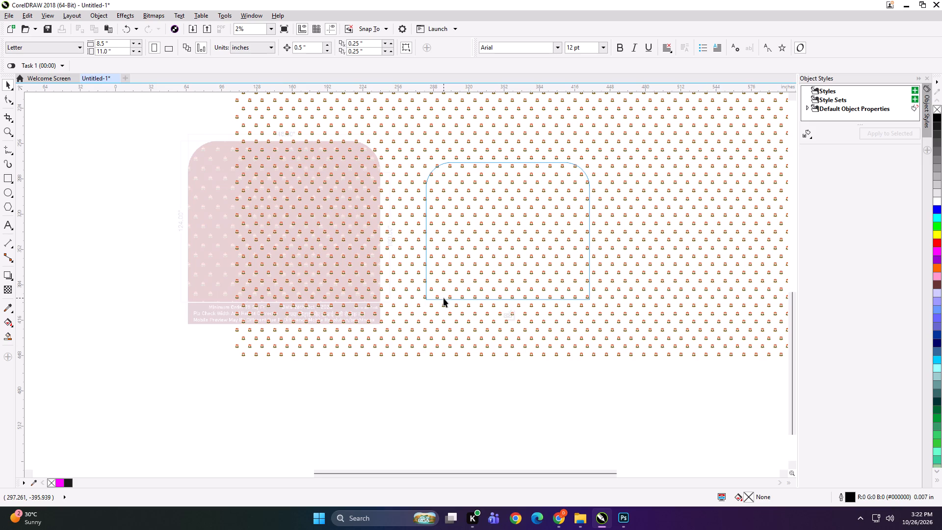
left_click(444, 298)
scroll(438, 294, "down", 1)
left_click(473, 367)
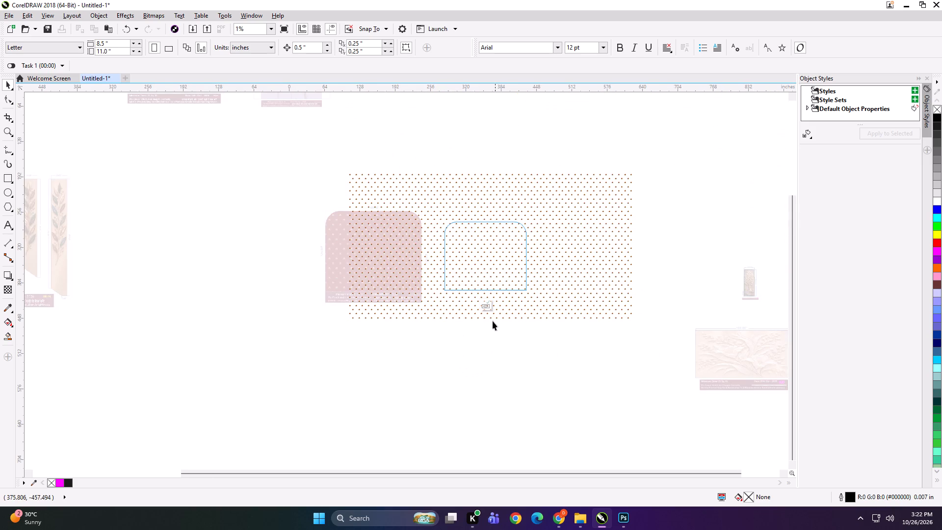
left_click(485, 304)
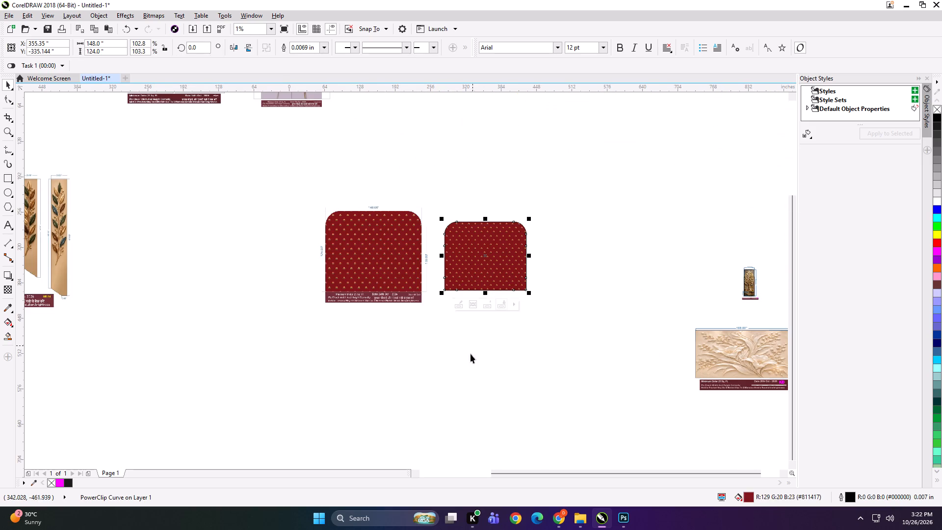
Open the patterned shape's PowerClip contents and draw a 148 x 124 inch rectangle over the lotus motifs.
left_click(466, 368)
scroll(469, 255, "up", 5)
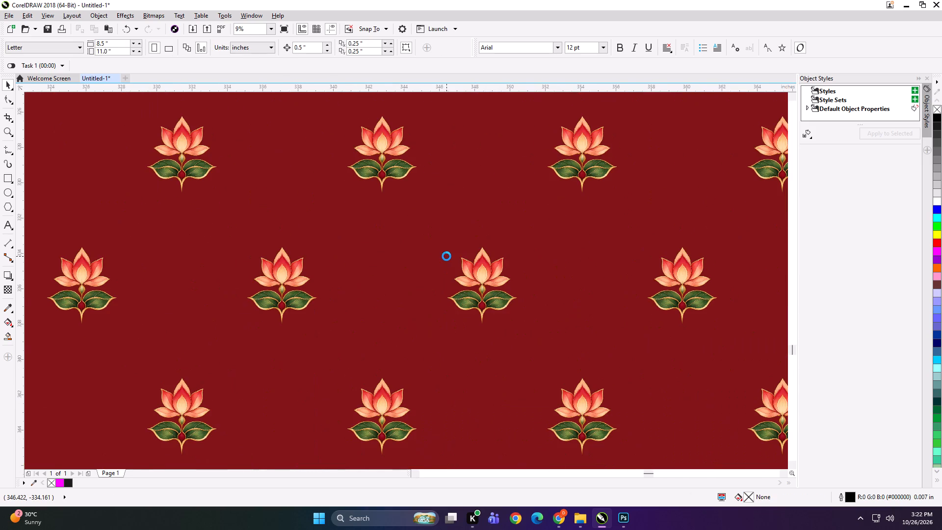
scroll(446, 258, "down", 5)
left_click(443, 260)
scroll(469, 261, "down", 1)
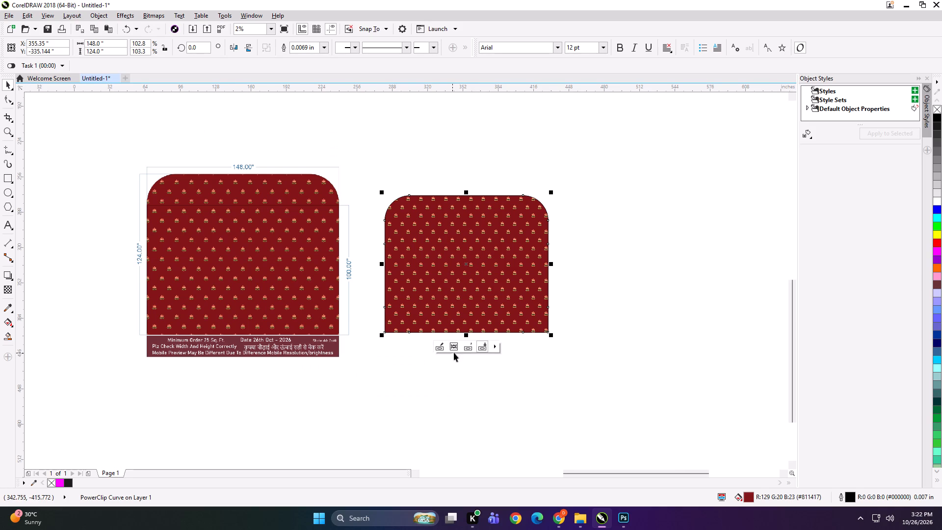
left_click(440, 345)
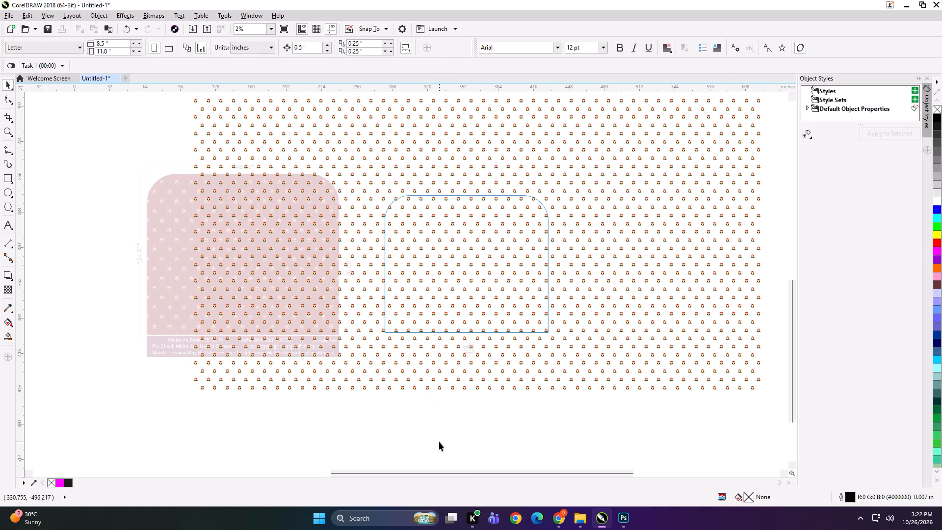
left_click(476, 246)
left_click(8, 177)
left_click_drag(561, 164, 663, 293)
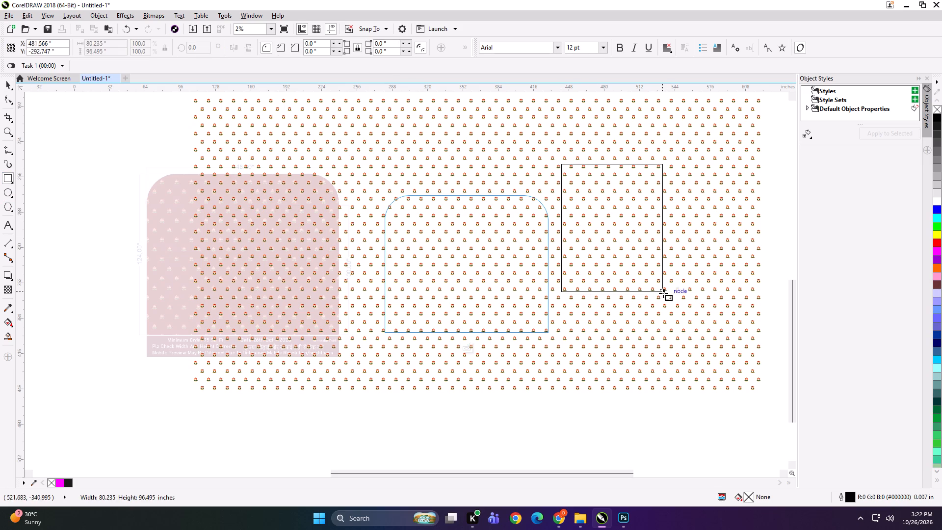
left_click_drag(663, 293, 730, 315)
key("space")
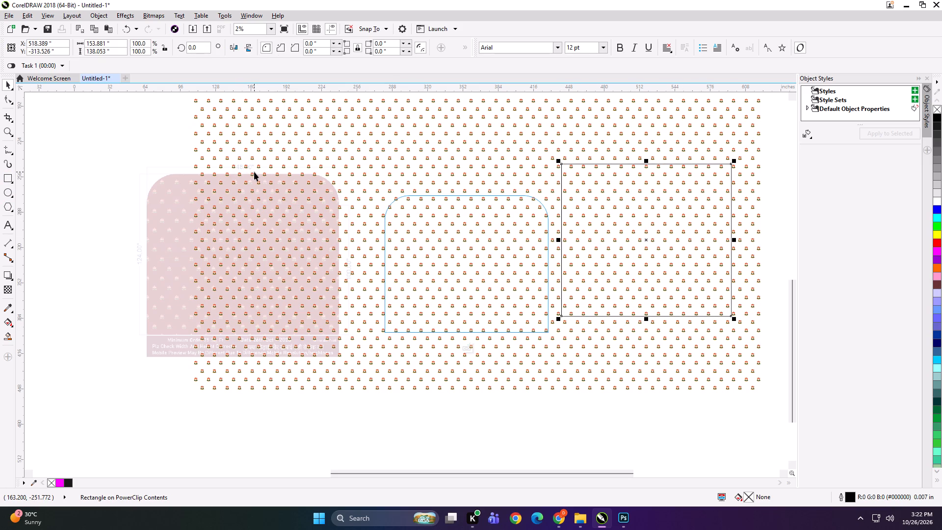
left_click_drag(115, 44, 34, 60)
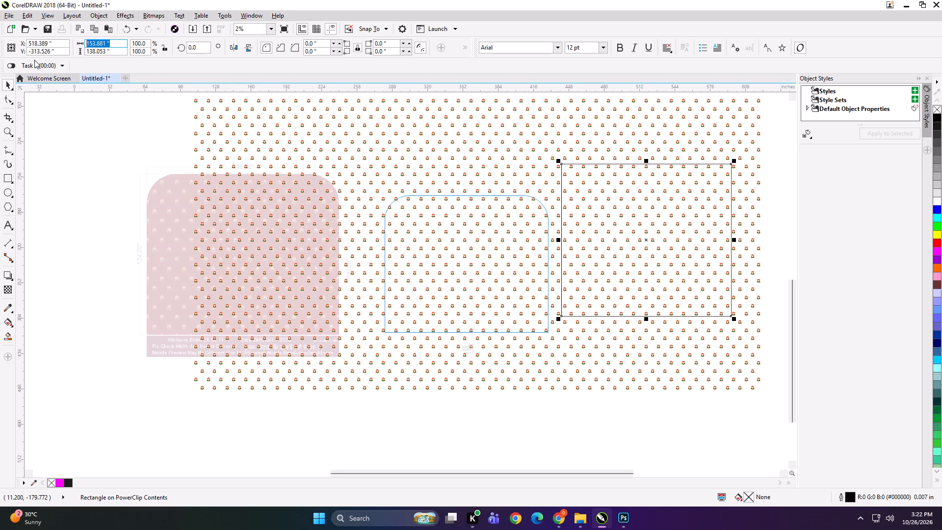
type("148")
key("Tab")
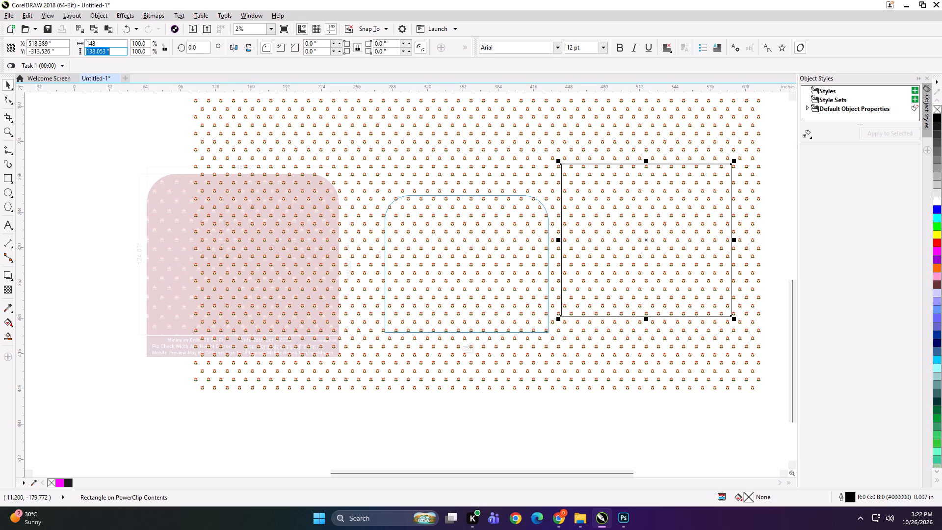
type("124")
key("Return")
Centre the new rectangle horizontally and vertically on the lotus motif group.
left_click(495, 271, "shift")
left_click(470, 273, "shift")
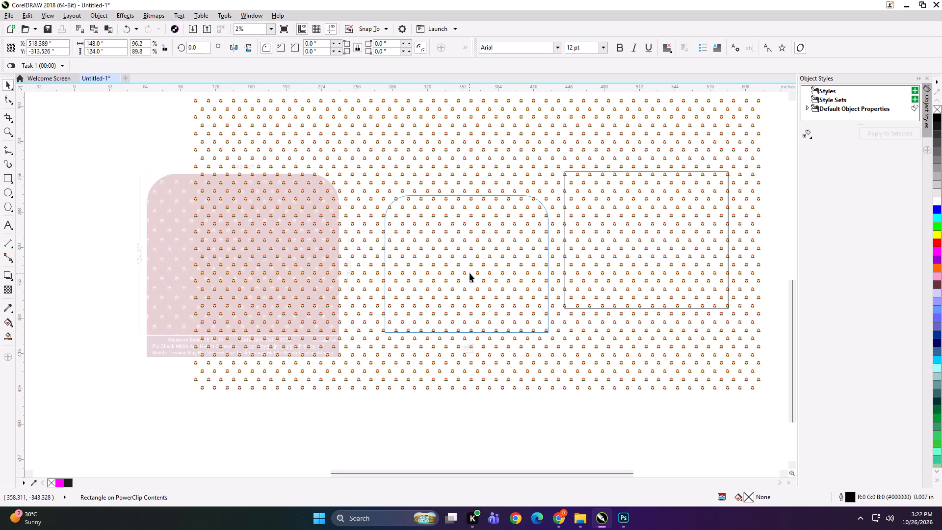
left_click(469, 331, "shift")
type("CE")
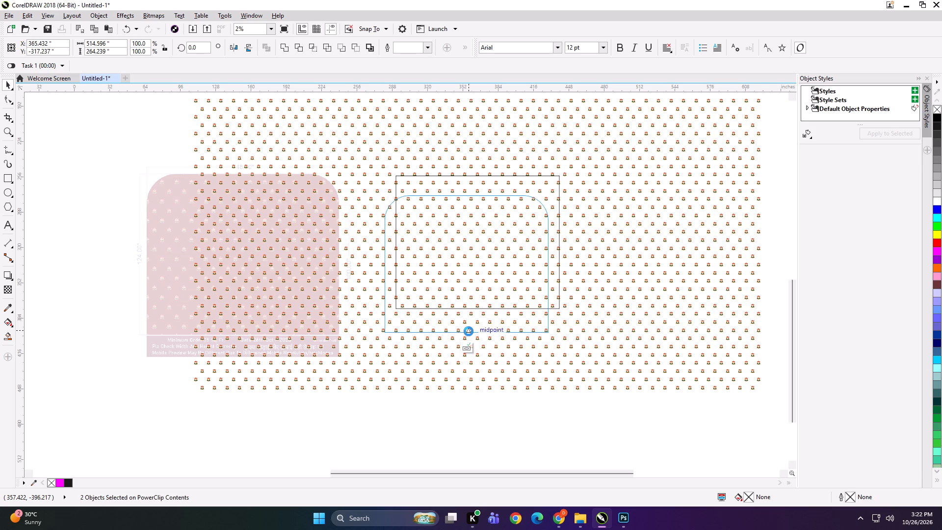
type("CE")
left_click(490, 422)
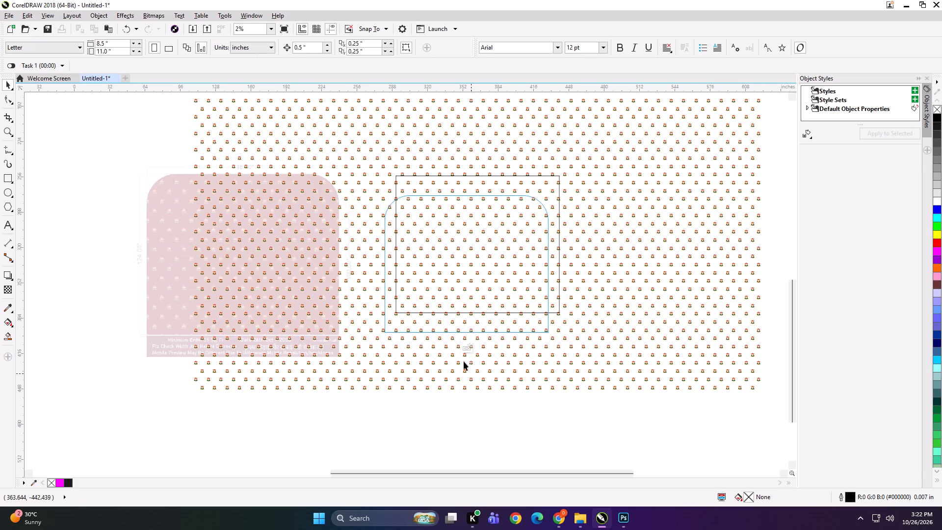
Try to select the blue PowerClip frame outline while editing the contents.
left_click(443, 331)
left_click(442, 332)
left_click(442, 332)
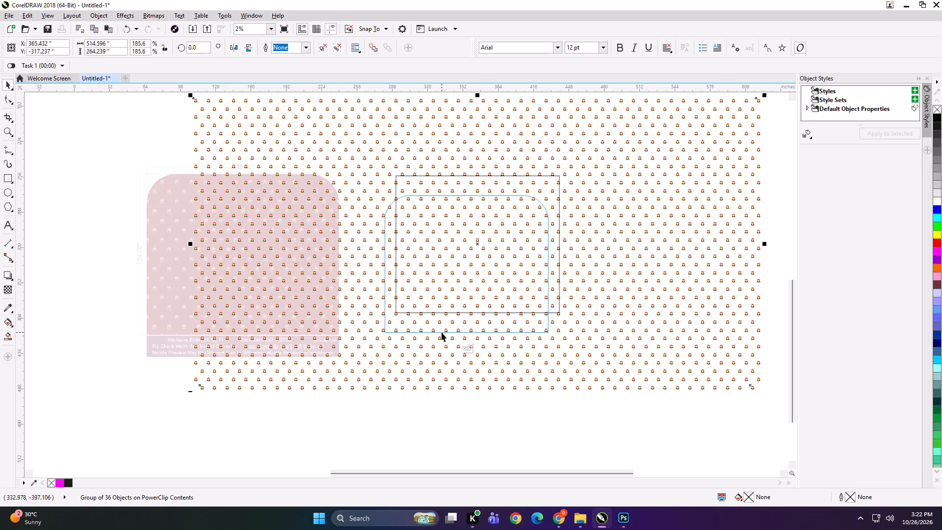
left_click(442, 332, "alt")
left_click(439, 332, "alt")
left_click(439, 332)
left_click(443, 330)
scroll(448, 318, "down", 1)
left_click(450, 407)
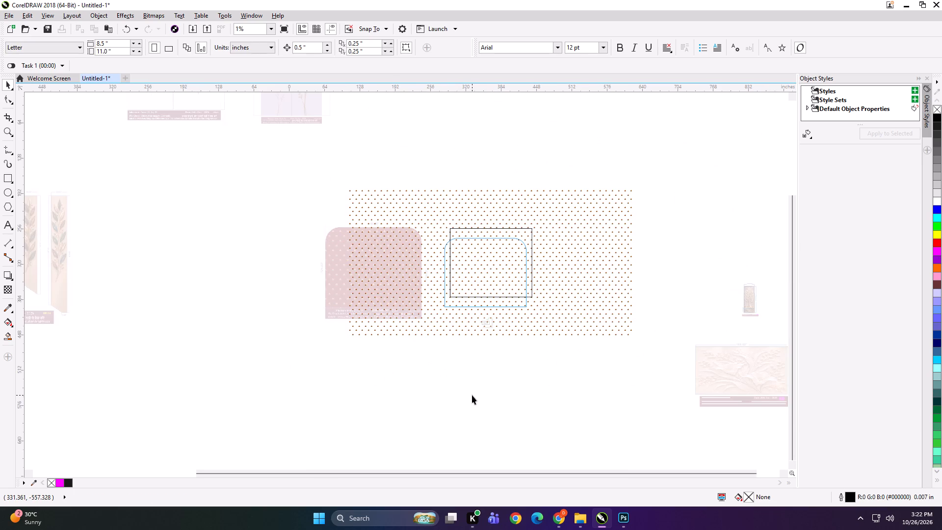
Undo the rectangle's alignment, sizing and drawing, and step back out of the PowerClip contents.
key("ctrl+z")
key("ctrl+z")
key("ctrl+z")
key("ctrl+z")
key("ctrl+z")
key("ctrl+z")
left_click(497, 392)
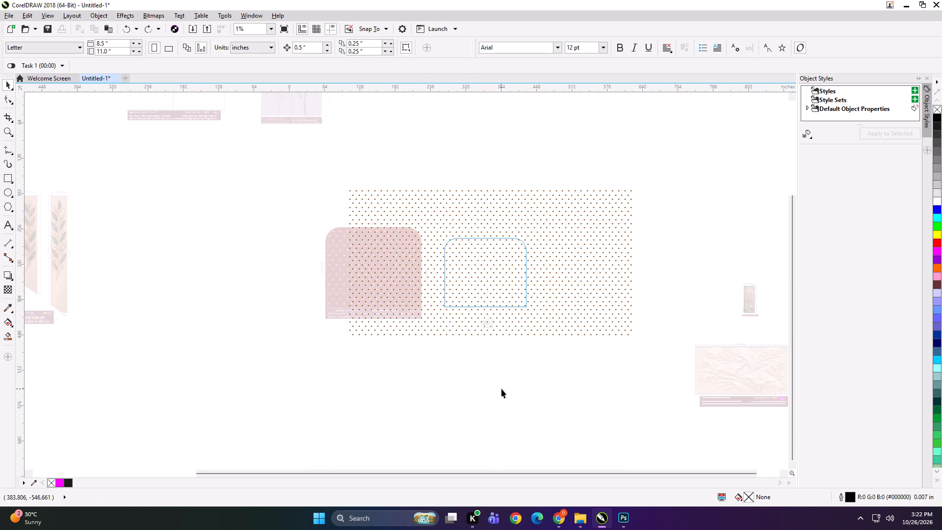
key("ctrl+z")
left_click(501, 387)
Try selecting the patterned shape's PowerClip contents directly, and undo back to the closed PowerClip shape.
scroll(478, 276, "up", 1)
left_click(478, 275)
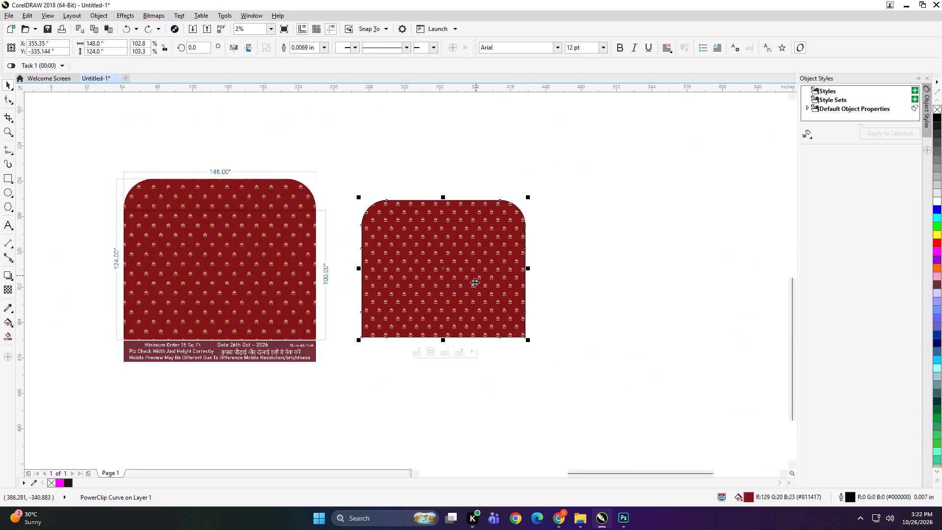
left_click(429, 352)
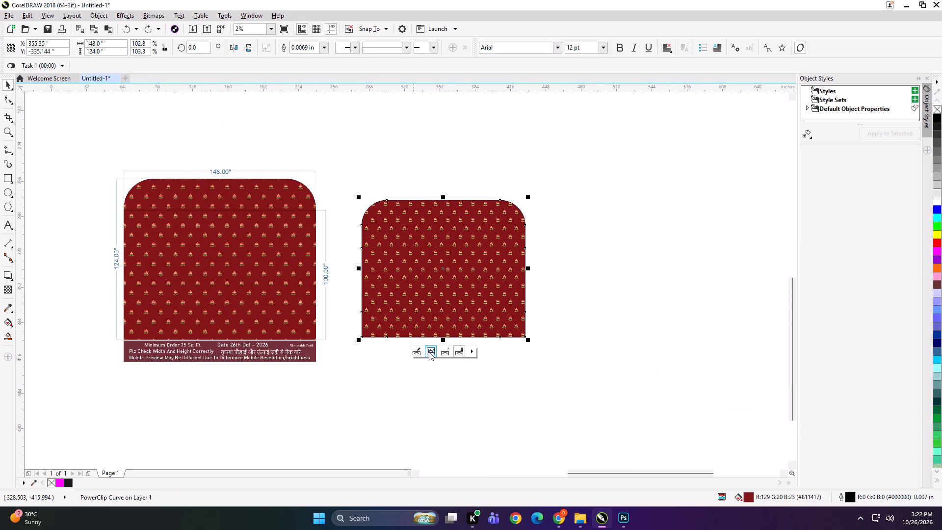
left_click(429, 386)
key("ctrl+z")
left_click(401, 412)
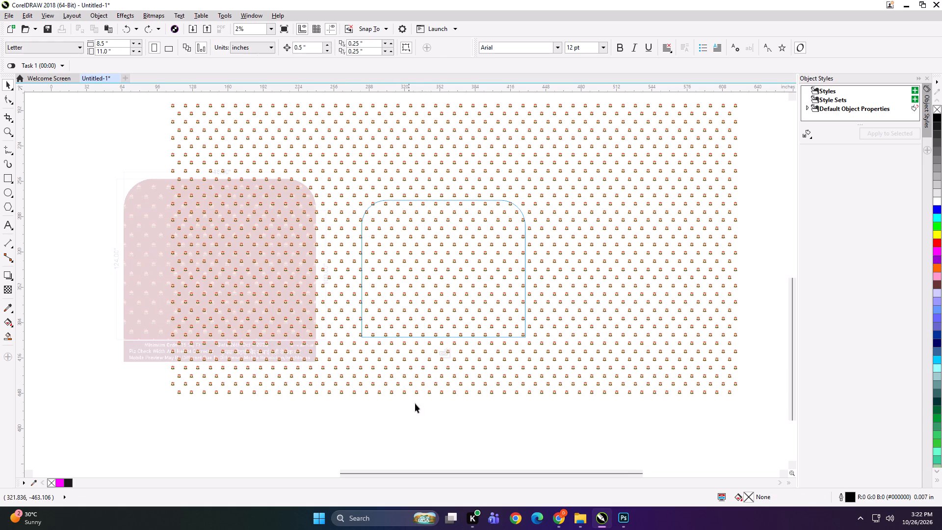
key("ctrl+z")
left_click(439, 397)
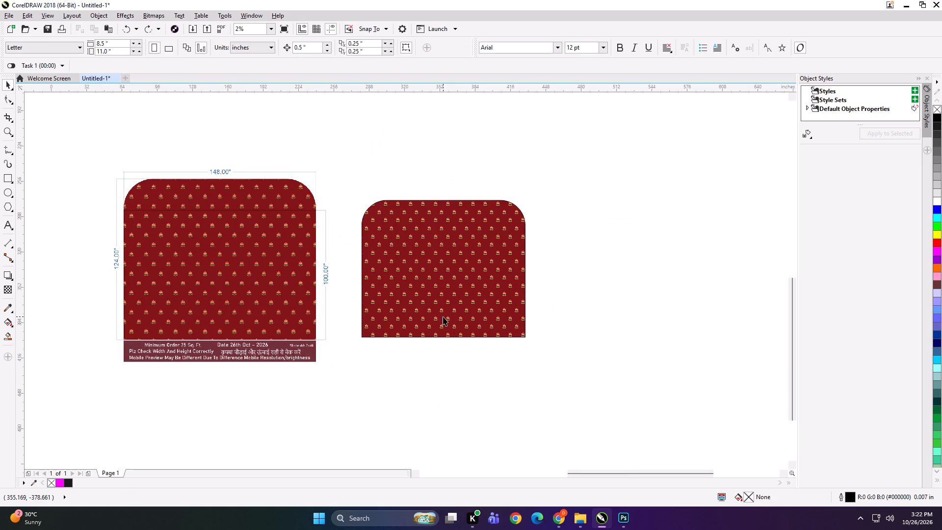
Extract the lotus motif pattern from the patterned shape's PowerClip.
left_click(443, 317)
left_click(446, 352)
left_click(425, 425)
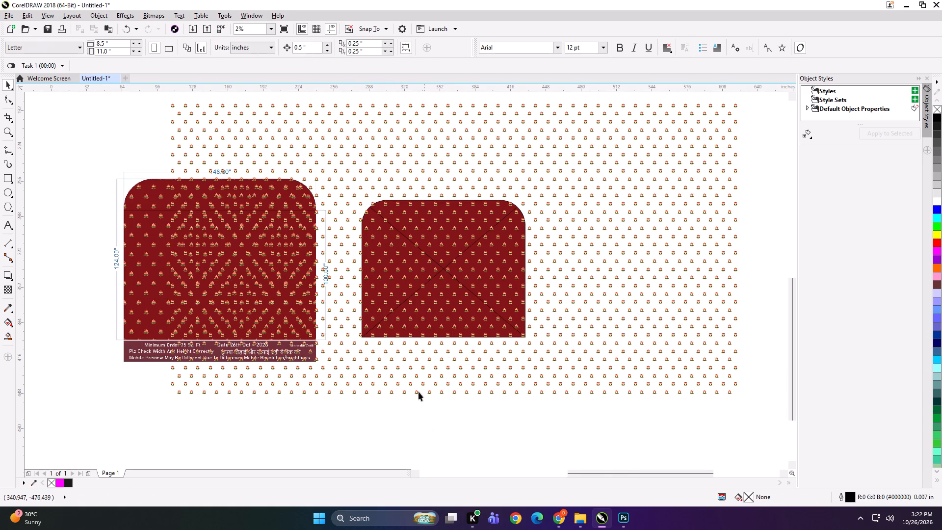
Create a 148 x 124 inch rectangle that exactly encloses the emptied round-cornered PowerClip shape.
scroll(435, 268, "up", 1)
left_click(445, 269)
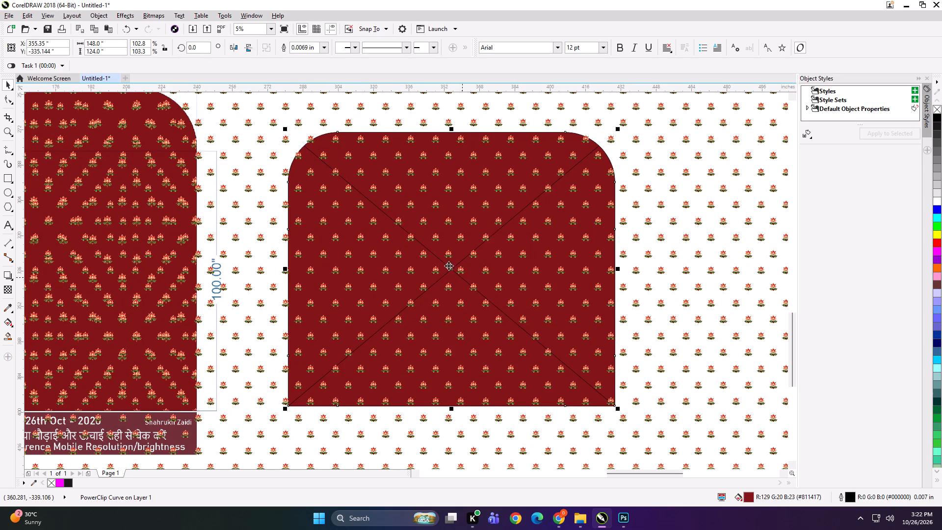
double_click(4, 176, "shift")
key("shift+space")
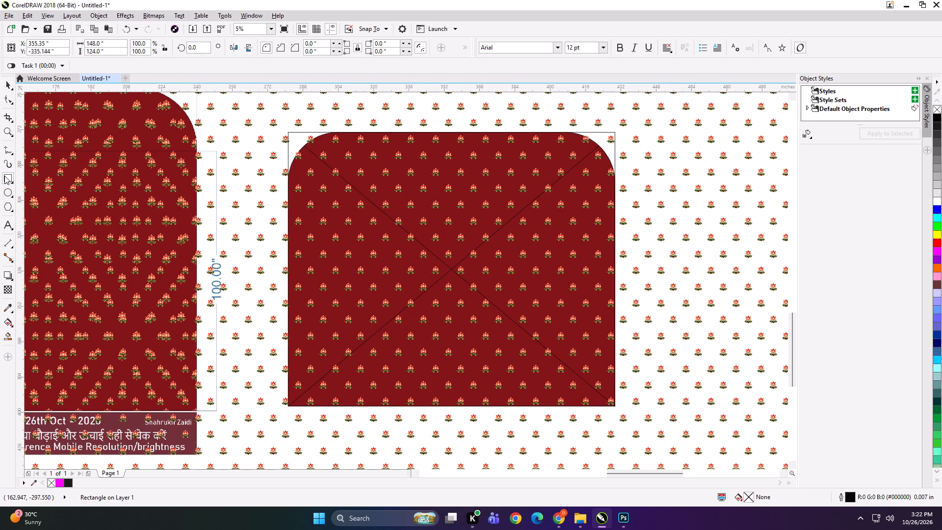
Sample the shape's red #811417 with the Color Eyedropper and fill the new rectangle with it.
left_click(6, 309)
scroll(446, 260, "up", 3)
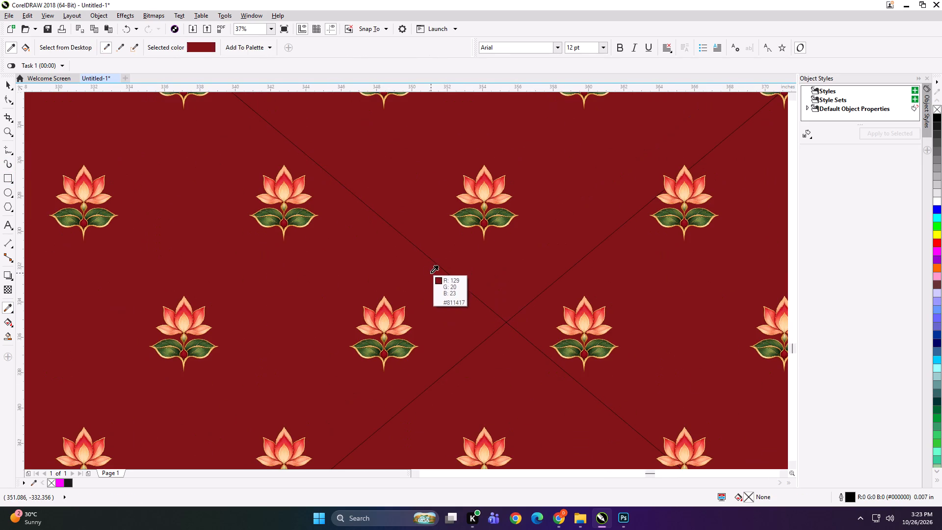
left_click(431, 273)
left_click(430, 284)
scroll(431, 283, "down", 2)
key("space")
scroll(440, 265, "down", 2)
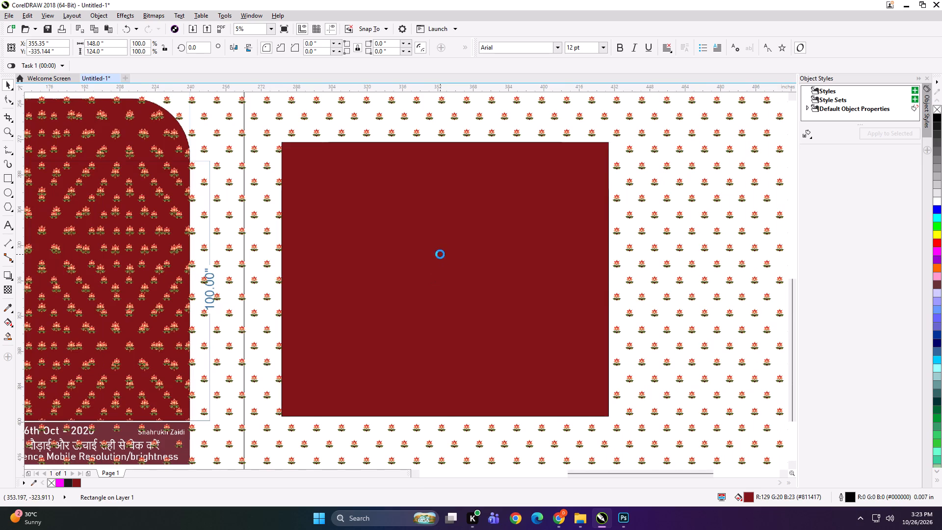
Place the loose lotus motif pattern group inside the plain red rectangle as its PowerClip contents.
left_click(546, 245)
left_click(552, 243)
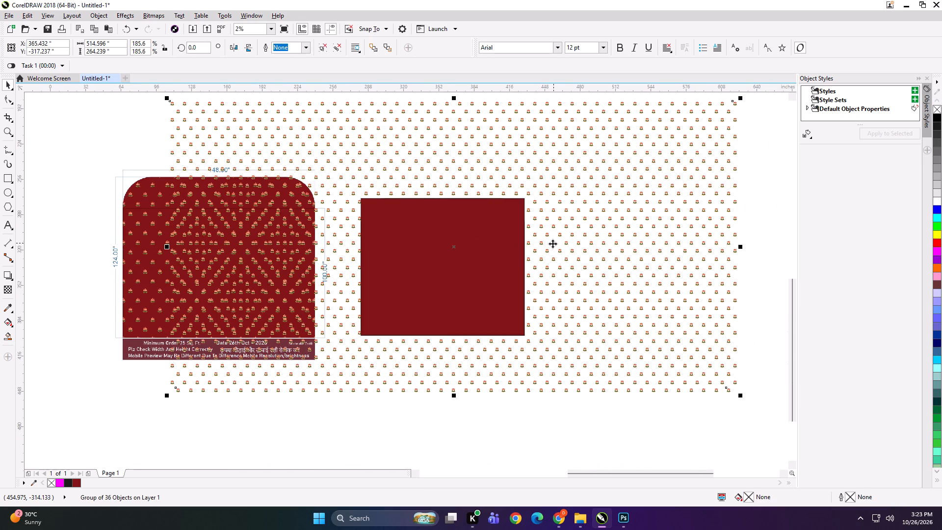
key("shift+Return")
left_click(489, 245)
Move the patterned rectangle off the emptied round-cornered shape, delete that leftover shape, and bring the rectangle back beside the preview image.
left_click_drag(477, 241, 538, 238)
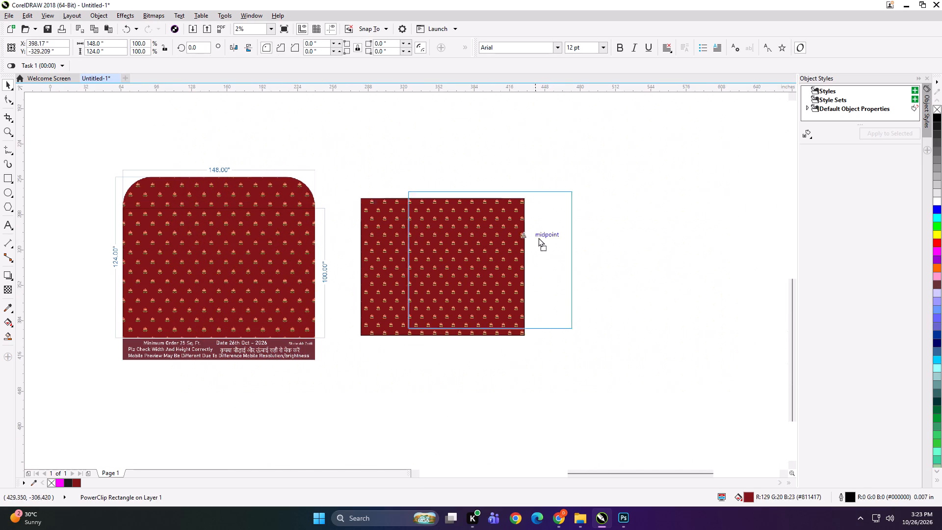
left_click_drag(538, 238, 544, 238)
left_click(409, 256)
key("Delete")
left_click_drag(494, 237, 468, 245)
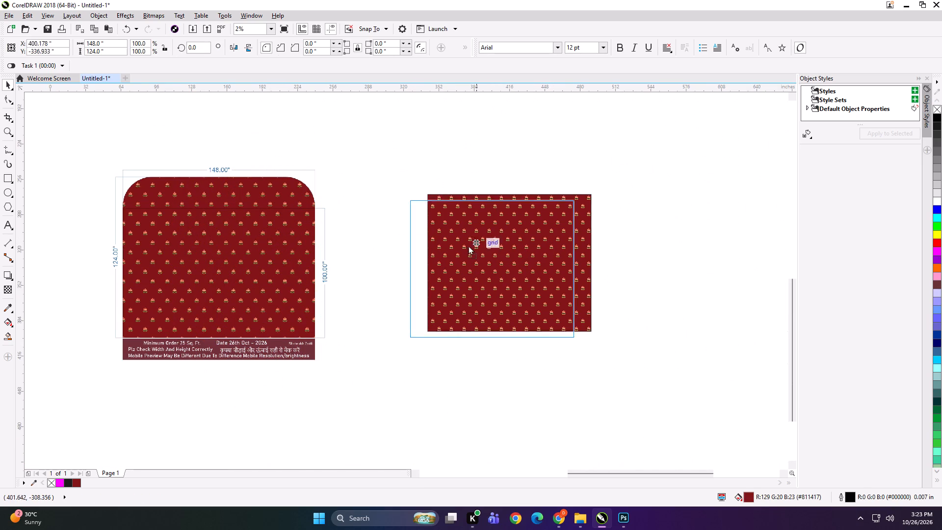
left_click_drag(468, 245, 419, 245)
left_click_drag(304, 254, 314, 254)
left_click(387, 256, "shift")
key("shift+F2")
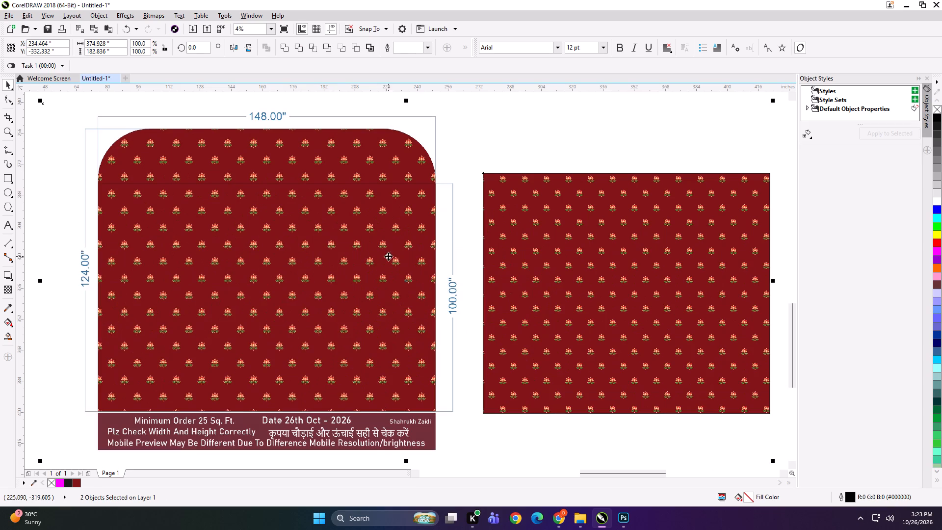
left_click(552, 153)
left_click(442, 204)
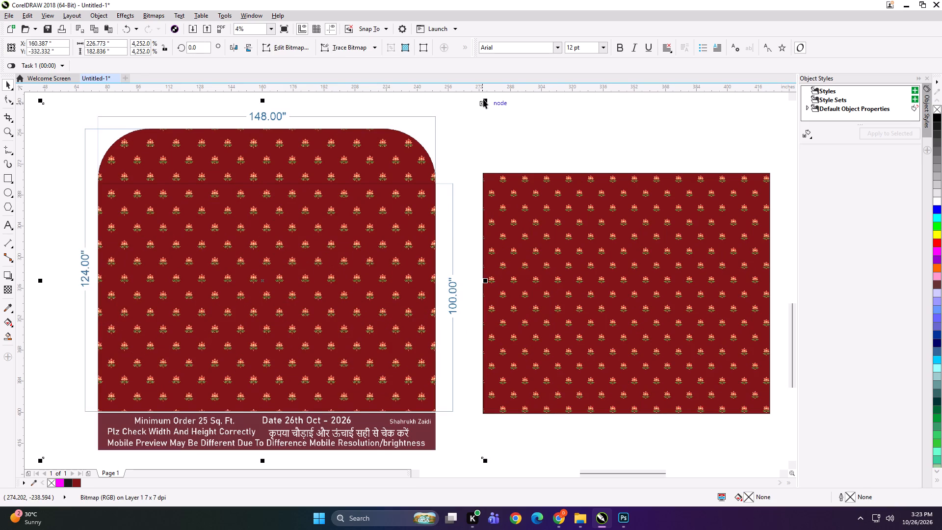
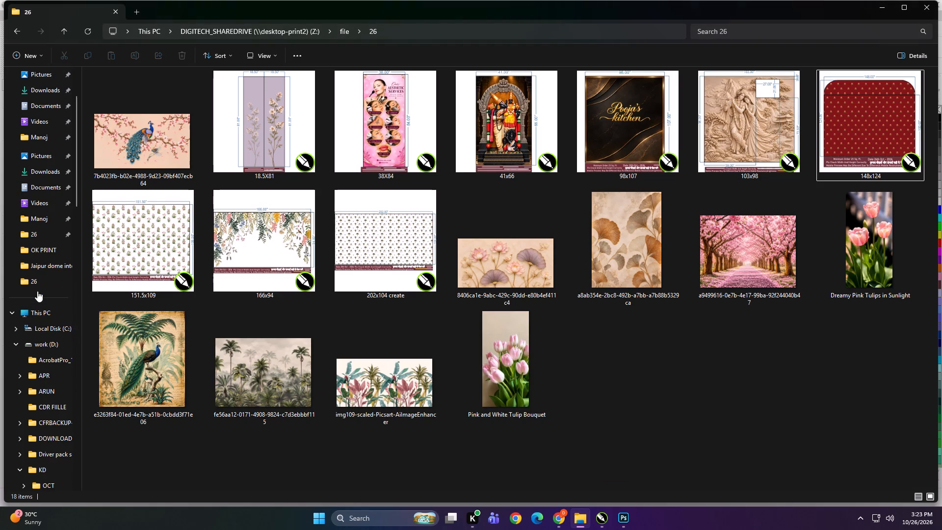
Browse to the KD > PRINT FILE > 26 folder on work (D:), check its OK PRINT folder, and return to 26.
left_click(44, 307)
double_click(363, 142)
left_click(309, 159)
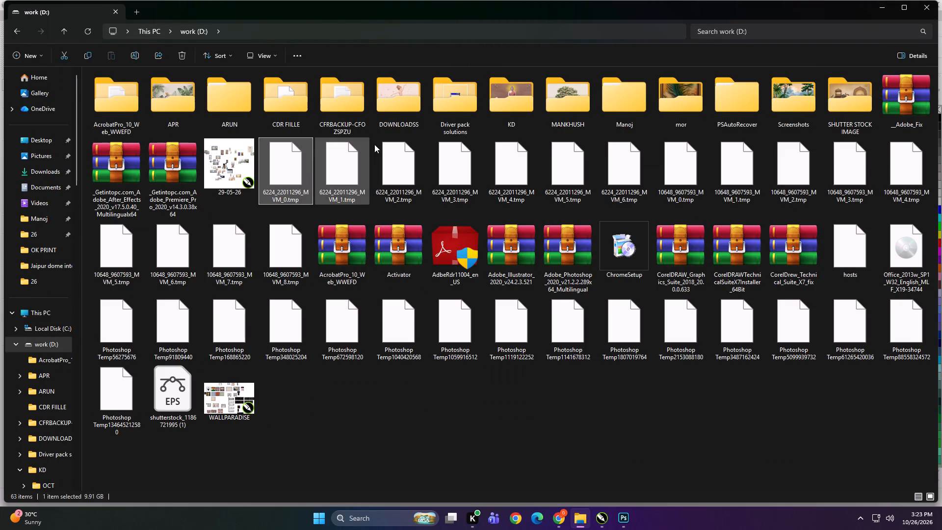
double_click(524, 101)
double_click(282, 127)
triple_click(305, 251)
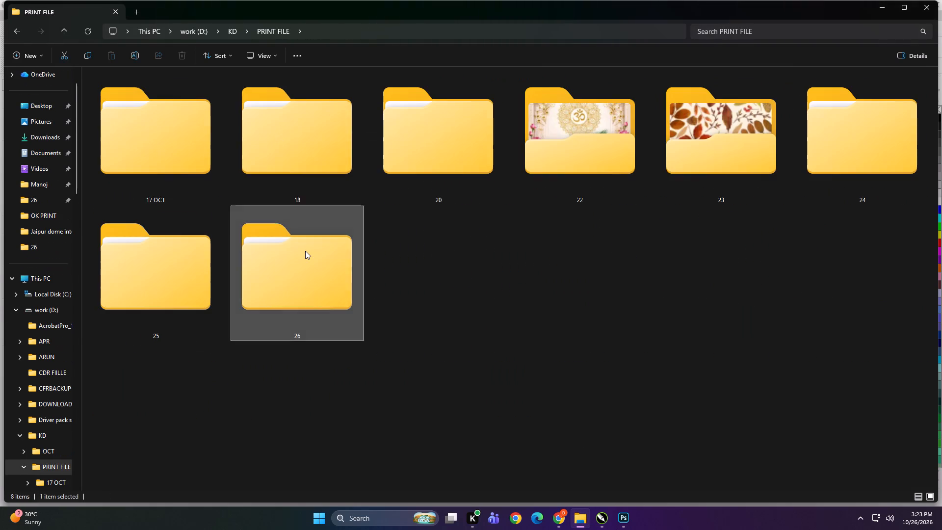
double_click(302, 169)
left_click(403, 179)
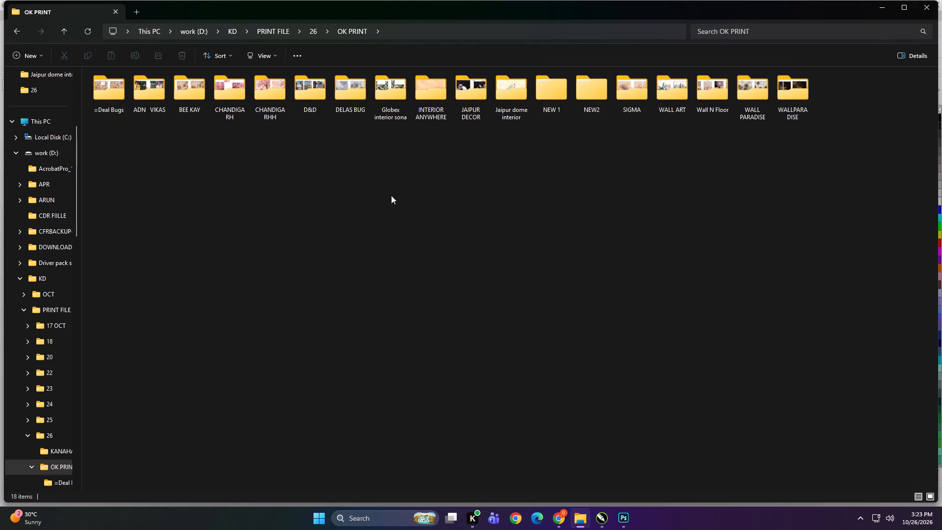
left_click(369, 200)
key("BackSpace")
left_click(259, 263)
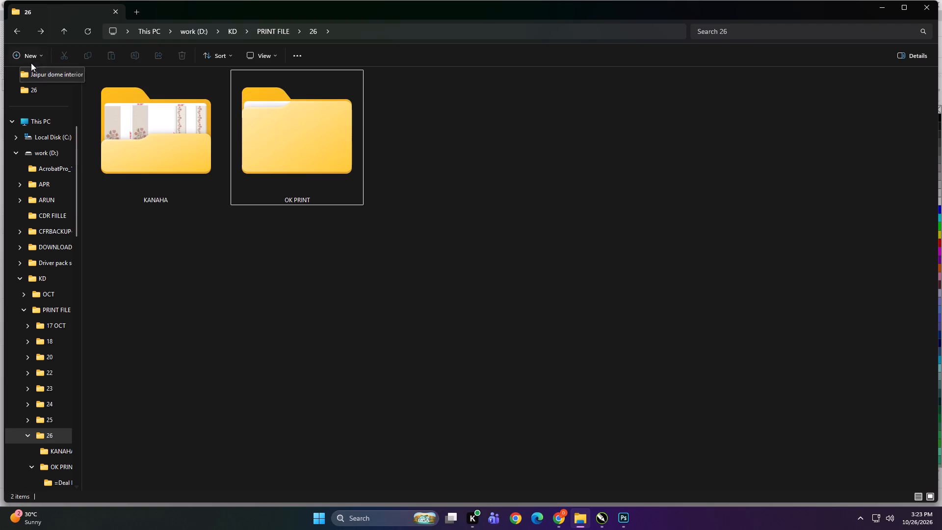
Create a new folder named INTERIOR SOLUTIONS inside the 26 print folder.
left_click(27, 45)
left_click(26, 53)
left_click(28, 55)
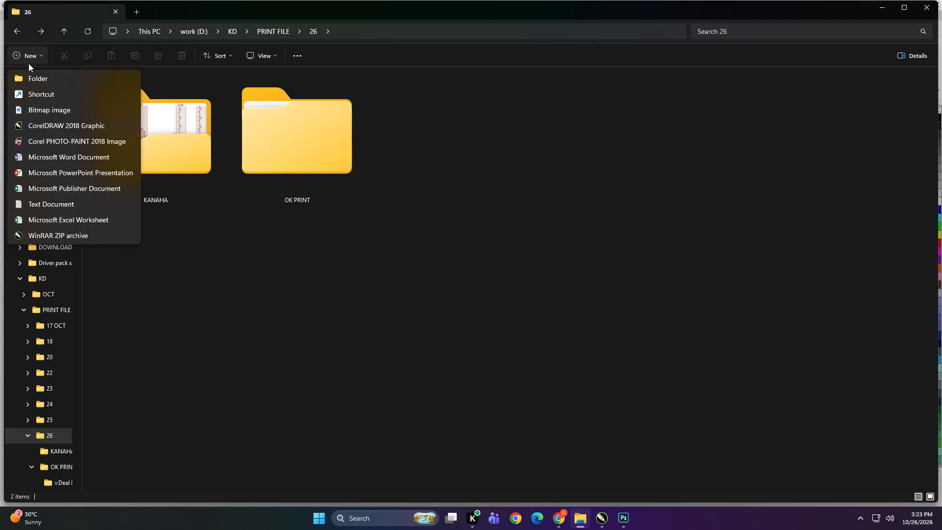
left_click(30, 75)
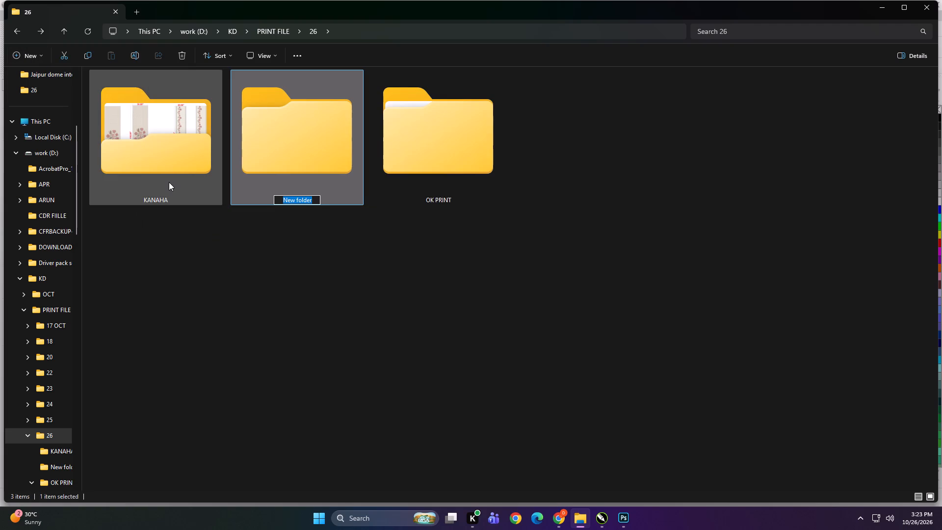
key("ctrl+v")
key("a")
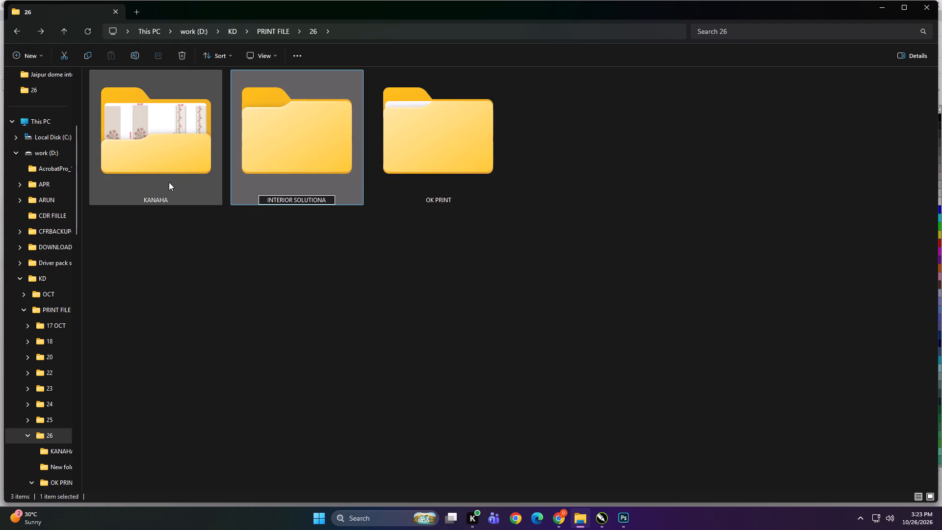
key("BackSpace")
key("s")
key("Return")
left_click(310, 242)
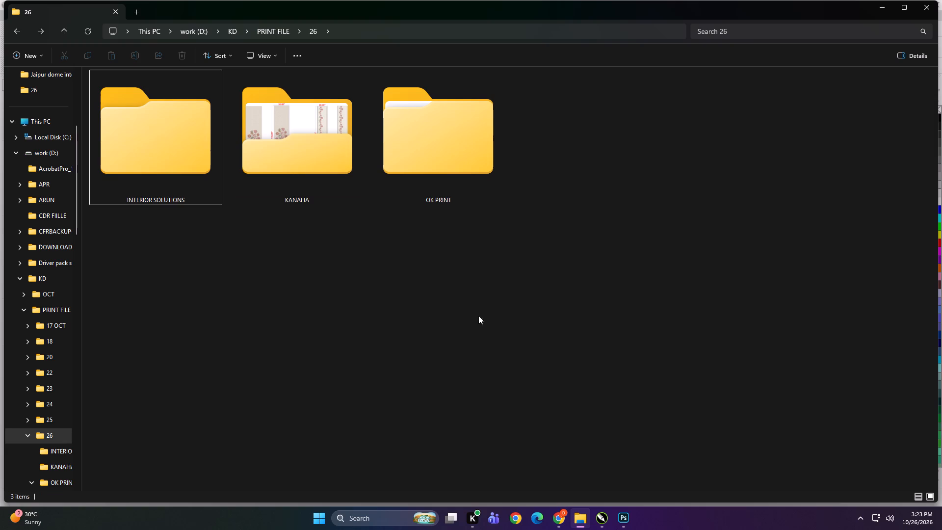
In CorelDRAW, align the 49-inch-wide panel outline to the left edge of the lotus rectangle.
left_click(606, 515)
left_click(503, 287, "shift")
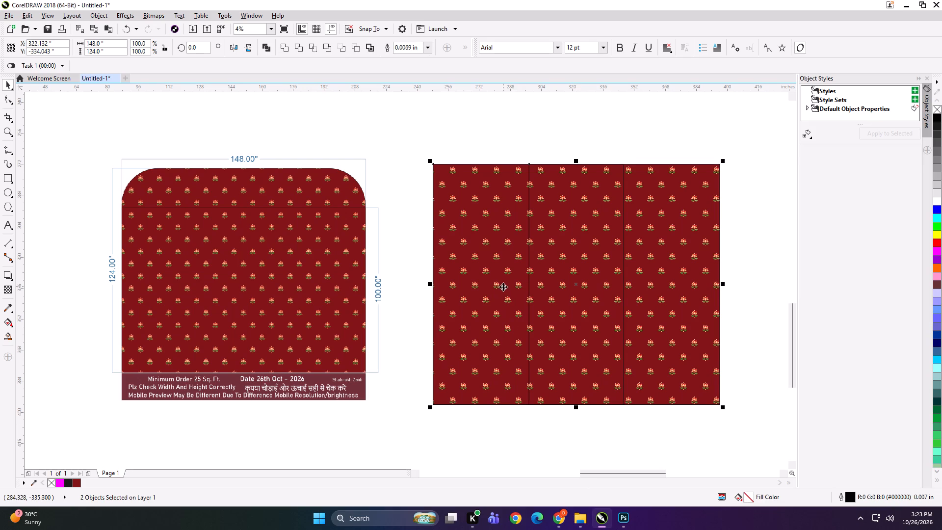
key("l")
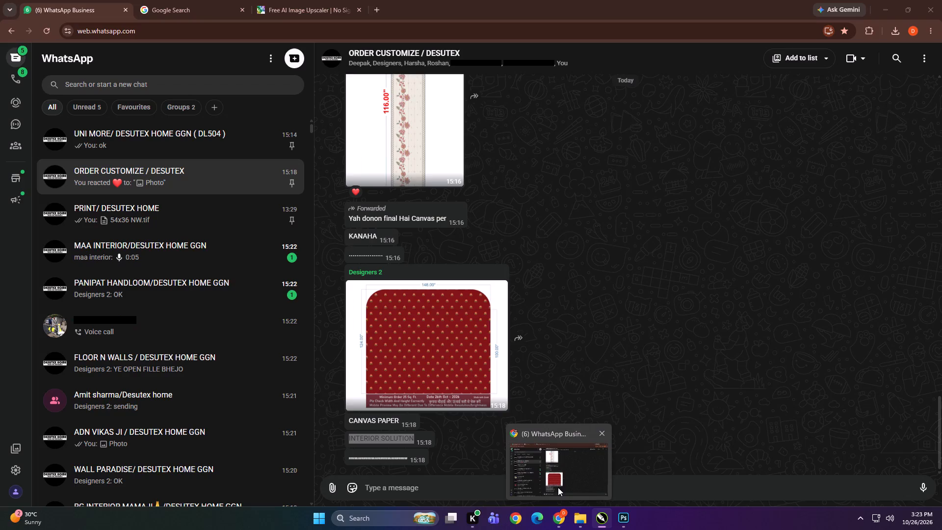
left_click(574, 144)
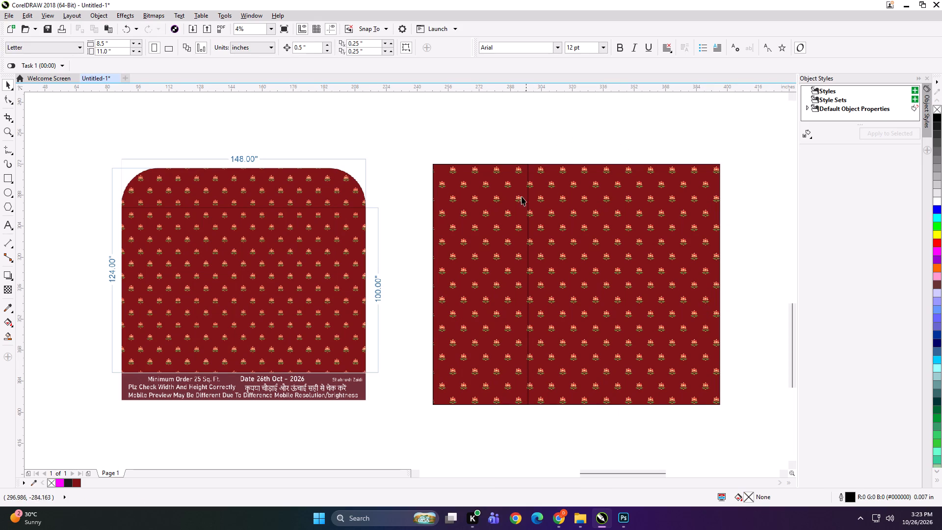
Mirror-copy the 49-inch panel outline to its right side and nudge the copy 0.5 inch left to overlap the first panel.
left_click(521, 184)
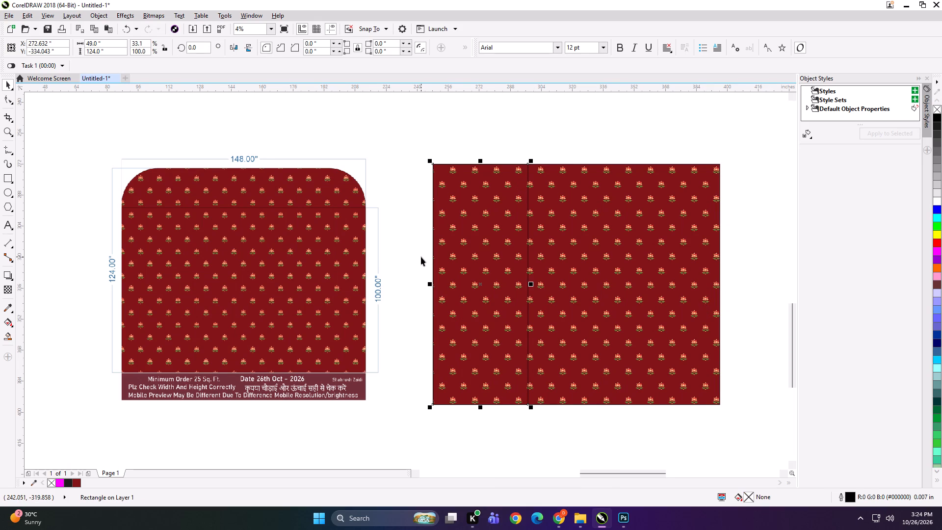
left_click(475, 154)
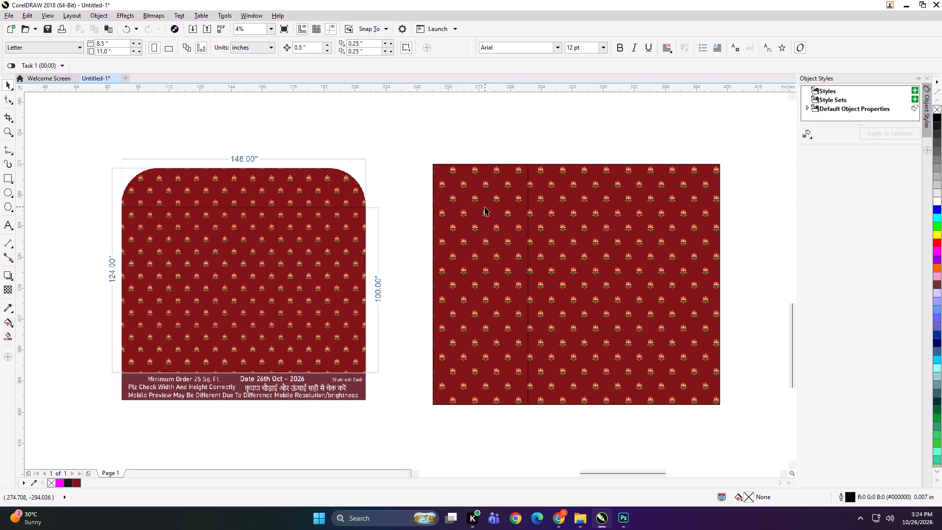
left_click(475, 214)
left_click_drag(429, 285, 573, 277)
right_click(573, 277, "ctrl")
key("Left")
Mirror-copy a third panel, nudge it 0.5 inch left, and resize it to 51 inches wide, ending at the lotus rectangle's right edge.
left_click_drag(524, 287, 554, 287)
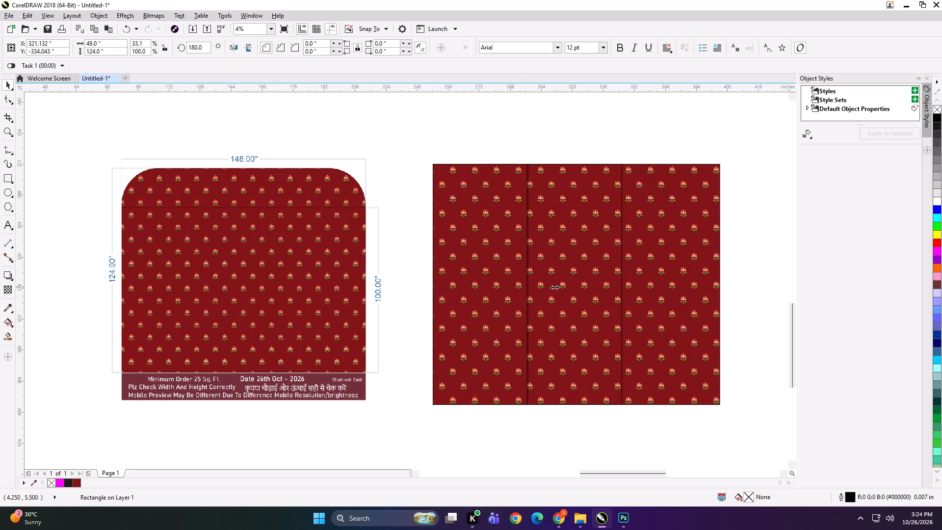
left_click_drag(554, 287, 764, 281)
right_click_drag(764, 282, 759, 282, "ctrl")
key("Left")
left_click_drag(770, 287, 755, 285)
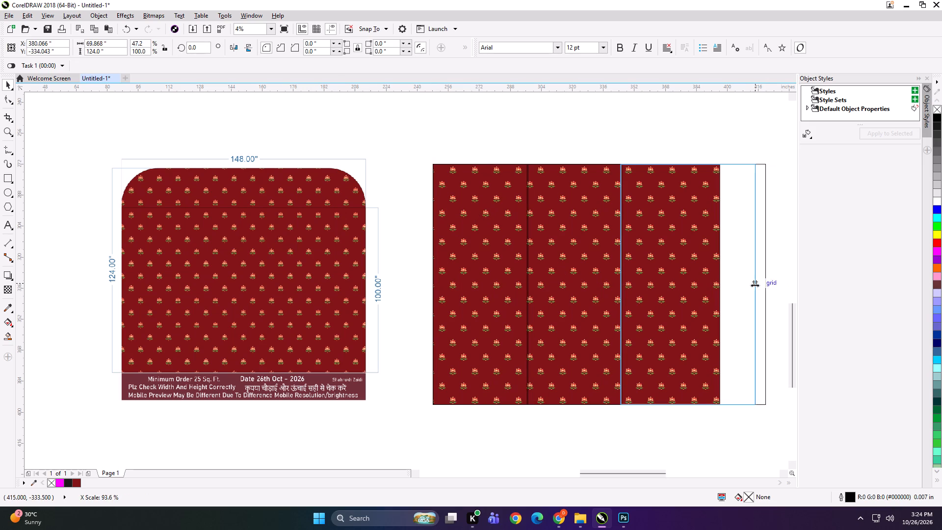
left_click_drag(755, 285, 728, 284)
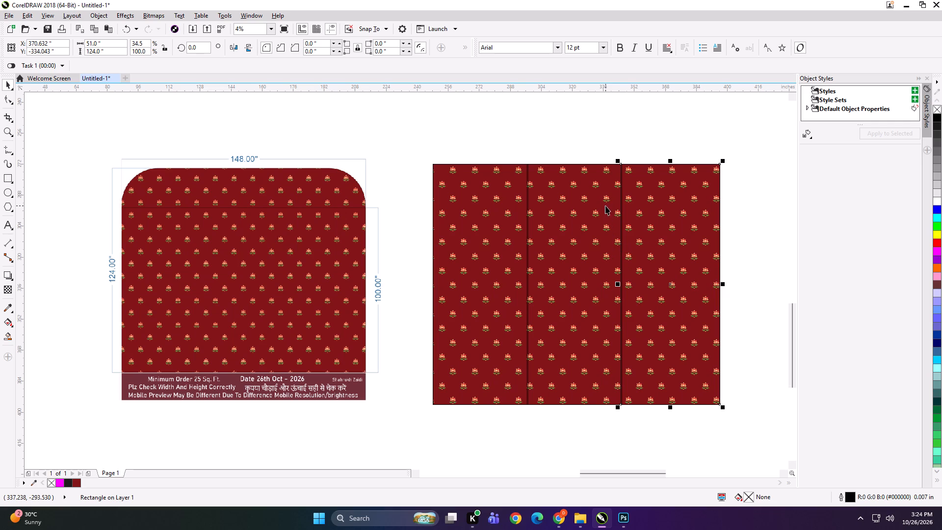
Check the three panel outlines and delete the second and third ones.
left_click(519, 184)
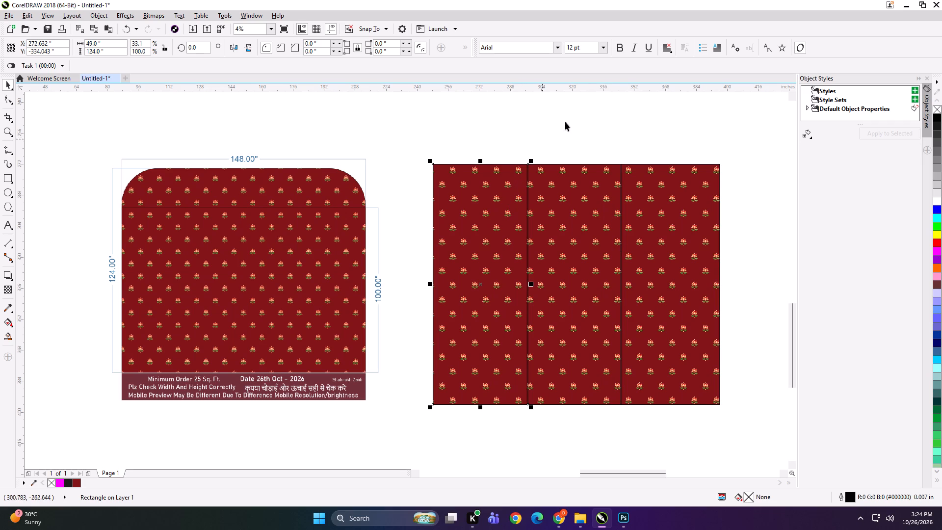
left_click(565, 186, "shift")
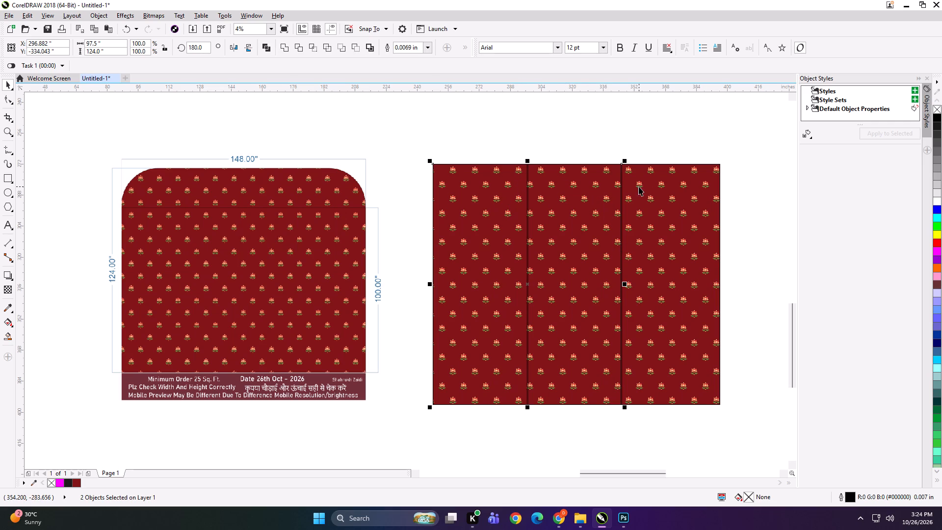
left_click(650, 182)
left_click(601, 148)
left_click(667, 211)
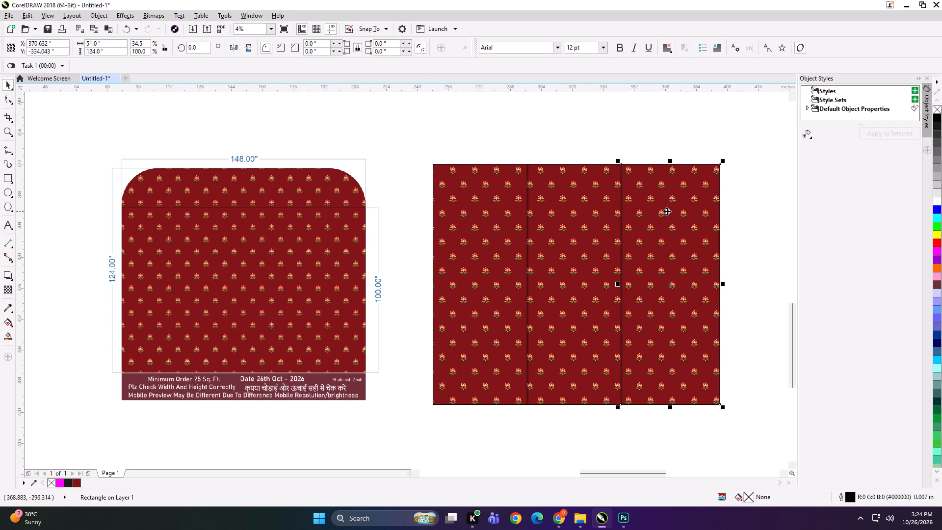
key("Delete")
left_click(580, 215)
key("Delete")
Set the remaining first panel outline's width to 49.5 inches.
left_click(510, 220)
left_click(549, 145)
left_click(565, 188)
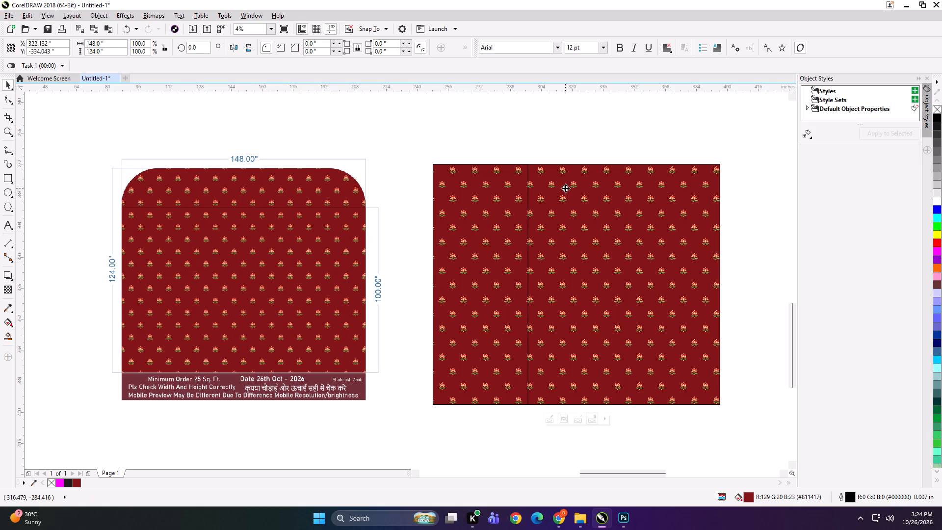
left_click(536, 135)
left_click(505, 187)
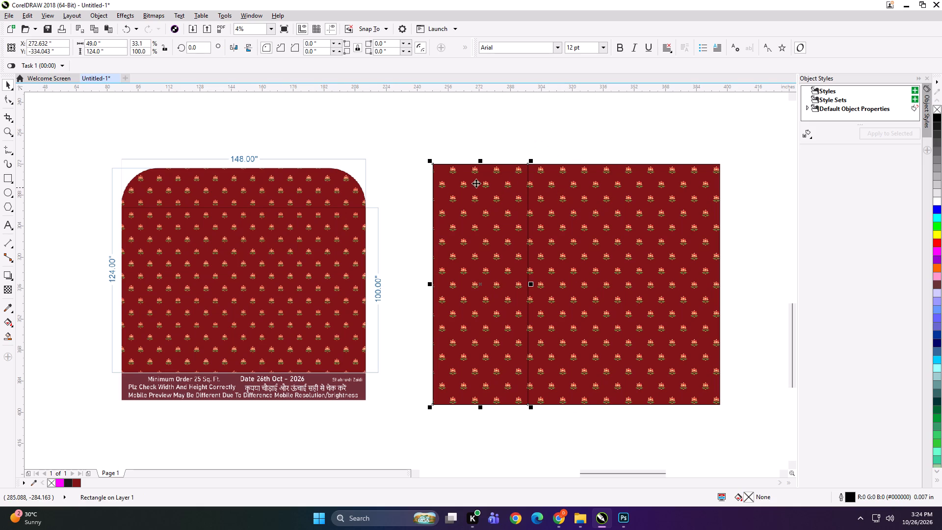
left_click(117, 47)
type(".5")
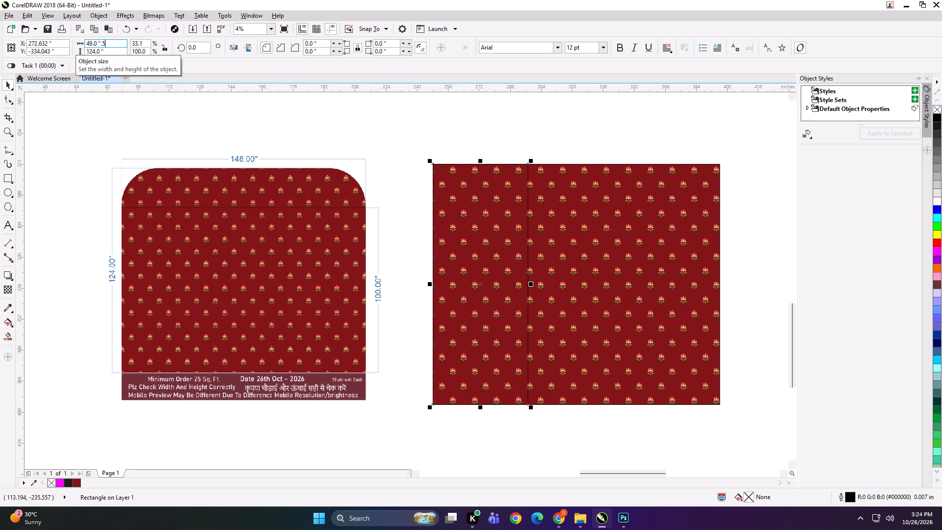
key("Return")
Set the document's nudge distance to 0.35 inch.
left_click(532, 138)
left_click_drag(307, 49, 286, 50)
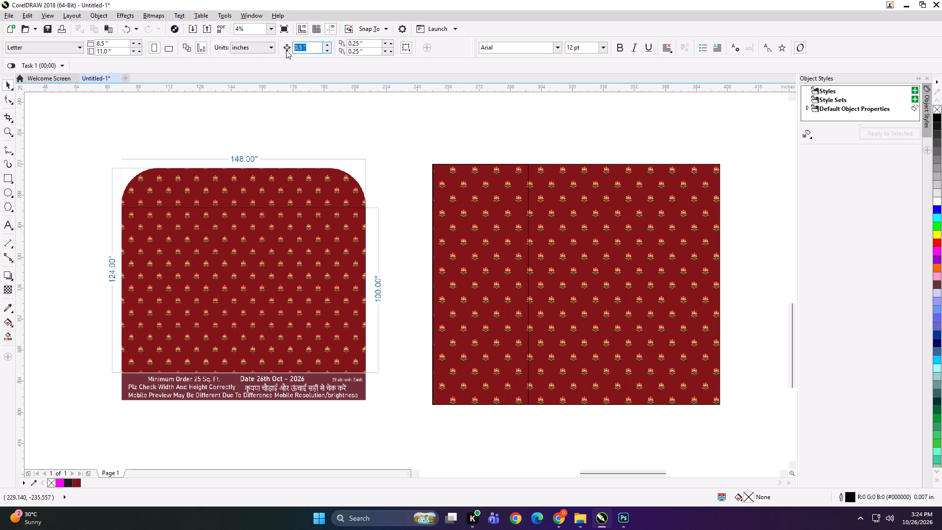
key("period")
type("35")
key("Return")
Align the widened panel outline to the left edge of the lotus rectangle.
left_click(504, 233)
left_click(590, 247, "shift")
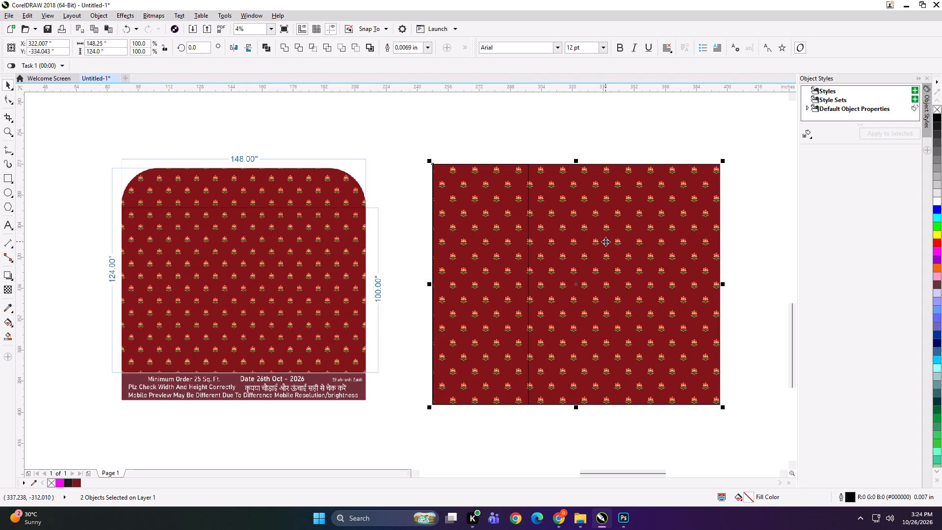
key("l")
left_click(540, 138)
Mirror-copy the 49.5-inch panel outline to its right side and nudge the copy 0.35 inch left for overlap.
left_click(511, 273)
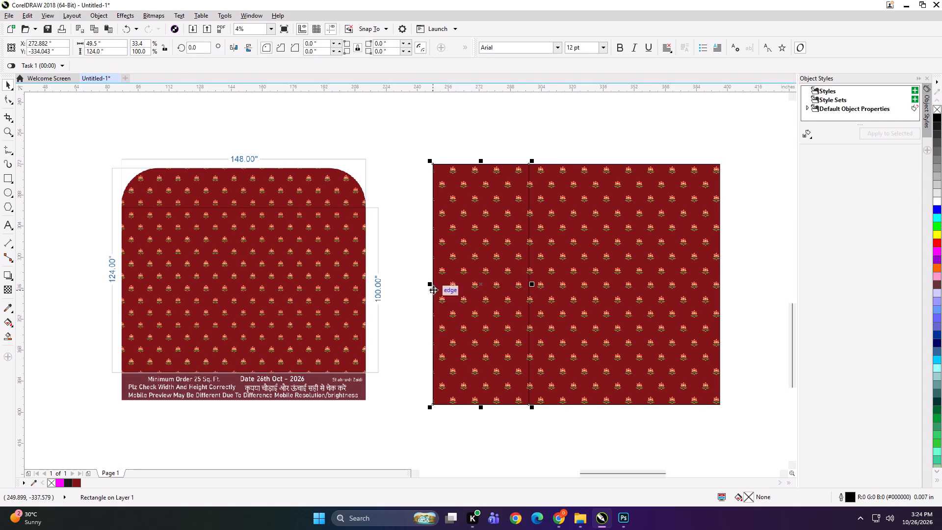
left_click_drag(428, 286, 555, 284)
right_click(555, 284, "ctrl")
key("Left")
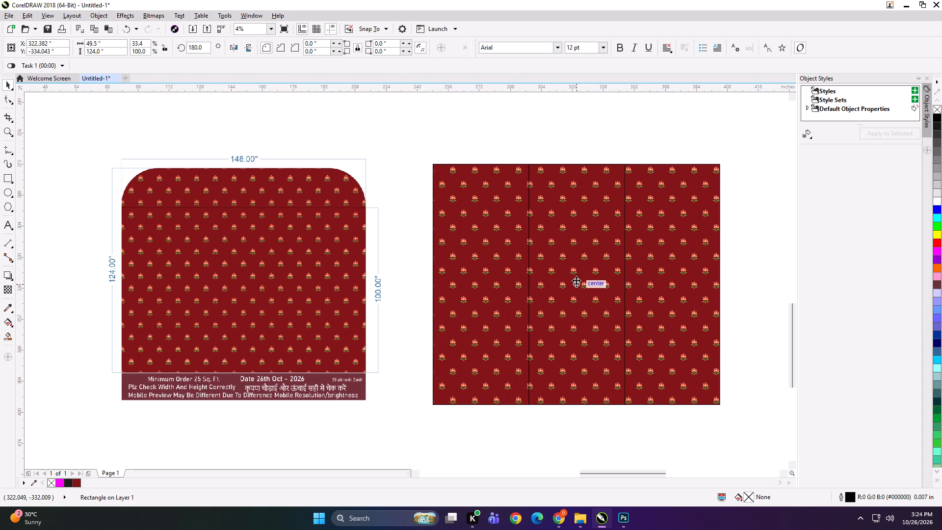
Mirror-copy the second panel outline to make a third panel and nudge it 0.35 inch left for overlap.
left_click_drag(524, 284, 592, 277)
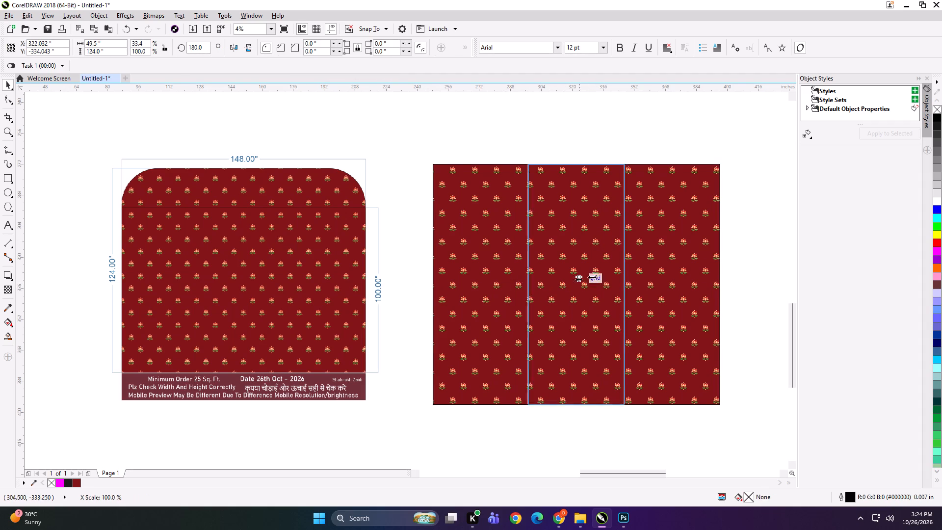
left_click_drag(592, 277, 691, 266)
right_click(690, 266, "ctrl")
scroll(708, 267, "up", 1)
key("Left")
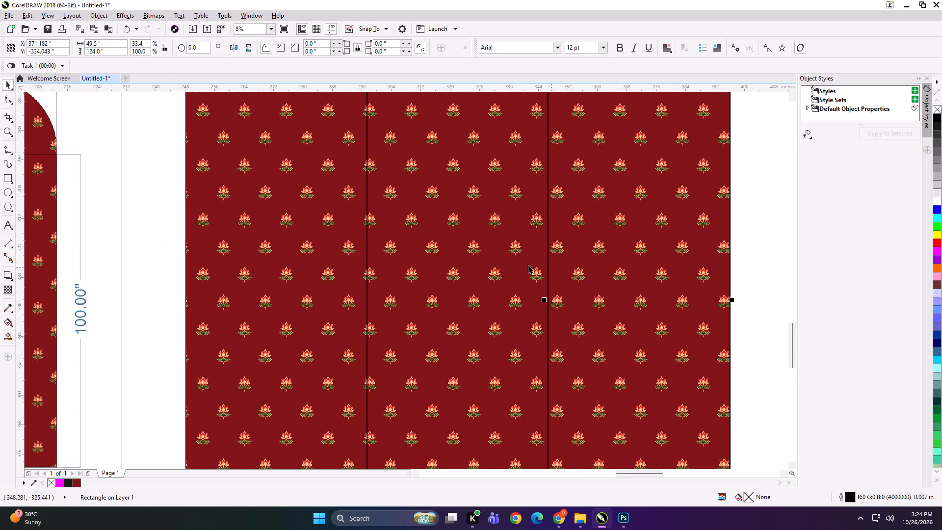
Stretch all three panel outlines together to the lotus rectangle's right edge, 148 inches overall, and group them.
left_click(470, 258, "shift")
left_click(348, 270, "shift")
scroll(766, 303, "up", 3)
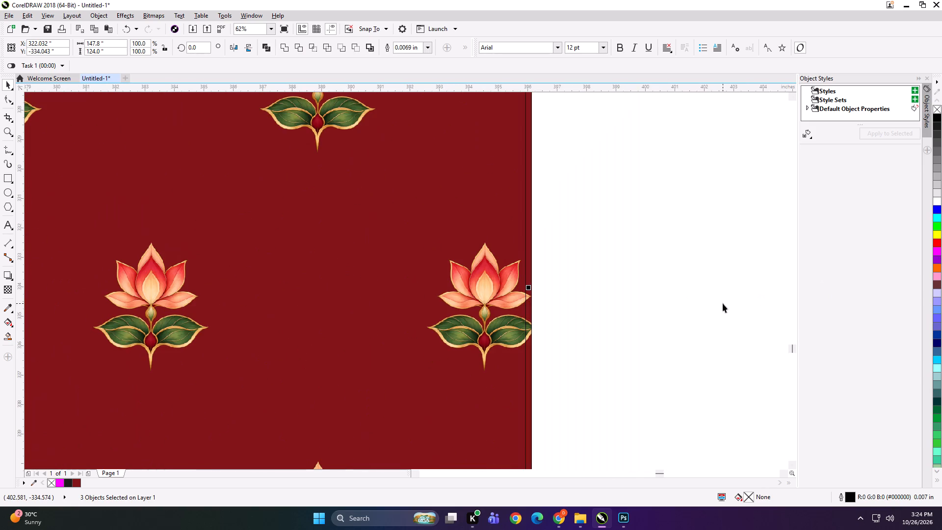
scroll(539, 291, "up", 1)
left_click_drag(515, 285, 529, 285)
scroll(582, 283, "down", 3)
key("ctrl+g")
scroll(601, 280, "down", 2)
PowerClip the lotus rectangle inside the grouped panel outlines and ungroup them into three separate patterned panels.
left_click(653, 272)
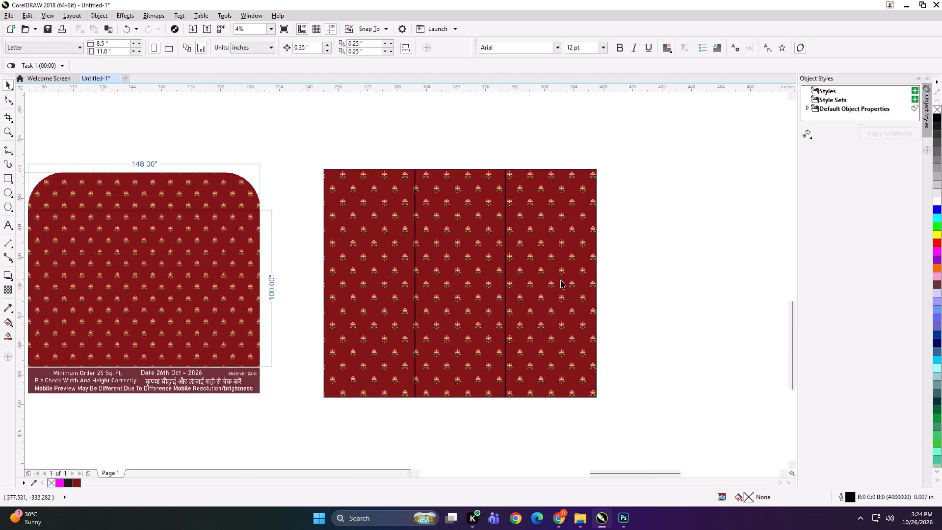
left_click(646, 292)
left_click(535, 299, "alt")
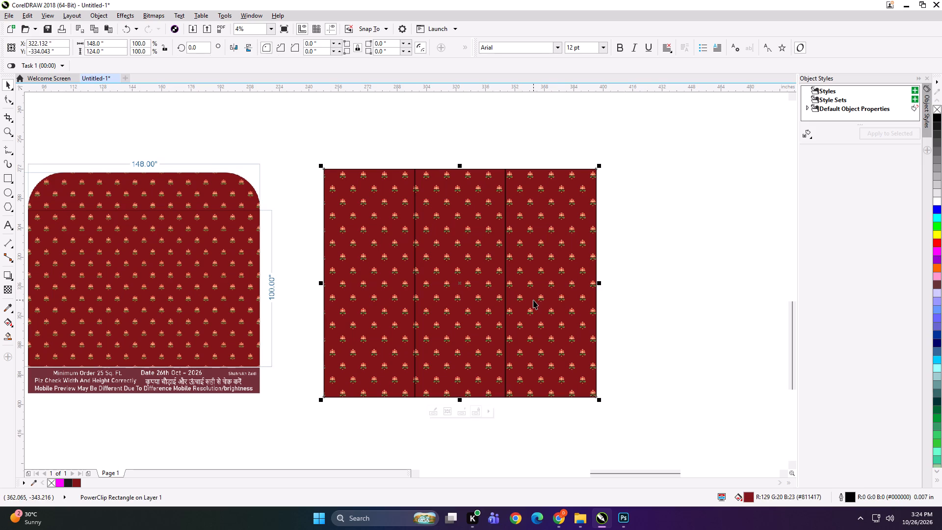
key("shift+Return")
left_click(528, 295)
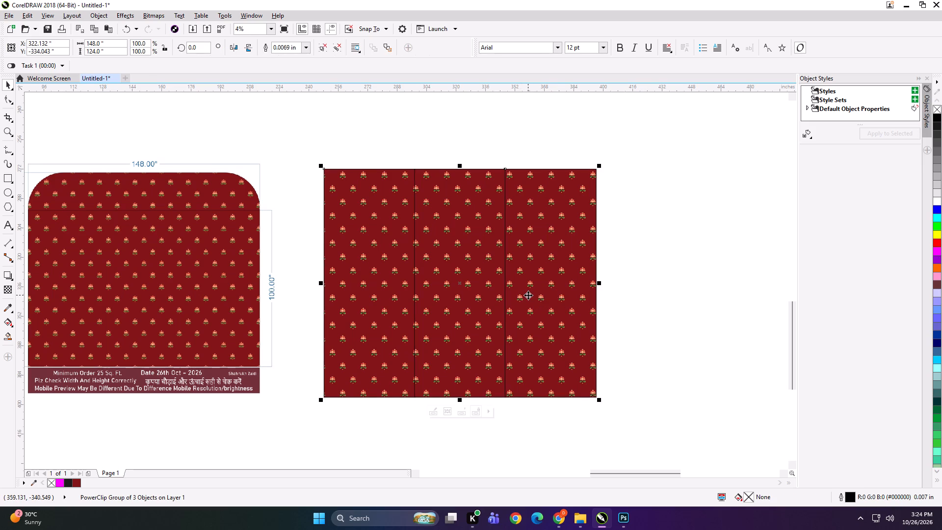
key("ctrl+u")
left_click(631, 281)
left_click(566, 281)
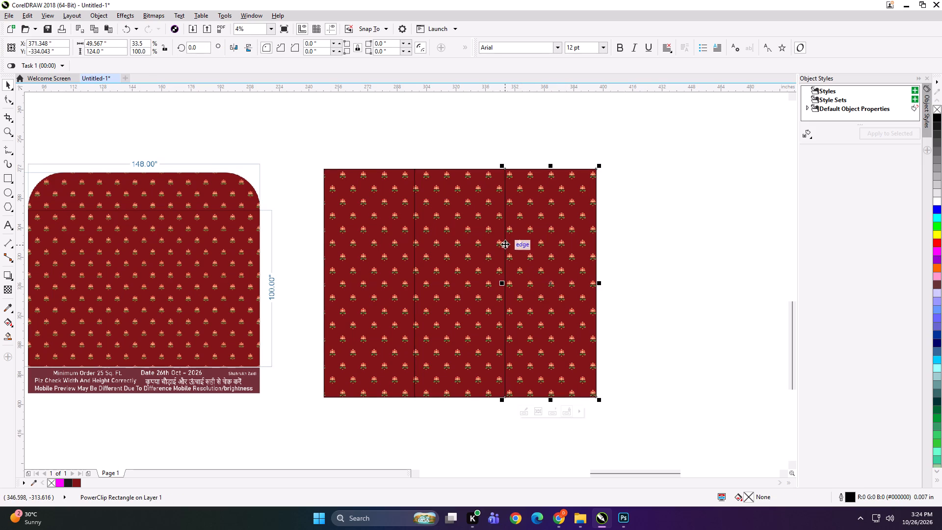
left_click(618, 194)
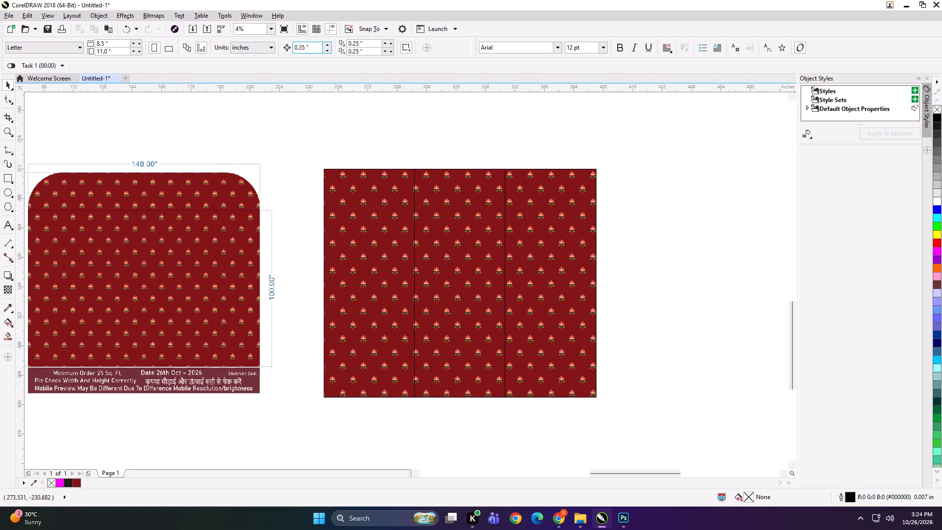
Set the document's nudge distance back to 0.5 inch.
left_click_drag(316, 47, 243, 53)
type(".5")
key("Return")
Add the text label "148*100 PANEL 1" at the top edge of the first panel.
left_click(7, 223)
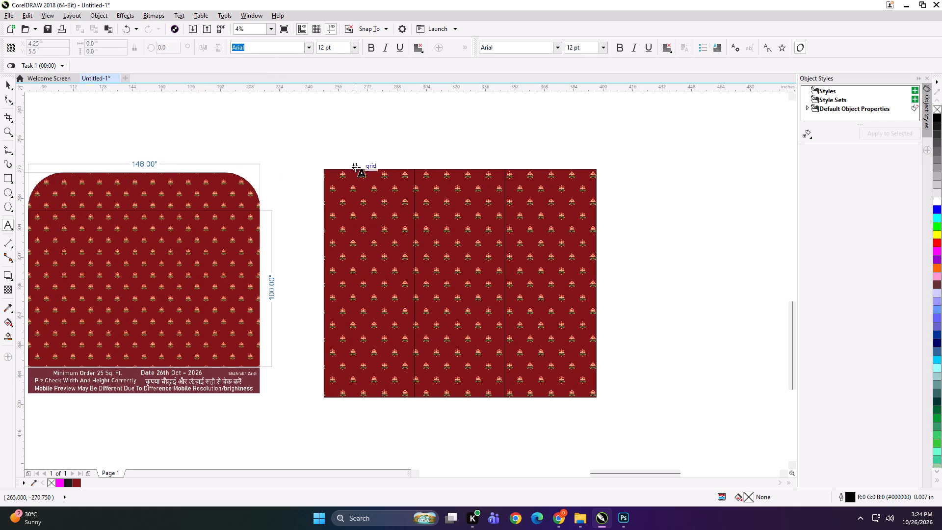
left_click(357, 167)
type("148*100 PANEL")
key("space")
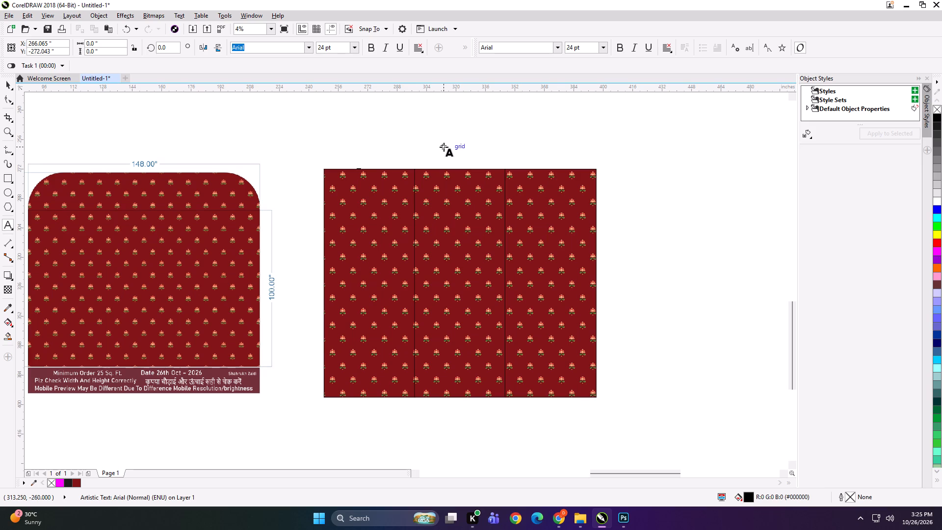
key("1")
Copy the first label to the top edge of the second panel and change it to "148*100 PANEL 2".
key("ctrl+a")
key("ctrl+c")
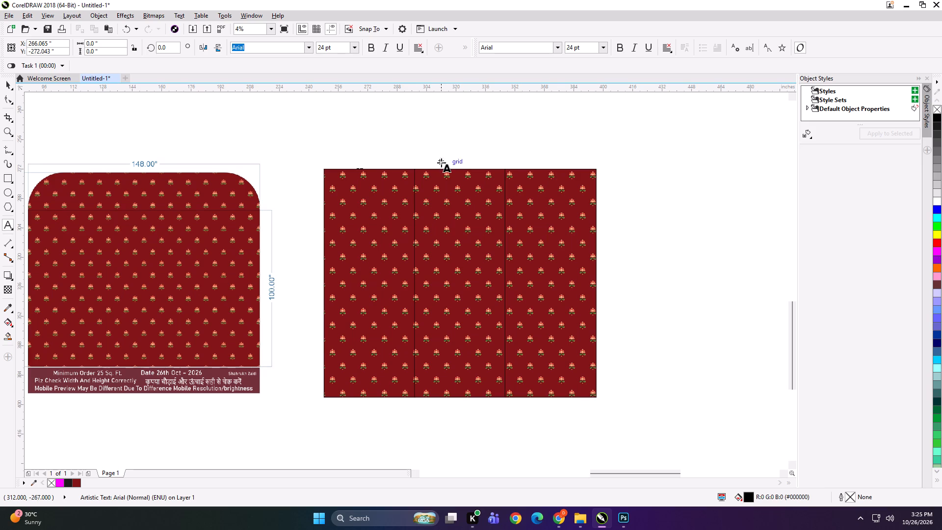
left_click(445, 168)
key("ctrl+v")
key("BackSpace")
key("2")
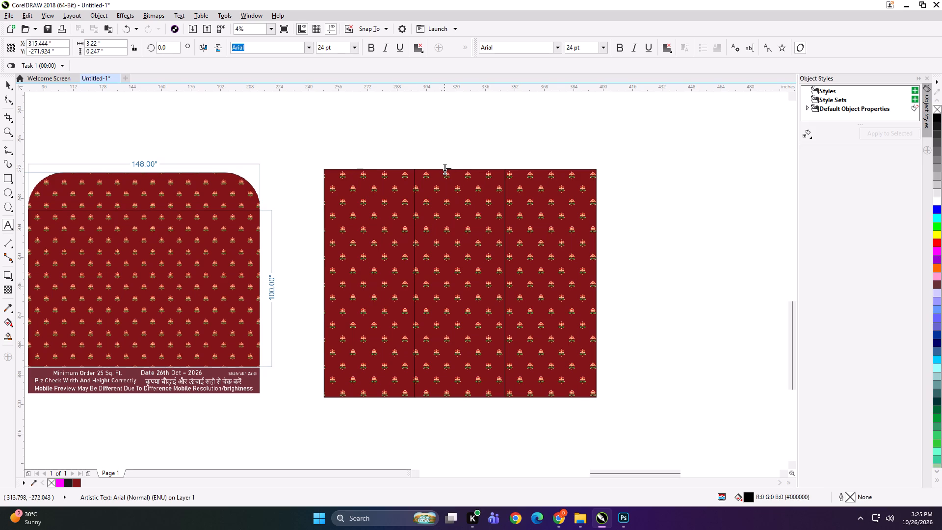
Copy the panel label to the top edge of the third panel and change it to "148*100 PANEL 3".
left_click(538, 168)
key("ctrl+v")
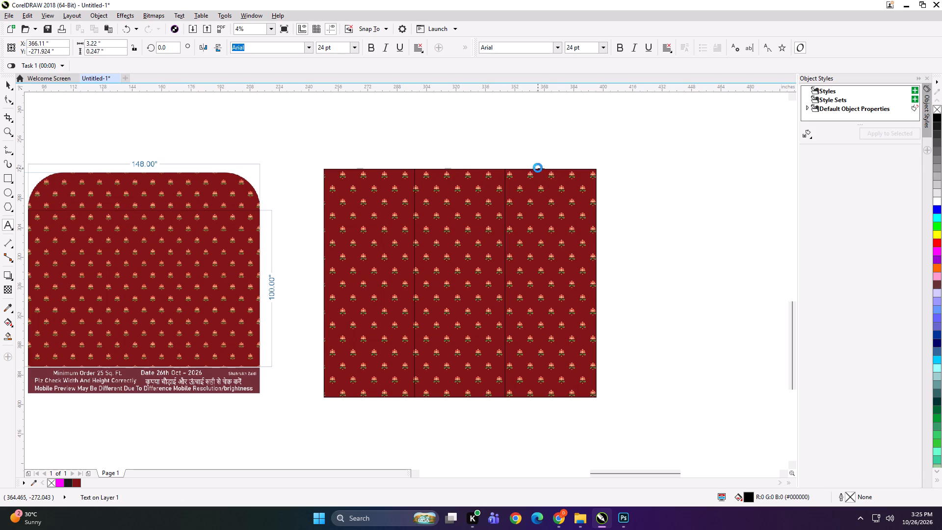
key("BackSpace")
key("3")
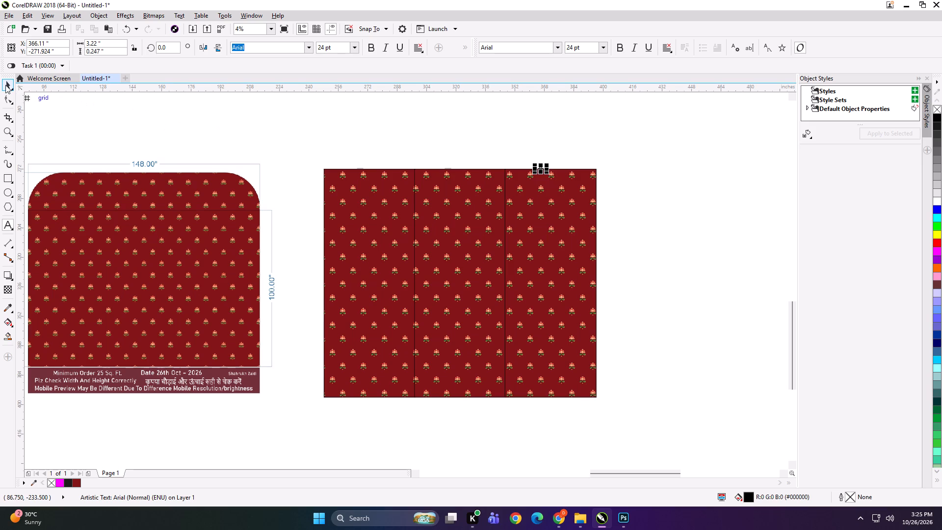
Group each of the three patterned panels with its own text label.
left_click(5, 85)
left_click(549, 236, "shift")
key("ctrl+g")
left_click_drag(508, 146, 433, 236)
left_click(434, 228, "shift")
key("ctrl+g")
left_click_drag(430, 149, 329, 229)
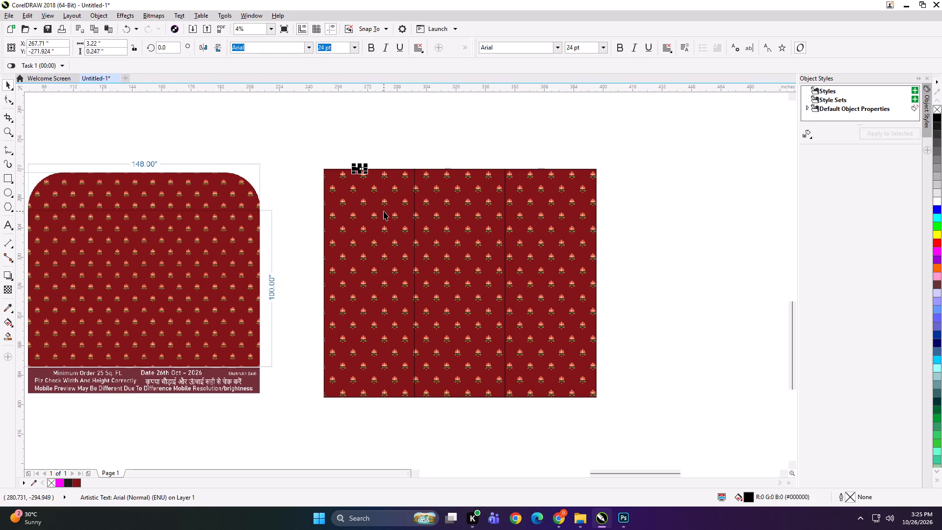
left_click(368, 217, "shift")
key("ctrl+g")
Export the first panel group as a TIFF named "49.5x124 A CANVAS PAPER" into the INTERIOR SOLUTIONS folder.
key("ctrl+e")
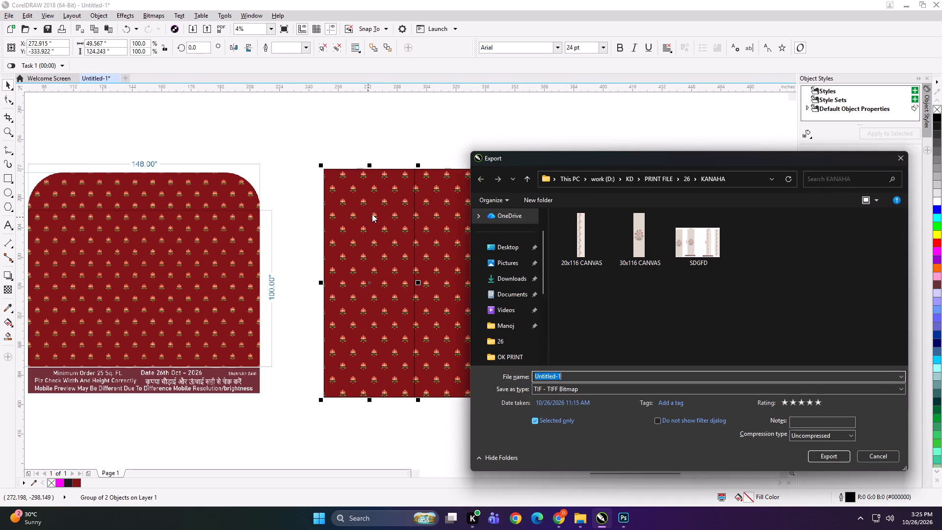
left_click(523, 178)
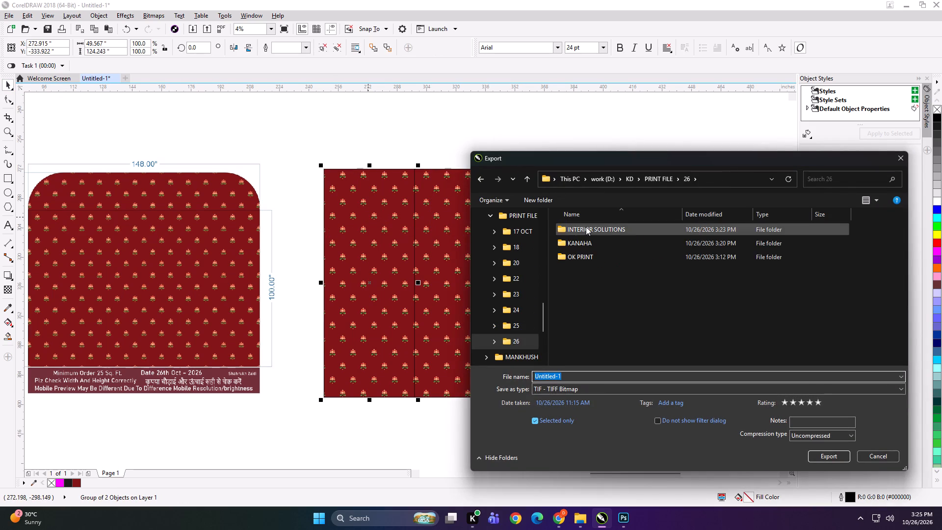
double_click(586, 227)
left_click(595, 375)
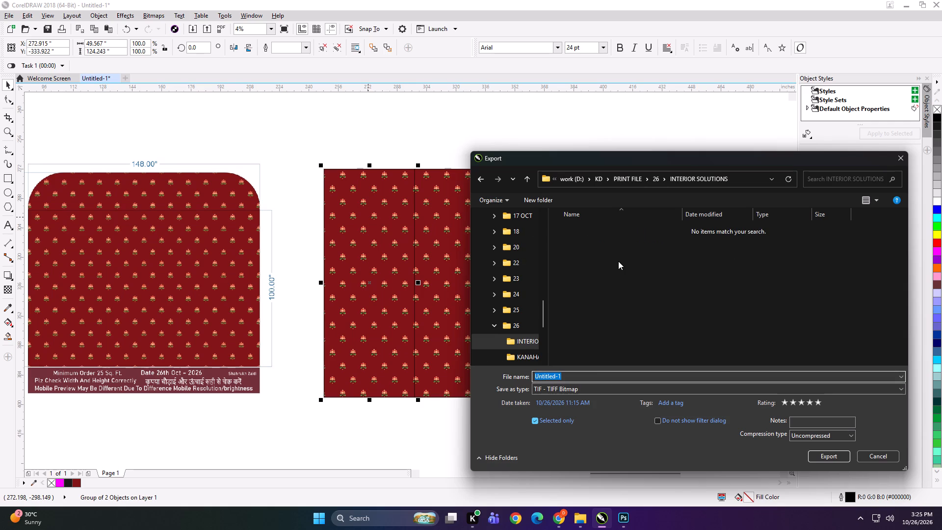
type("49.5")
type("x124 A CANVAS PAPER")
key("Return")
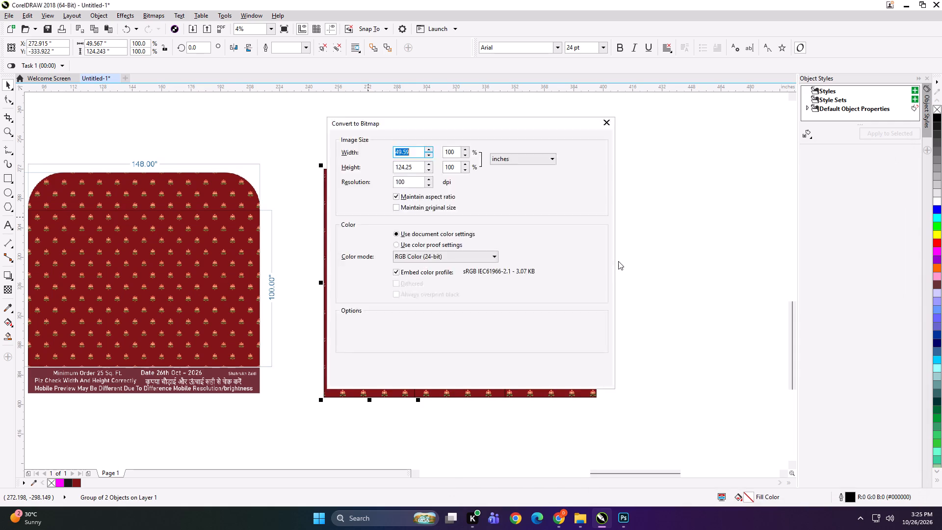
key("Return")
Export the second panel group to the INTERIOR SOLUTIONS folder as the TIFF "49.5x124 B CANVAS PAPER".
left_click(478, 225)
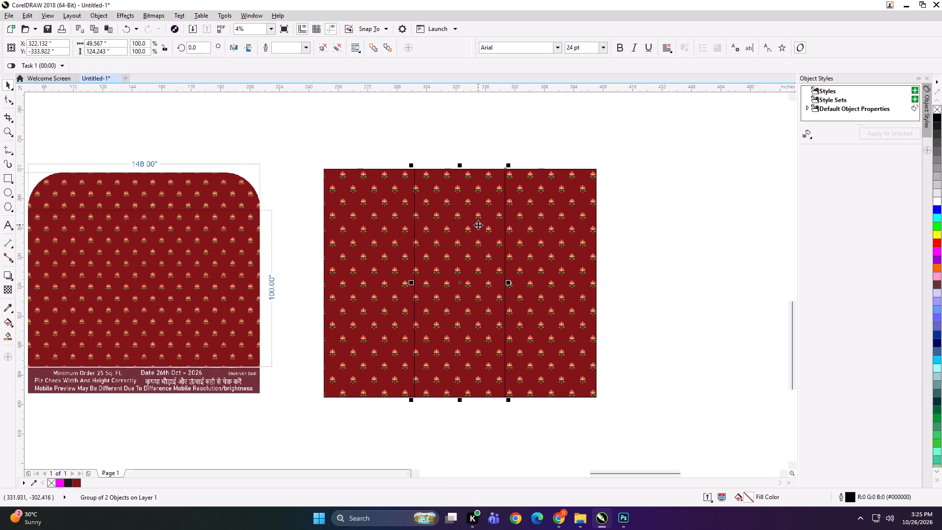
key("ctrl+e")
left_click(462, 150)
left_click(466, 196)
key("ctrl+e")
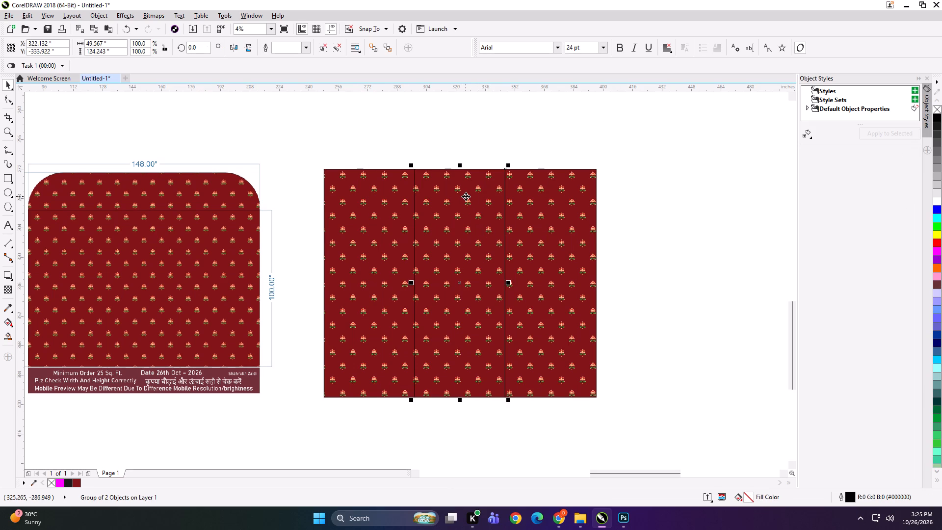
key("ctrl+e")
key("ctrl+e")
left_click(460, 157)
left_click(459, 206)
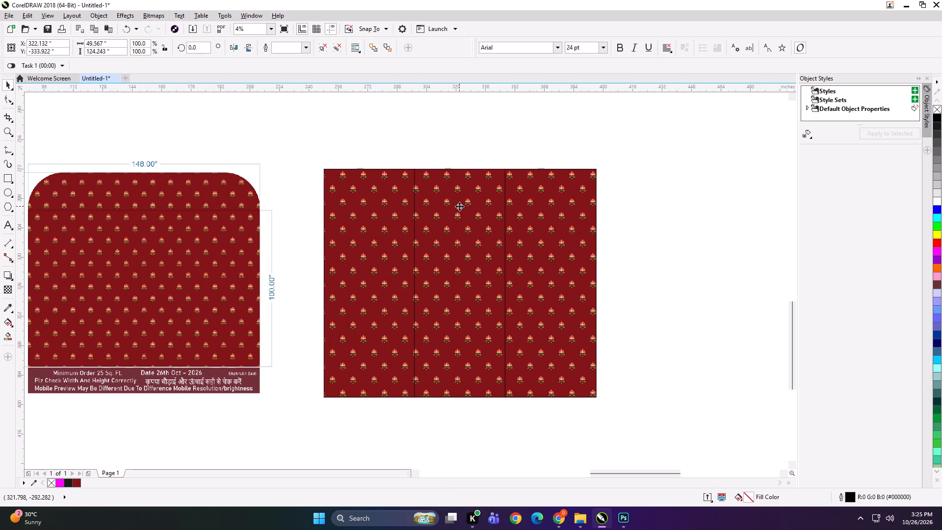
key("ctrl+e")
left_click(573, 226)
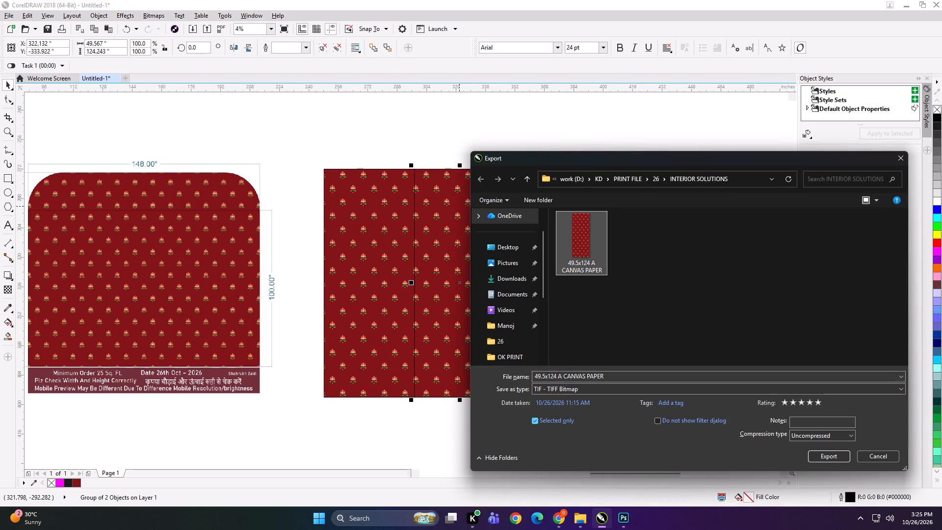
double_click(561, 375)
type("B")
key("space")
key("Return")
key("Return")
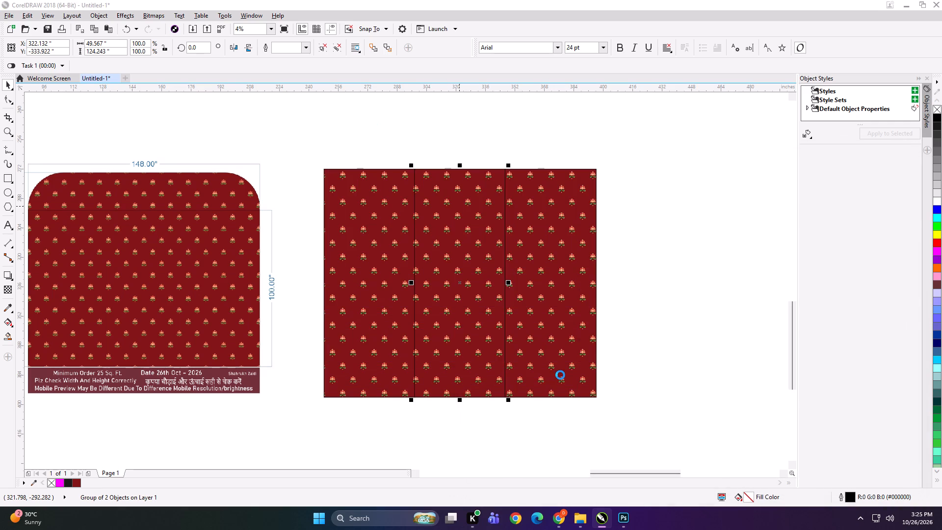
Export the third panel group to the INTERIOR SOLUTIONS folder as the TIFF "49.5x124 C CANVAS PAPER".
left_click(560, 374)
key("ctrl+e")
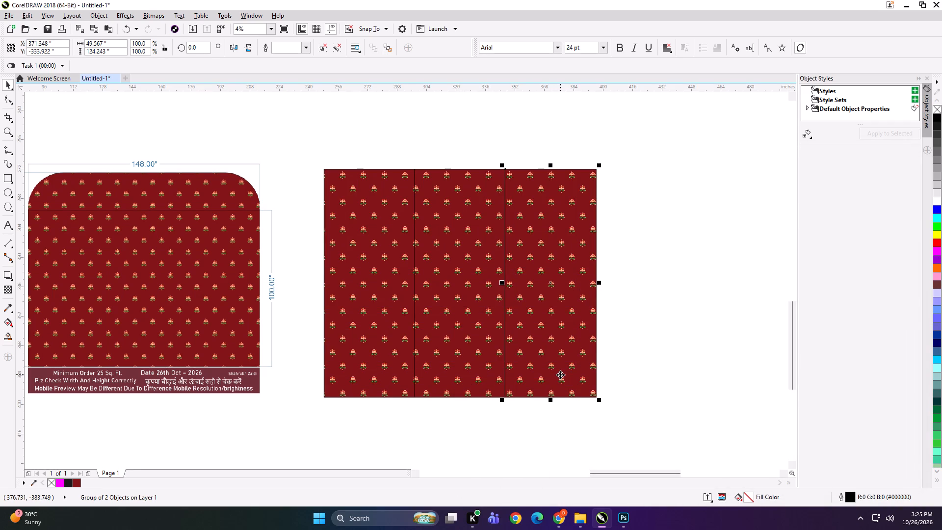
key("ctrl+e")
left_click(669, 341)
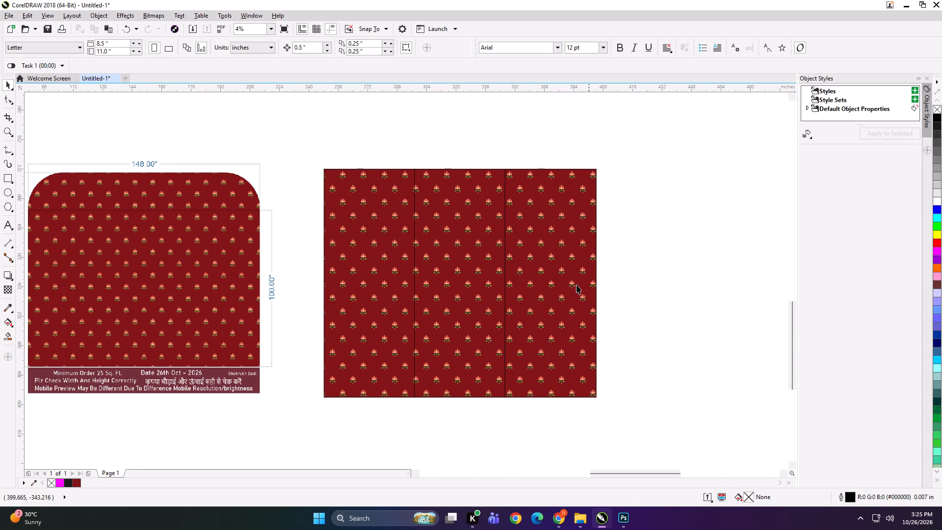
left_click(547, 237)
key("ctrl+e")
key("ctrl+e")
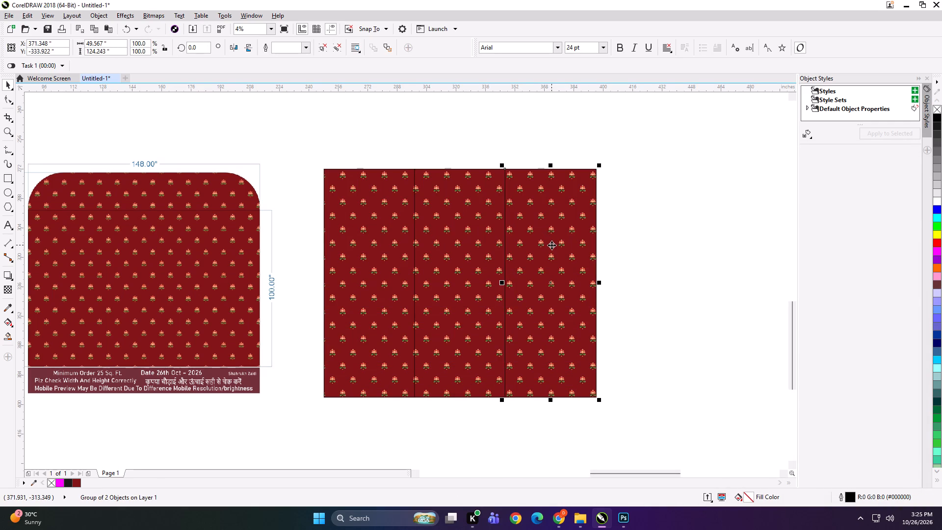
left_click(626, 223)
left_click(577, 206)
key("ctrl+e")
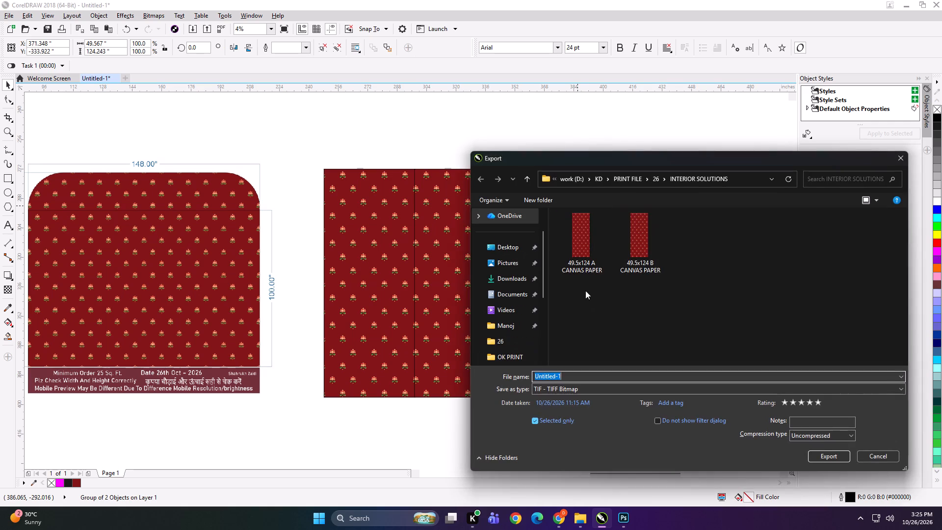
left_click(628, 260)
double_click(561, 374)
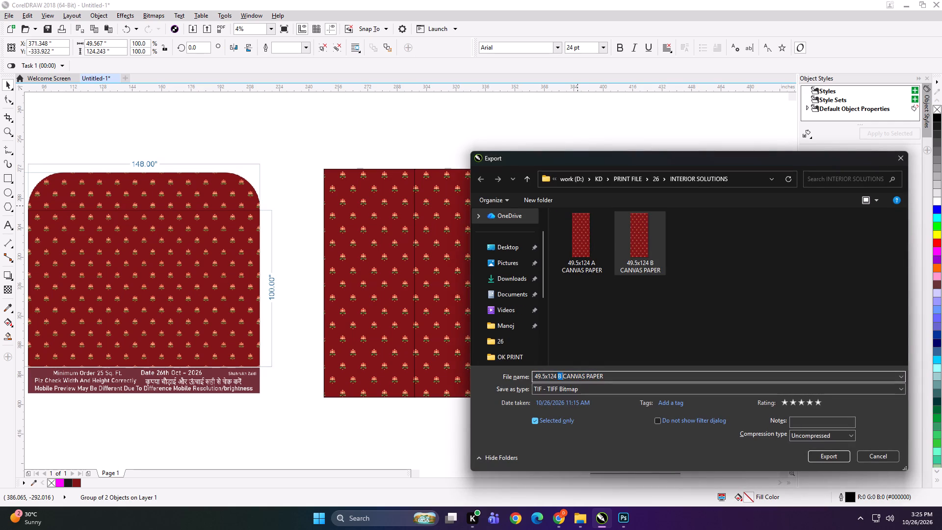
type("C")
key("space")
key("Return")
key("Return")
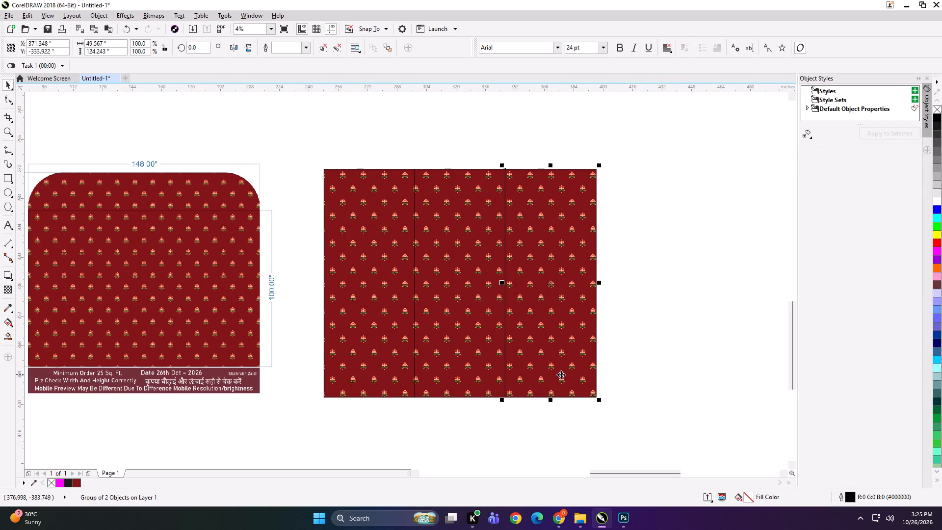
Spread the panels apart by nudging the third about 6.5 inches right and the first about 7.5 inches left.
key("Right")
key("Right")
key("Right")
key("Right")
key("Right")
key("Right")
key("Right")
key("Right")
key("Right")
key("Right")
key("Right")
key("Right")
key("Right")
left_click(388, 246)
key("Left")
key("Left")
key("Left")
key("Left")
key("Left")
key("Left")
key("Left")
key("Left")
key("Left")
key("Left")
key("Left")
key("Left")
key("Left")
key("Left")
key("Left")
key("Left")
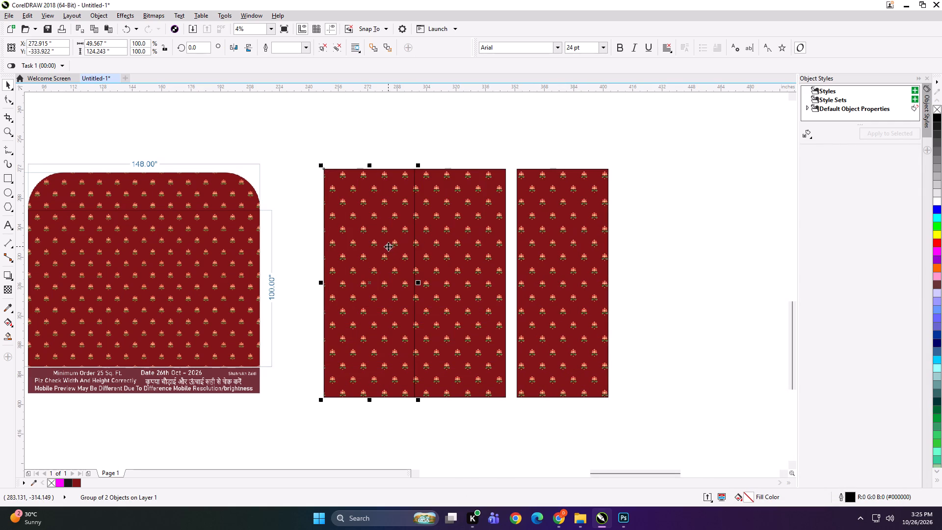
Group the three separated panels with the original 148x124 design preview and reposition the combined group.
left_click(536, 259)
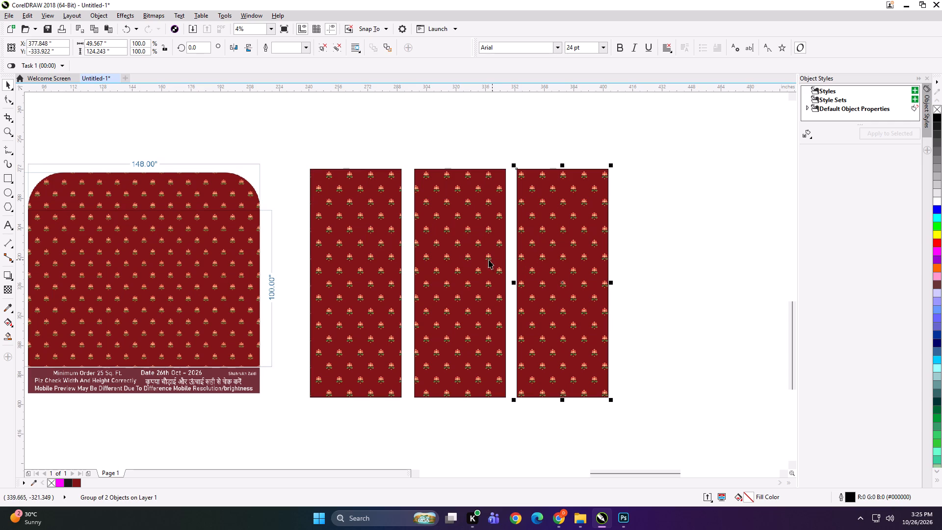
left_click(487, 260, "shift")
left_click(355, 257, "shift")
left_click_drag(368, 261, 362, 257)
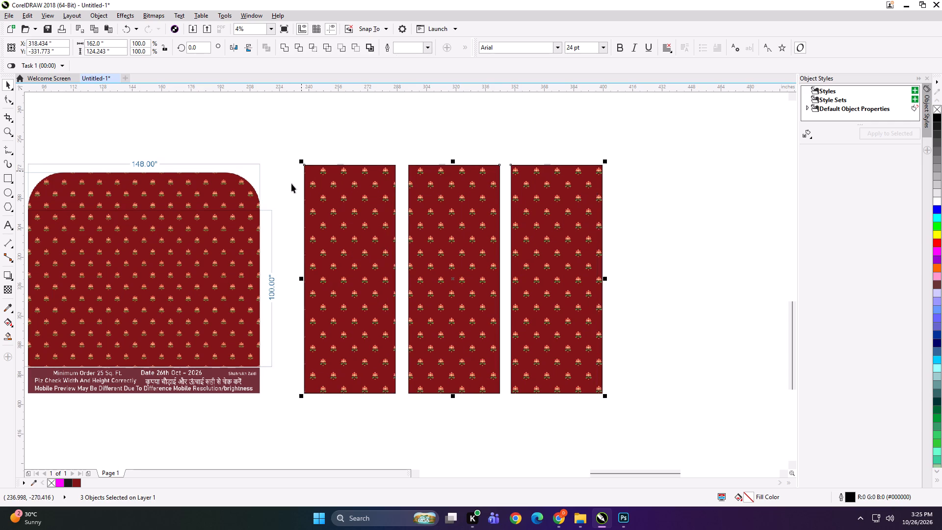
left_click(264, 209, "shift")
key("ctrl+g")
left_click_drag(238, 241, 276, 235)
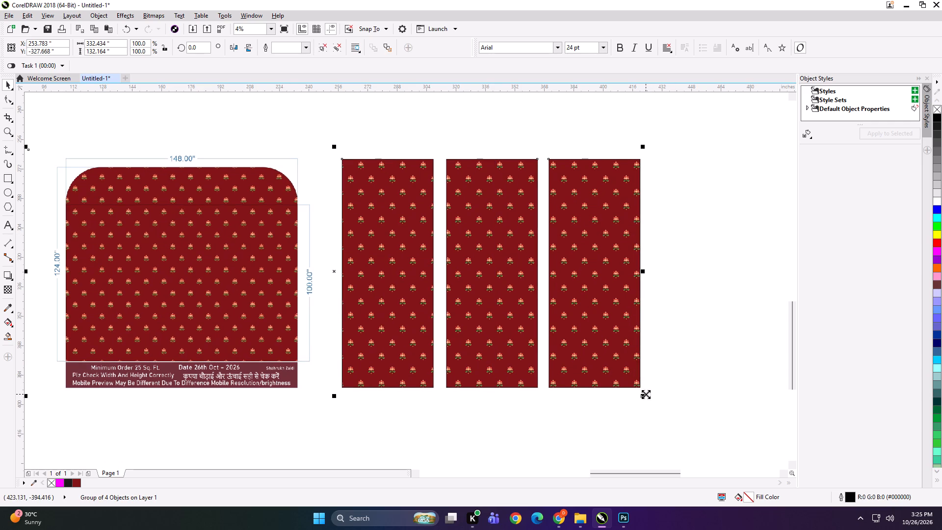
Scale the combined group of preview and panels down proportionally to a small overview of a few inches.
left_click_drag(645, 394, 351, 291, "shift")
scroll(336, 264, "up", 4)
left_click_drag(520, 353, 448, 336, "shift")
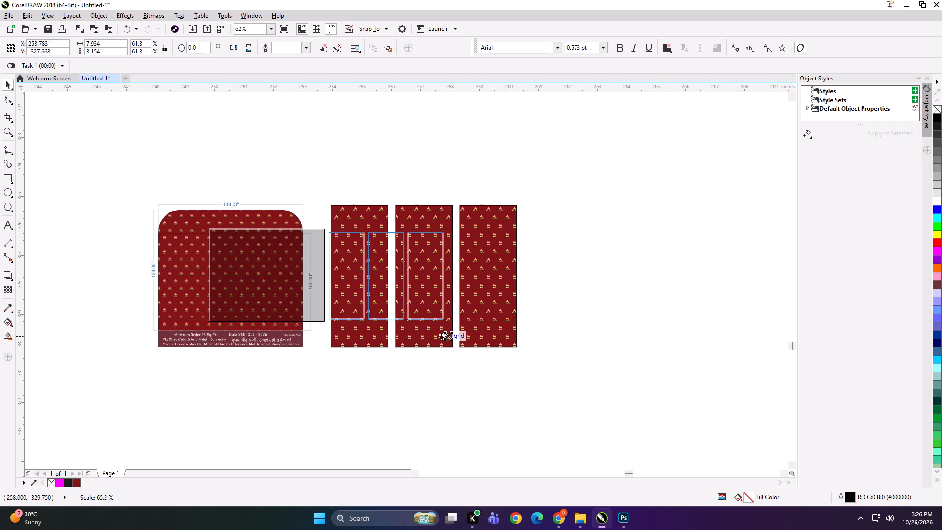
left_click_drag(448, 336, 428, 327, "shift")
Export the reduced overview of the preview and panels under the file name "SFGDH".
key("ctrl+e")
type("SFGDH")
key("Return")
key("Return")
key("Return")
Delete the exported overview group from the page and bring all remaining designs into view.
key("Delete")
key("F4")
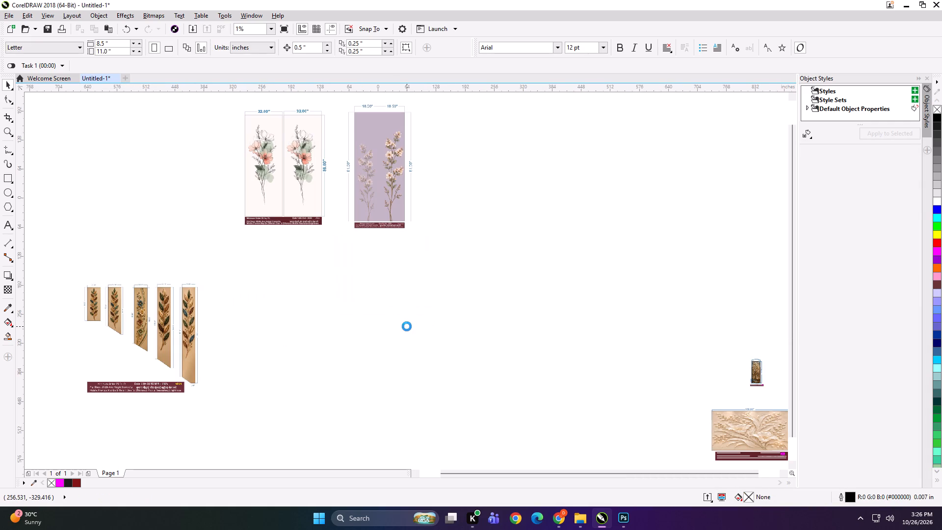
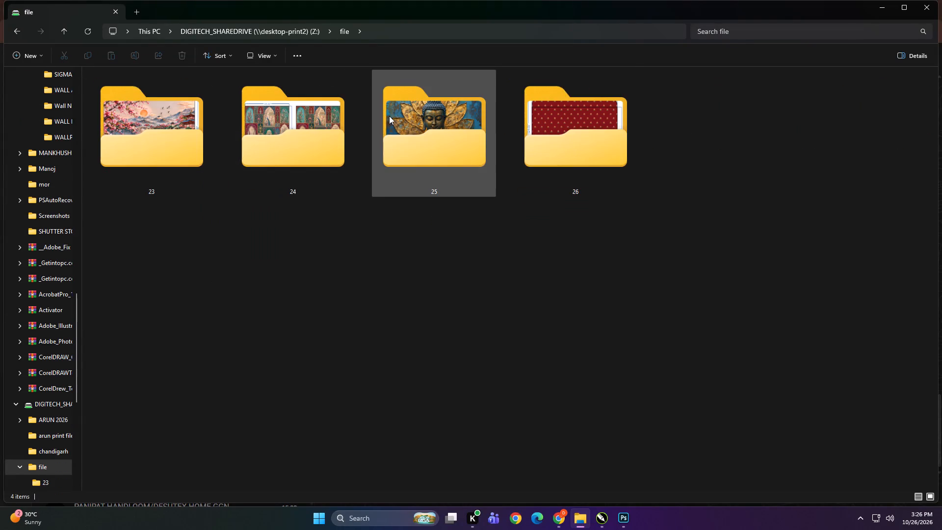
Import the 18.5X81 CorelDRAW design from folder 26 and place it beside the large lilac floral panels.
double_click(560, 110)
left_click(297, 124)
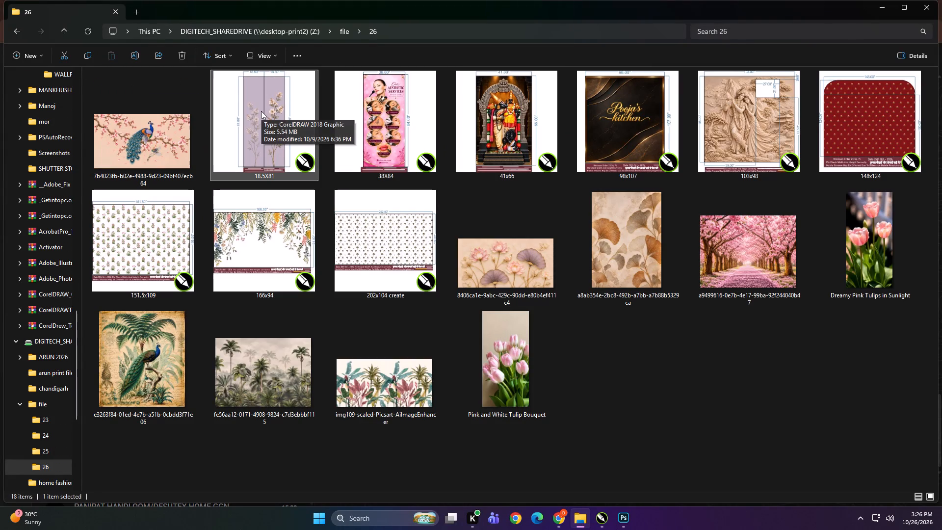
left_click_drag(272, 94, 585, 401)
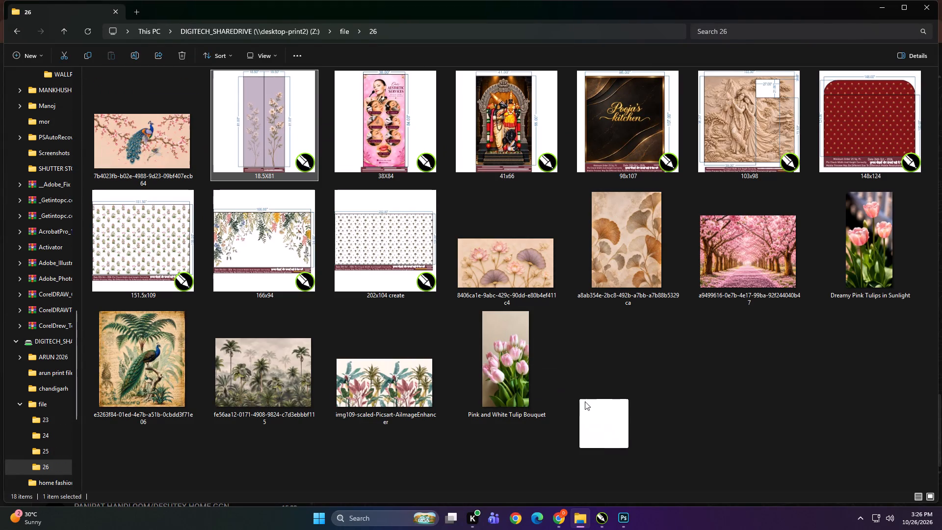
left_click_drag(585, 401, 402, 311)
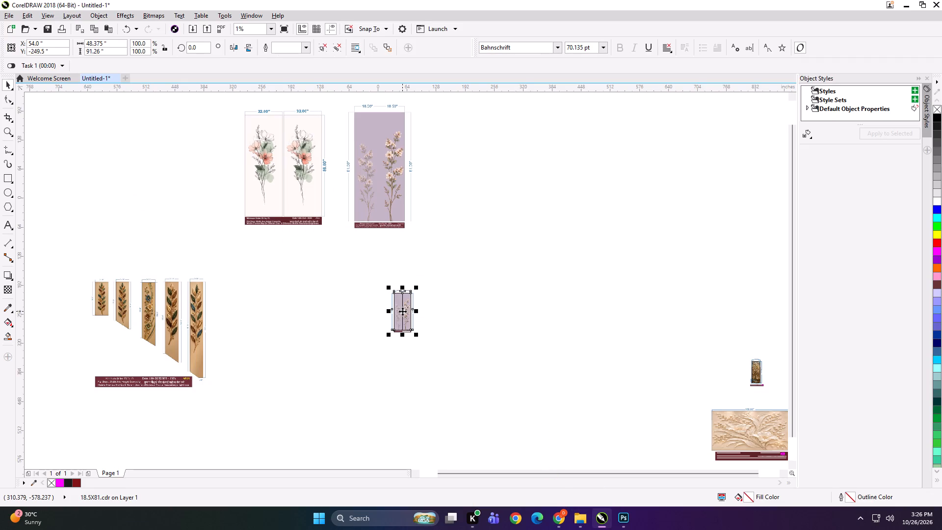
left_click_drag(405, 313, 453, 145)
left_click(460, 256)
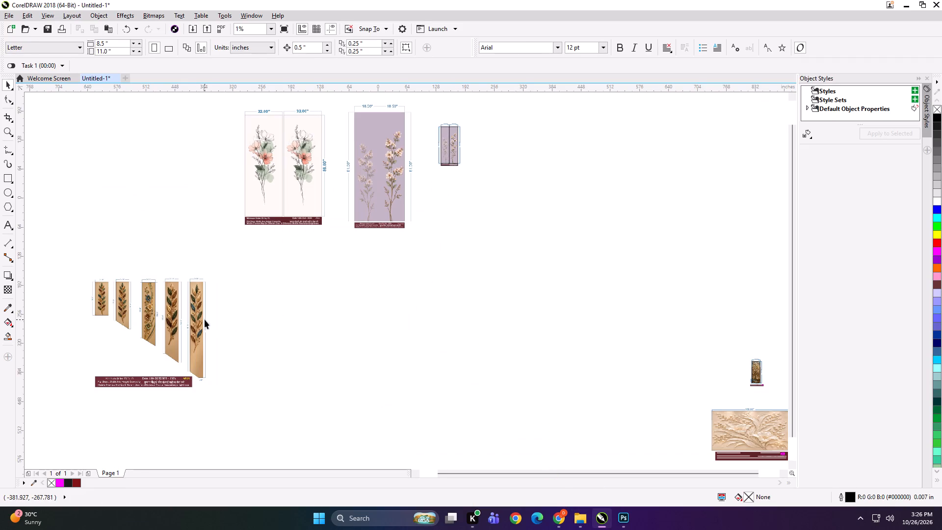
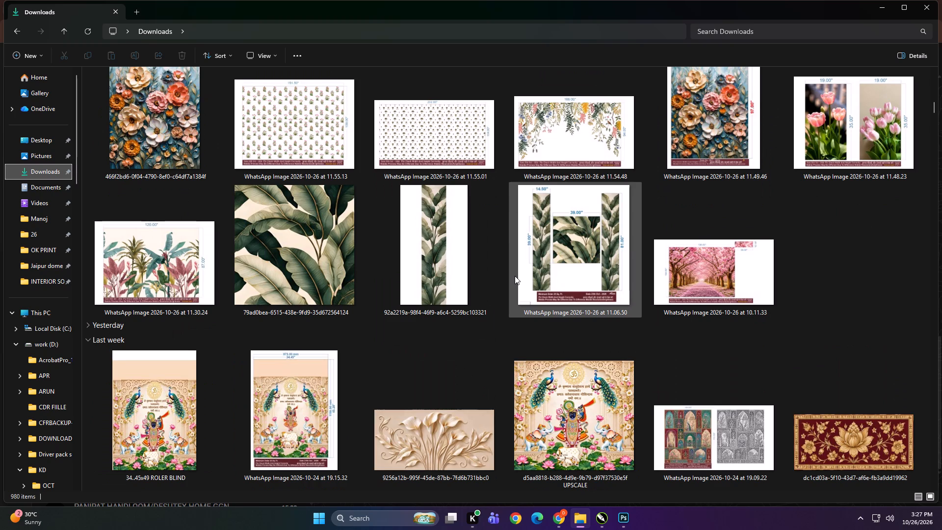
Look through the older design thumbnails in the Downloads folder for the beige floral damask wallpaper image.
scroll(515, 276, "down", 4)
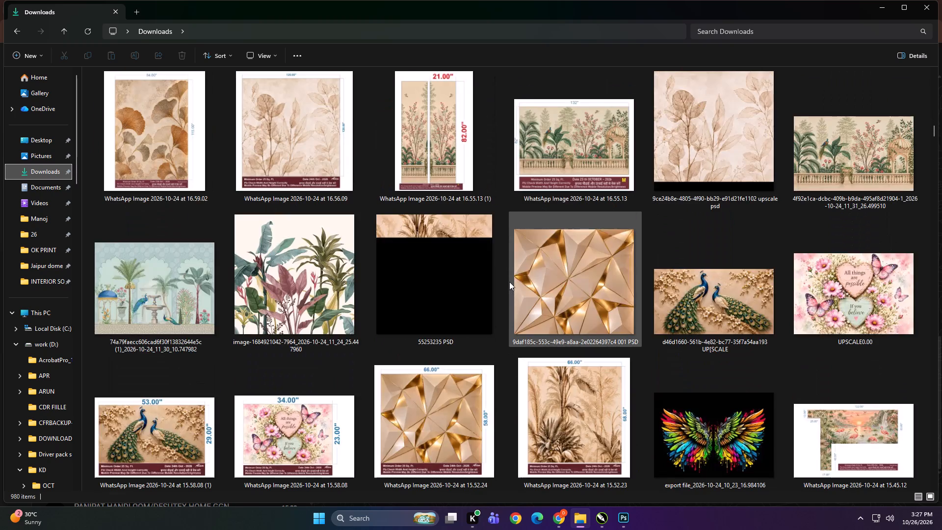
scroll(509, 282, "down", 4)
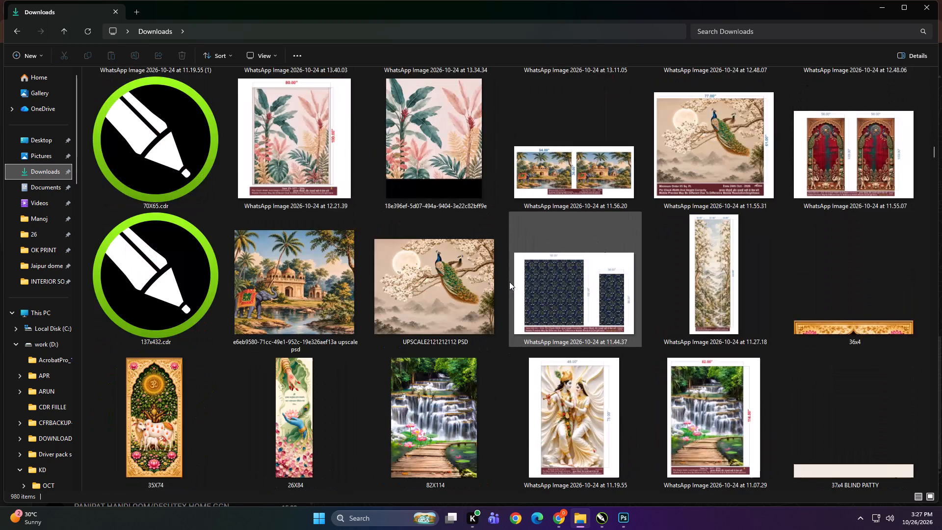
scroll(509, 282, "down", 4)
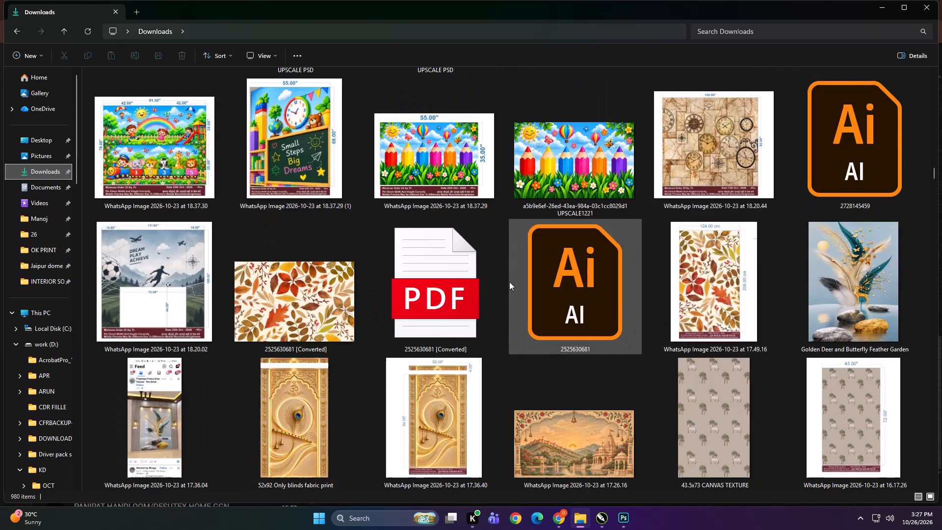
scroll(509, 282, "down", 3)
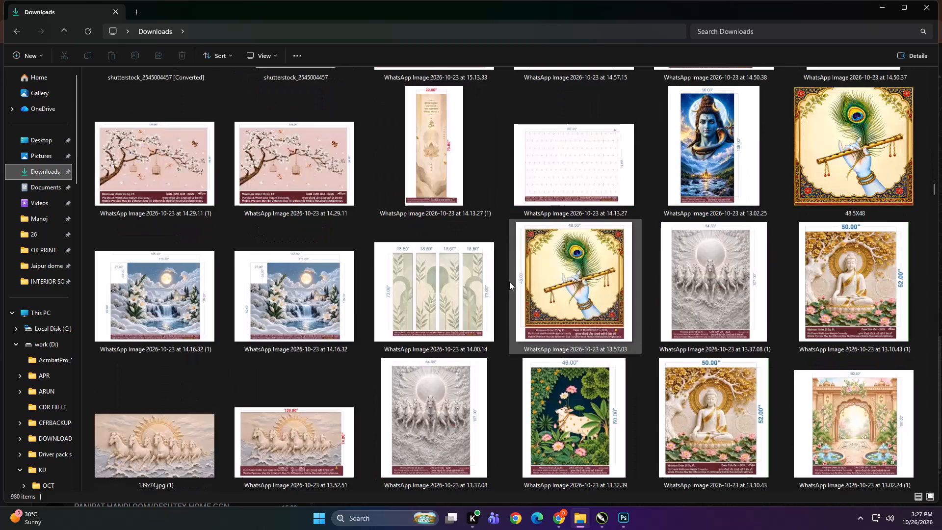
scroll(509, 282, "down", 1)
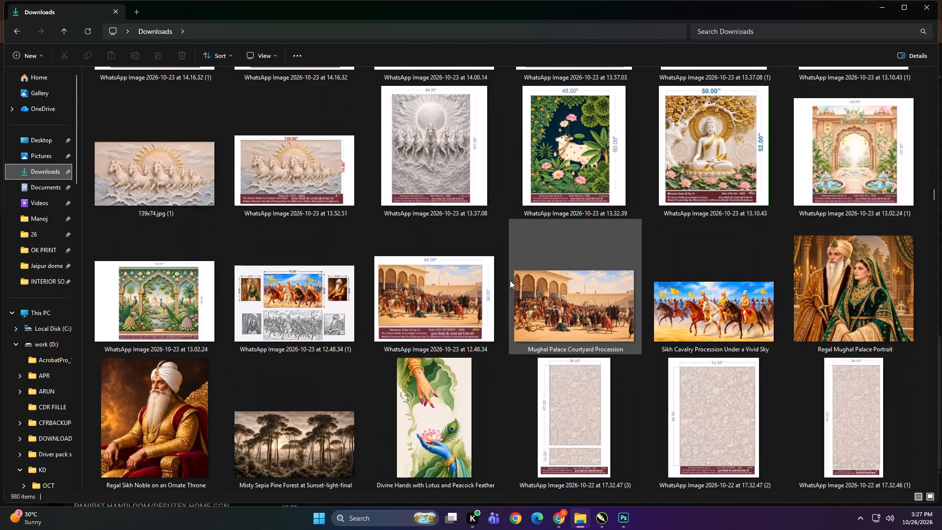
scroll(510, 280, "down", 1)
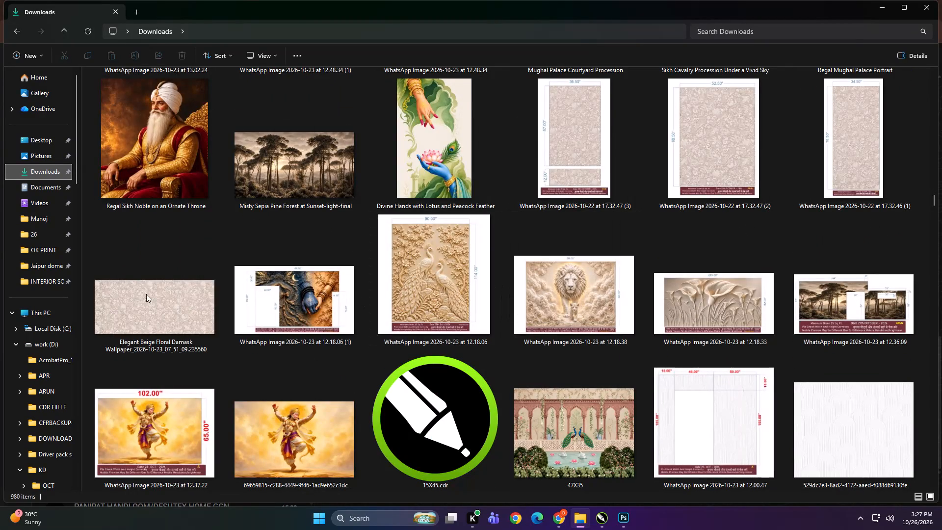
Preview the Elegant Beige Floral Damask Wallpaper image and examine its pattern detail up close.
double_click(153, 294)
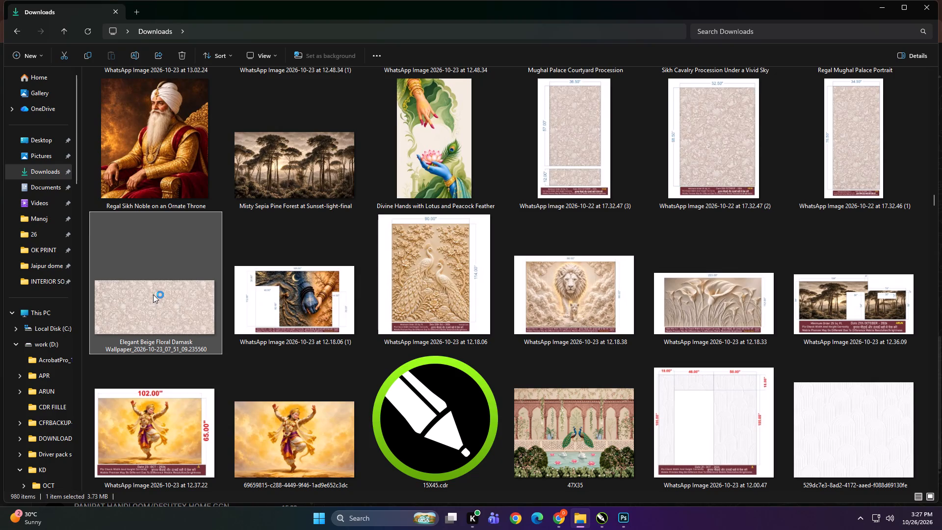
scroll(442, 251, "up", 18)
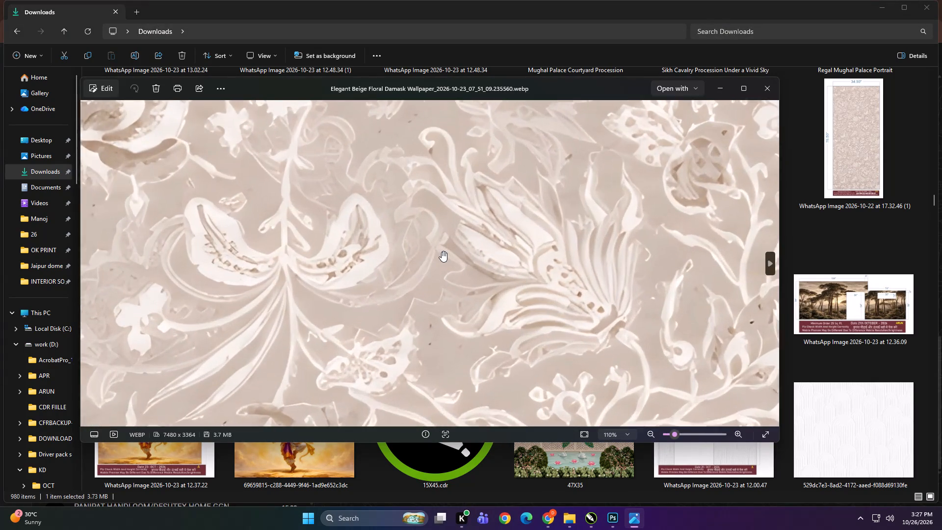
left_click(764, 92)
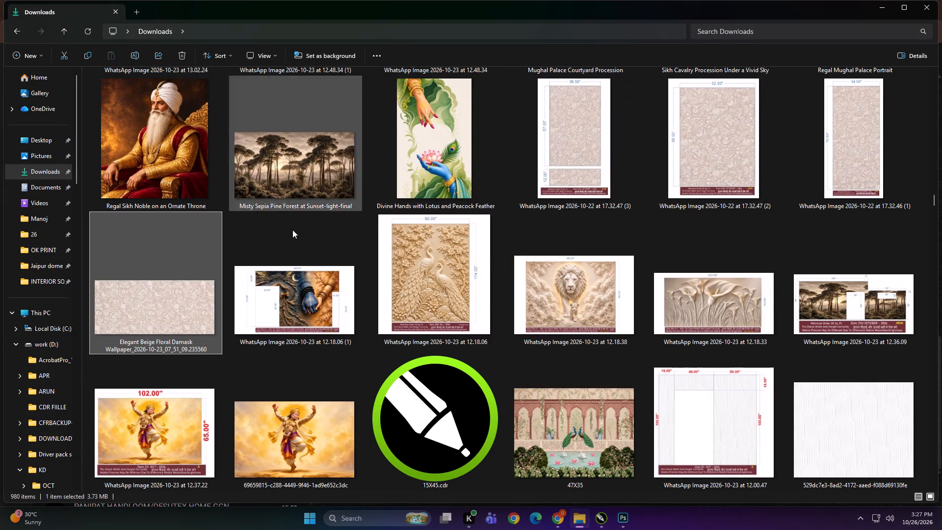
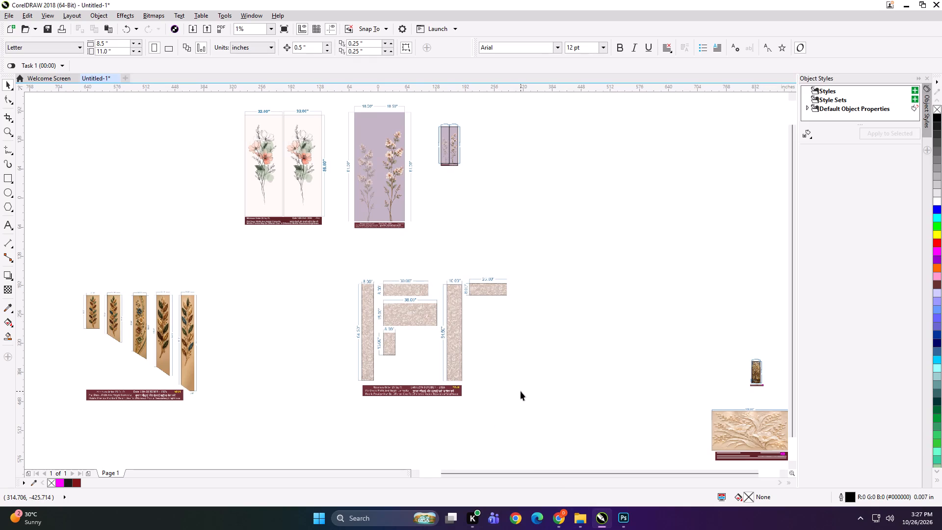
Paste the beige floral wallpaper image and place it in the blank area beside the beige dimensioned panel preview.
key("ctrl+v")
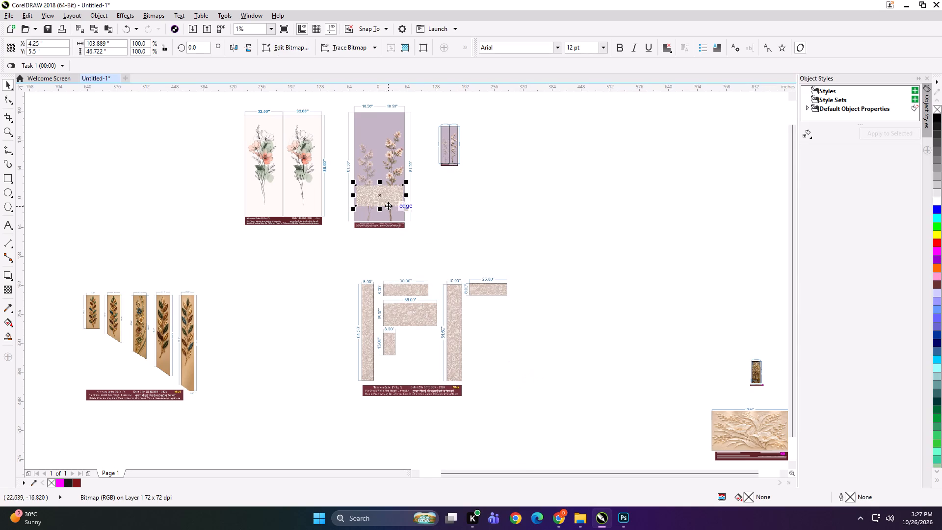
left_click_drag(387, 202, 545, 318)
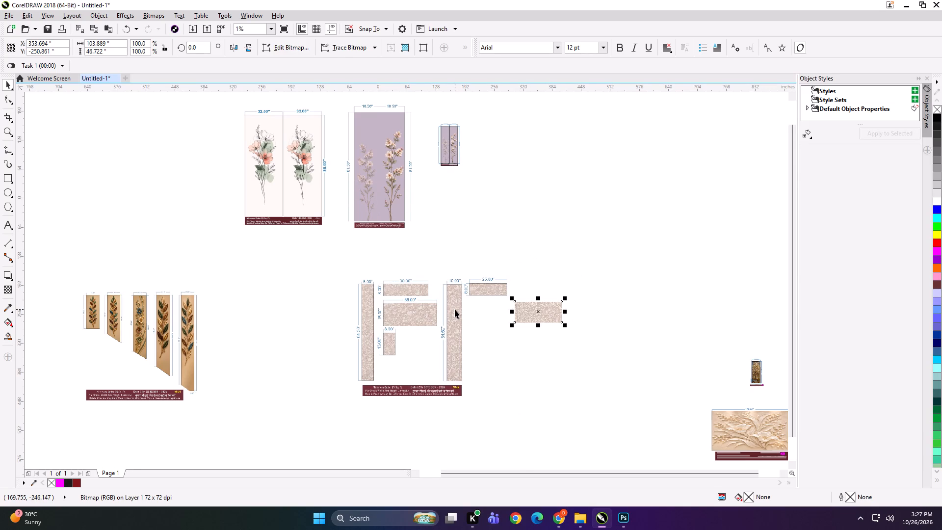
Shrink the beige dimensioned panel preview to about 186 × 146 inches and place it and the pasted wallpaper image side by side.
left_click(455, 309, "shift")
key("shift+F2")
left_click(741, 177)
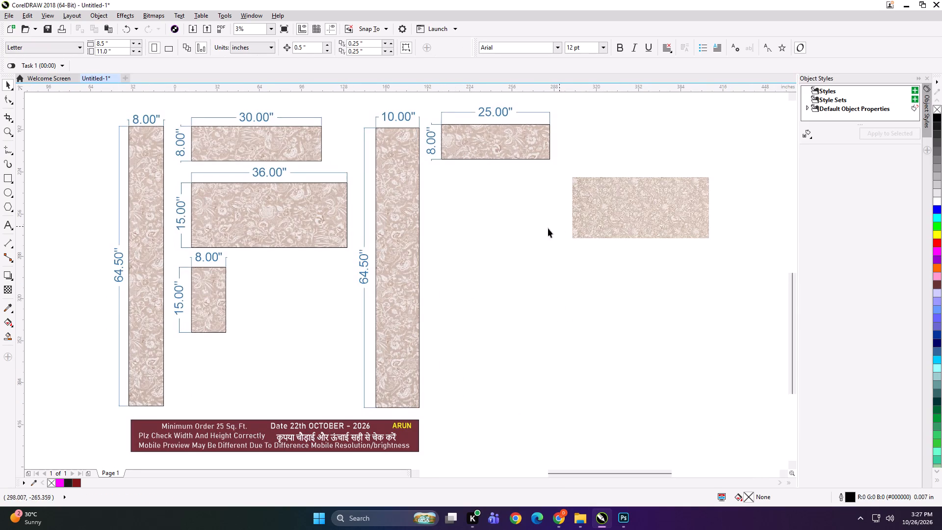
left_click(417, 226)
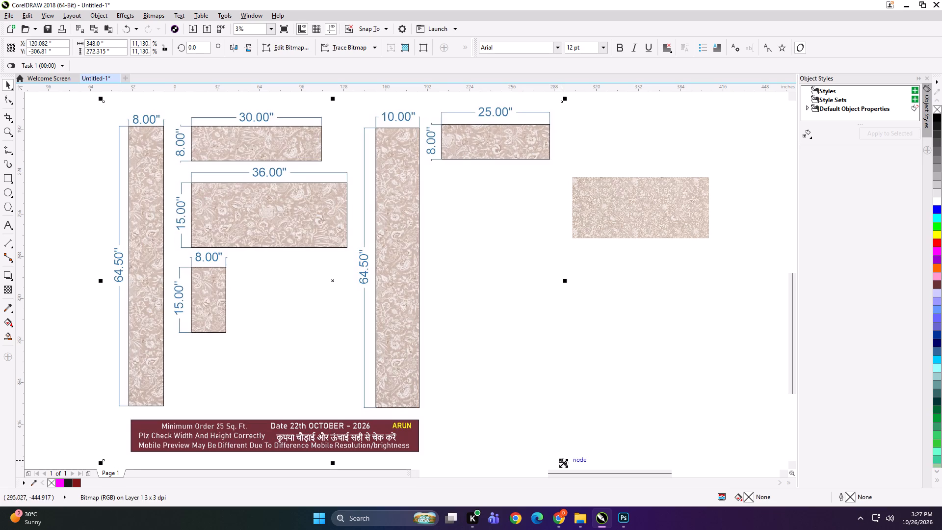
left_click_drag(563, 463, 475, 379, "shift")
left_click_drag(393, 285, 381, 284)
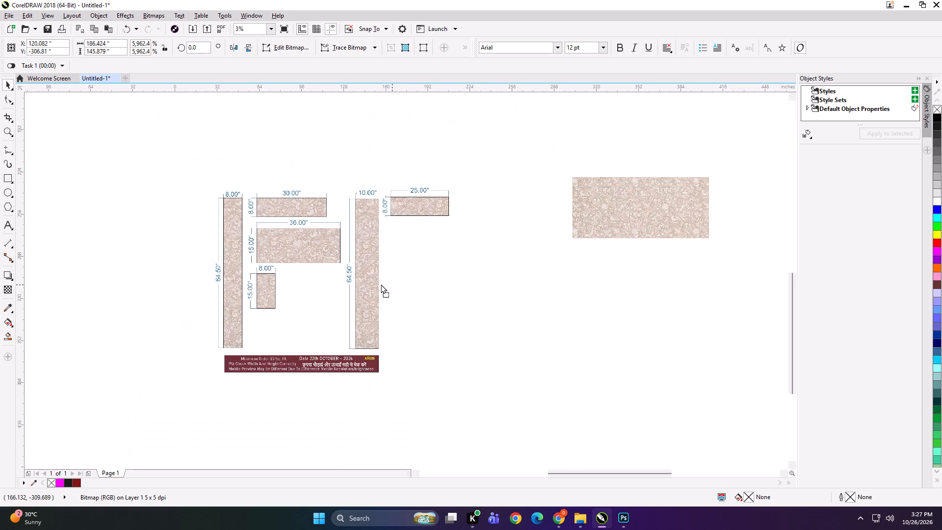
left_click_drag(381, 284, 281, 252)
left_click_drag(646, 209, 503, 222)
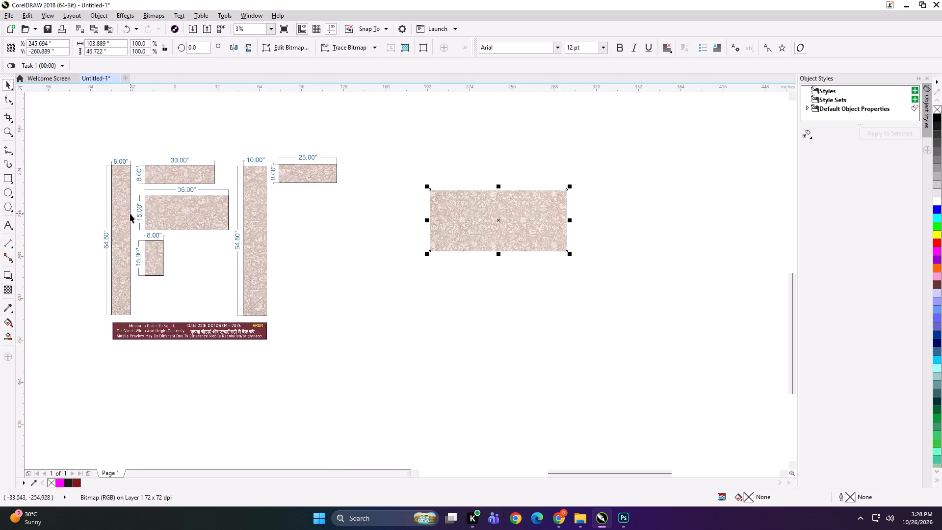
Rotate the pasted wallpaper image by 90 degrees.
scroll(121, 206, "up", 1)
scroll(121, 222, "down", 1)
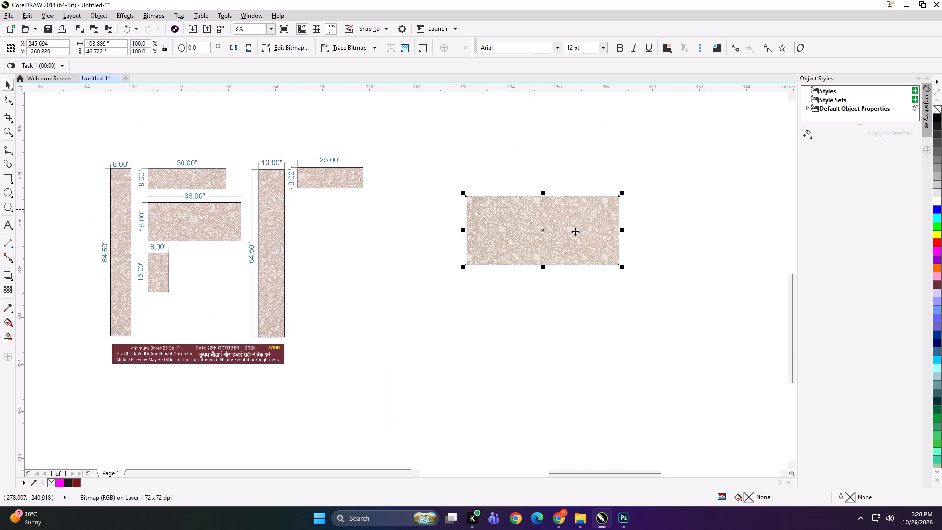
scroll(571, 238, "up", 2)
scroll(572, 244, "down", 2)
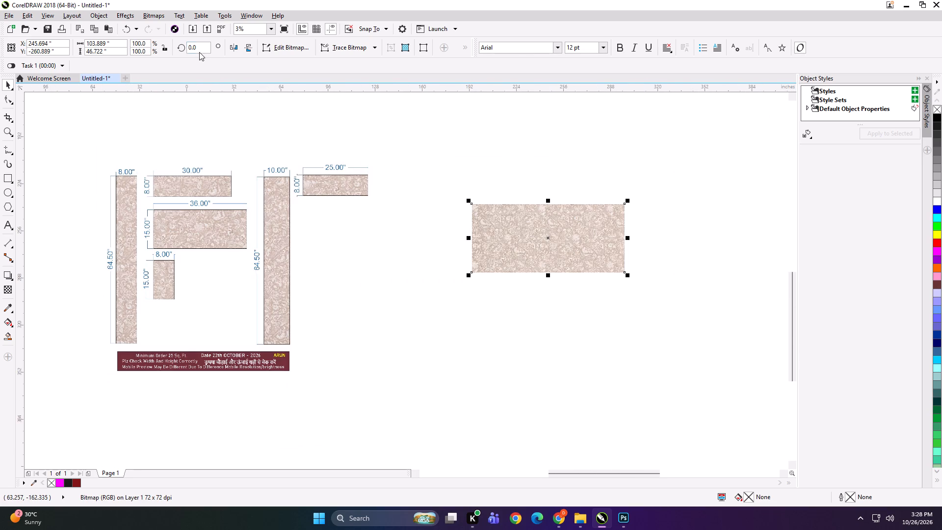
left_click_drag(202, 48, 155, 49)
type("90")
key("Return")
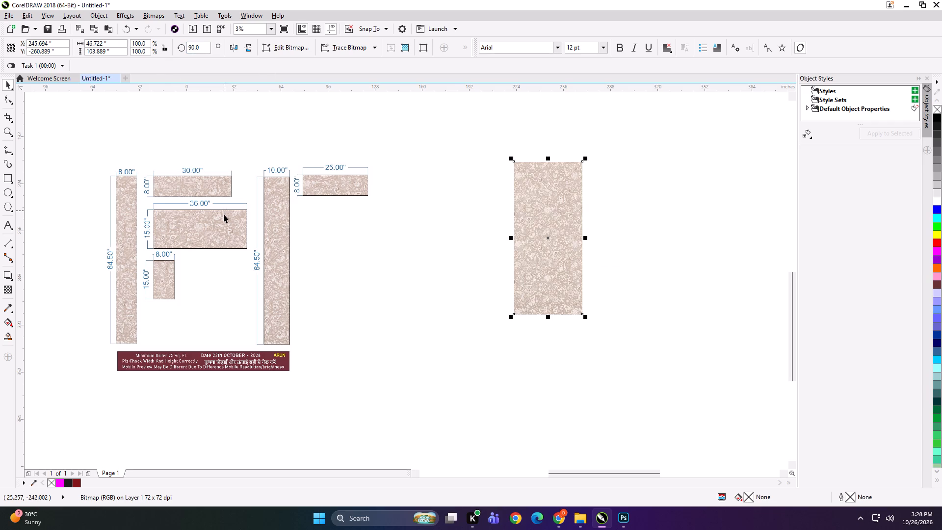
Shrink the dimensioned panel preview further to about 102 × 80 inches and place it closer to the rotated wallpaper image.
left_click_drag(224, 214, 303, 207)
left_click_drag(459, 150, 440, 199, "shift")
left_click_drag(352, 253, 366, 231)
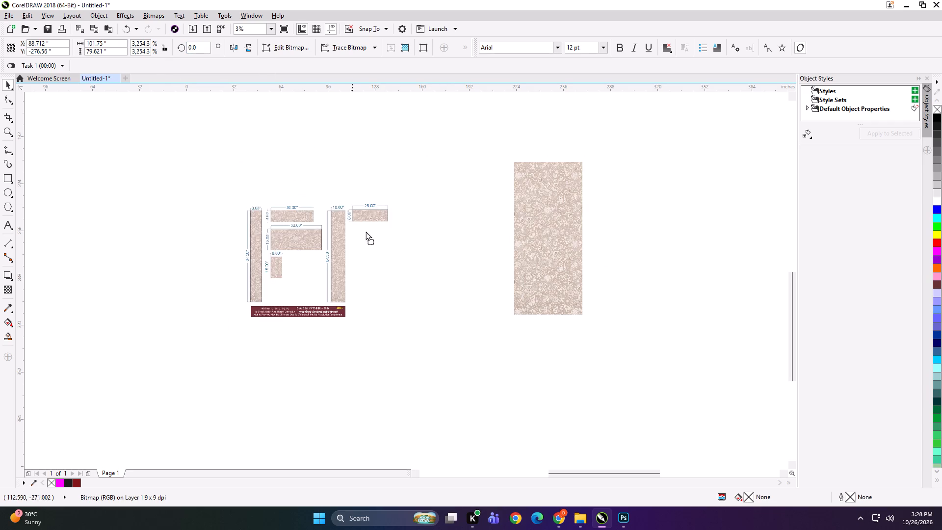
left_click_drag(366, 231, 429, 214)
Add a rectangle outline matching the full size of the rotated wallpaper image.
left_click(524, 220, "shift")
key("shift+F2")
left_click(63, 210)
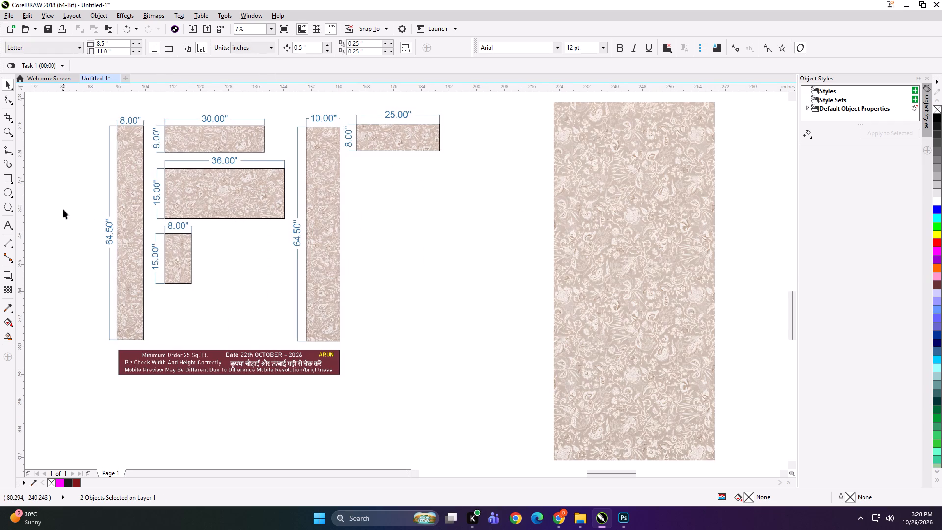
left_click(862, 270)
left_click(628, 234)
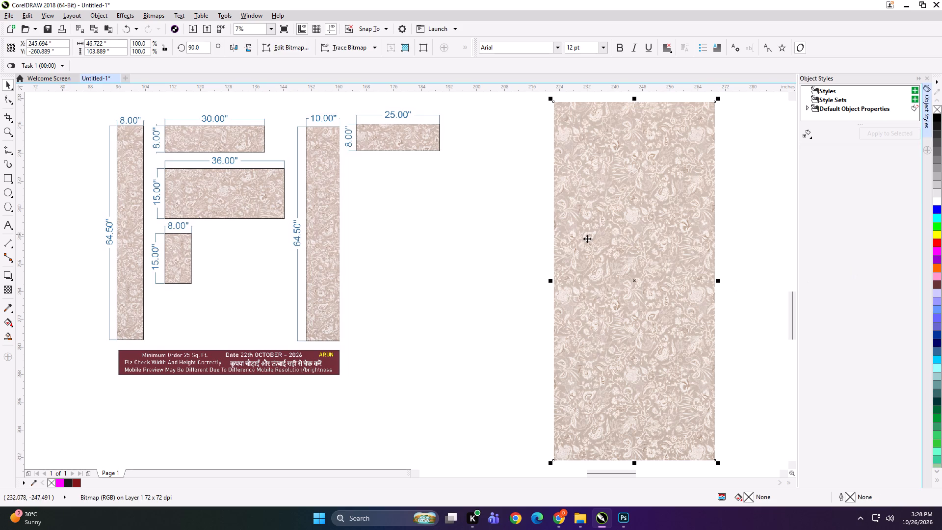
double_click(5, 179, "shift")
key("shift+space")
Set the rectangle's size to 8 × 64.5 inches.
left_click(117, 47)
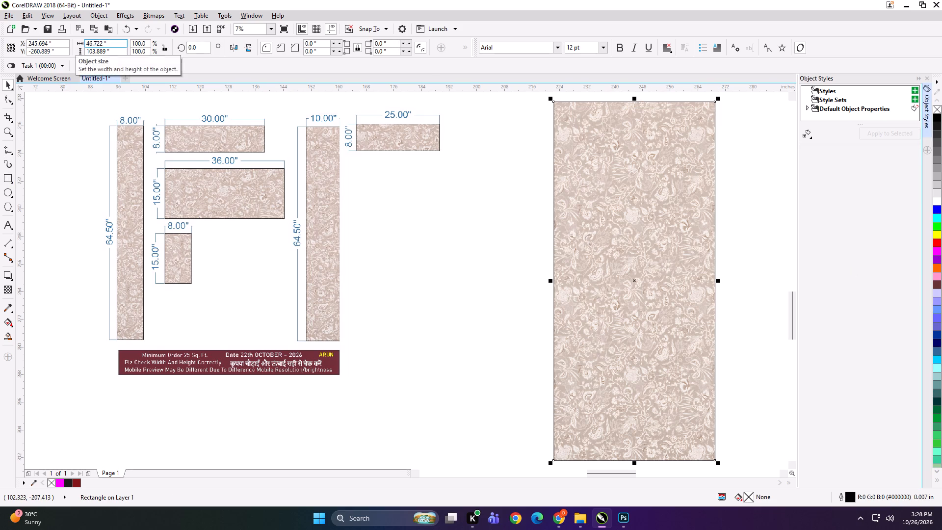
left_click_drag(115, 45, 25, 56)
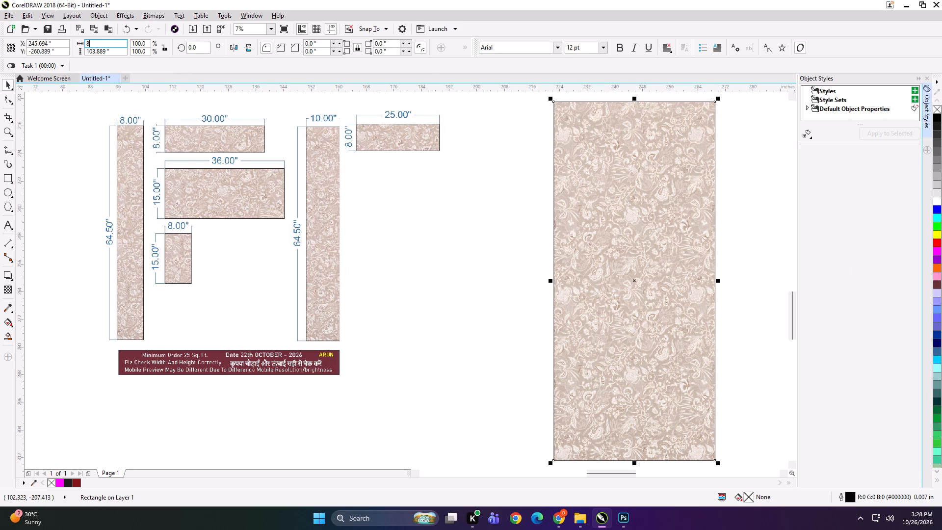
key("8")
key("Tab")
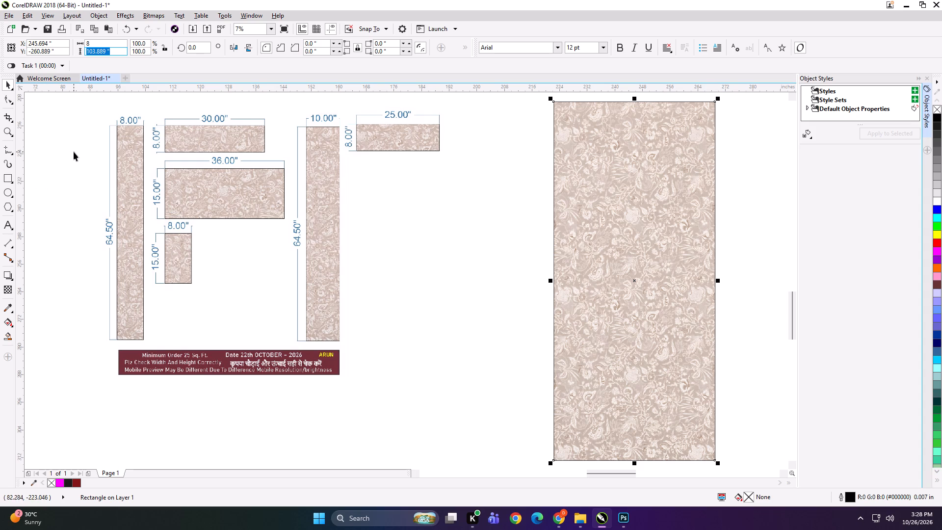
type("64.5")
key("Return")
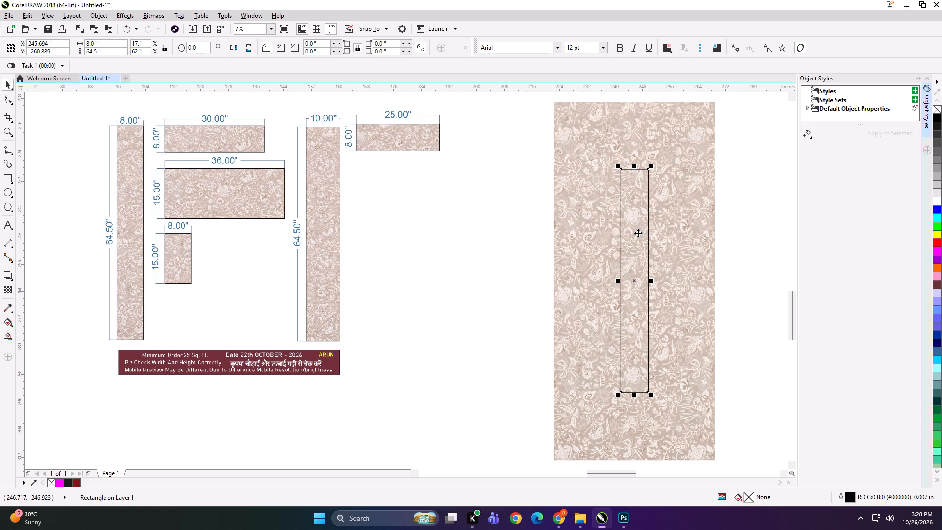
Set the rectangle's size to 36 × 15 inches.
left_click_drag(107, 45, 67, 45)
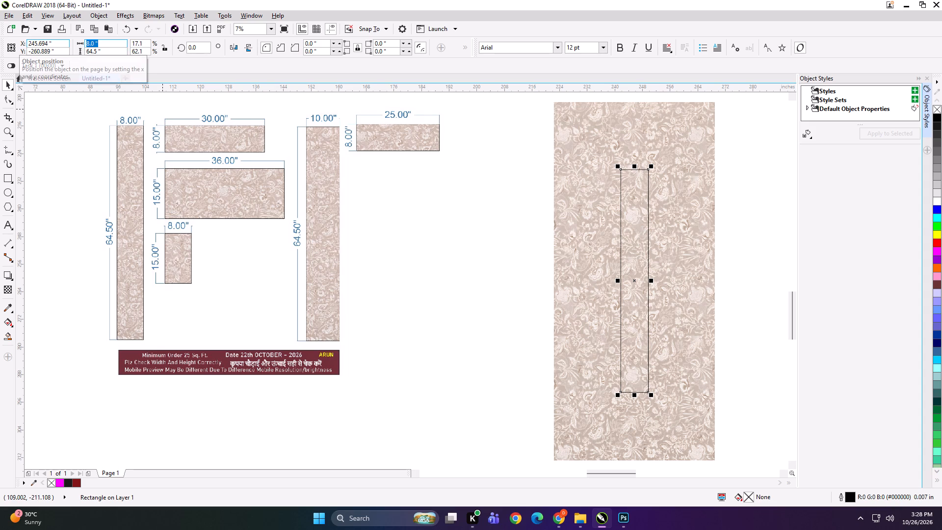
type("36")
key("Tab")
type("15")
key("Return")
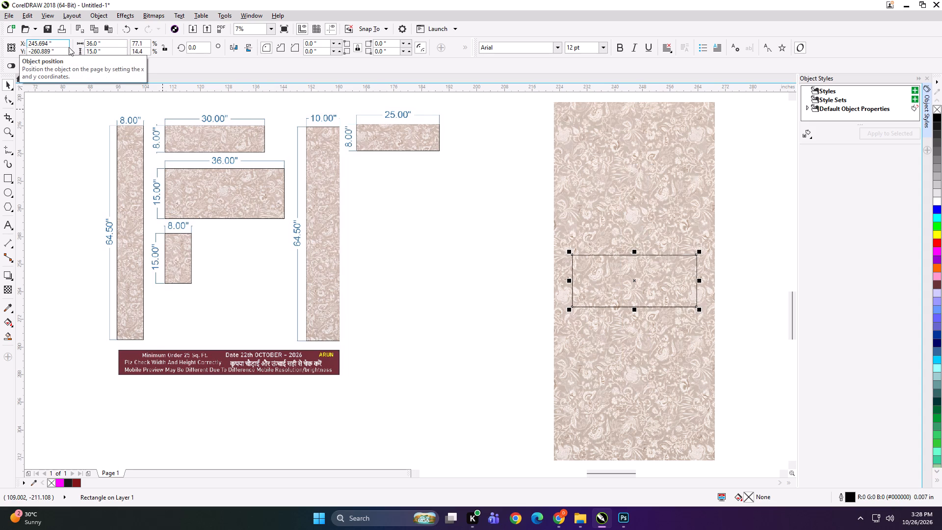
Move the 36 × 15 inch rectangle off the wallpaper image into the blank space between it and the panel preview.
left_click(622, 216, "shift")
left_click(744, 219)
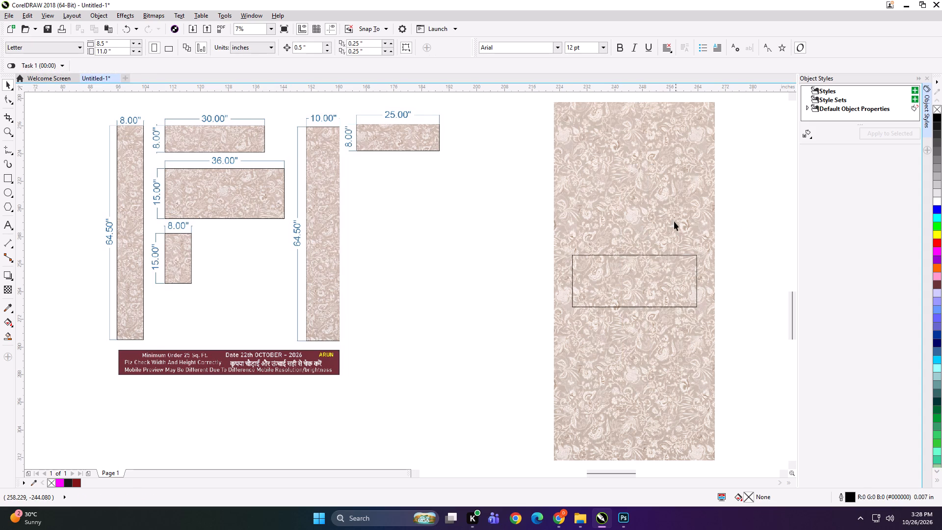
left_click(671, 220)
left_click(625, 279)
left_click_drag(603, 289, 445, 361)
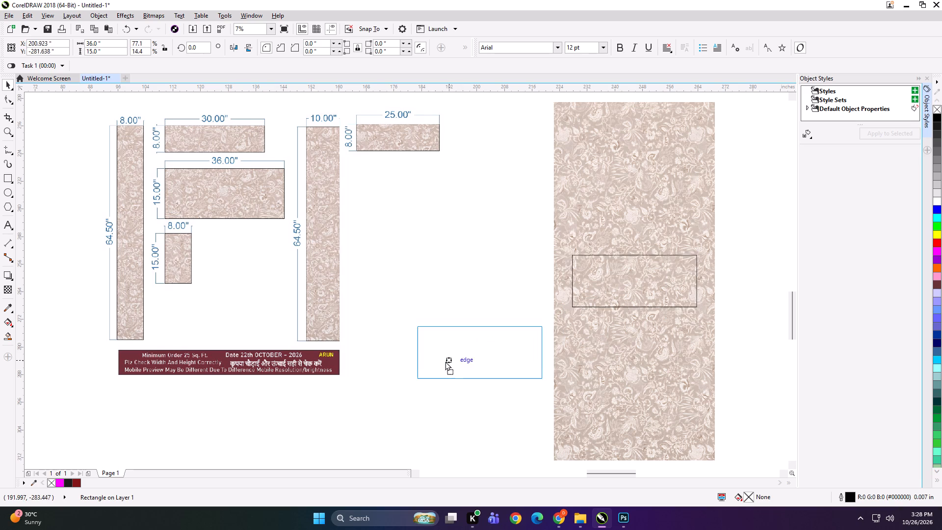
left_click_drag(445, 361, 443, 361)
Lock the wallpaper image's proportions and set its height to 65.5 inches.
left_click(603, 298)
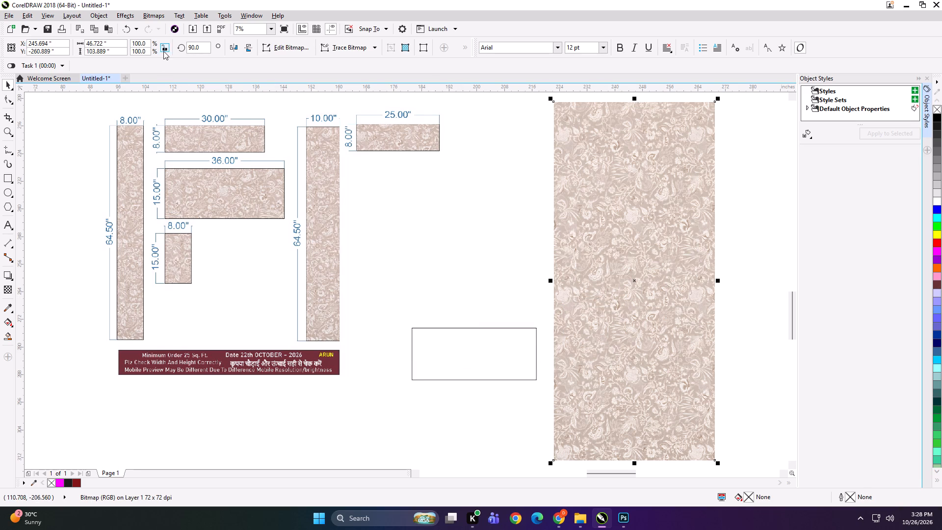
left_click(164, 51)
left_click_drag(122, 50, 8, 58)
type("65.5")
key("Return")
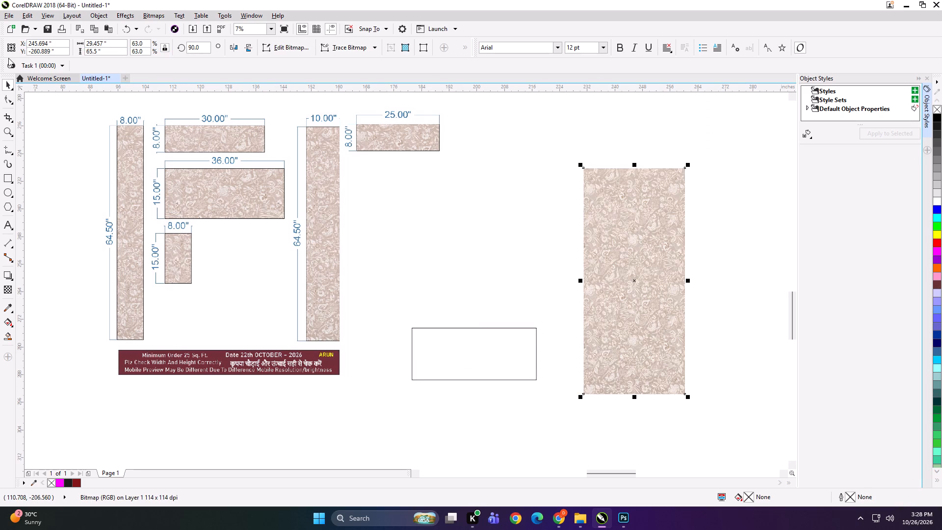
Scale the wallpaper image proportionally to a width of 36 inches and release its ratio lock.
left_click(500, 355)
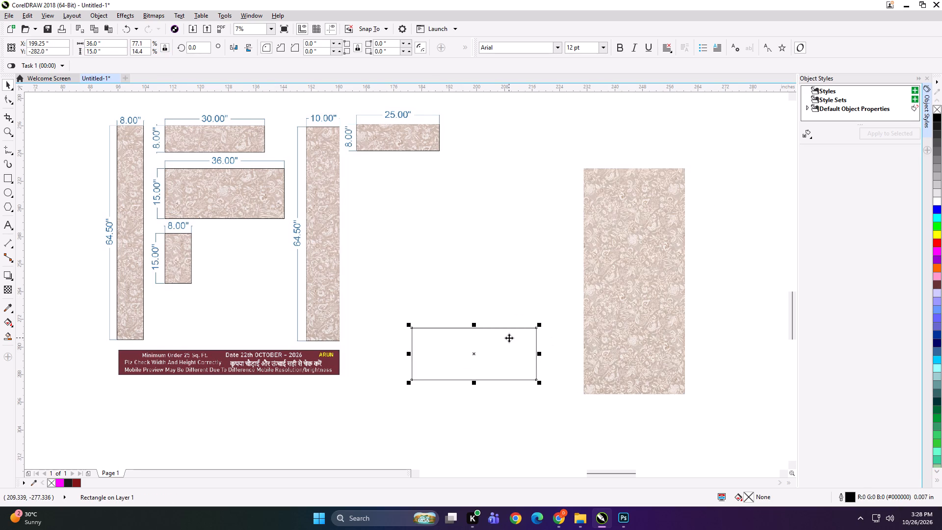
left_click(630, 275)
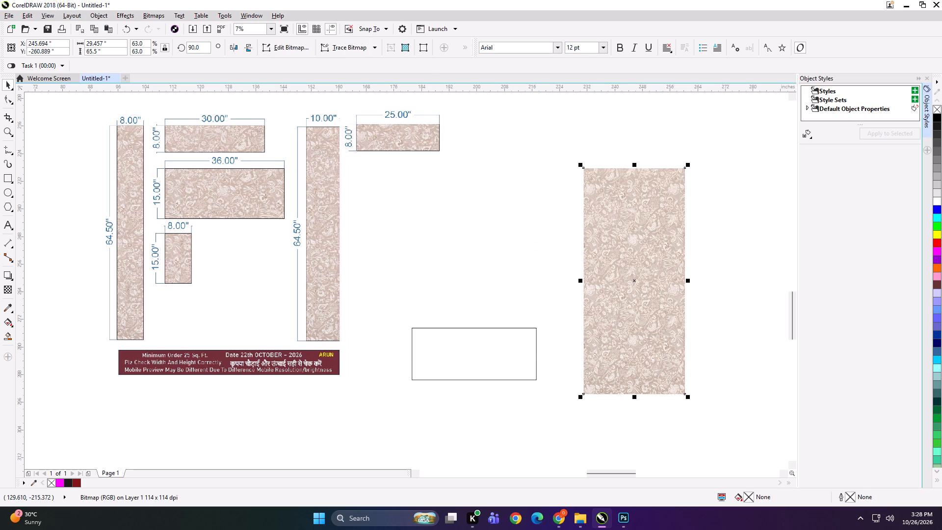
left_click_drag(114, 46, 72, 47)
type("36")
key("Return")
left_click(163, 47)
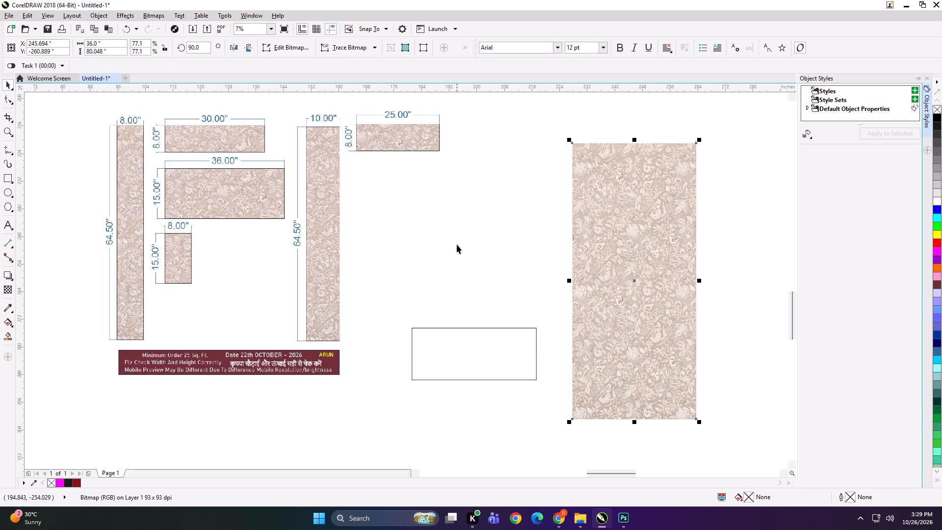
Add a rectangle matching the wallpaper image's outline and set its width to 8 inches, keeping its full height.
double_click(8, 176, "shift")
key("shift+space")
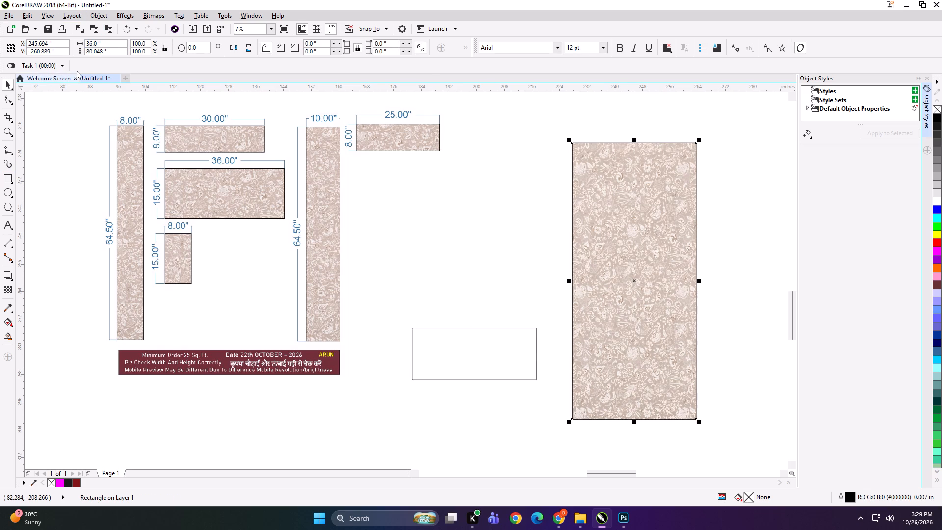
left_click_drag(111, 44, 57, 46)
key("8")
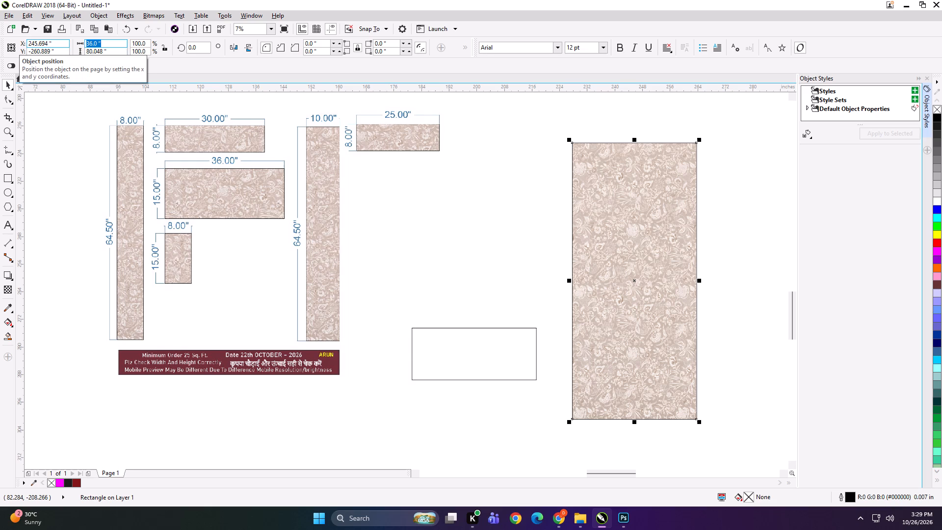
key("Return")
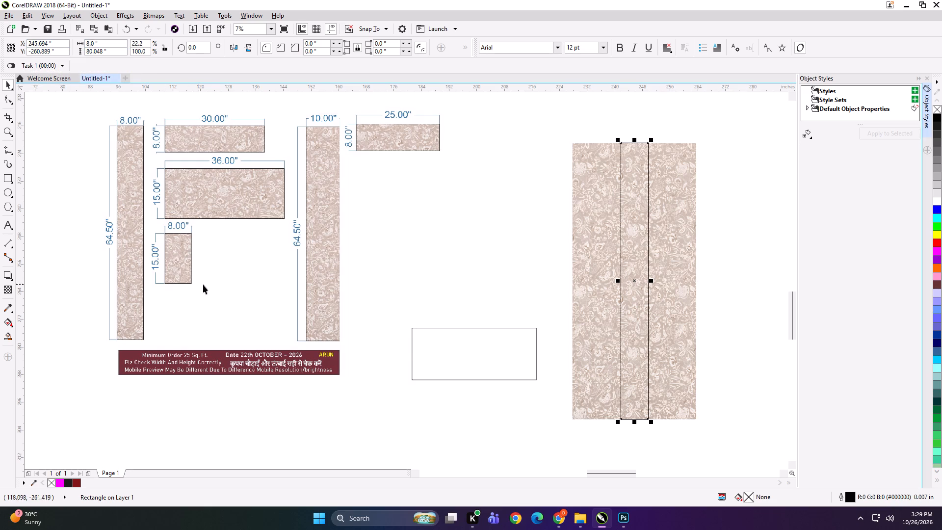
Align the 8-inch-wide rectangle to the wallpaper image's left edge and nudge it 2.5 inches to the right.
left_click(590, 196, "shift")
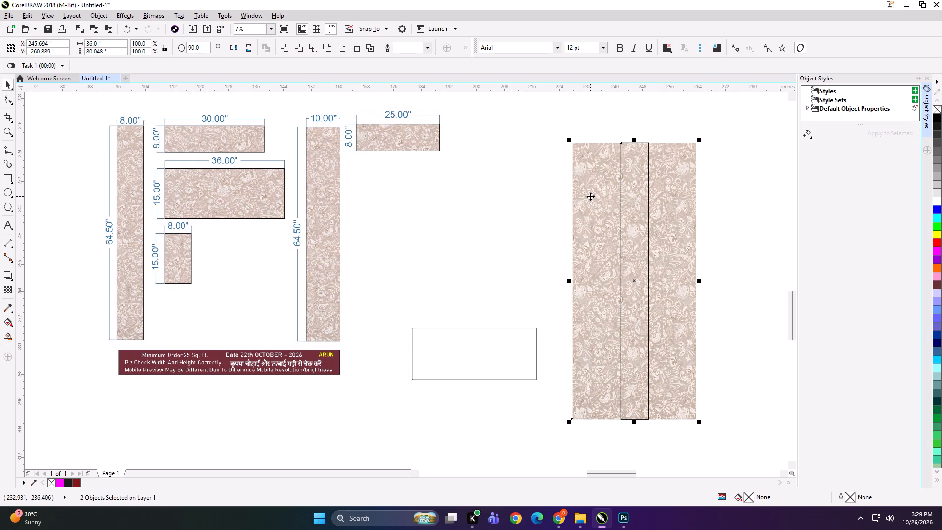
key("l")
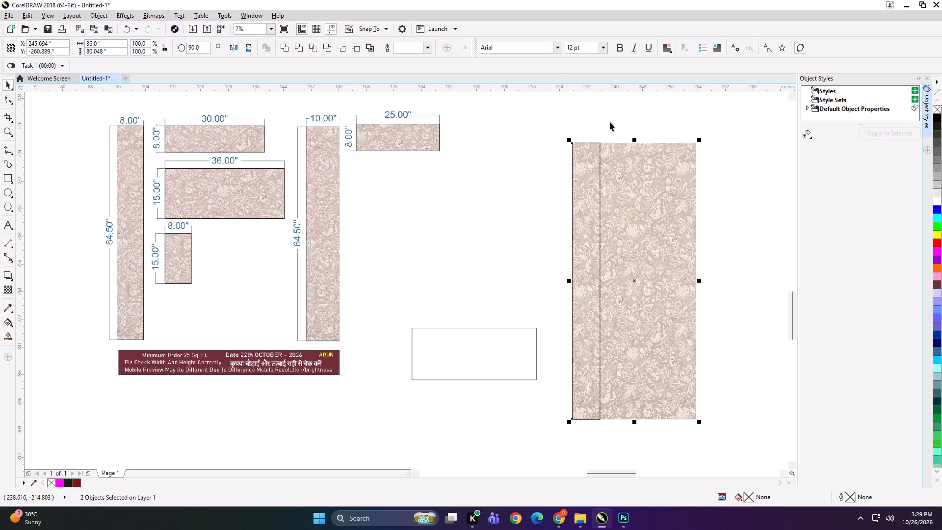
left_click(602, 125)
left_click(592, 174)
key("Right")
key("Right")
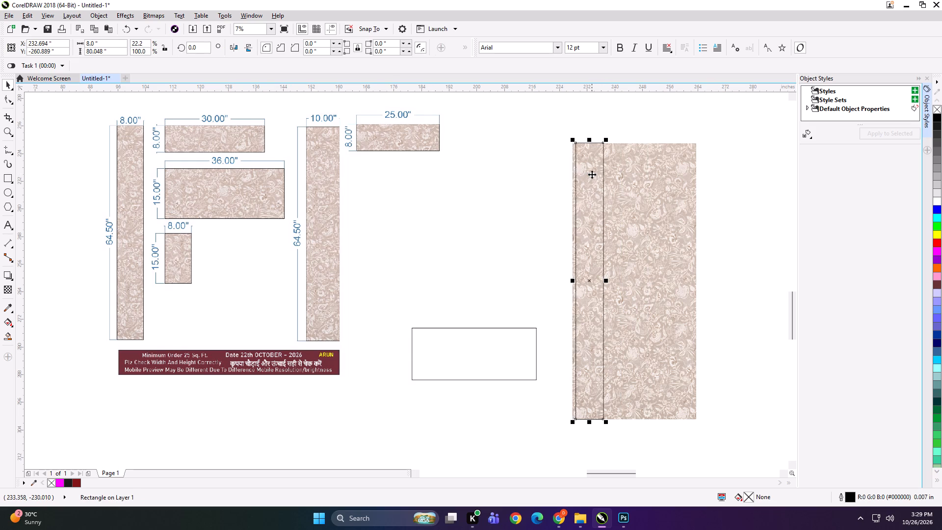
key("Right")
key("Right")
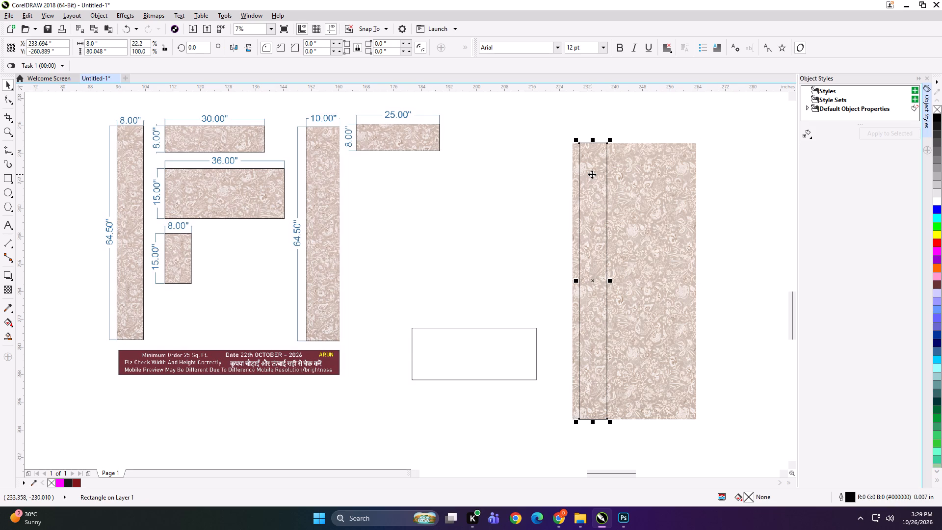
key("Right")
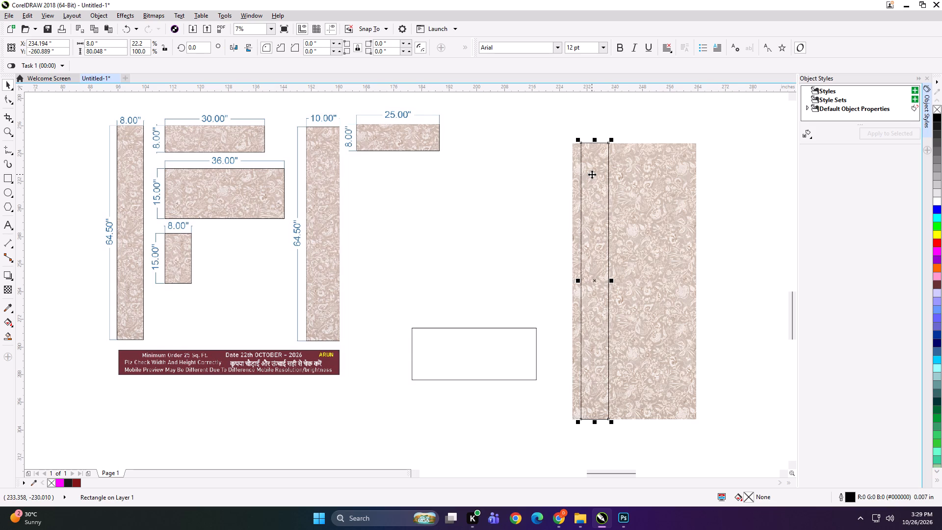
Duplicate the wallpaper image, PowerClip it into the 8-inch-wide rectangle, and move the strip off the image to its left.
left_click(635, 168)
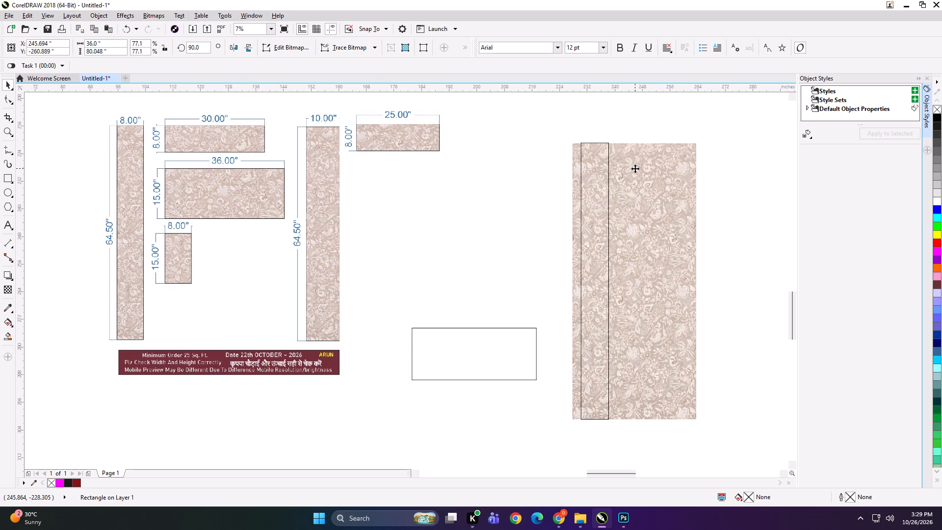
key("plus")
key("shift+Return")
left_click(602, 170)
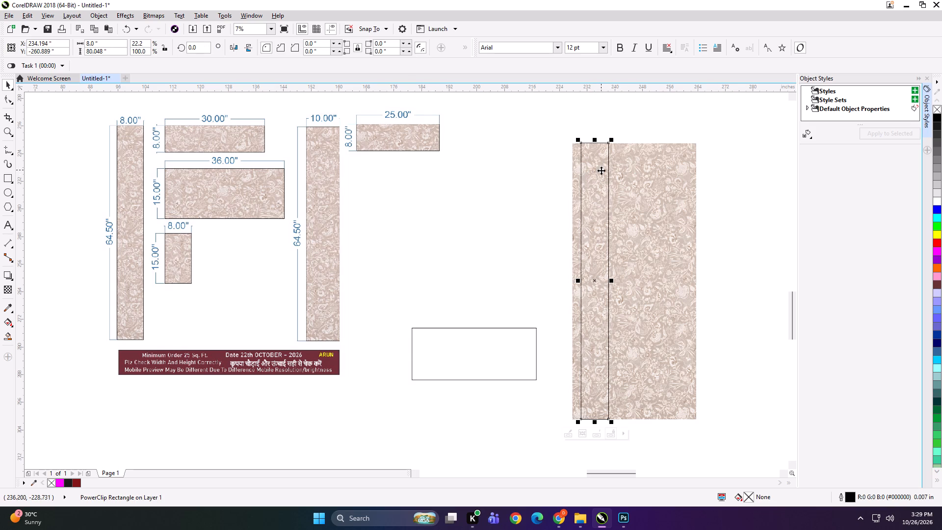
left_click_drag(595, 280, 546, 277, "shift")
left_click(586, 272)
left_click_drag(597, 279, 540, 277)
Move the empty 36 × 15 inch rectangle down and left, away from the new strip.
left_click(496, 349)
left_click_drag(487, 352, 442, 397)
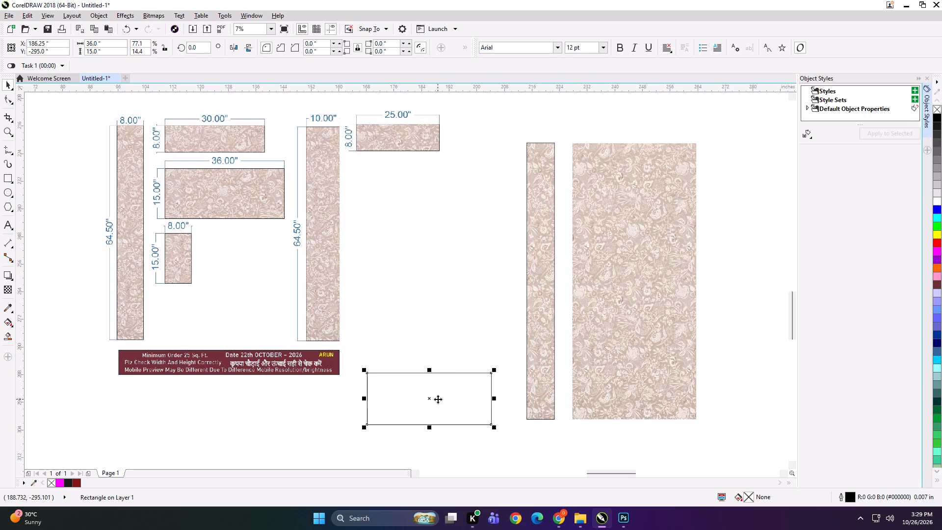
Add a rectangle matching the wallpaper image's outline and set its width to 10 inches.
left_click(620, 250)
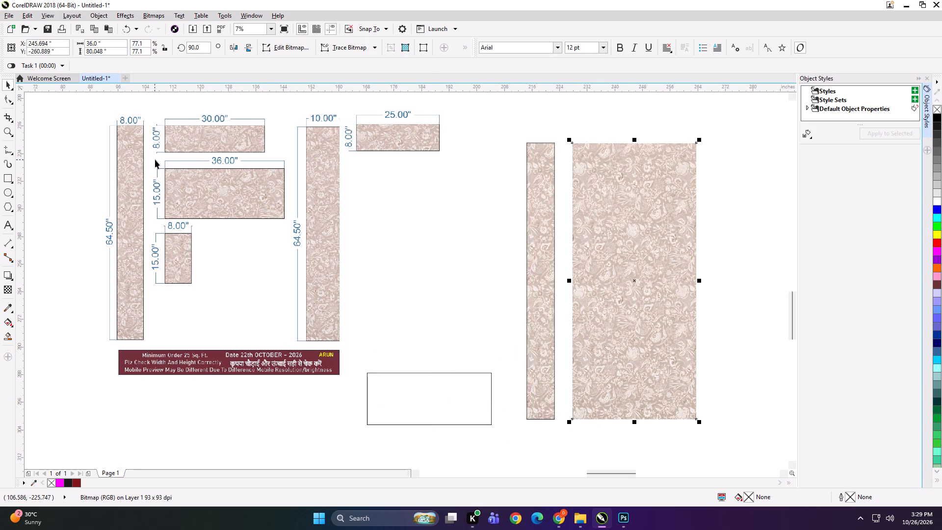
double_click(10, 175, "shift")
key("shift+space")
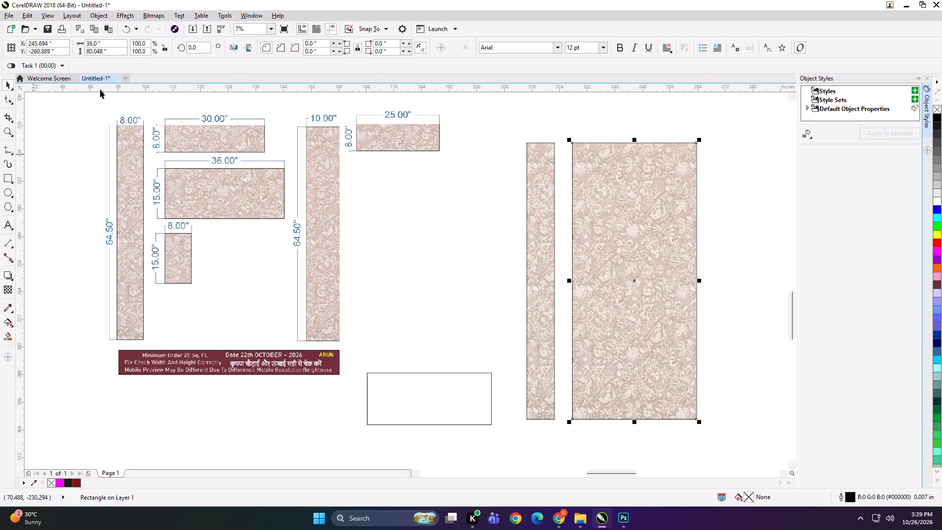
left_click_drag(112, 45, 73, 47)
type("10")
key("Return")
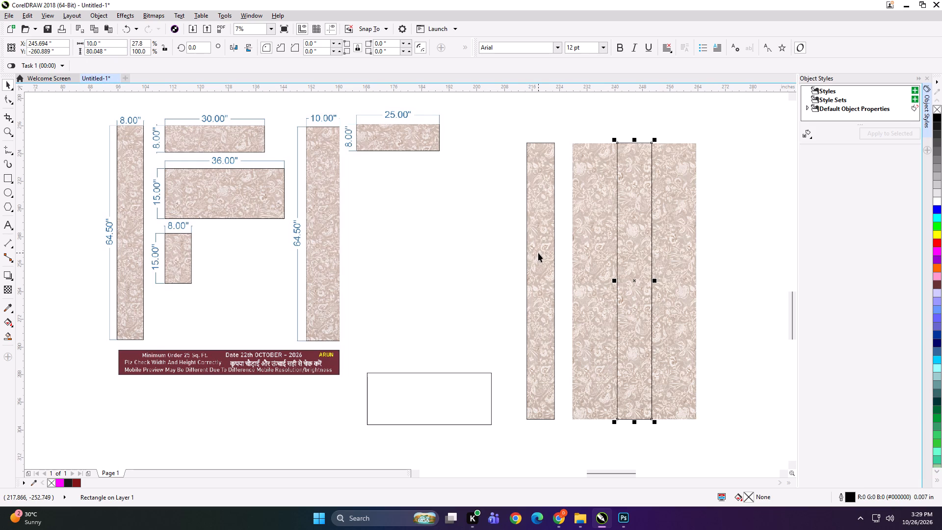
Set the height of the 8-inch-wide wallpaper strip to 65 inches.
left_click(538, 253)
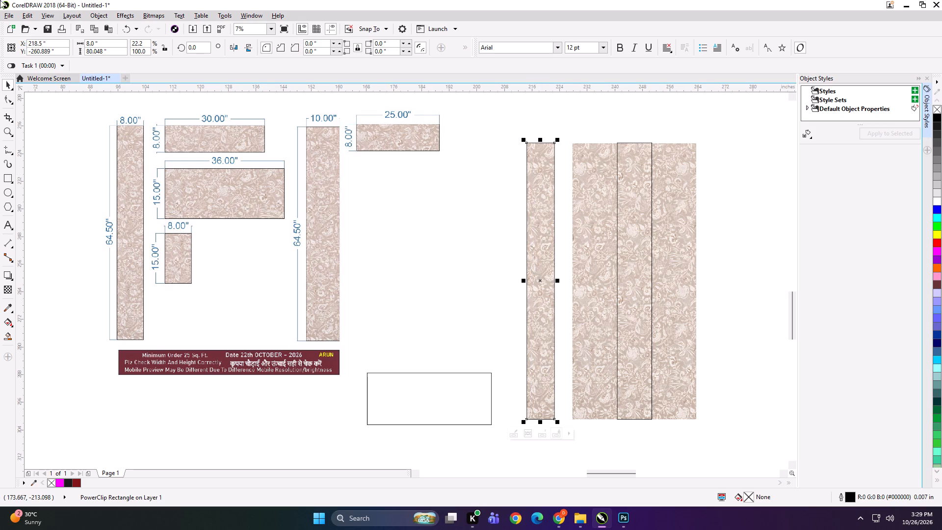
left_click_drag(122, 53, 24, 64)
type("65")
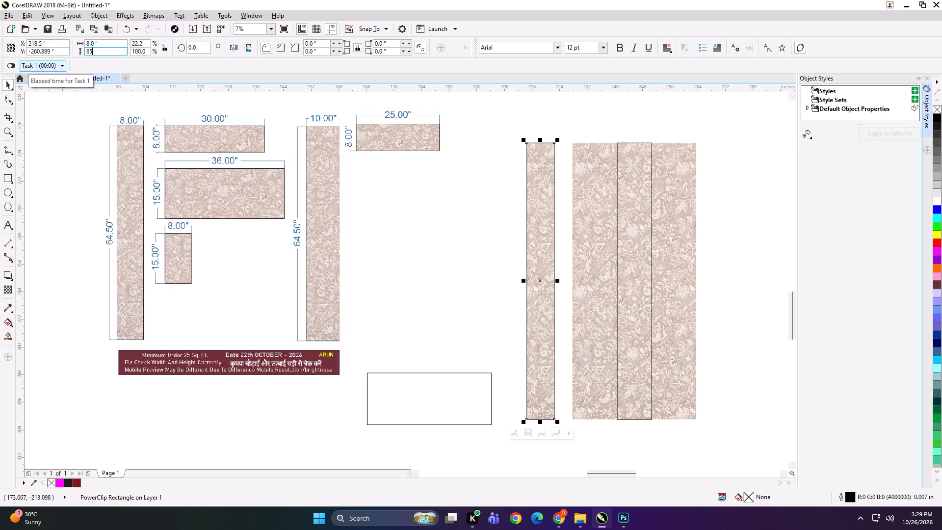
key("Return")
scroll(549, 239, "up", 2)
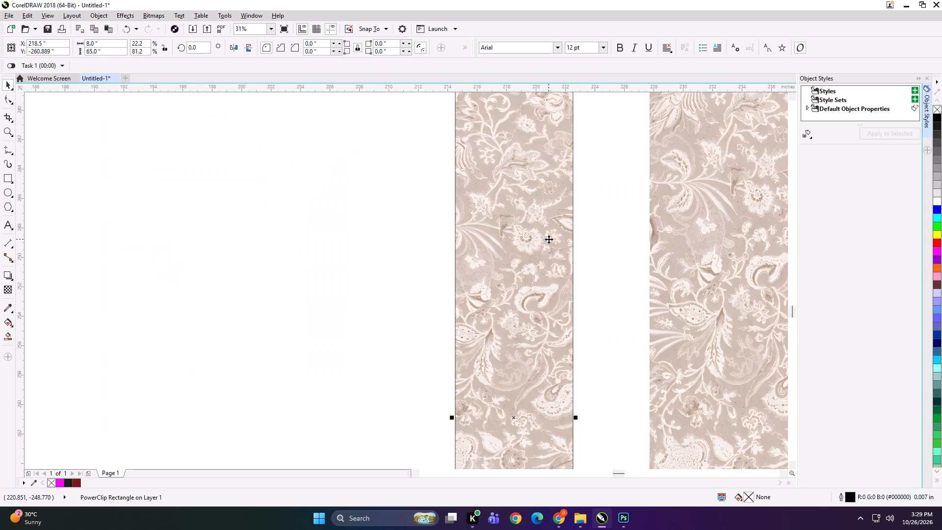
scroll(501, 227, "down", 2)
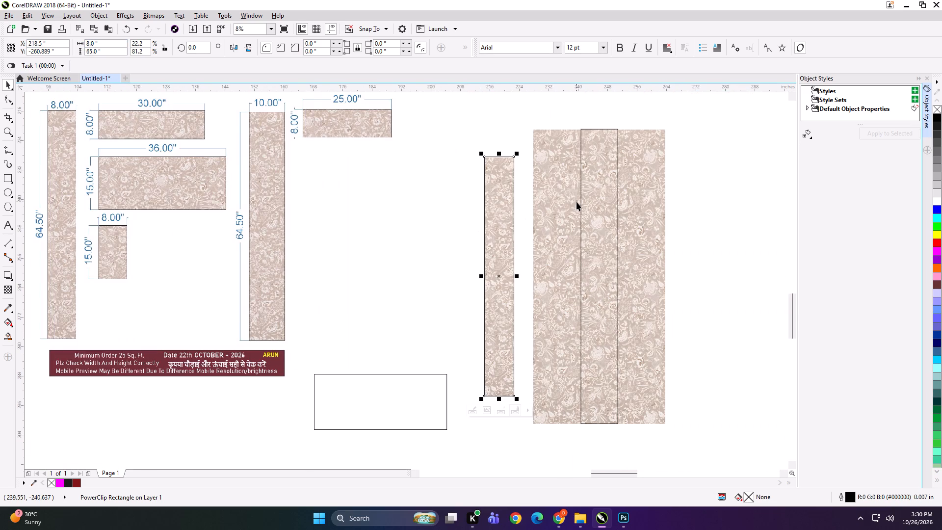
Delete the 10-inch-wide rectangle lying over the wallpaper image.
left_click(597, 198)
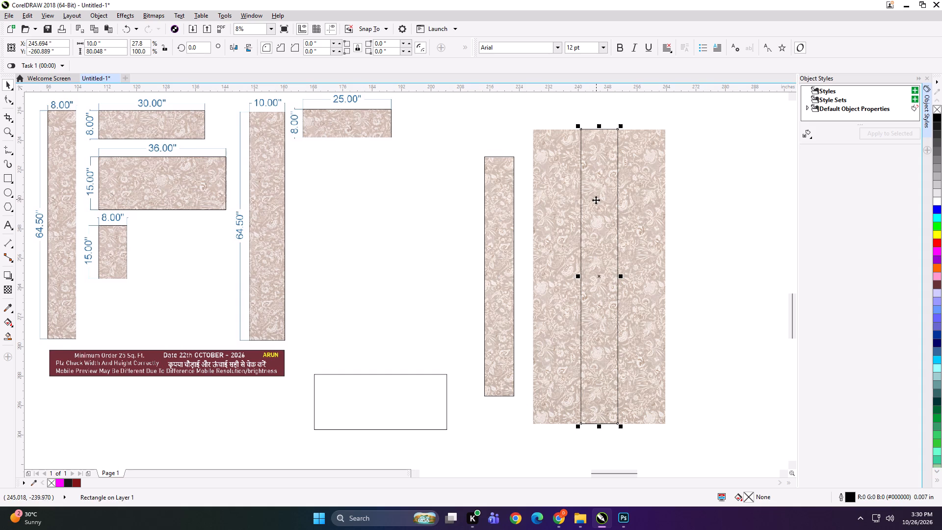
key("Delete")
Duplicate the 8 × 65 inch wallpaper strip to its left.
left_click(499, 201)
left_click_drag(502, 254, 448, 252)
right_click(448, 252, "shift")
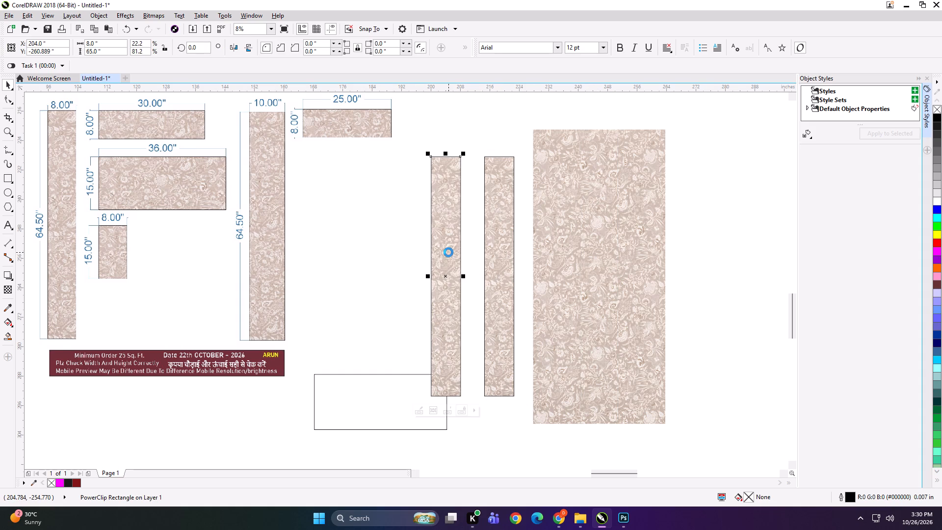
Convert the copied strip to curves and shift its right-side nodes outward to make it 10 inches wide.
key("F10")
key("ctrl+q")
left_click_drag(449, 136, 464, 348)
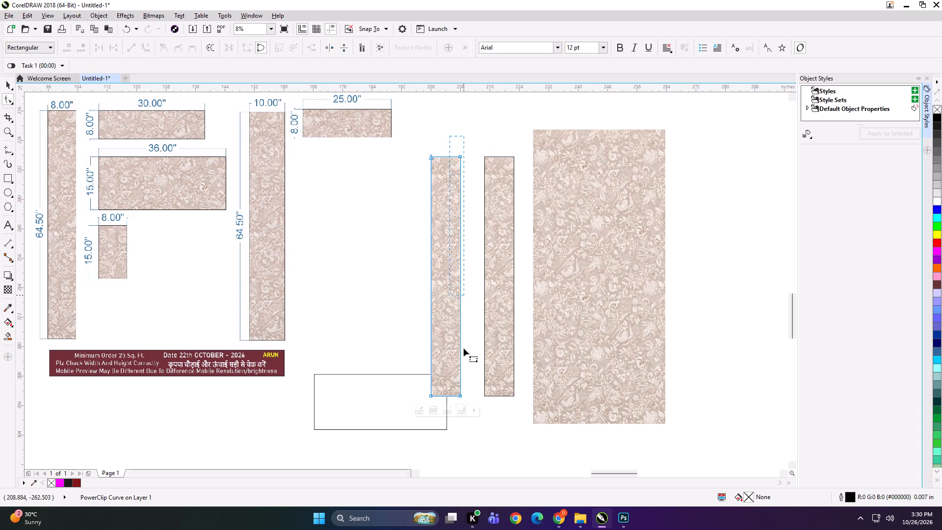
left_click_drag(464, 348, 473, 421)
key("Right")
key("Right")
key("Right")
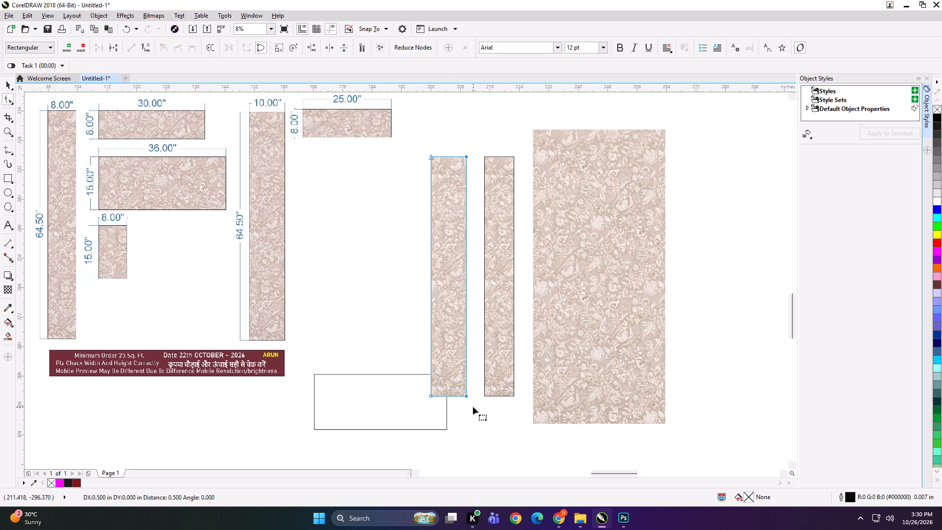
key("Right")
key("space")
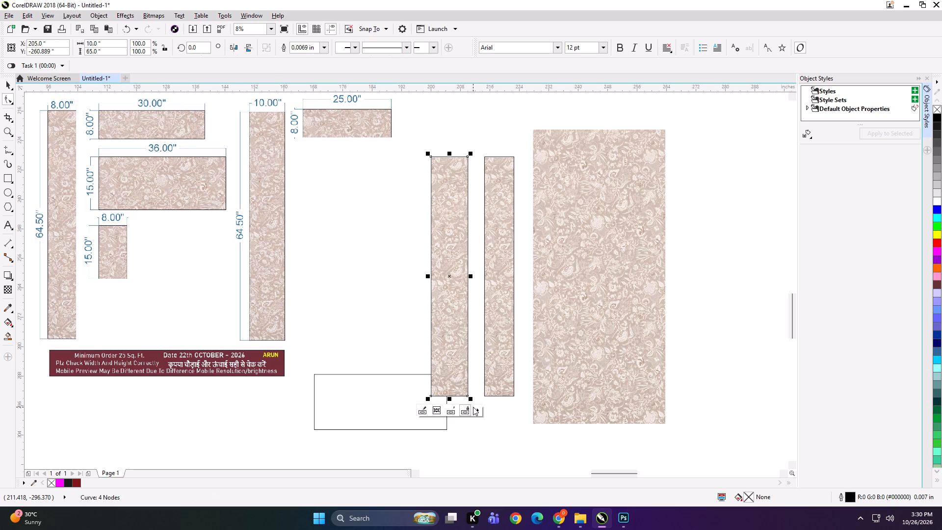
Place the 8-inch strip left of the 10-inch strip and move the pair up, clear of the empty rectangle.
left_click(496, 245)
left_click_drag(504, 261, 415, 263)
left_click(454, 251)
left_click(411, 259, "shift")
left_click_drag(451, 257, 478, 222)
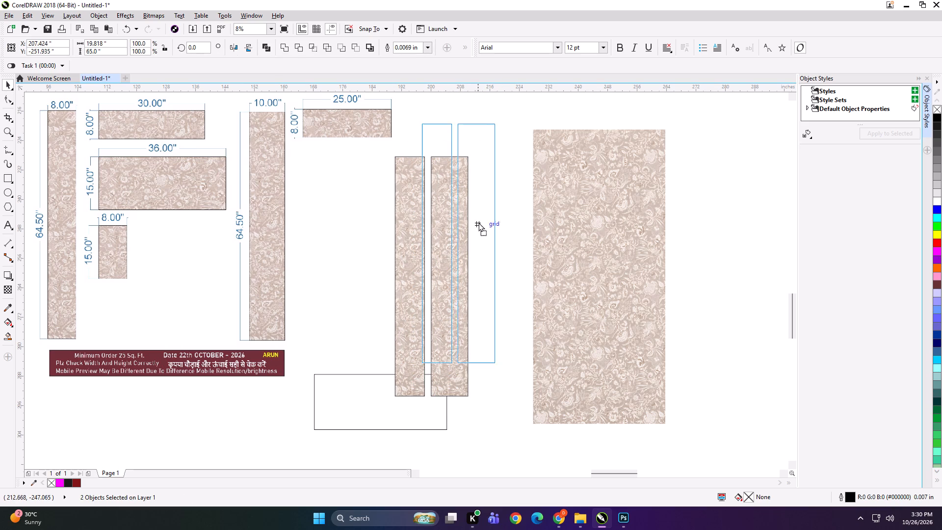
left_click_drag(478, 222, 490, 221)
Add a rectangle matching the wallpaper image's outline and set its height to 8 inches, keeping the 36-inch width.
left_click(592, 204)
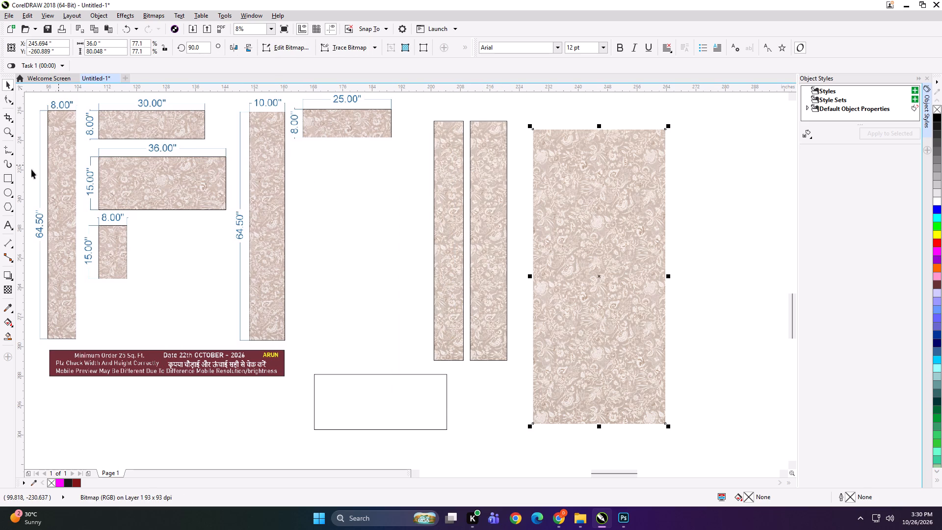
double_click(5, 180, "shift")
key("space")
left_click_drag(107, 39, 55, 40)
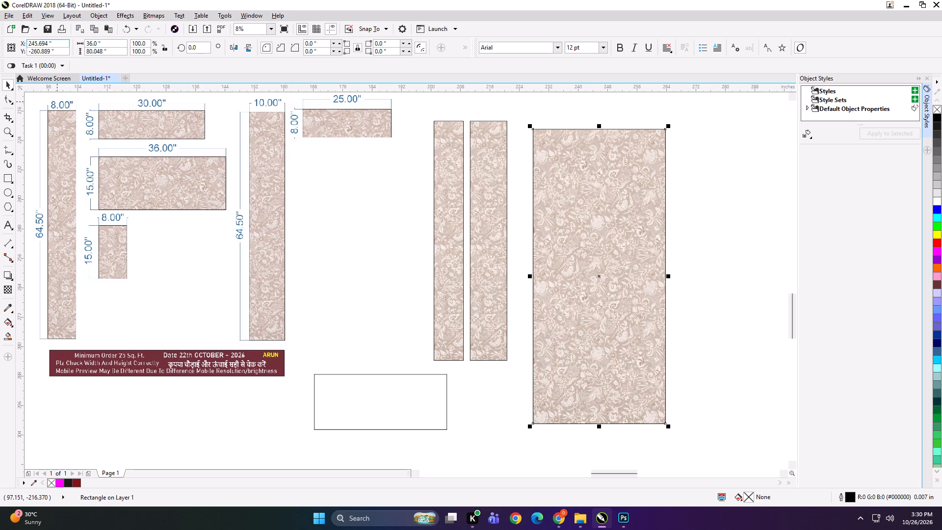
left_click_drag(113, 52, 72, 54)
key("8")
key("Return")
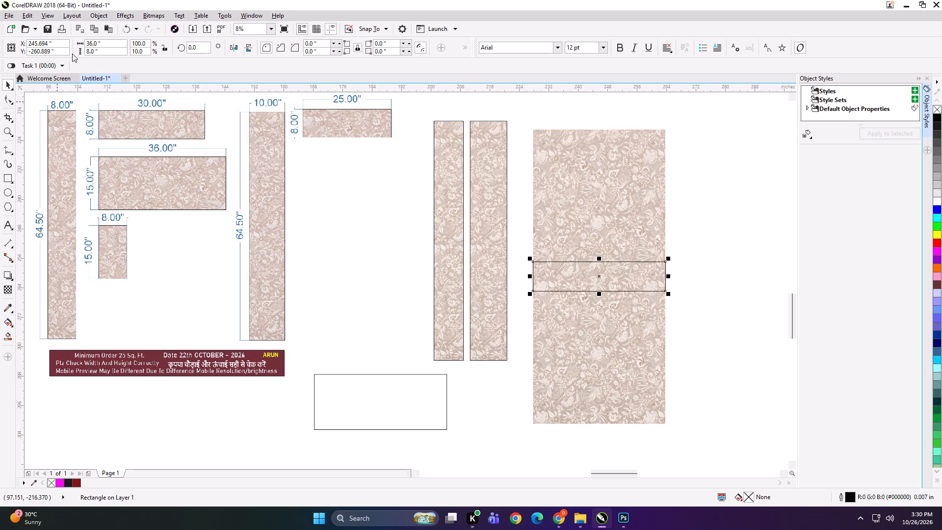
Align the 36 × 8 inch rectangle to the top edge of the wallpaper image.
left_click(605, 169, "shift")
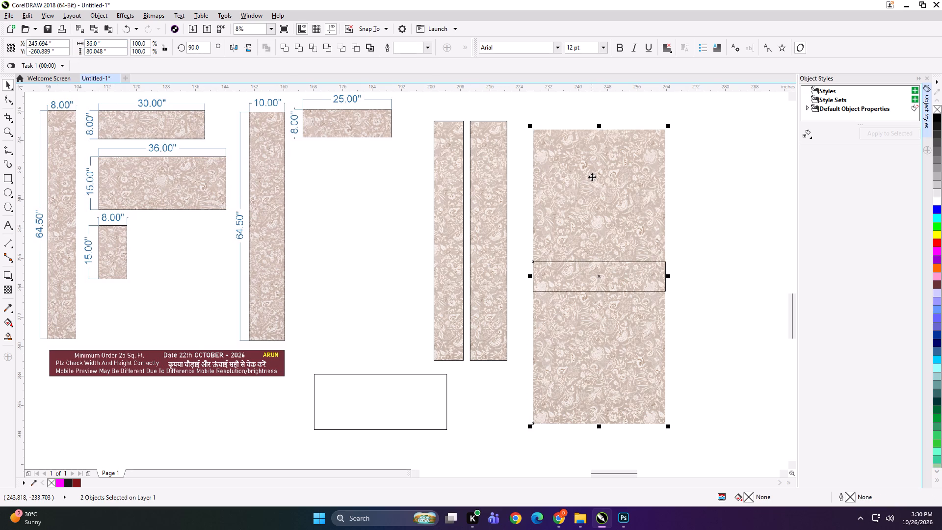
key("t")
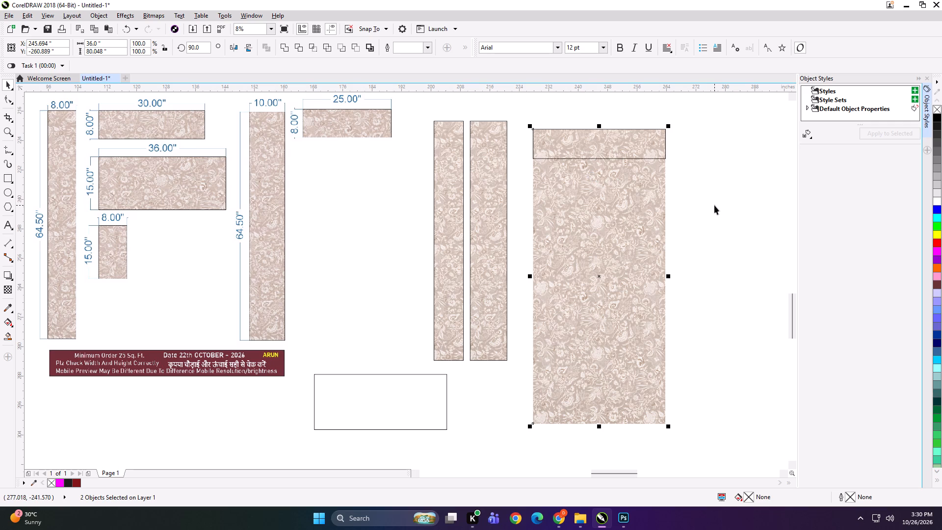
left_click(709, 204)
Move the 36 × 8 inch rectangle straight down onto the lower part of the wallpaper image.
left_click(588, 145)
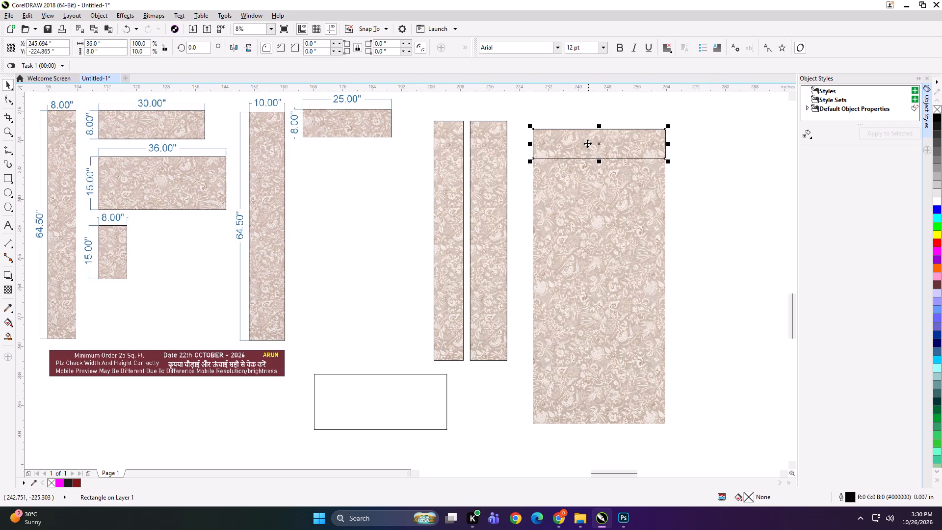
left_click_drag(594, 142, 600, 276)
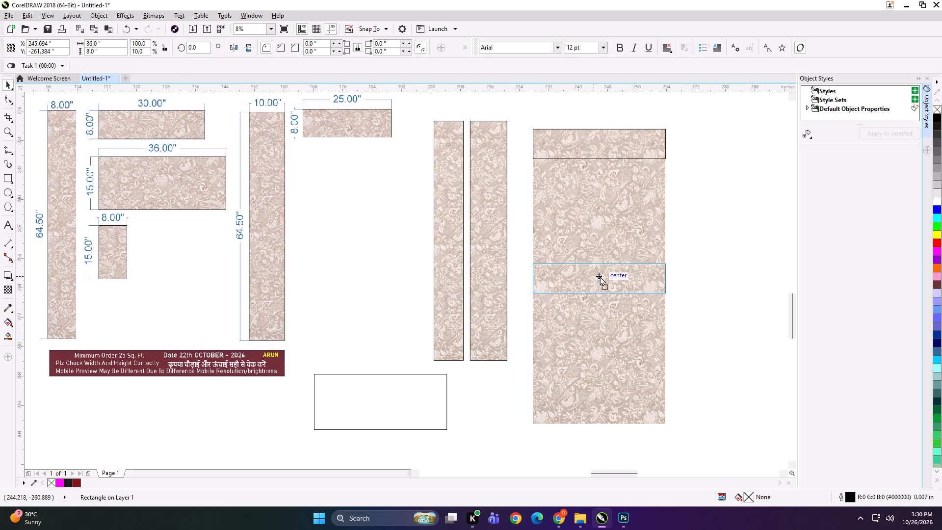
left_click_drag(600, 276, 602, 285)
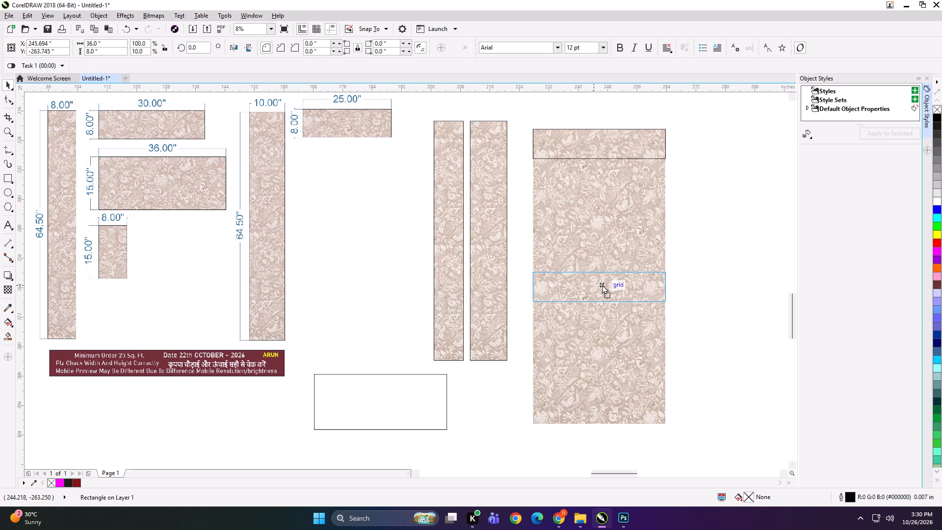
left_click_drag(602, 285, 602, 287)
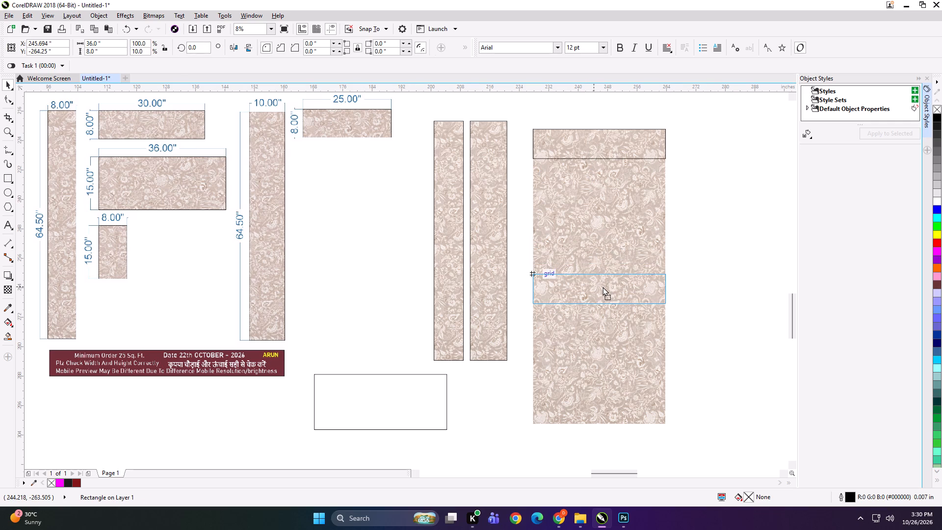
left_click_drag(602, 287, 602, 286)
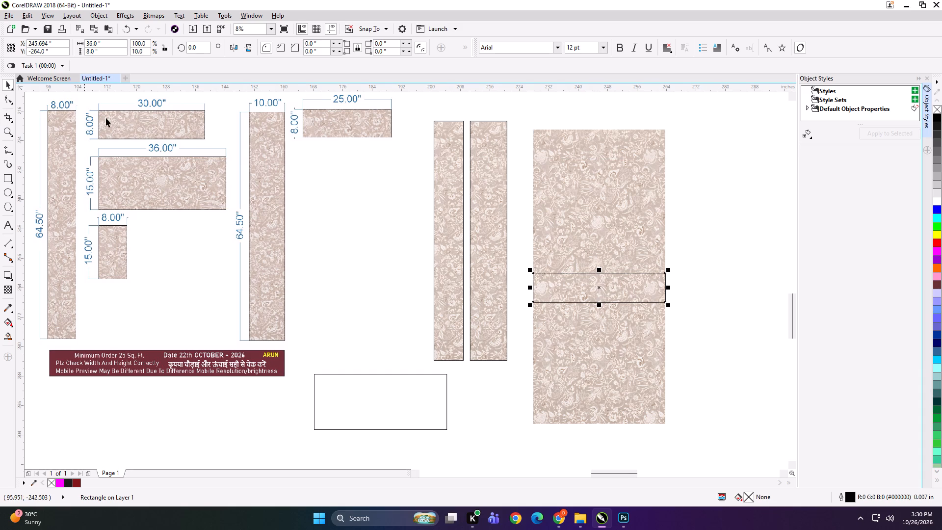
scroll(117, 120, "up", 2)
scroll(79, 164, "down", 1)
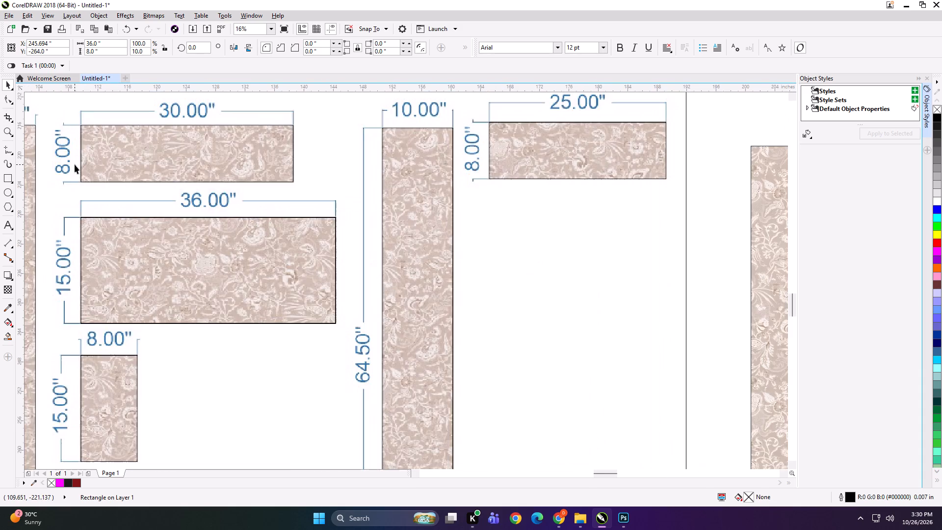
scroll(75, 164, "down", 1)
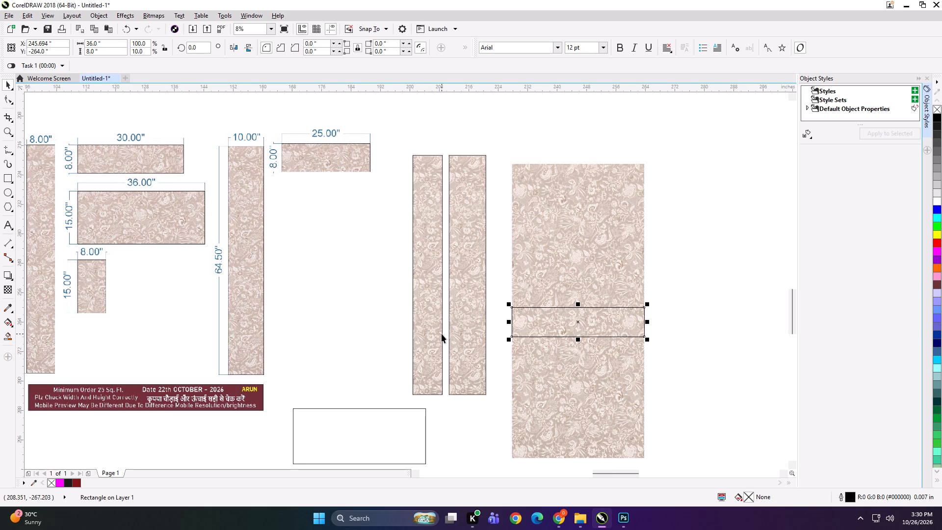
left_click_drag(577, 322, 579, 327)
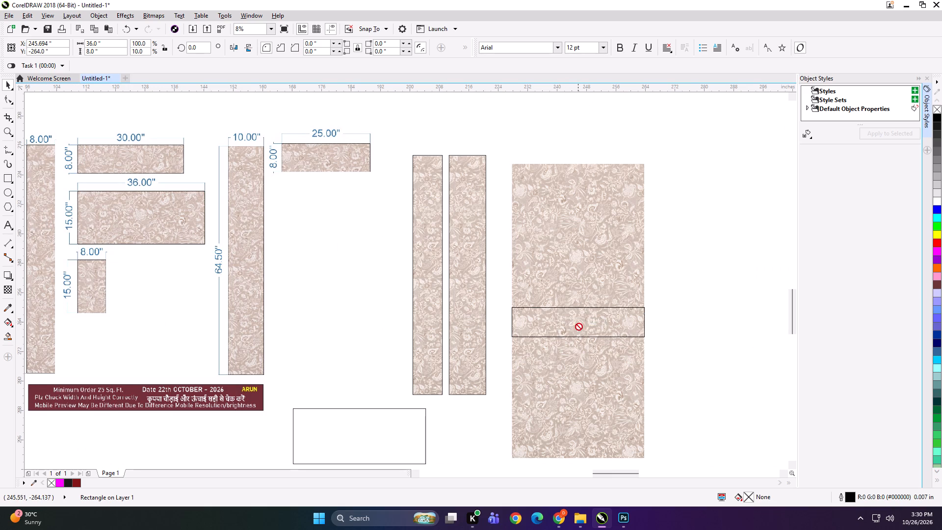
left_click_drag(579, 327, 587, 368)
Duplicate the wallpaper image, PowerClip it into the 36 × 8 inch rectangle, and move the piece above the image.
left_click(582, 318)
key("plus")
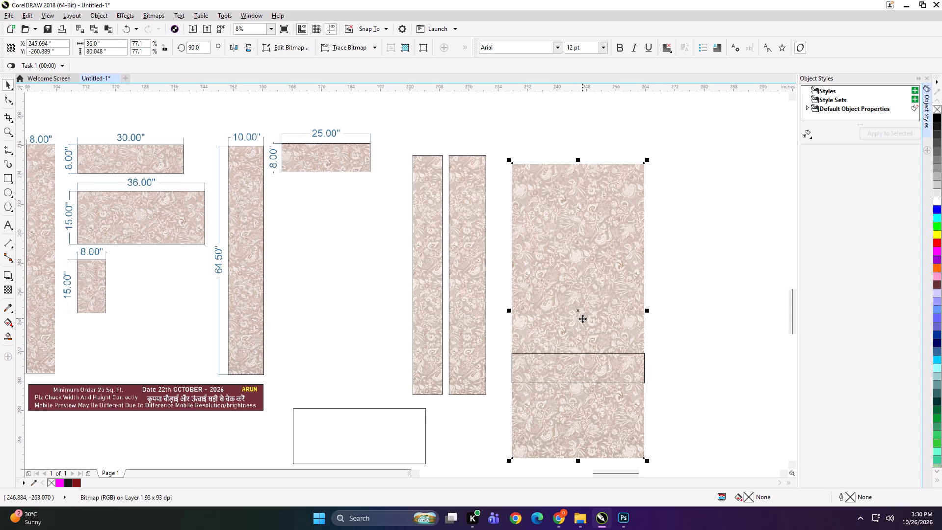
key("shift+Return")
left_click(558, 370)
left_click_drag(559, 370, 554, 137)
Add a rectangle matching the wallpaper image's outline and set its height to 15 inches, keeping the 36-inch width.
left_click(555, 202)
double_click(3, 174, "shift")
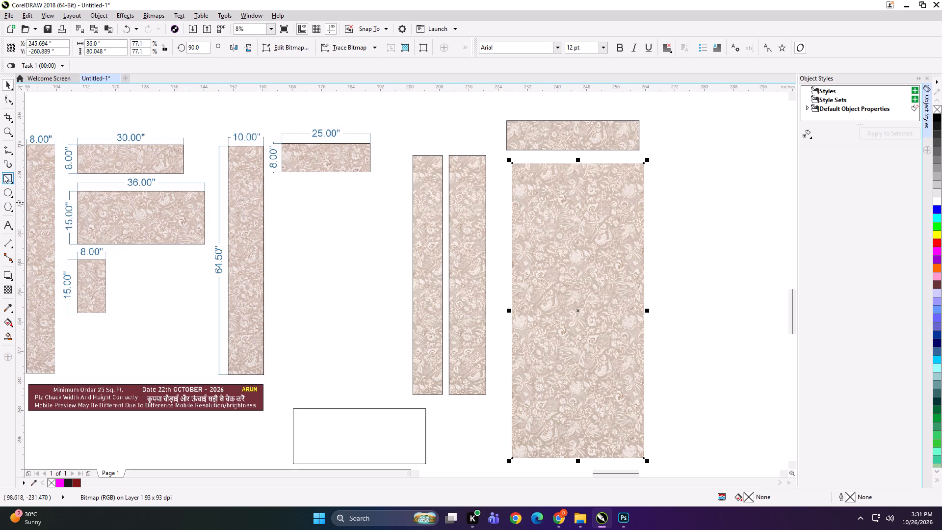
key("shift+space")
left_click_drag(111, 53, 45, 69)
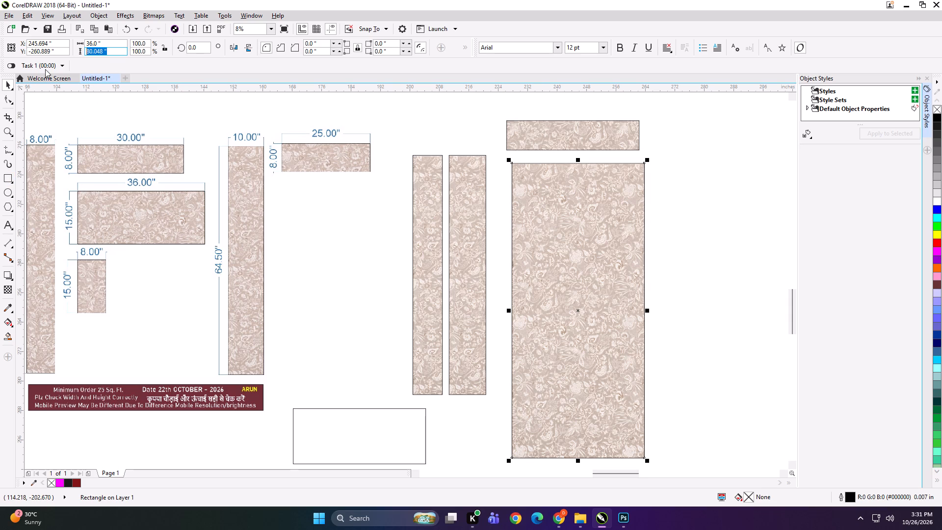
type("15")
key("Return")
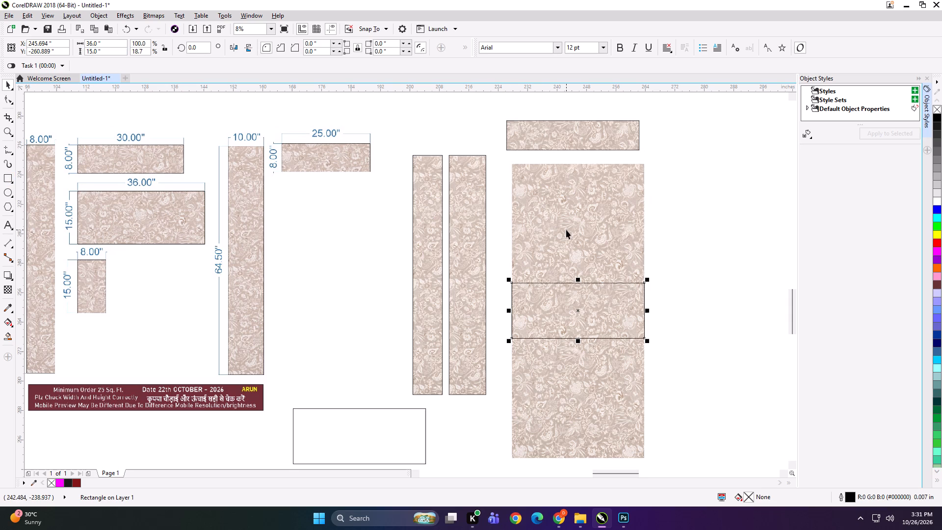
Move the 36 × 15 inch rectangle up the wallpaper image, PowerClip a duplicate of the image into it, and place the piece beside the image.
left_click_drag(578, 311, 580, 264)
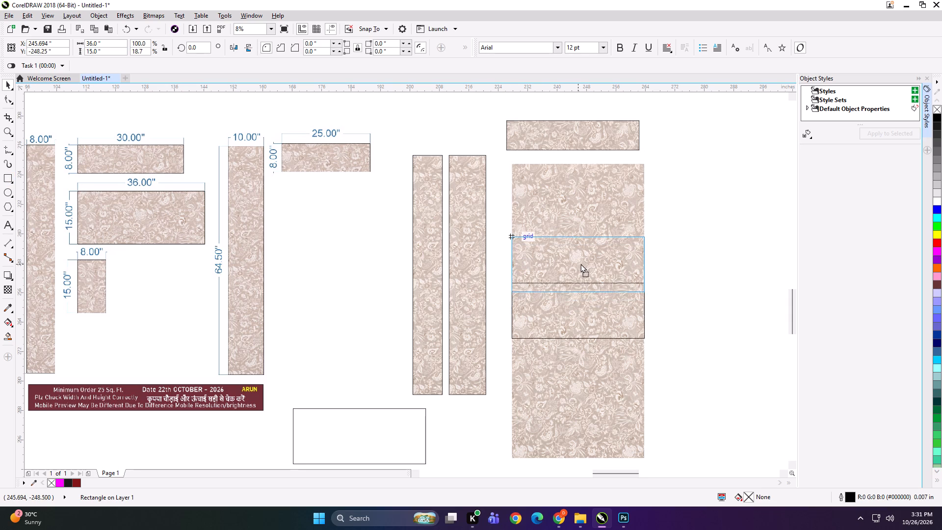
left_click_drag(580, 264, 584, 253)
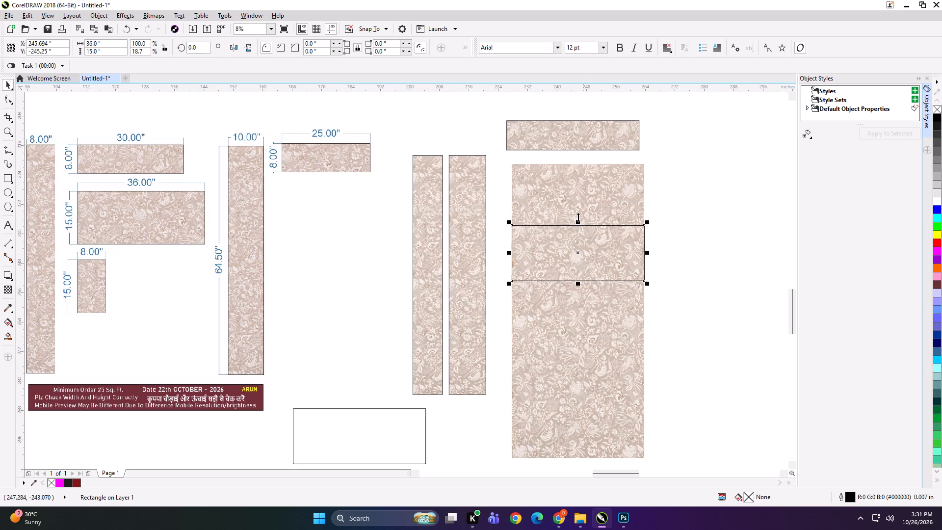
left_click(577, 212)
key("plus")
key("shift+Return")
left_click(581, 253)
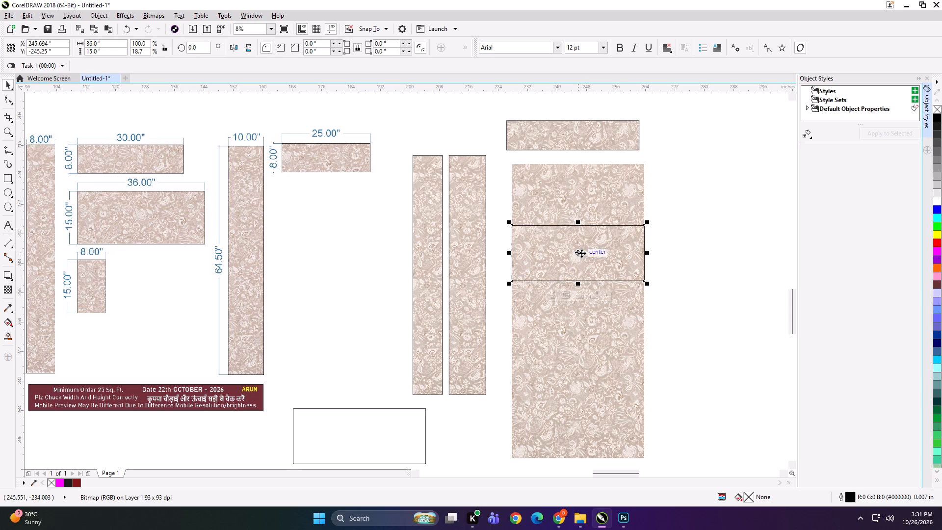
left_click_drag(576, 249, 722, 177)
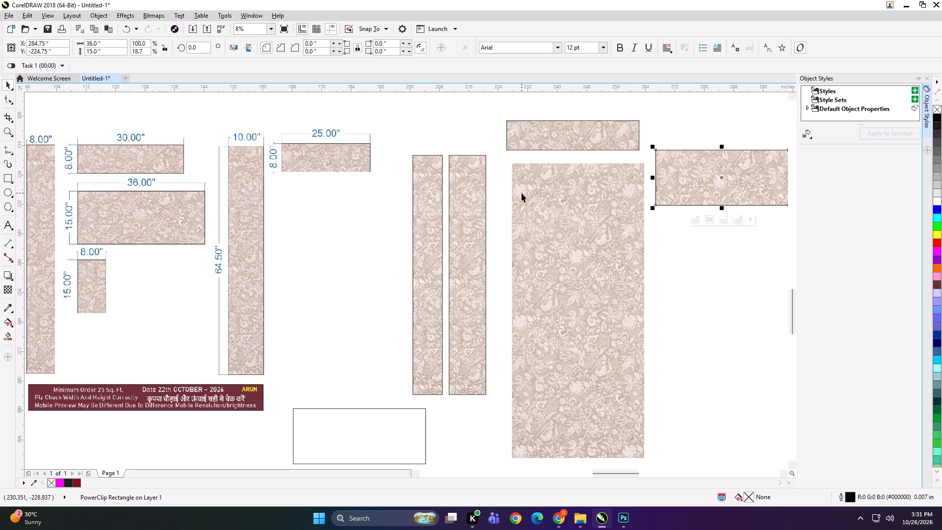
Add a rectangle matching the wallpaper image's outline and set its size to 25 × 8 inches.
scroll(522, 229, "down", 1)
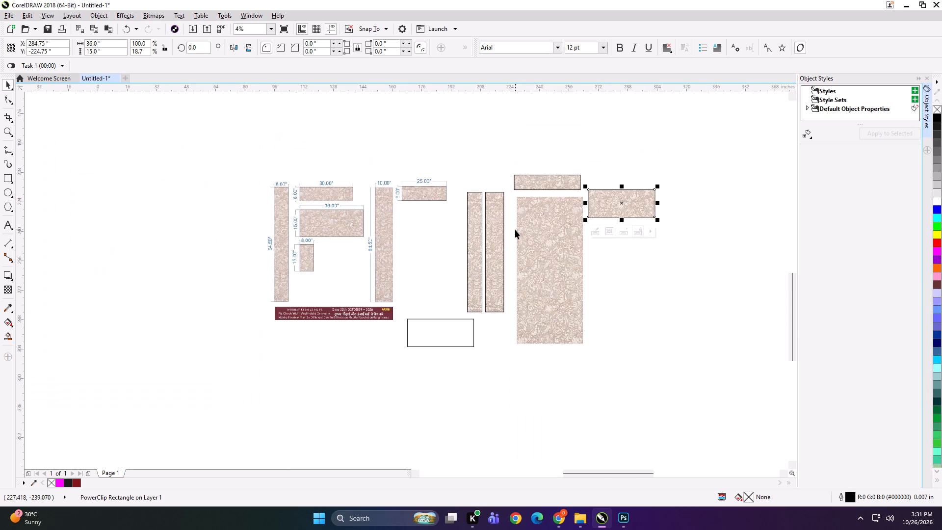
scroll(518, 230, "up", 1)
left_click(548, 231)
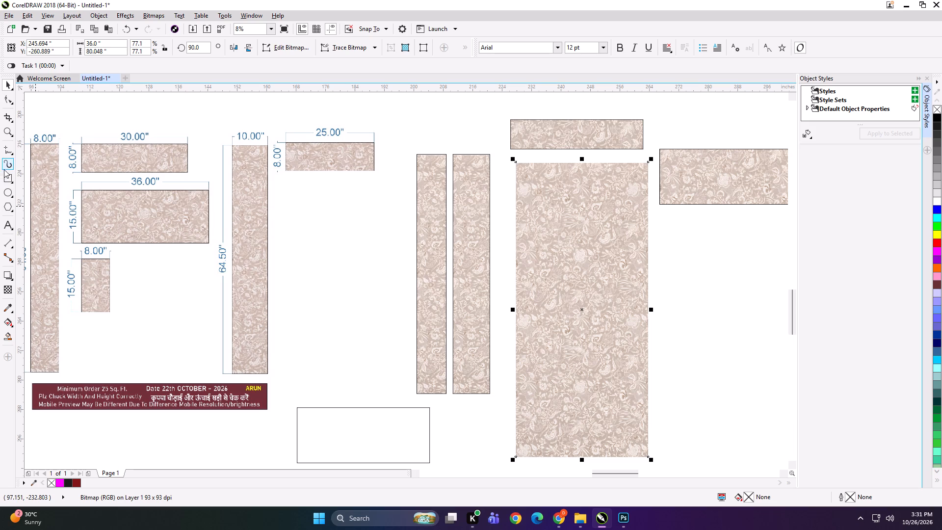
double_click(7, 174, "shift")
key("shift+space")
left_click_drag(107, 45, 51, 47)
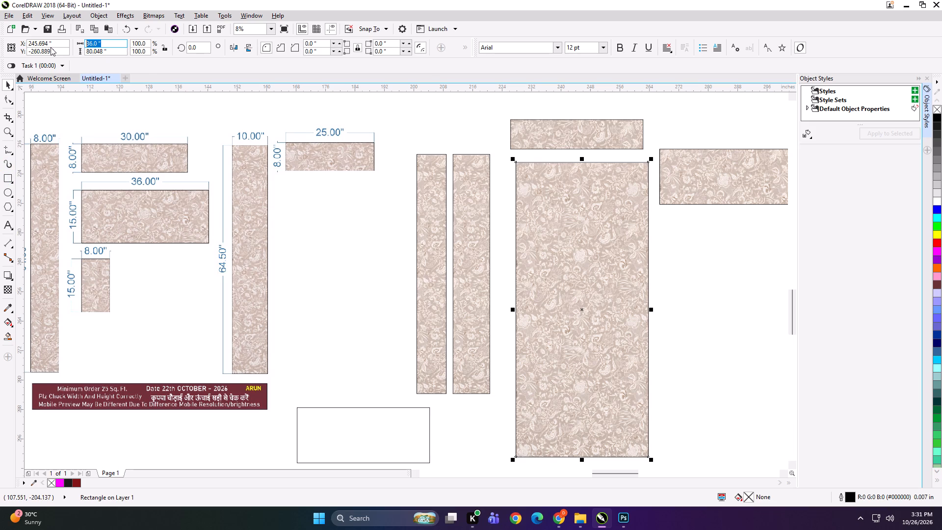
type("25")
key("Tab")
key("8")
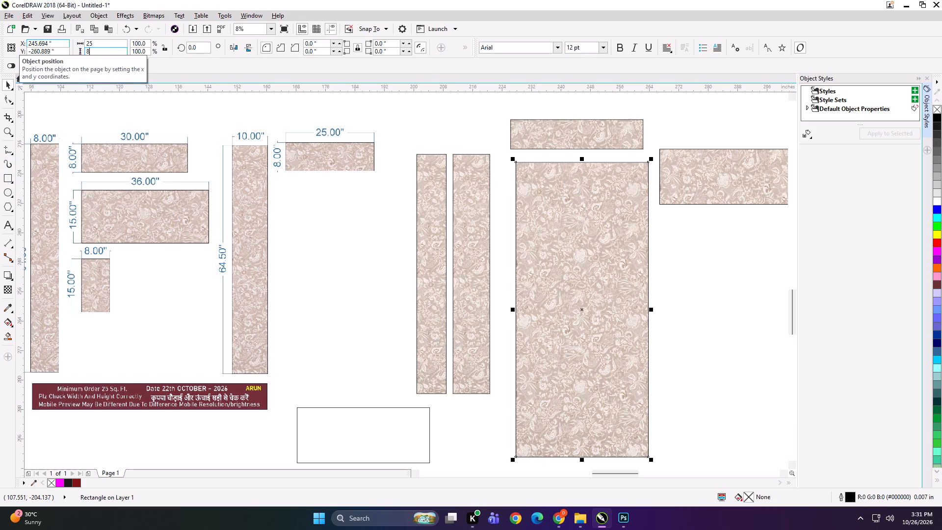
key("Return")
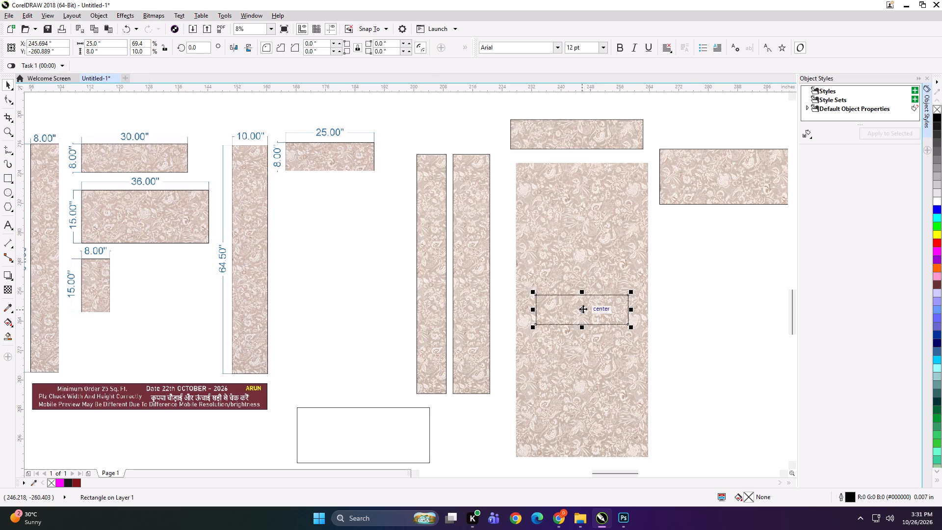
Move the 25 × 8 inch rectangle to the upper part of the wallpaper image, left-align it with the image, and nudge it up.
left_click_drag(582, 309, 577, 191)
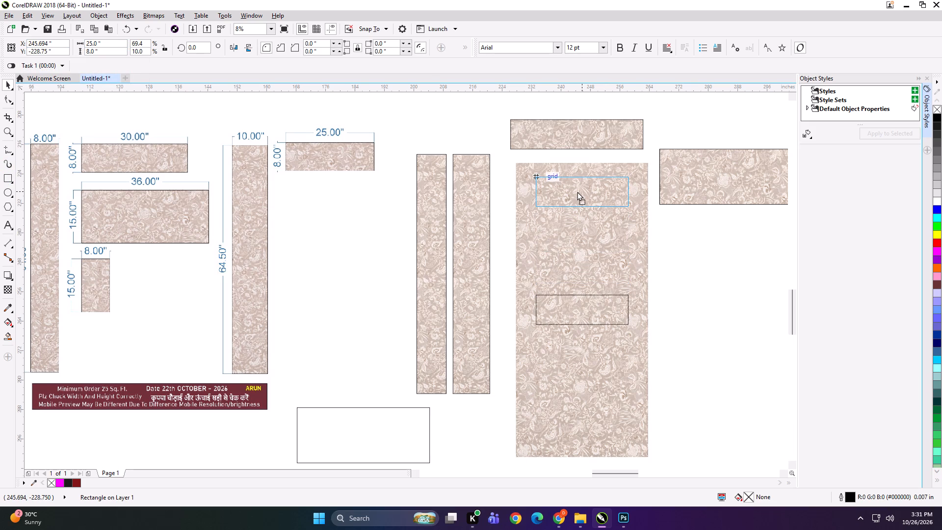
left_click_drag(577, 191, 562, 190)
left_click(567, 237, "shift")
key("l")
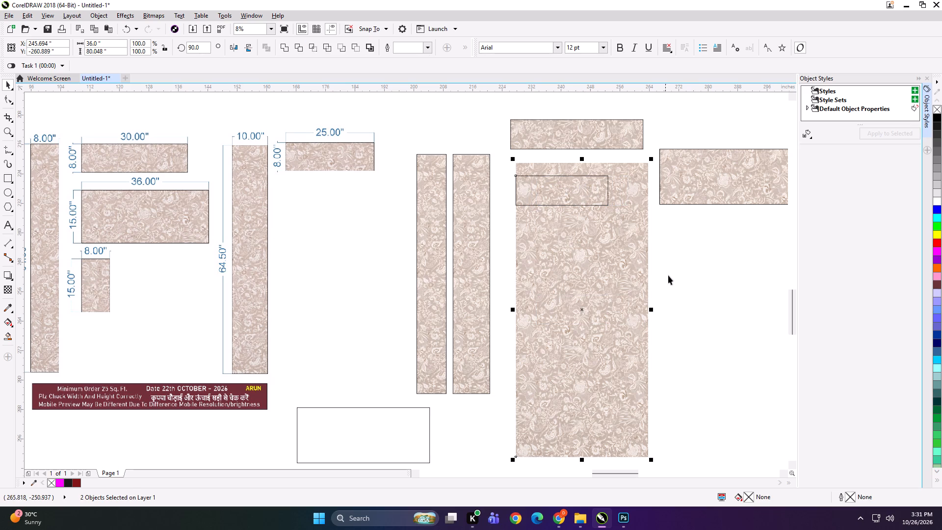
left_click(685, 261)
left_click(560, 196)
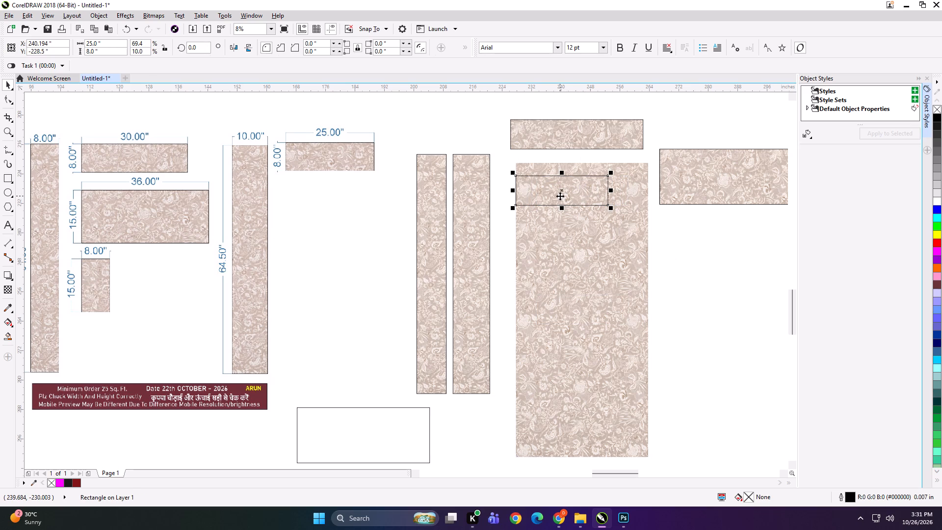
key("Up")
left_click(671, 264)
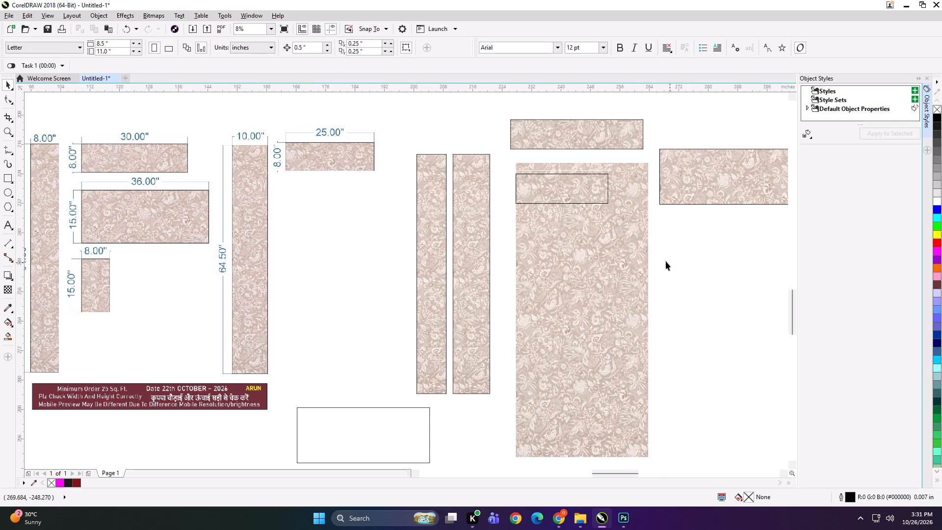
scroll(590, 191, "up", 1)
scroll(576, 187, "down", 1)
Duplicate the wallpaper image, PowerClip it into the 25 × 8 inch rectangle, and move the piece below the 36 × 15 inch piece.
left_click(613, 238)
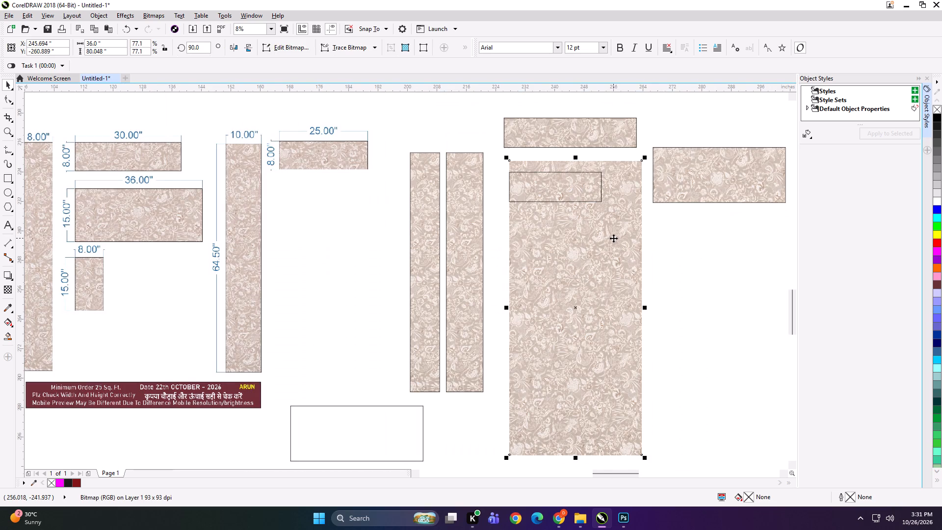
key("plus")
key("shift+Return")
left_click(542, 185)
left_click_drag(550, 189, 659, 224)
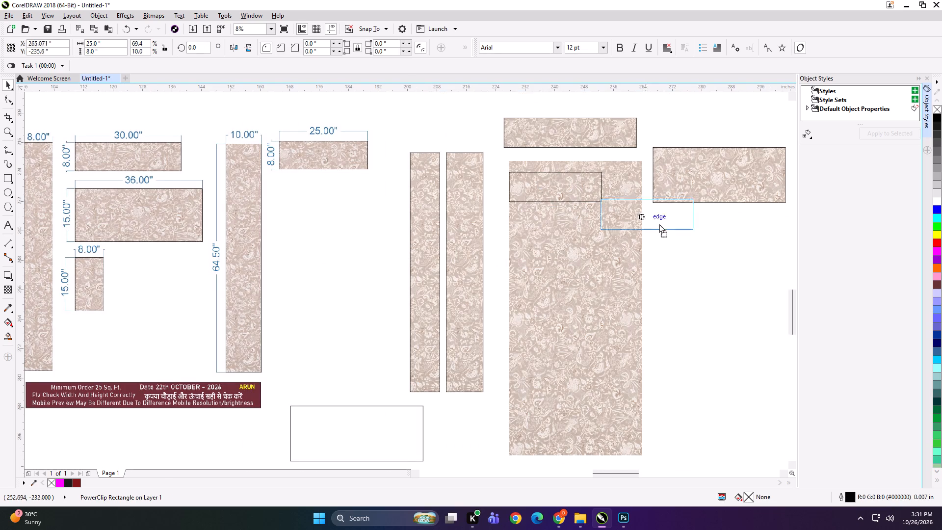
left_click_drag(659, 224, 709, 243)
Add a rectangle matching the wallpaper image's outline and set its size to 8 × 15 inches.
left_click(607, 229)
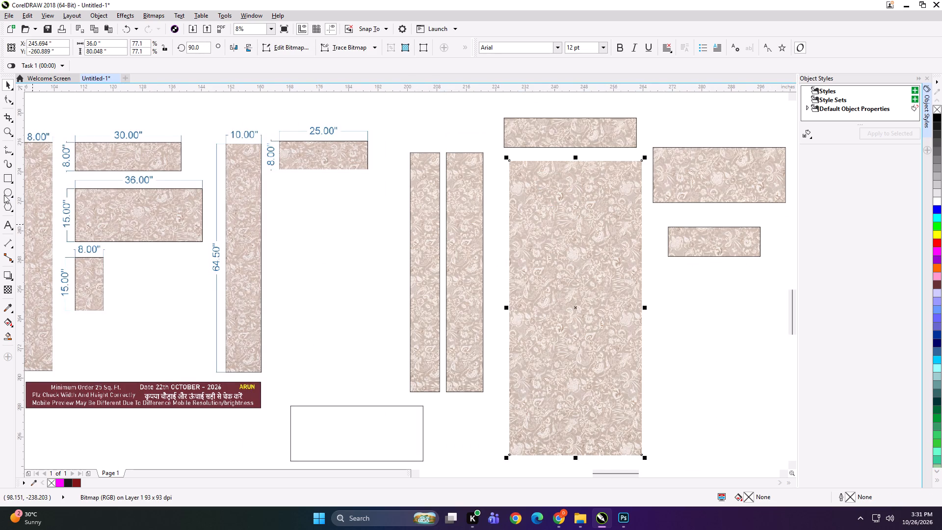
double_click(8, 180, "shift")
key("space")
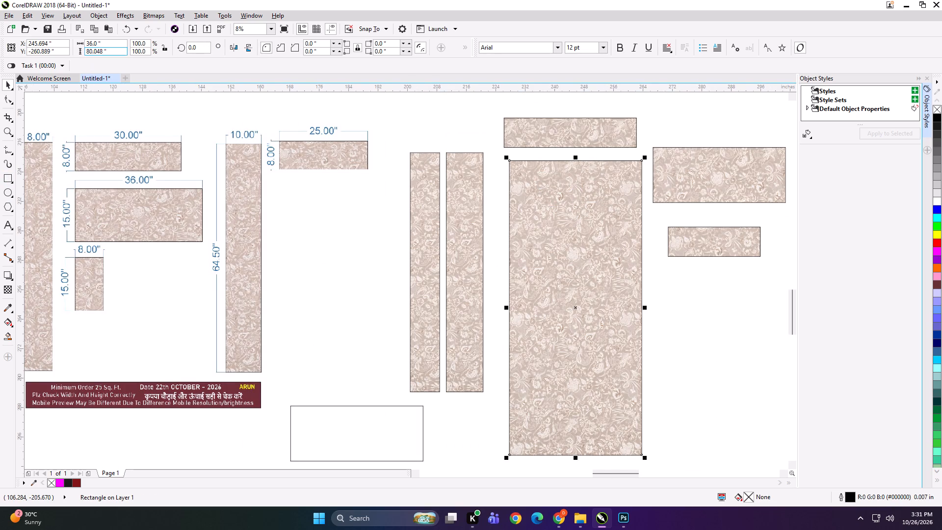
left_click_drag(109, 45, 41, 50)
key("8")
key("Tab")
type("15")
key("Return")
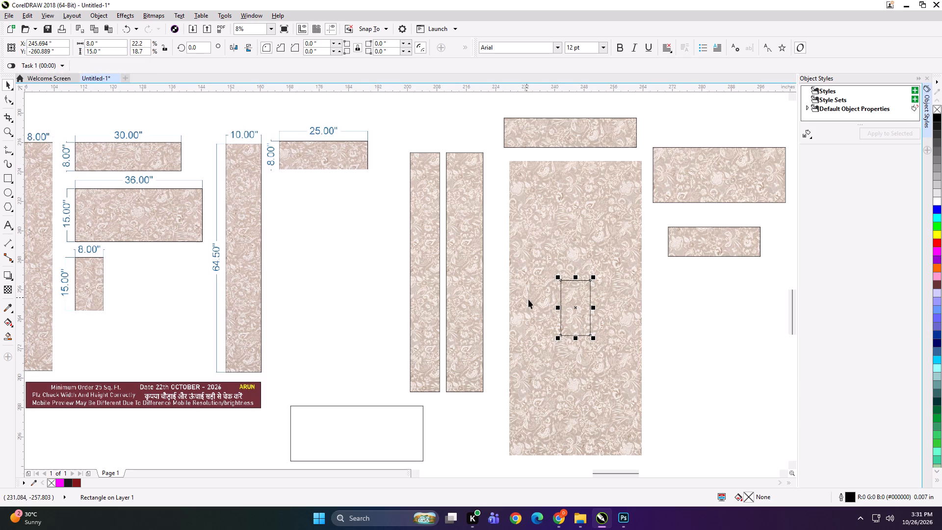
Move the 8 × 15 inch rectangle up the wallpaper image, PowerClip the original image into it, and shift the piece slightly sideways.
left_click_drag(575, 306, 578, 269)
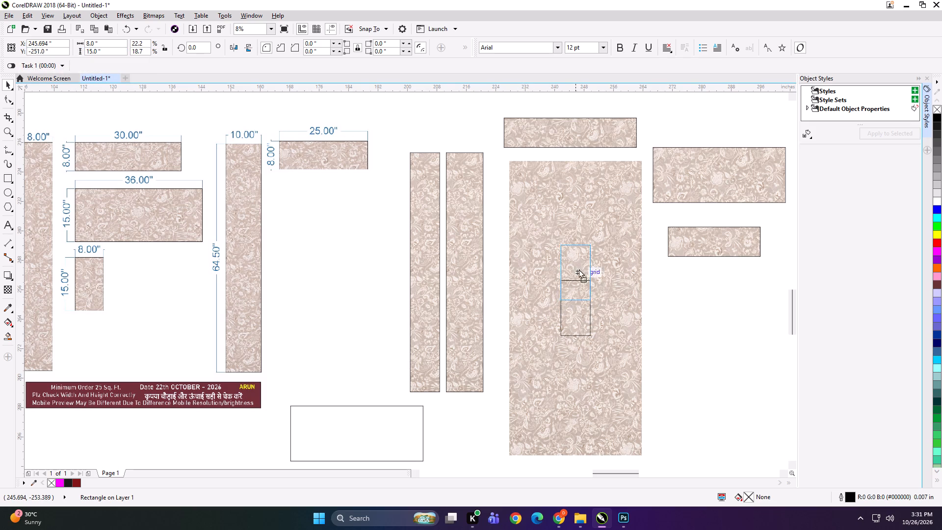
left_click_drag(578, 269, 579, 206)
left_click(577, 272)
key("shift+Return")
left_click(570, 202)
left_click_drag(576, 212, 558, 216)
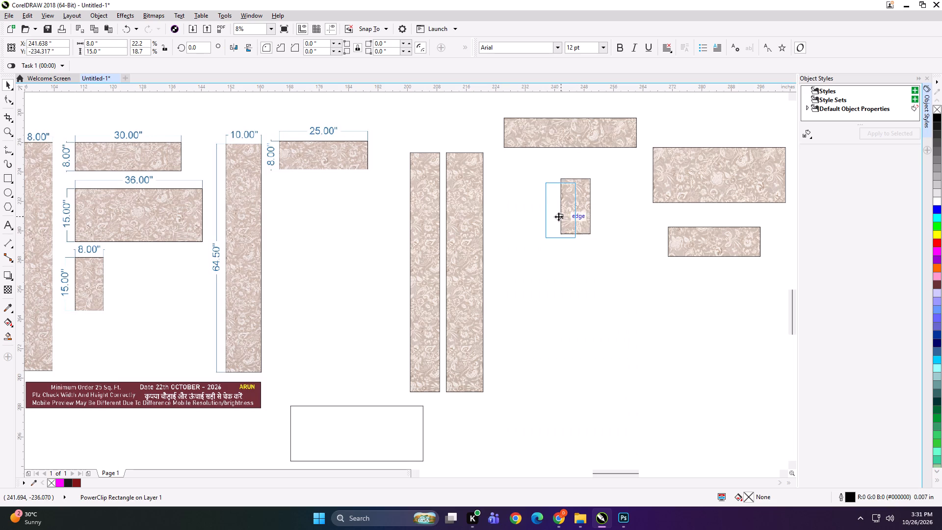
left_click_drag(558, 216, 559, 216)
Move the 10-inch-wide strip away from the 8-inch-wide strip, closer to the small 8 × 15 inch piece.
scroll(554, 261, "down", 1)
left_click_drag(515, 246, 531, 264)
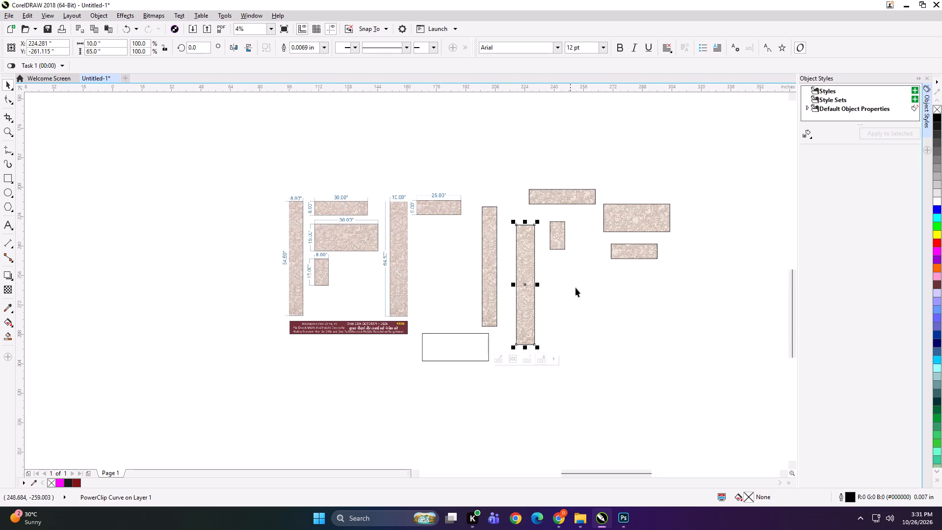
Add the text labels 8*64.5 and 10*64.5 at the tops of the 8-inch and 10-inch-wide strips.
left_click(6, 224)
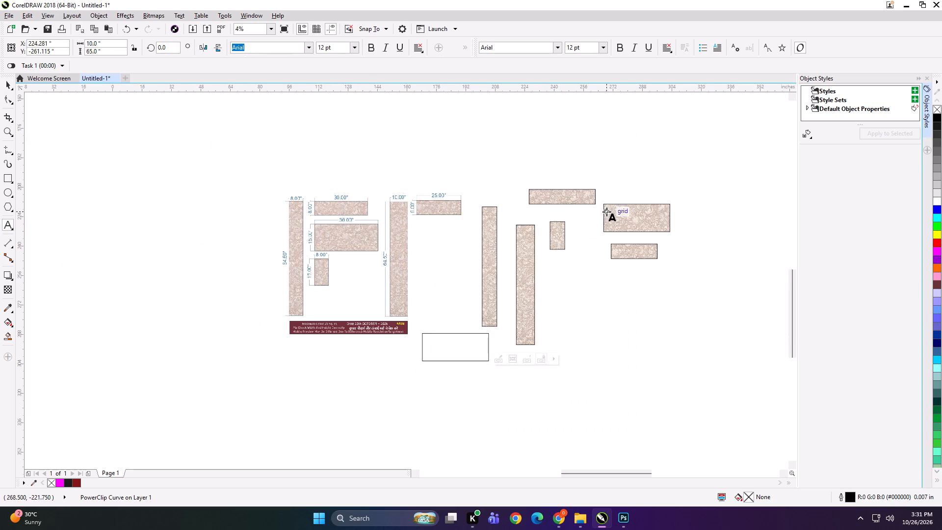
left_click(487, 205)
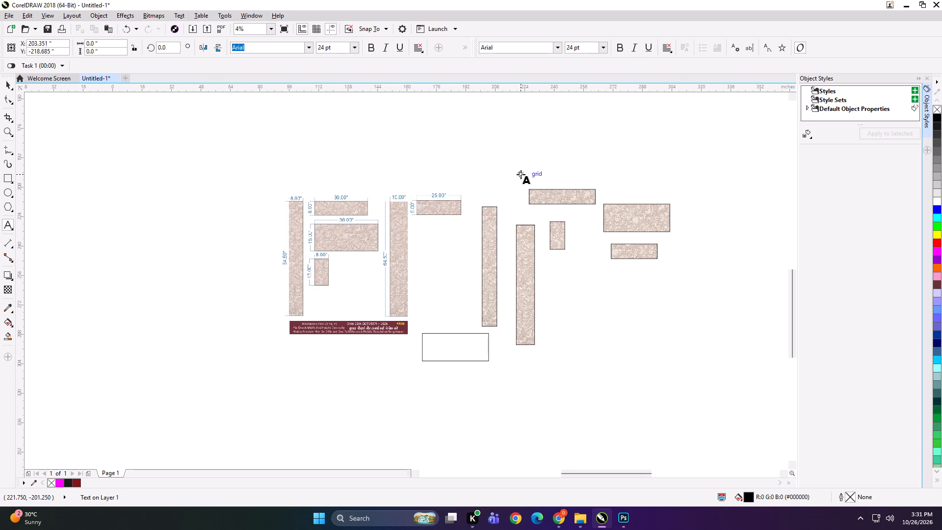
type("8*")
type("64.5")
left_click(520, 224)
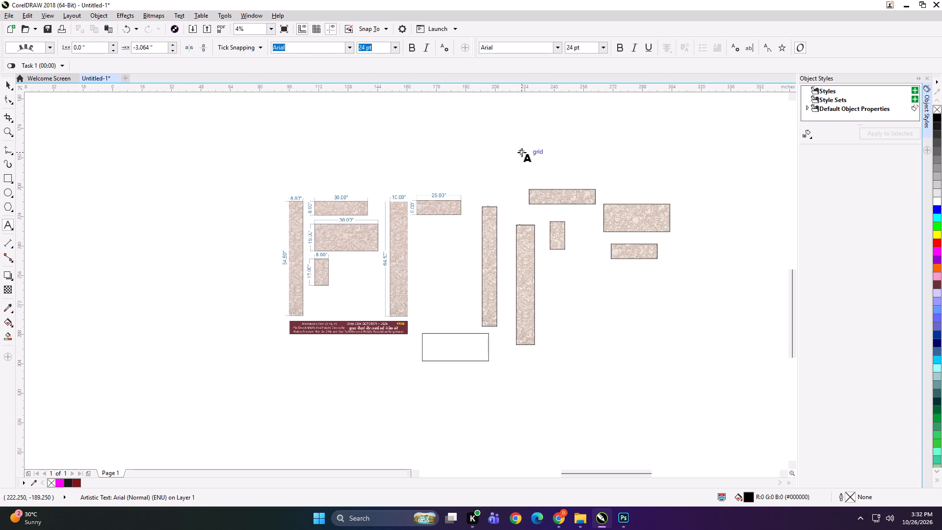
type("10*64.5")
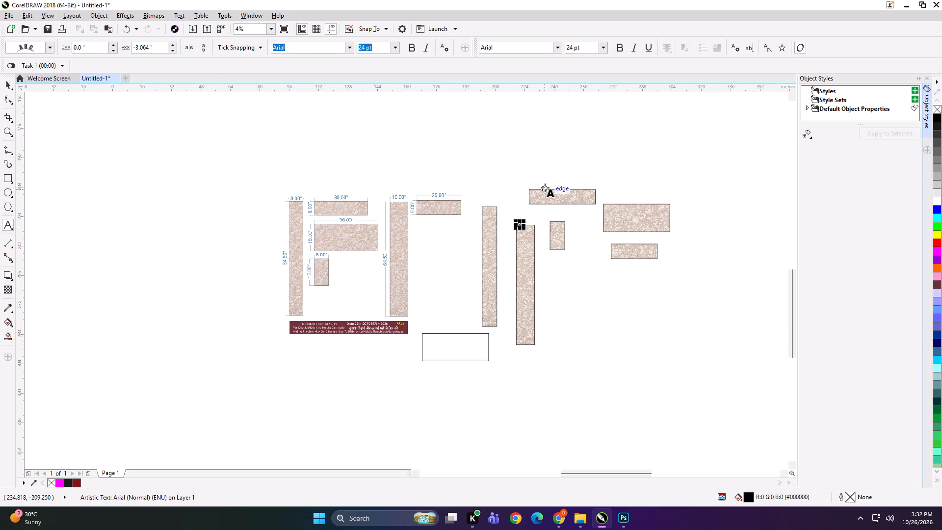
Add the text label 30*8 above the 36 × 8 inch piece and 36*15 above the 36 × 15 inch piece.
left_click(545, 187)
type("30*8")
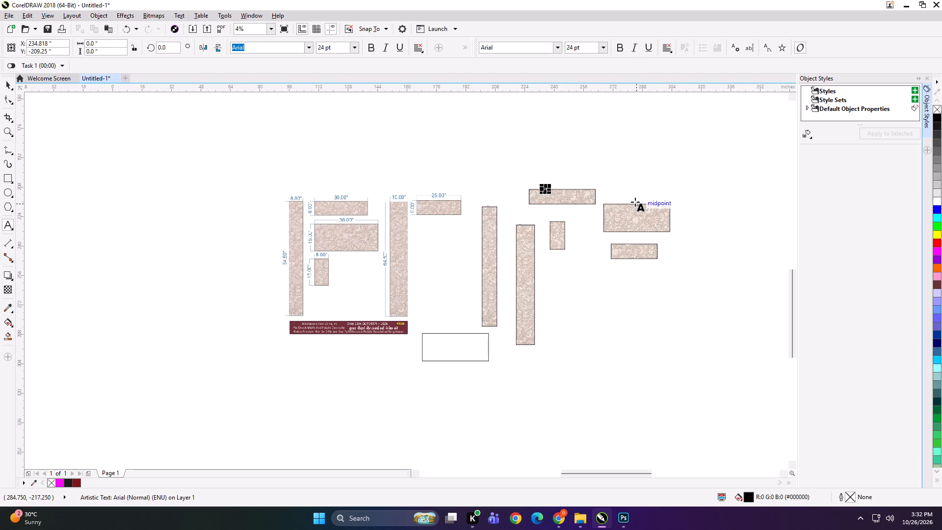
left_click(642, 202)
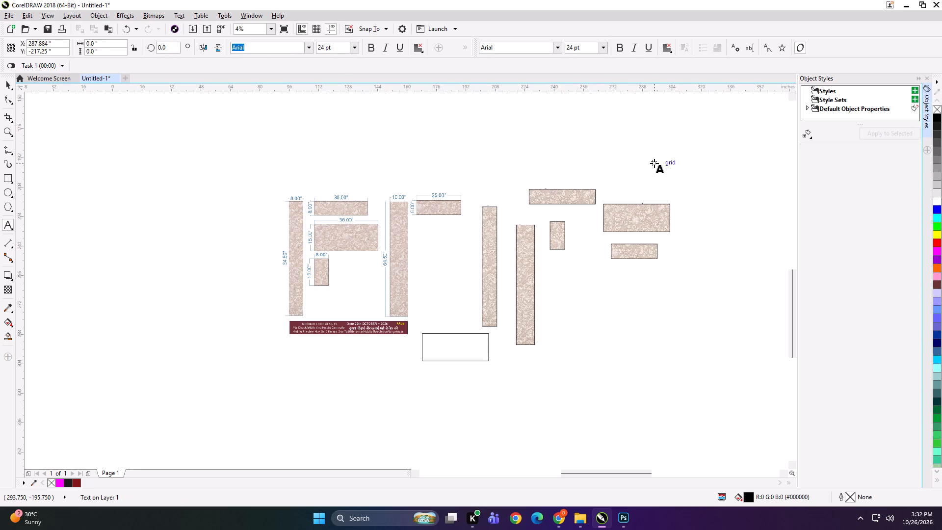
type("36*")
type("15")
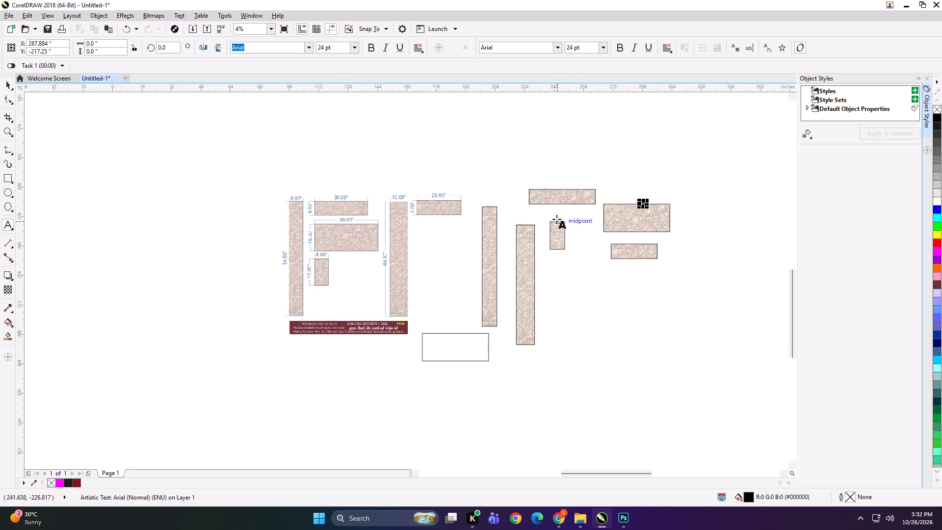
Add the text label 8*15 above the 8 × 15 inch piece and 25*64.5 above the 25 × 8 inch piece.
left_click(557, 219)
type("8*")
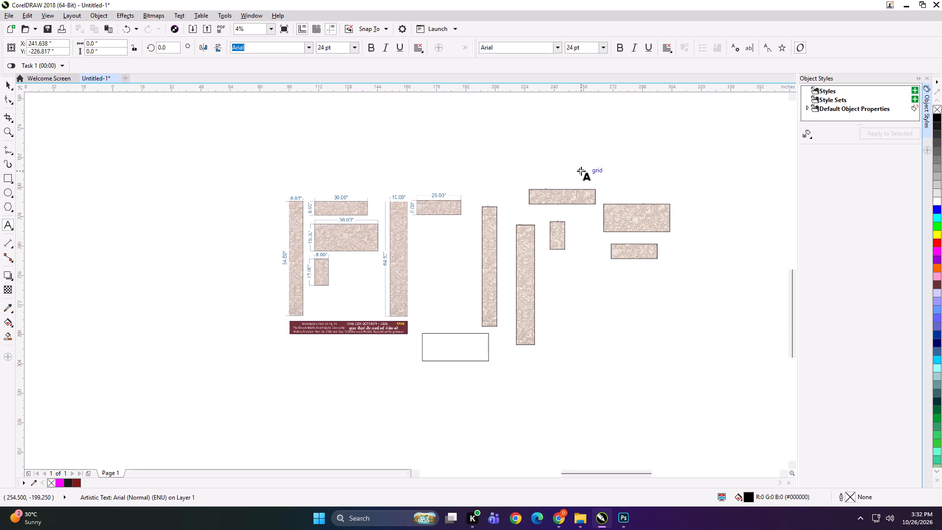
type("15")
left_click(626, 241)
type("25*")
type("64.5")
left_click(10, 85)
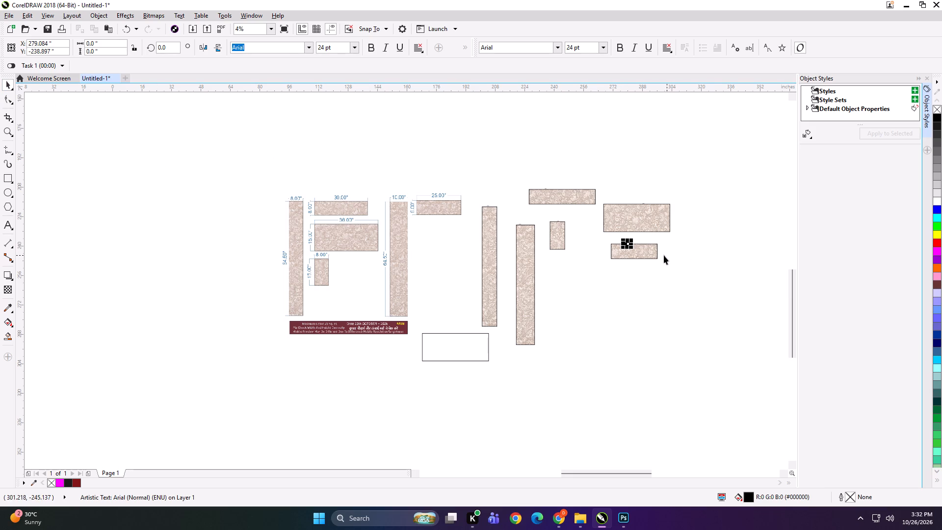
Group the 25 × 8 inch piece with its text label, and the 36 × 15 inch piece with its own label.
left_click(652, 254, "shift")
key("ctrl+g")
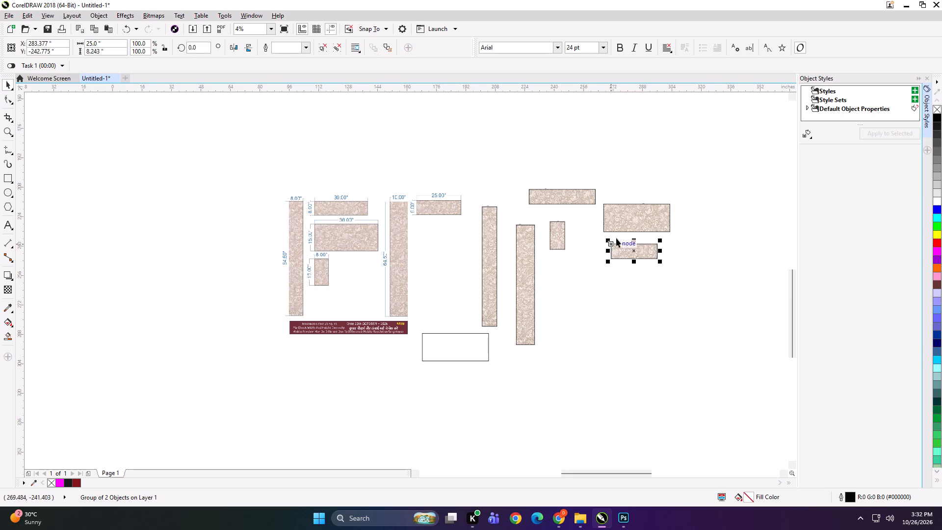
scroll(414, 221, "up", 1)
scroll(393, 226, "down", 1)
left_click(608, 216)
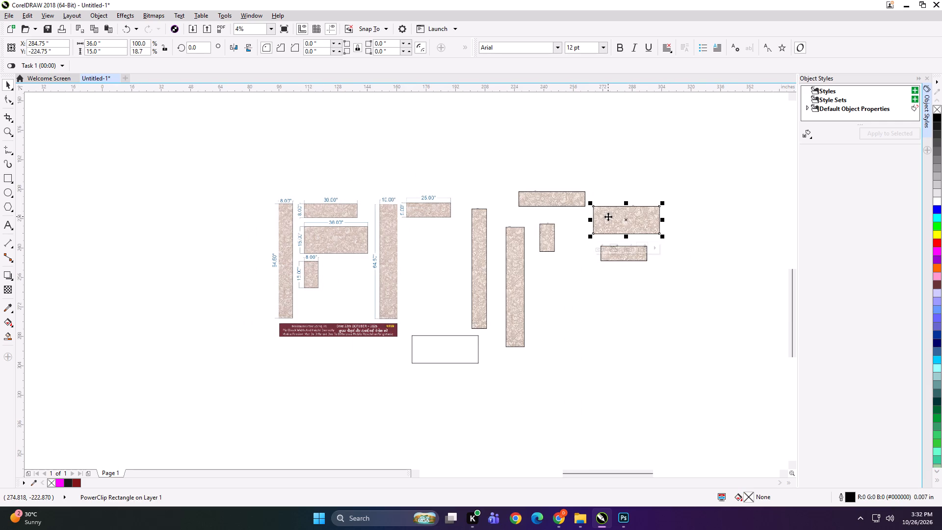
left_click_drag(690, 199, 585, 234)
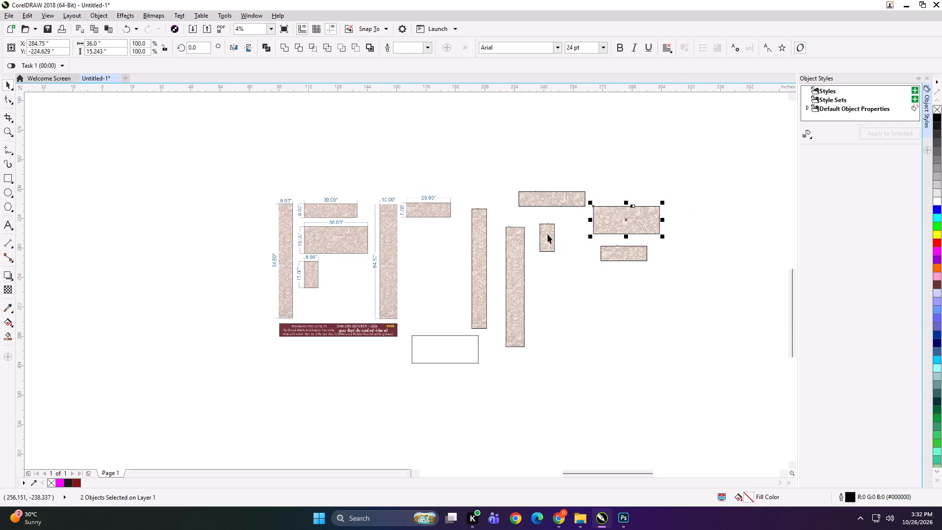
scroll(339, 224, "up", 1)
key("ctrl+g")
scroll(398, 234, "down", 1)
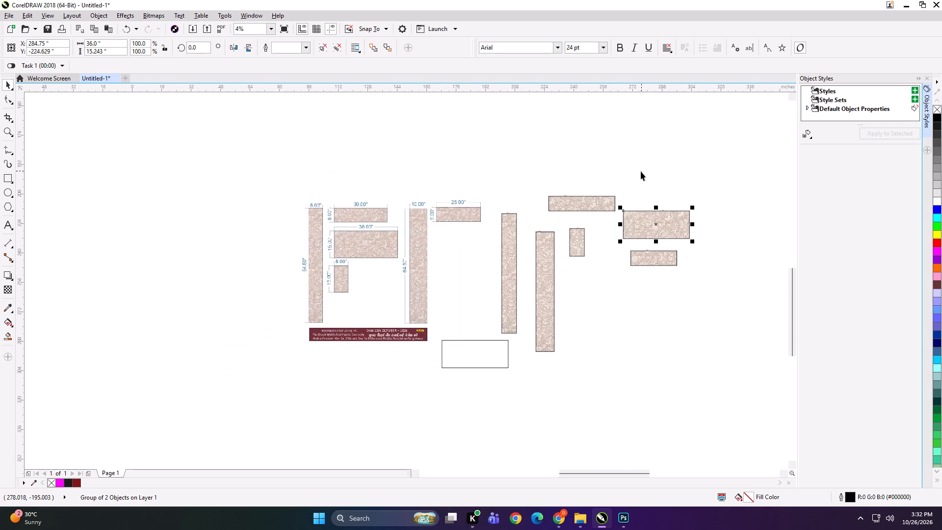
Set the width of the 36 × 8 inch piece and its 30*8 label to 30 inches and group them.
left_click_drag(637, 179, 535, 220)
scroll(376, 212, "up", 1)
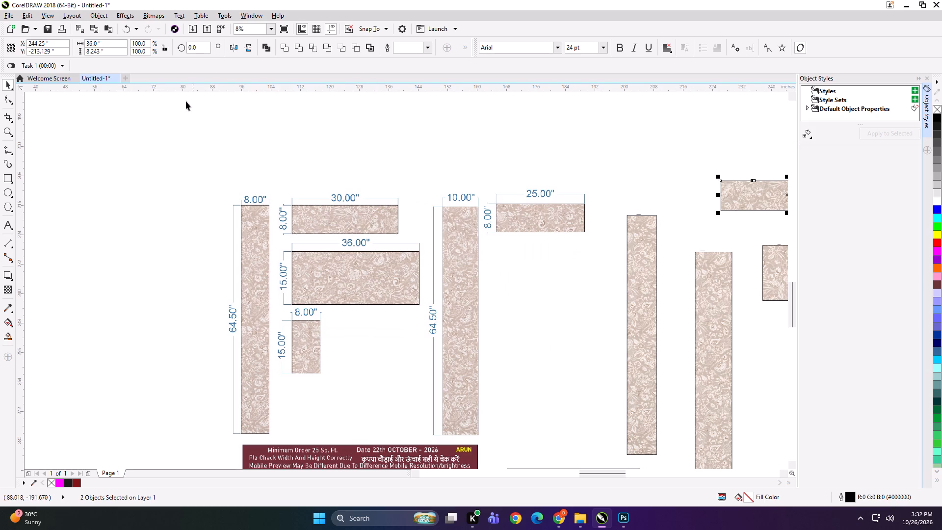
left_click_drag(113, 44, 56, 45)
type("30")
key("Return")
key("ctrl+g")
scroll(336, 124, "down", 1)
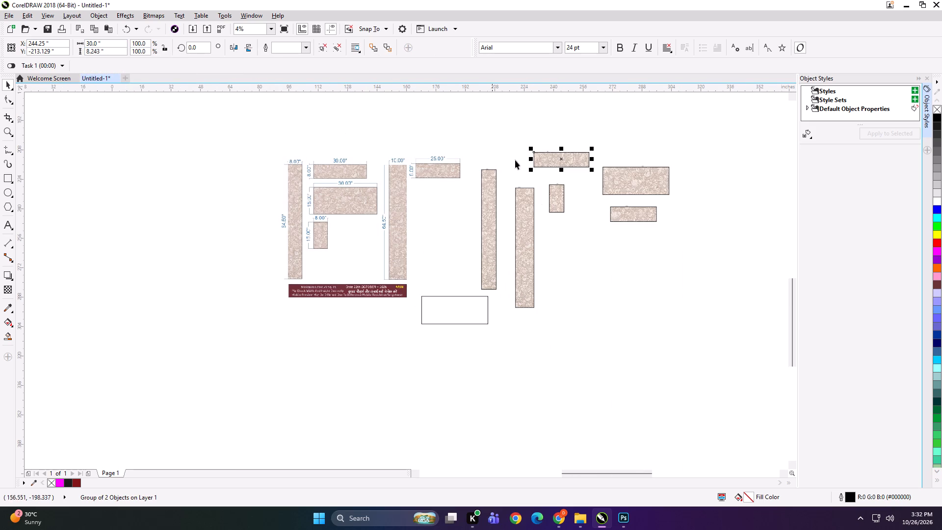
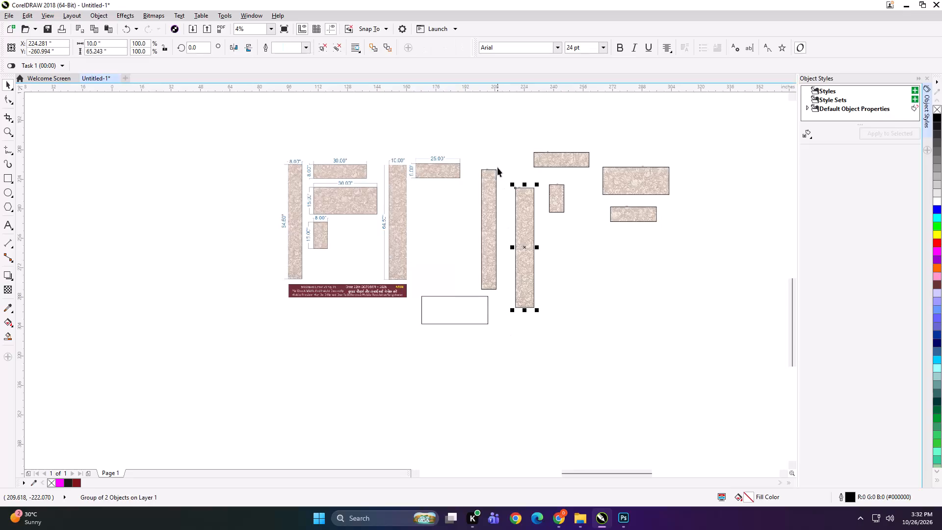
Group the two objects that make up the tall 8-inch-wide stone-textured strip.
left_click_drag(499, 155, 466, 311)
key("ctrl+g")
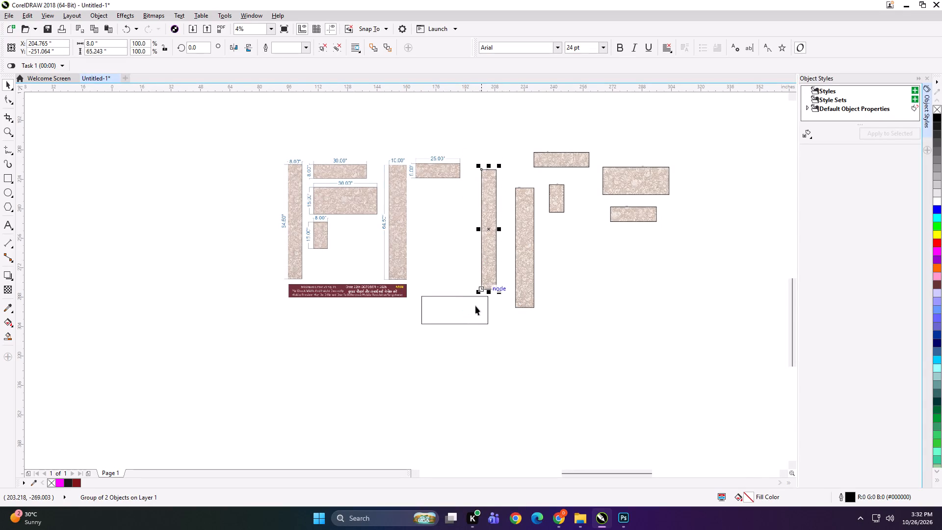
Delete the empty outlined rectangle below the tall textured strips.
left_click(473, 309)
key("Delete")
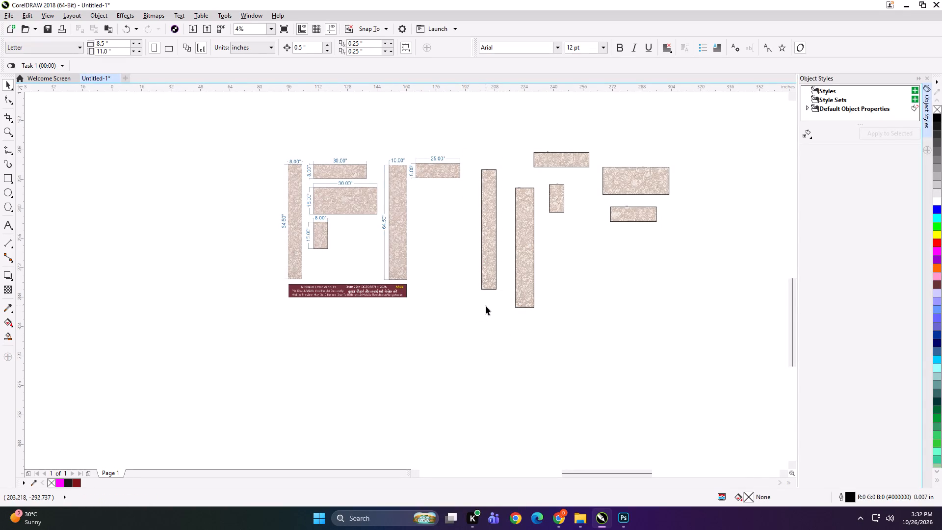
Select the grouped tall 8-inch-wide stone-textured strip.
left_click(489, 181)
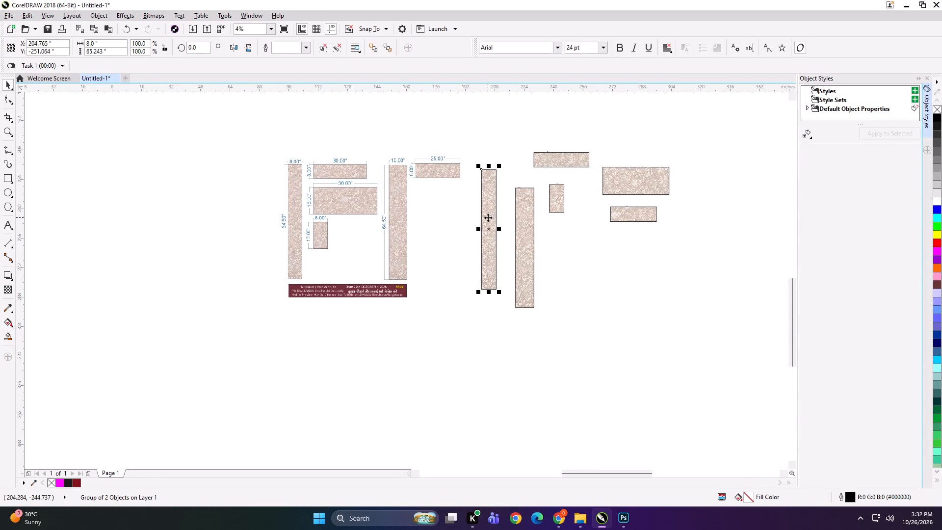
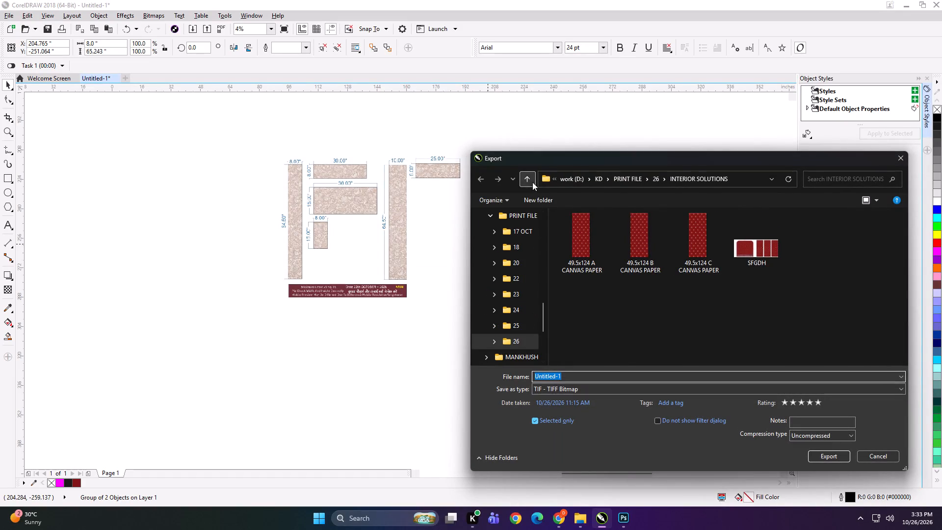
Create a new folder named DD GOLA inside the print-file folder 26.
left_click(537, 198)
key("d")
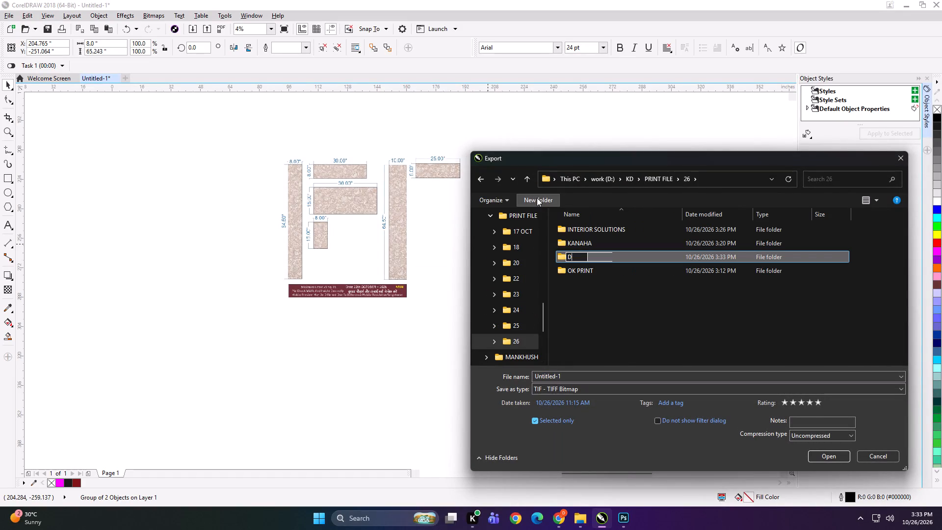
type("D GOLA")
key("Return")
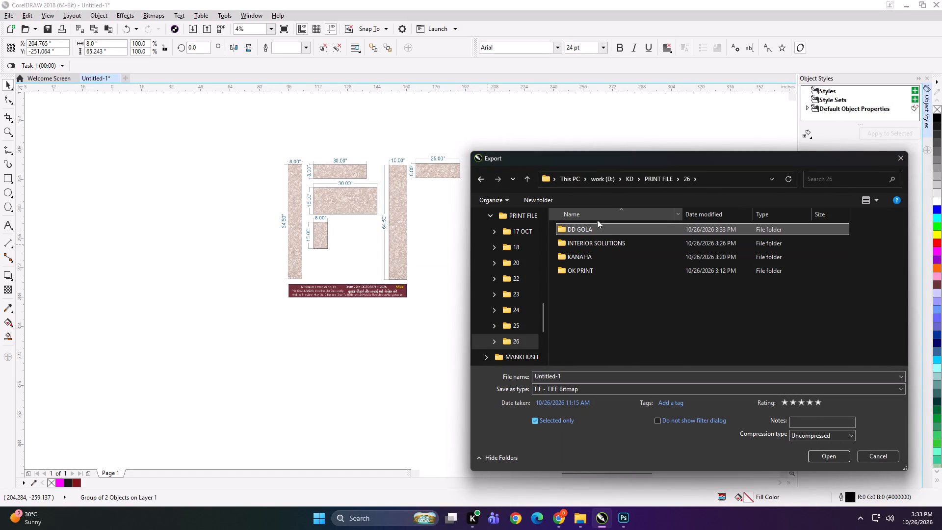
Export the selected tall 8-inch-wide strip into the DD GOLA folder as a TIFF named 8x65 A NW.
double_click(607, 226)
left_click(607, 373)
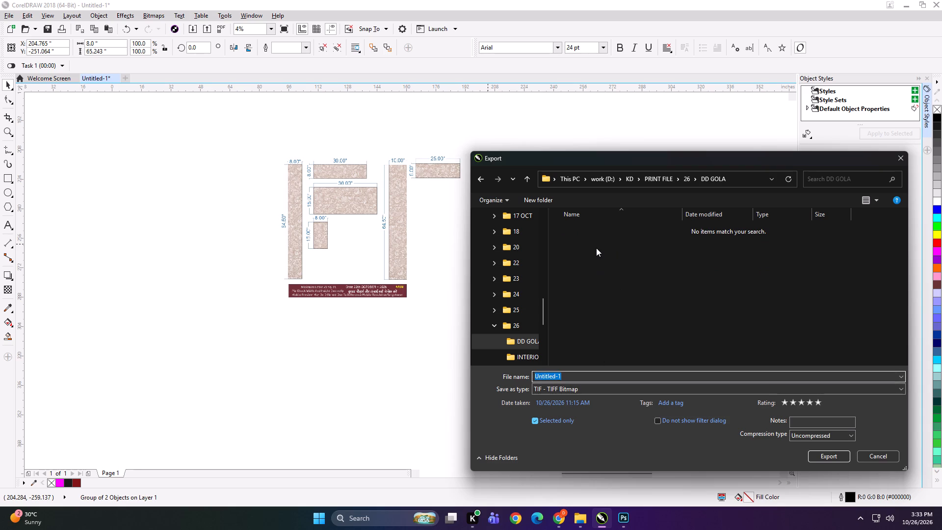
type("8x65 A NW")
key("Return")
key("Return")
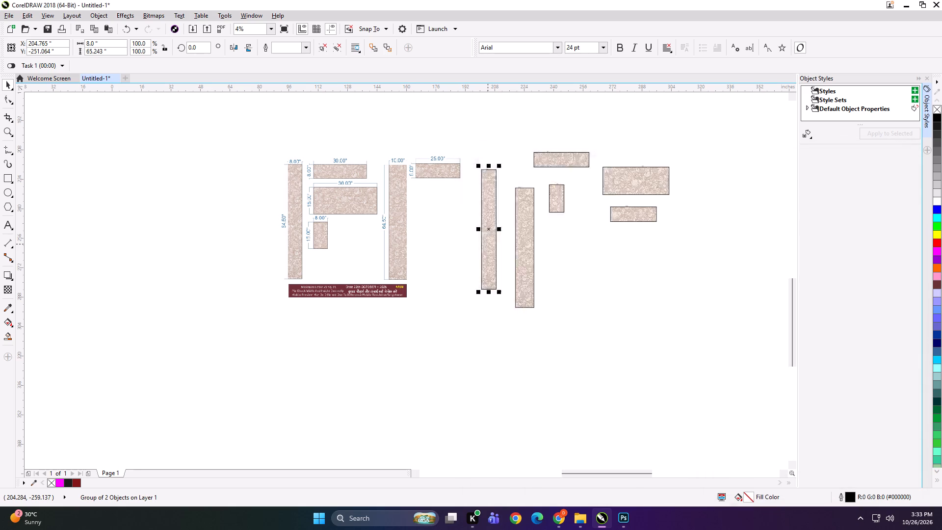
Export the tall 10-inch-wide strip to the DD GOLA folder as a TIFF named 10x65 B NW.
left_click(532, 227)
key("ctrl+e")
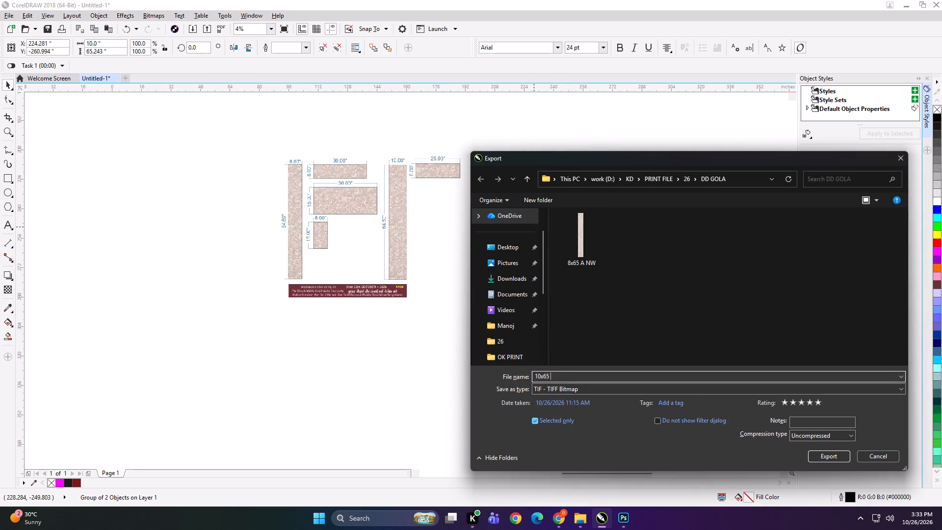
key("Return")
key("Return")
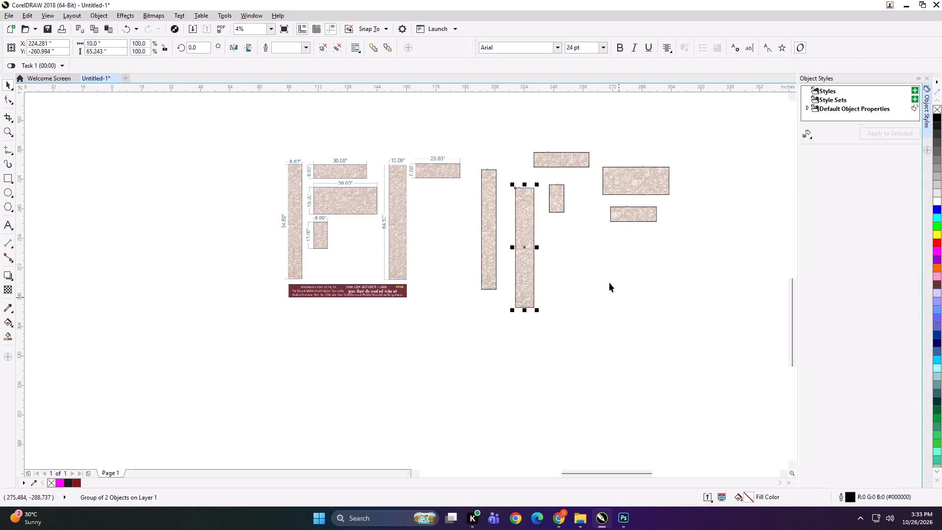
Export the small 8 by 15 inch piece as a TIFF named 8x15 NW.
left_click(560, 197)
key("ctrl+e")
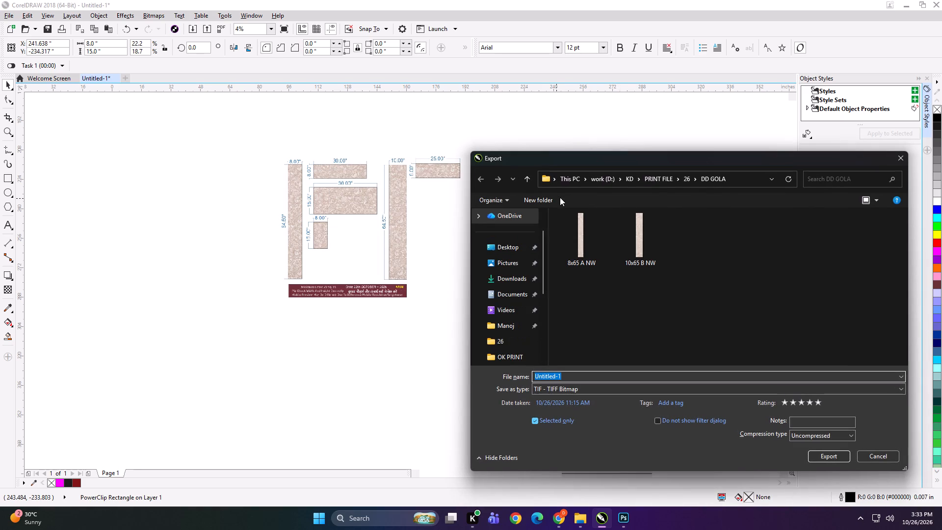
type("8x15 NW")
key("Return")
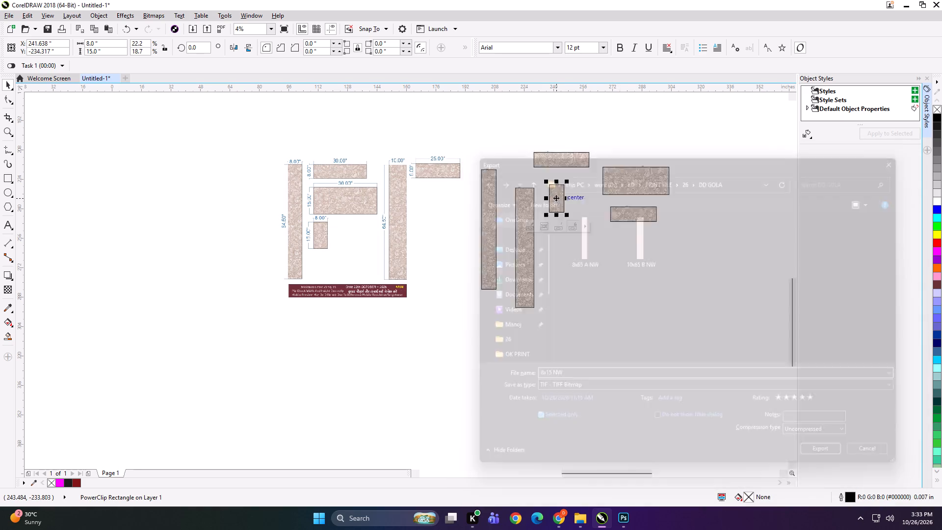
key("Return")
Export the 30-inch-wide horizontal strip as a TIFF named 30x8 NW.
left_click(562, 164)
key("ctrl+e")
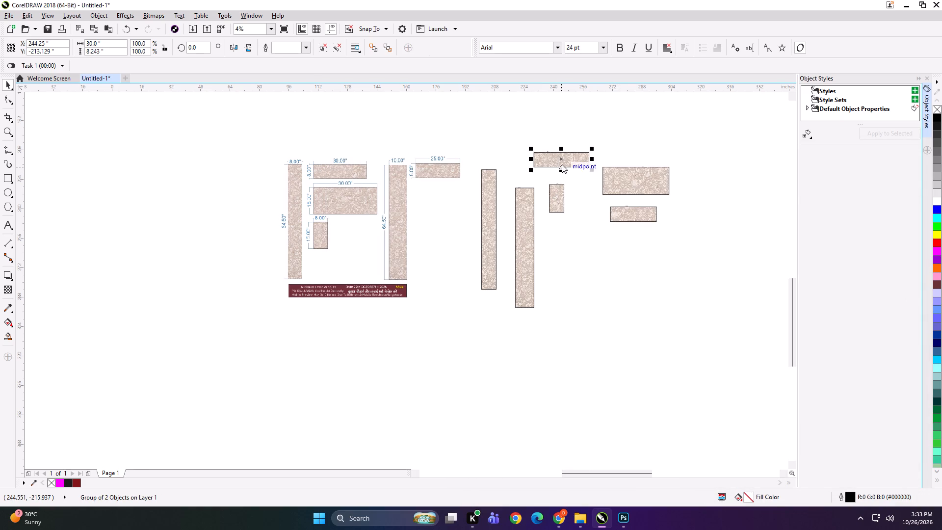
type("3x8 NW")
key("Return")
key("Return")
Export the 36-inch-wide panel as a TIFF named 36x15 NW.
left_click(623, 185)
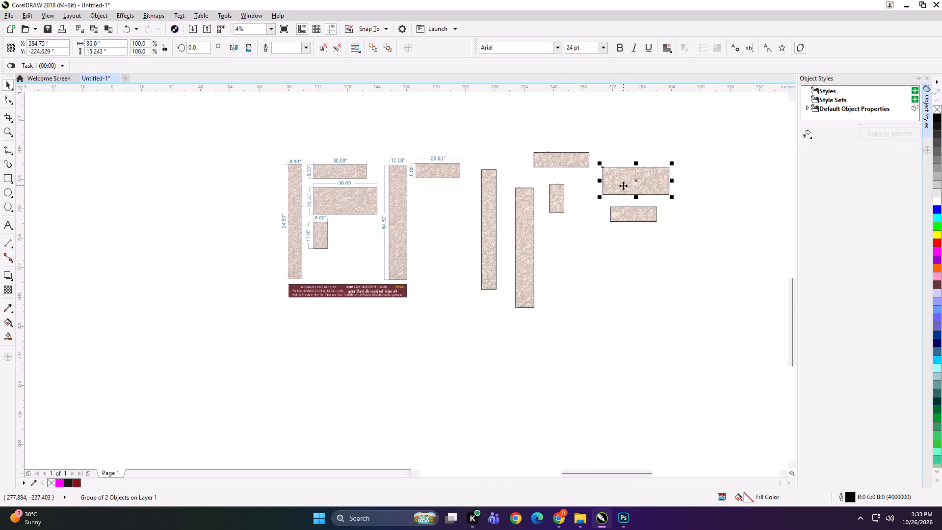
key("ctrl+e")
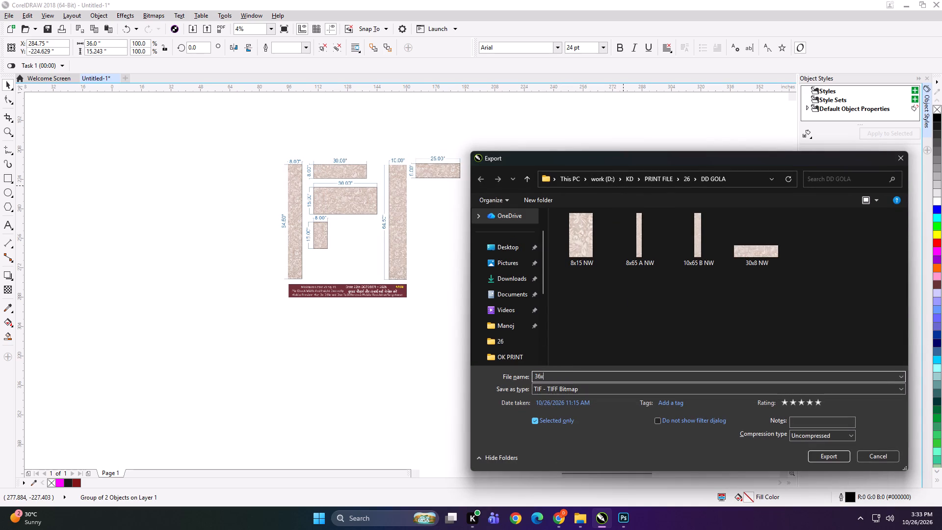
key("Return")
key("Return")
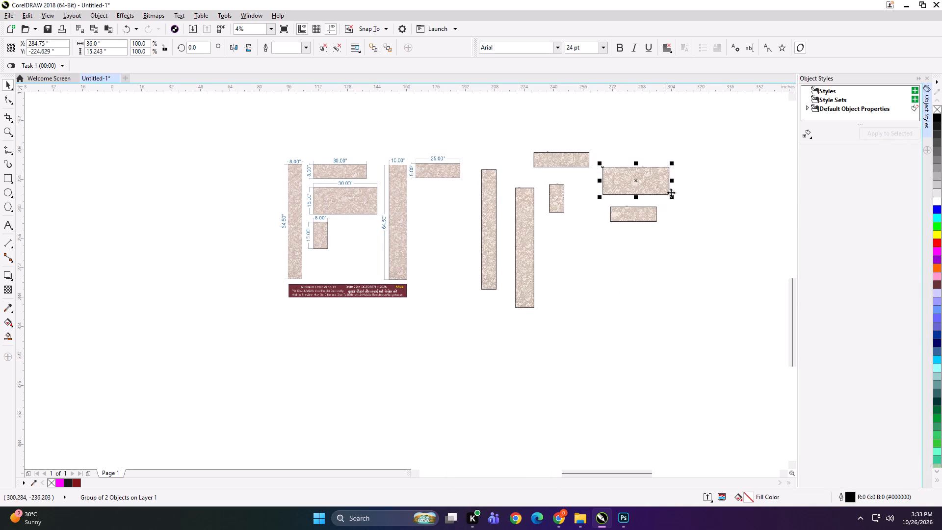
Export the 25-inch-wide horizontal strip below the 36-inch panel as a TIFF named 25x8 NW.
left_click_drag(686, 190, 596, 239)
key("ctrl+e")
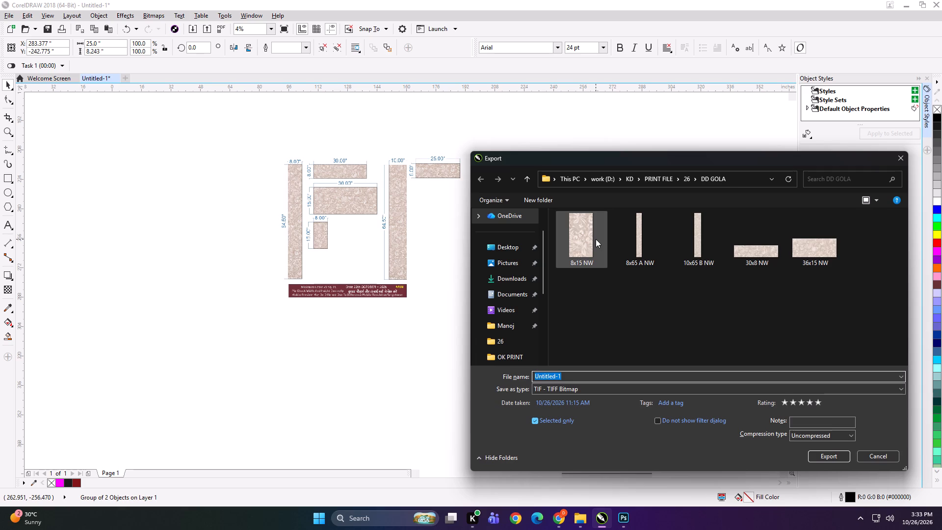
type("25x8 NW")
key("Return")
key("Return")
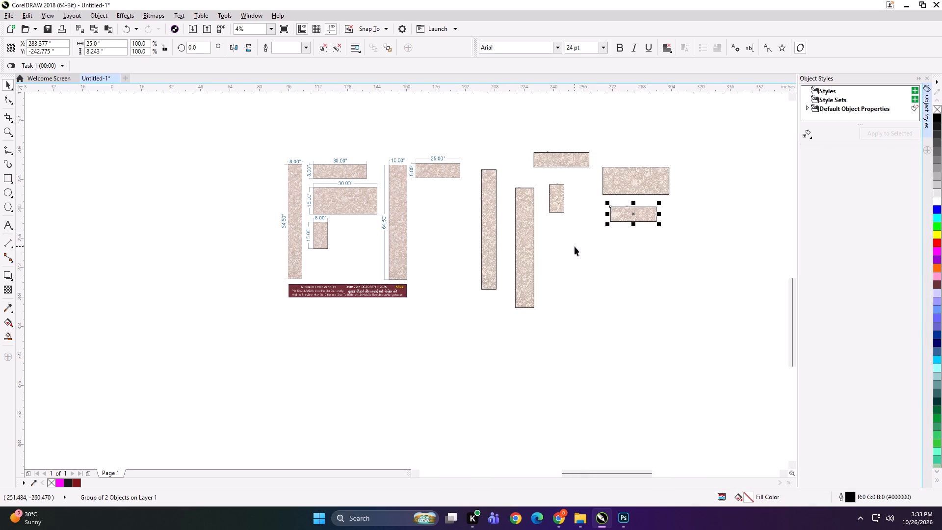
Rearrange the exported pieces like the dimensioned layout, stacking the 30-inch, 36-inch and 8 by 15 inch pieces between the two tall strips.
left_click(525, 221)
left_click_drag(525, 222, 536, 238)
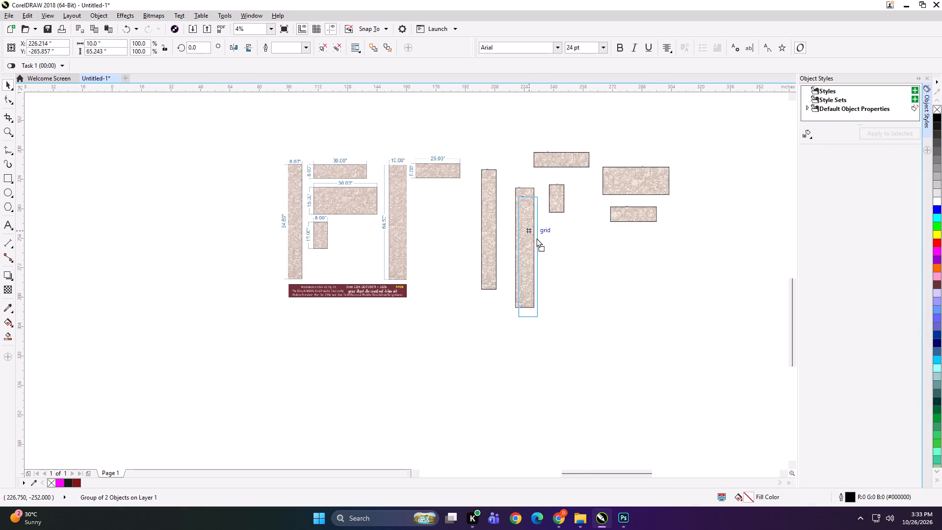
left_click_drag(536, 238, 665, 264)
left_click_drag(558, 197, 517, 236)
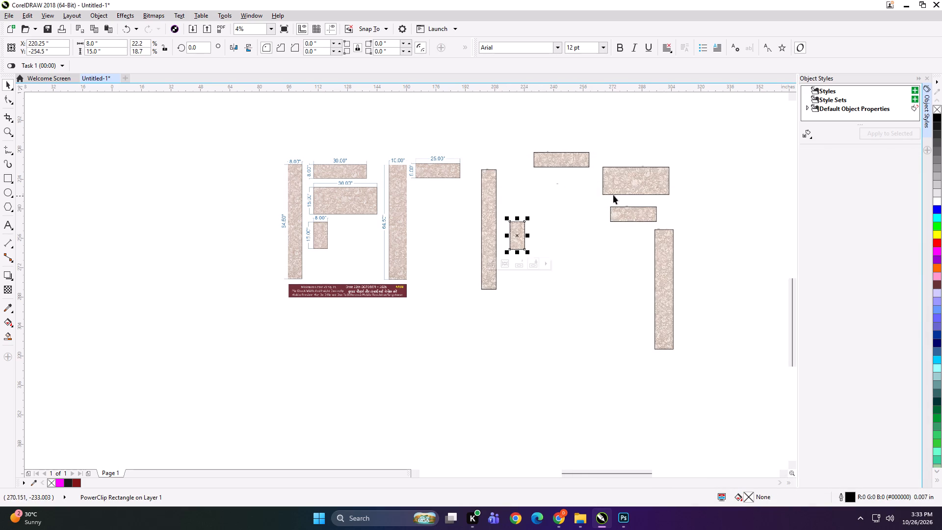
left_click_drag(620, 186, 524, 202)
left_click_drag(551, 154, 520, 160)
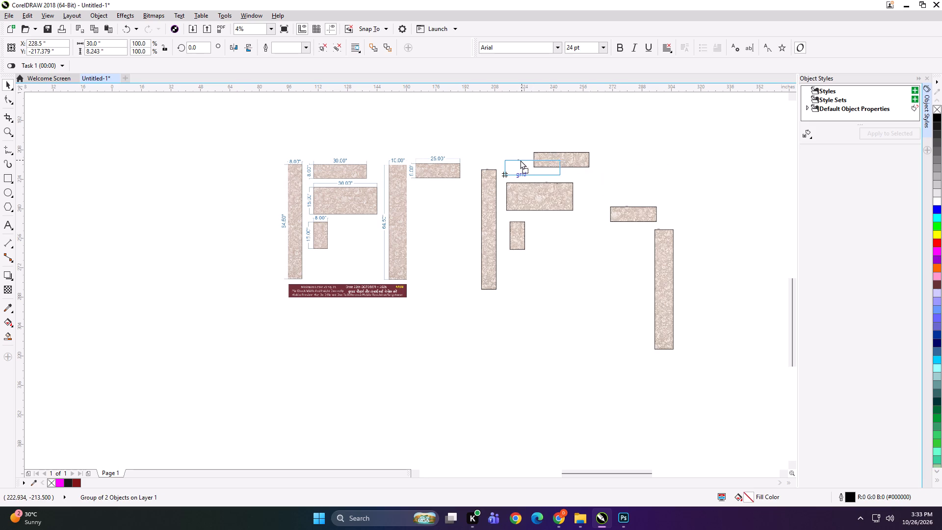
left_click_drag(520, 160, 521, 160)
left_click_drag(491, 201, 489, 188)
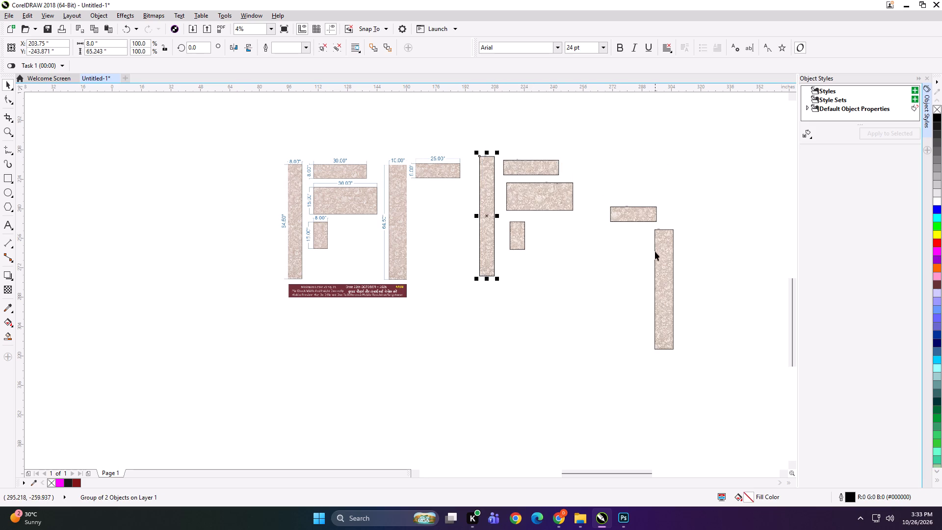
left_click_drag(658, 259, 586, 186)
left_click(686, 150)
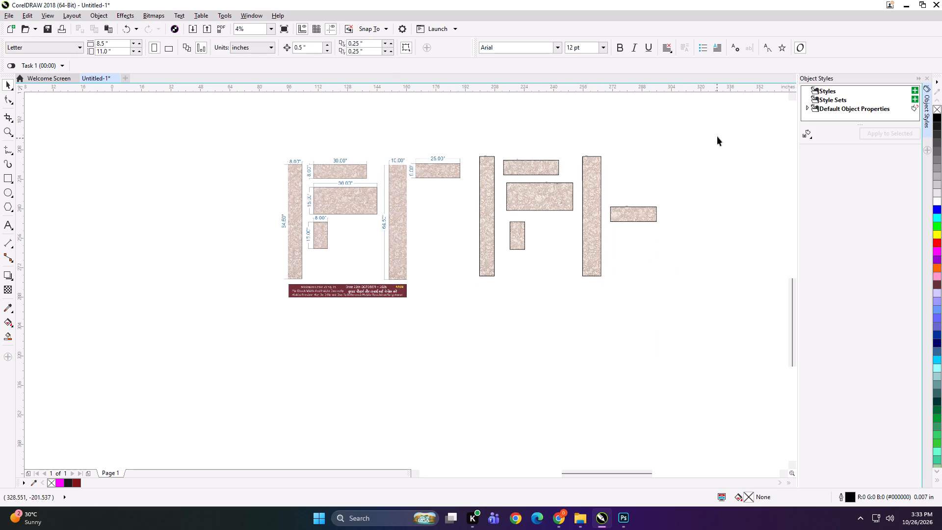
Group all the rearranged stone-textured pieces, and combine that group with the dimensioned layout into one group.
left_click_drag(717, 139, 461, 313)
key("ctrl+g")
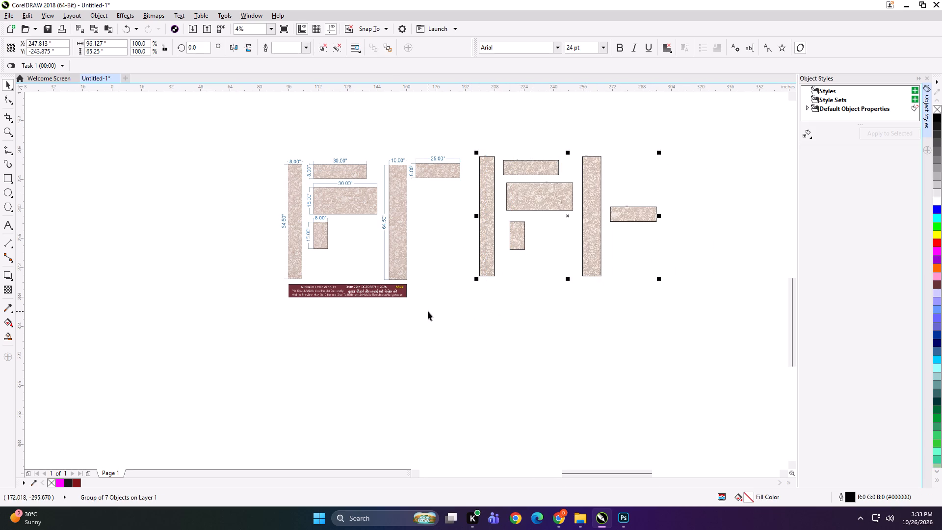
left_click(376, 249, "shift")
key("ctrl+g")
Scale the combined group down proportionally about its centre to about 13.4 by 5.2 inches.
left_click_drag(657, 302, 495, 246, "shift")
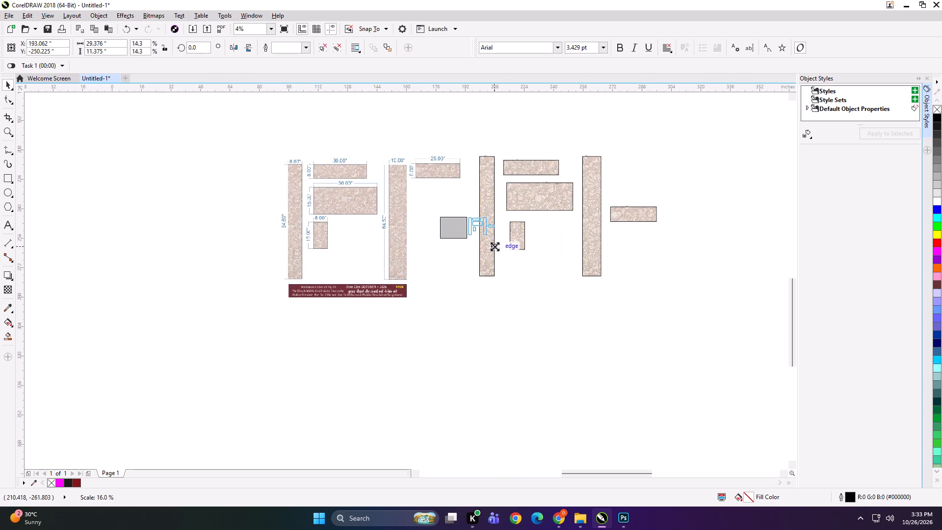
left_click_drag(495, 246, 482, 241, "shift")
scroll(460, 221, "up", 2)
scroll(501, 260, "up", 2)
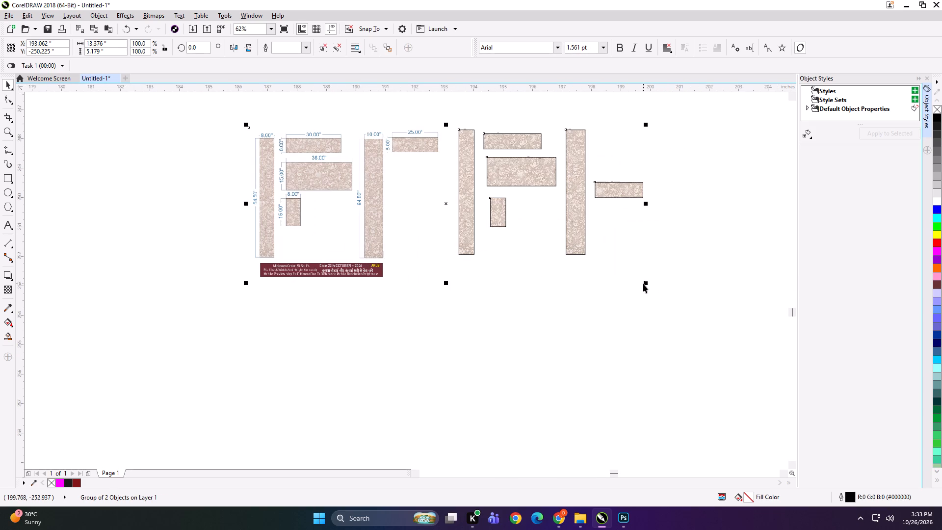
Scale the combined stone-textured layout group down further about its centre and export it under the name SDGFH.
left_click(641, 284, "shift")
left_click_drag(645, 284, 535, 240, "shift")
key("ctrl+e")
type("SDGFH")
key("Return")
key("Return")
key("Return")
Delete the combined stone-textured layout group from the drawing and bring all remaining designs into view.
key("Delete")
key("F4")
left_click(530, 240)
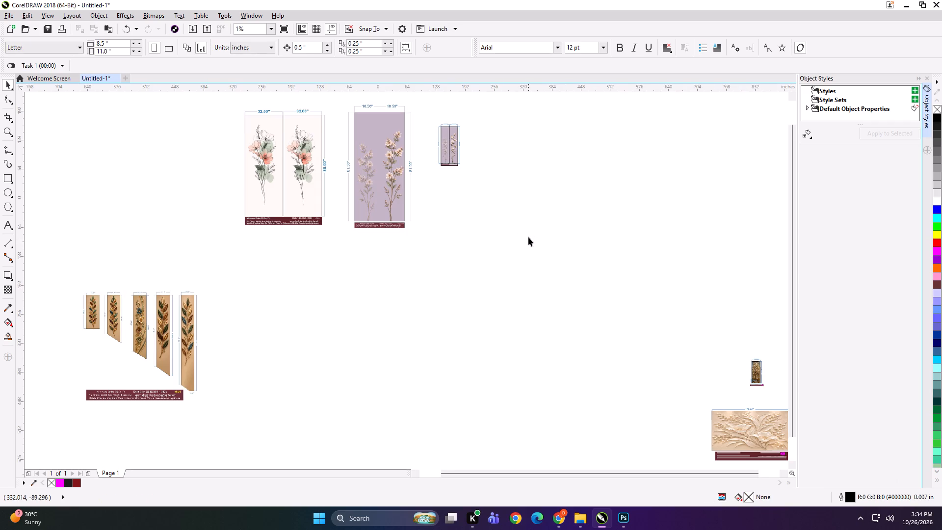
Move the group of five slanted leaf panels with its maroon note strip slightly upward, toward the floral panels.
left_click_drag(129, 318, 131, 294)
left_click(541, 295)
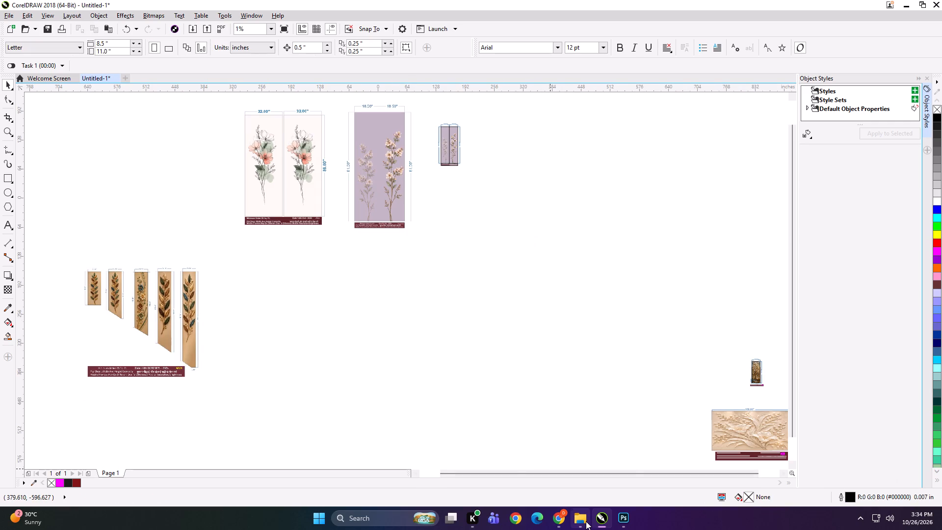
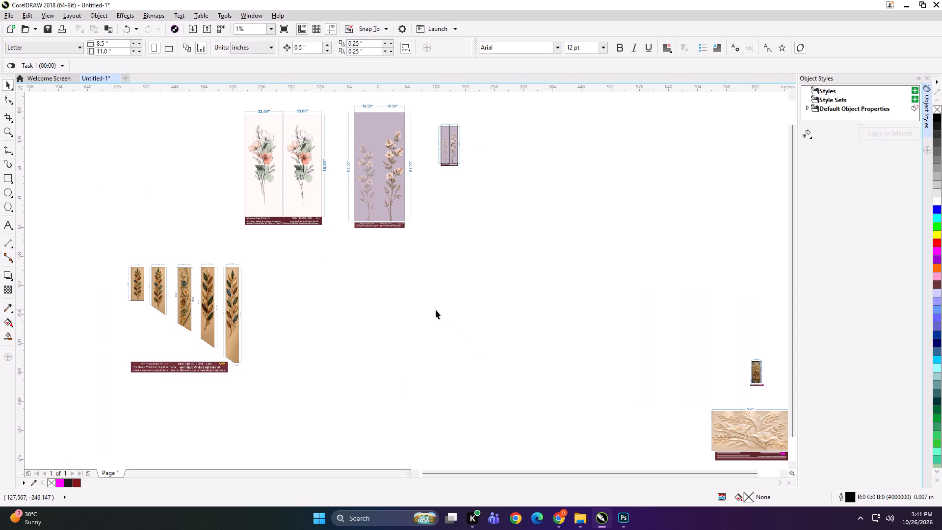
Examine the peach-flower and lilac floral panel layouts, including their width and height dimensions and the dated information strip below.
scroll(301, 159, "up", 2)
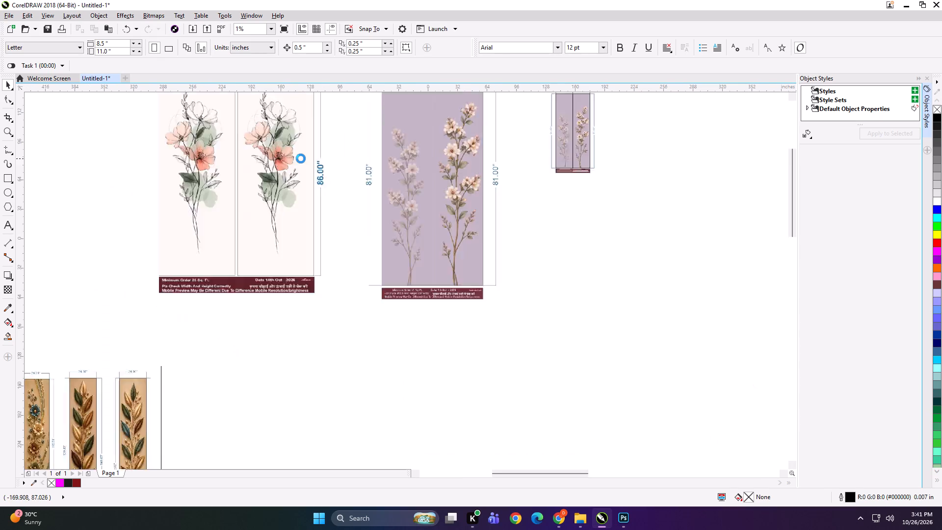
scroll(311, 207, "down", 1)
scroll(282, 166, "up", 3)
scroll(290, 193, "down", 2)
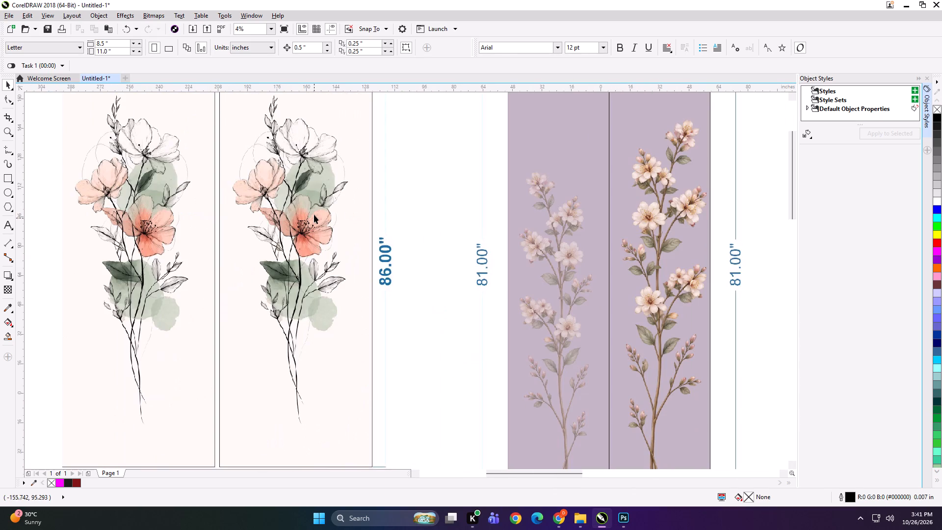
scroll(317, 194, "down", 1)
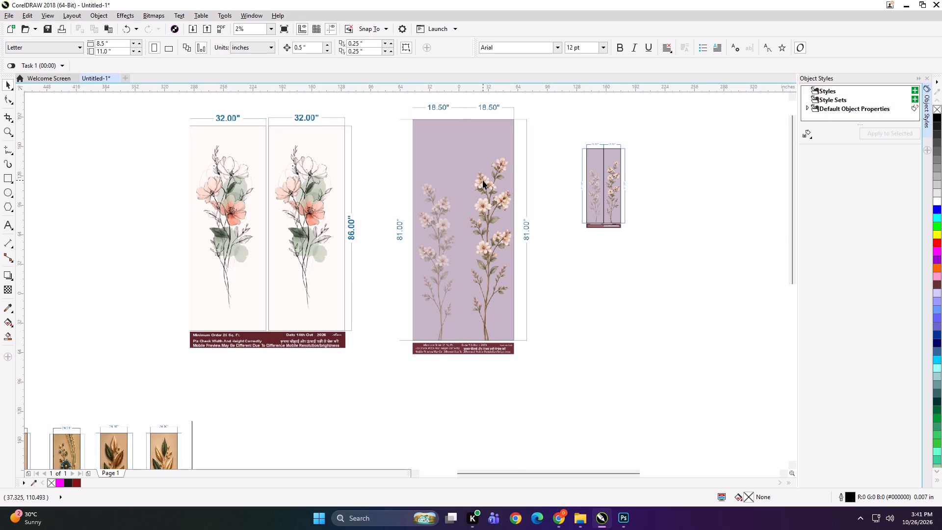
scroll(277, 345, "up", 1)
scroll(340, 327, "up", 1)
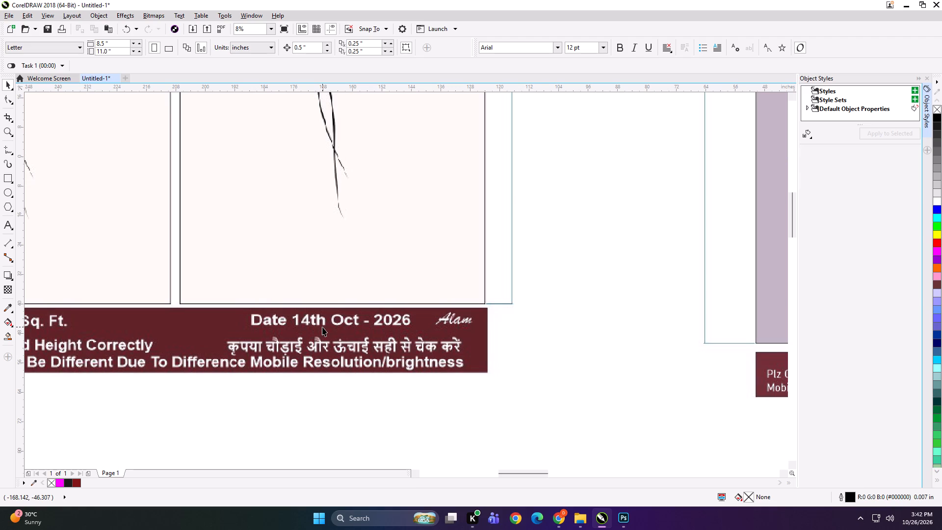
scroll(409, 183, "down", 2)
scroll(436, 281, "down", 1)
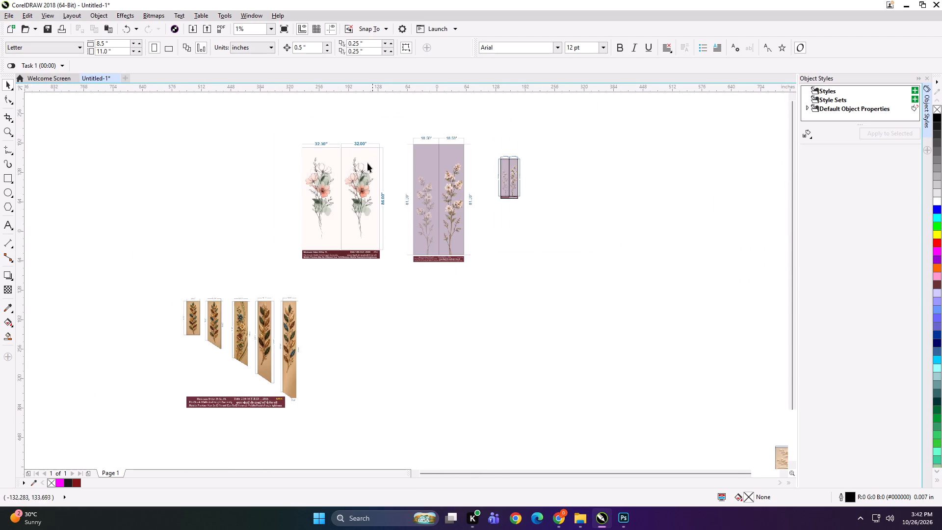
scroll(367, 163, "up", 2)
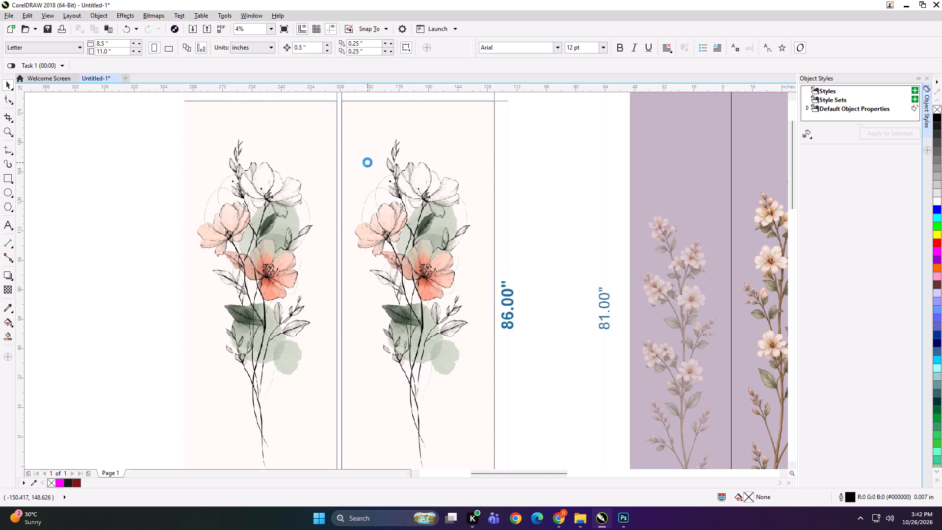
Move the peach-flower layout, the lilac floral layout and its small copy together upward, clear of the small drawing page.
scroll(356, 193, "down", 2)
scroll(410, 234, "down", 1)
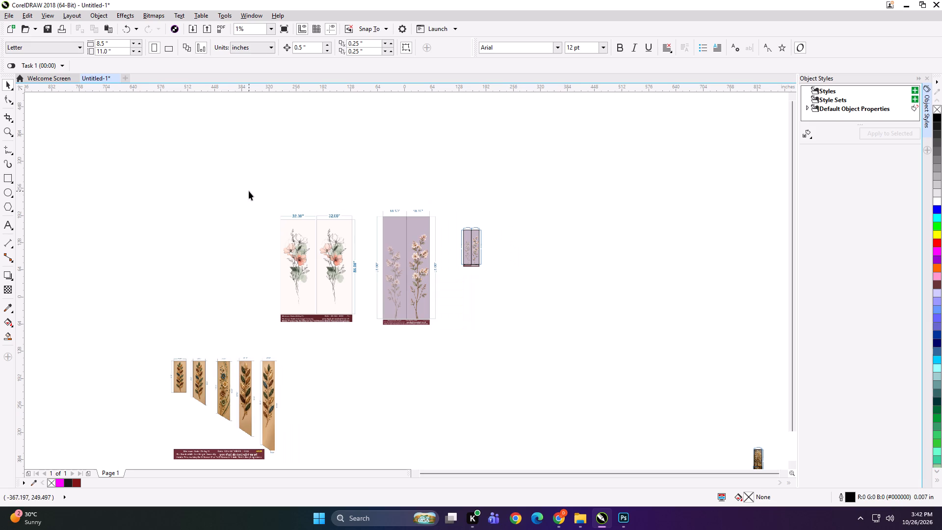
left_click_drag(180, 157, 580, 364)
left_click_drag(415, 301, 402, 223)
left_click(469, 305)
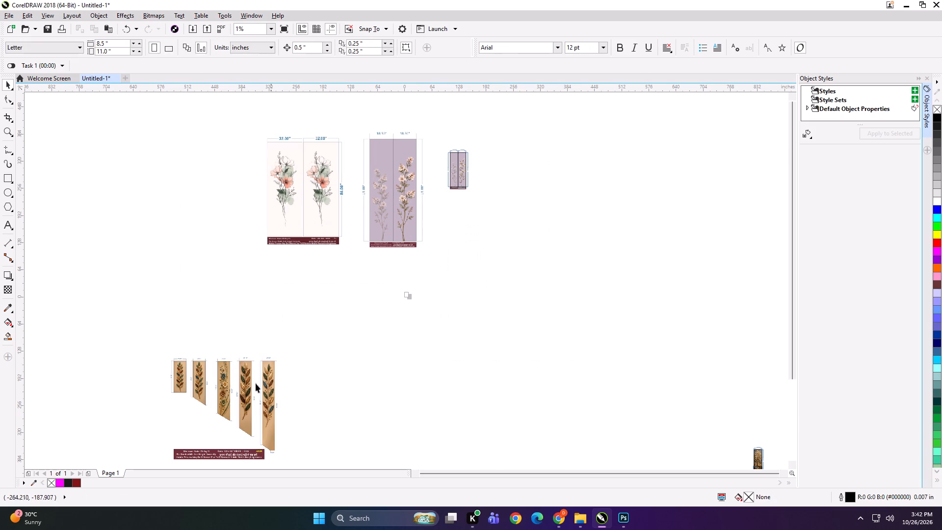
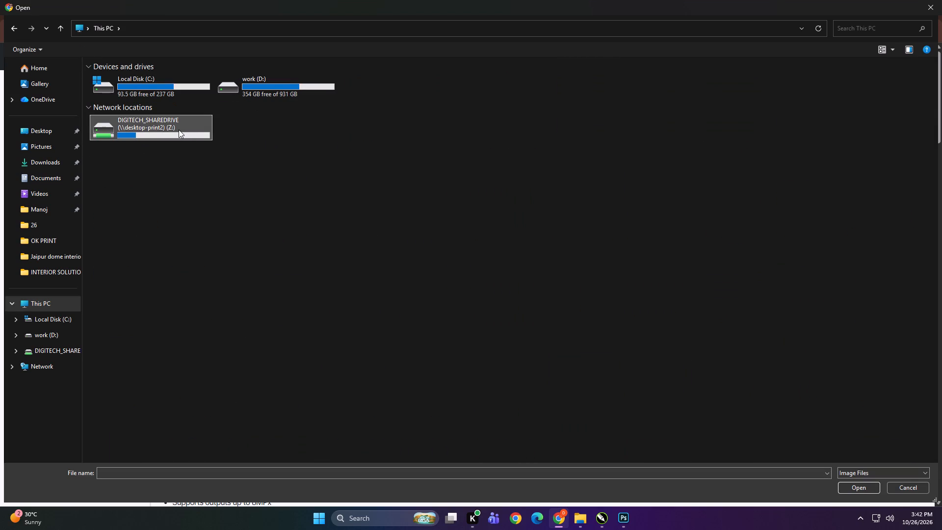
Look through the image thumbnails in the share drive's file > 26 folder.
double_click(222, 76)
double_click(221, 76)
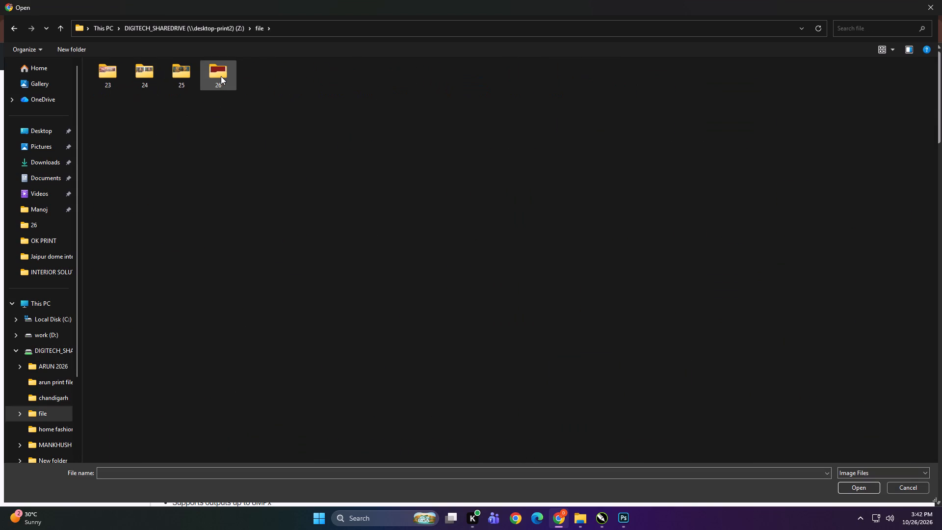
scroll(233, 211, "up", 20, "ctrl")
scroll(233, 211, "up", 8, "ctrl")
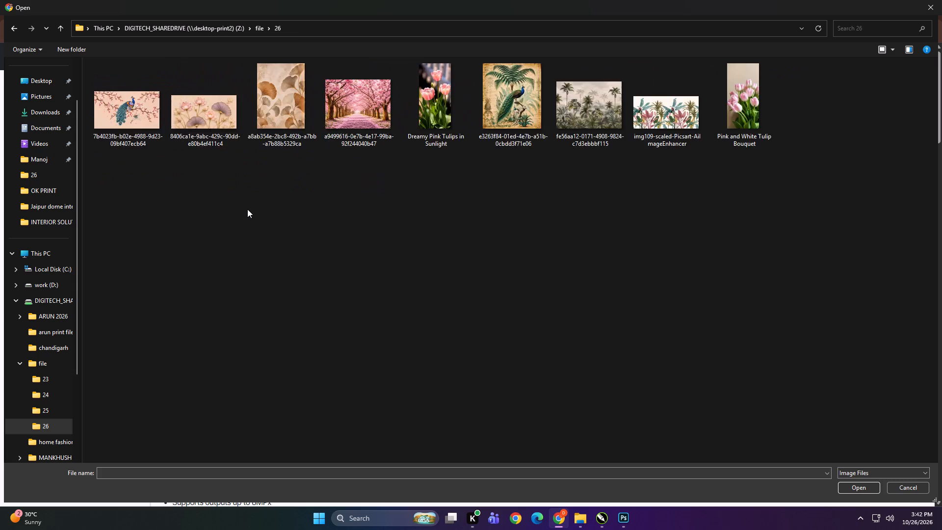
scroll(247, 209, "up", 10, "ctrl")
left_click(413, 243)
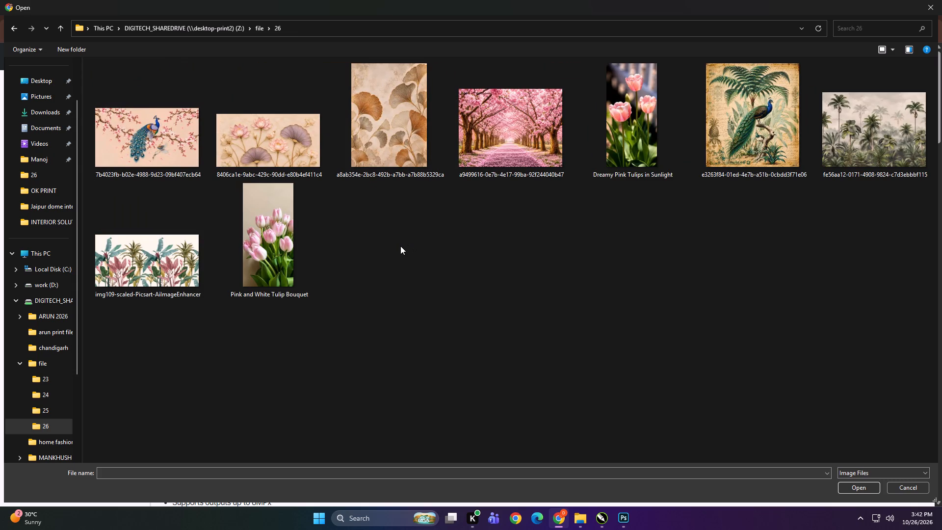
key("BackSpace")
key("BackSpace")
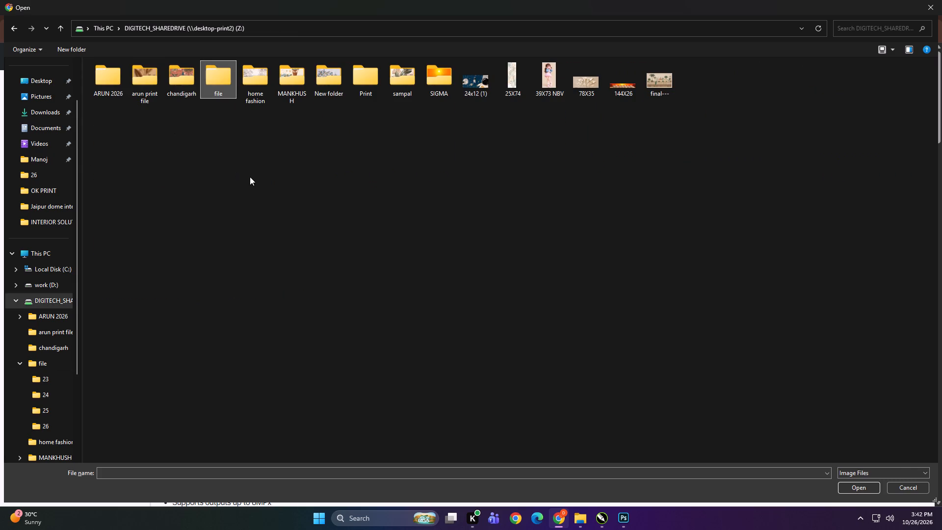
Select the decorative leaf and flower panel images 1 to 5 in the share drive's arun print file folder for upload.
double_click(131, 84)
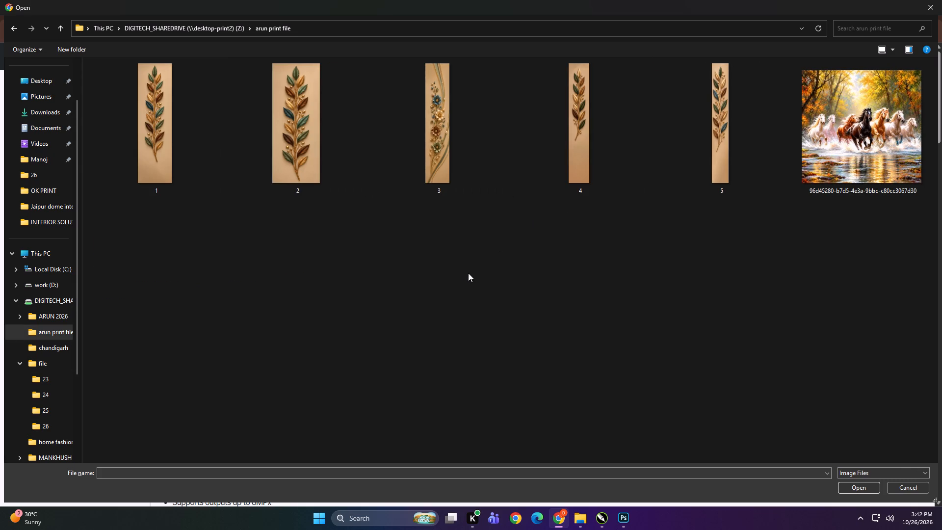
left_click(156, 126)
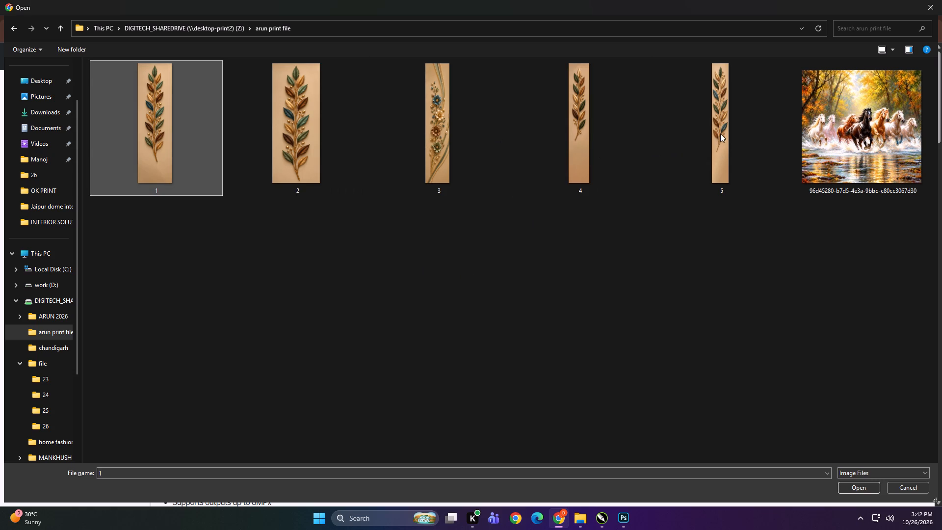
left_click(720, 129, "shift")
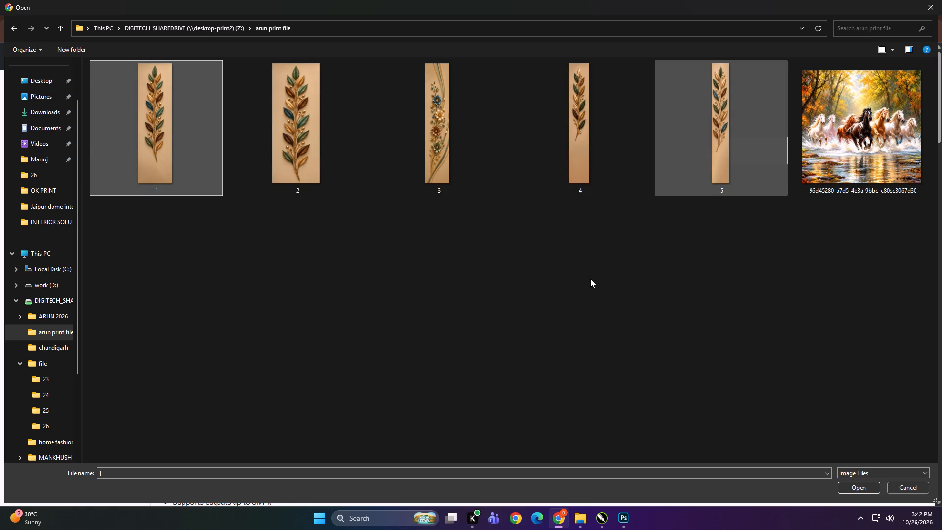
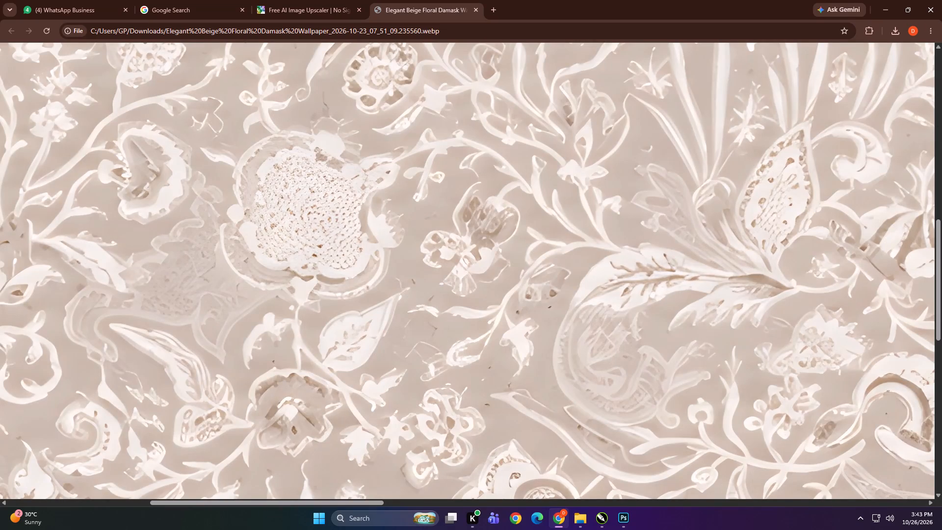
Inspect the upscaled Elegant Beige Floral Damask wallpaper image in close-up at different areas and as a whole.
left_click(447, 246)
left_click(431, 324)
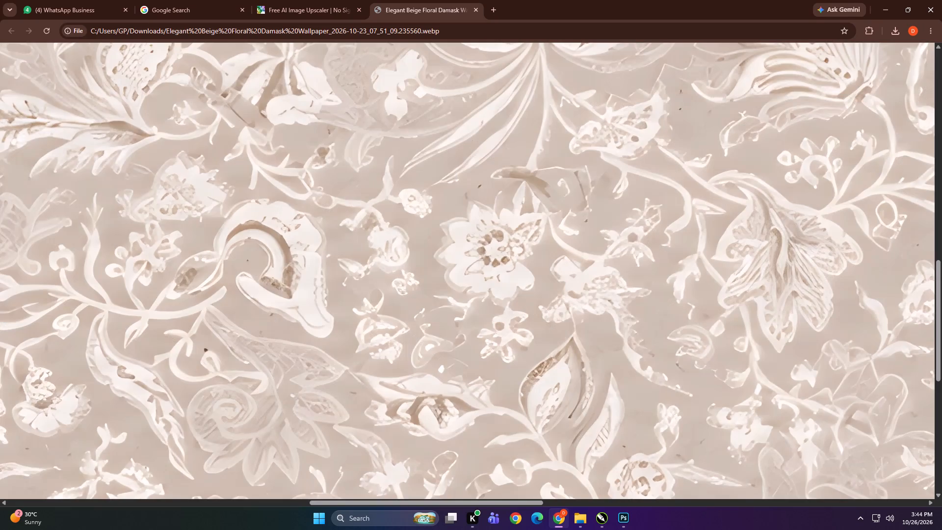
left_click(469, 332)
left_click(299, 21)
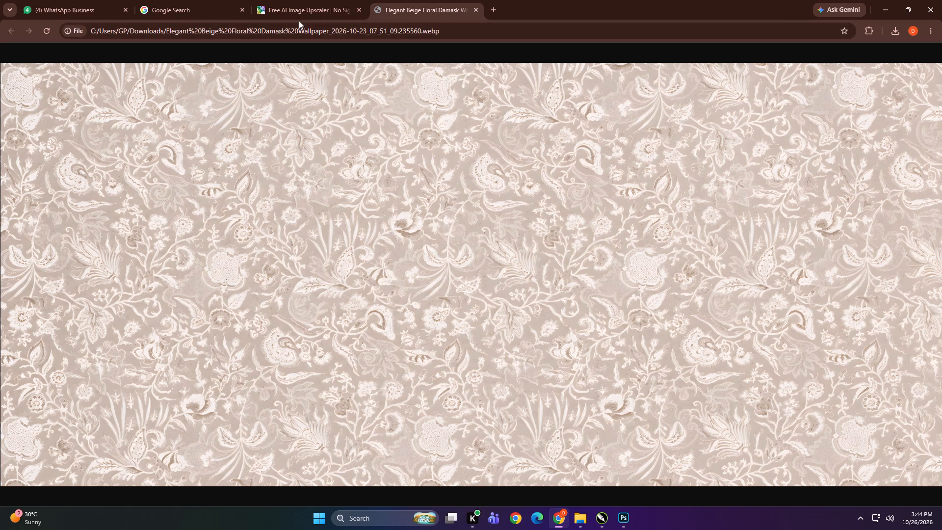
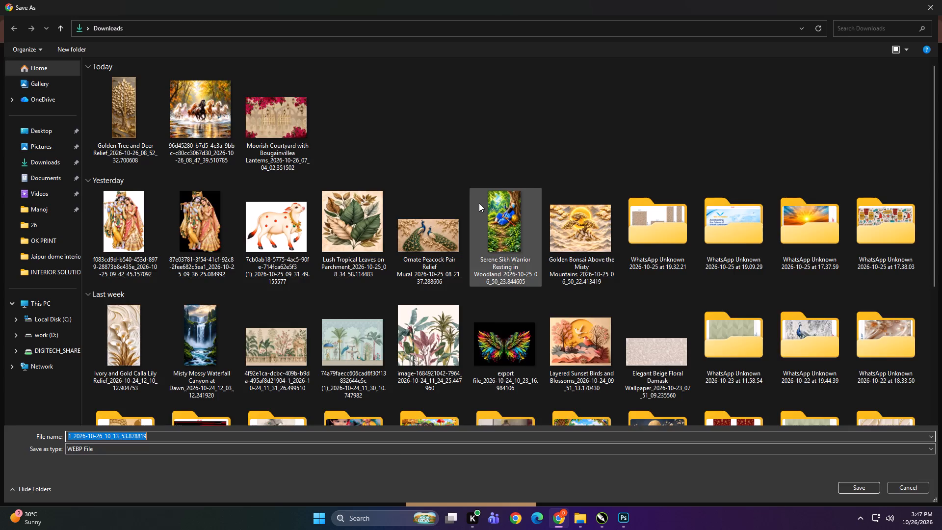
Save the upscaled leaf panel image as the WEBP file 1_2026-10-26_10_13_53.878819 in Downloads.
key("Return")
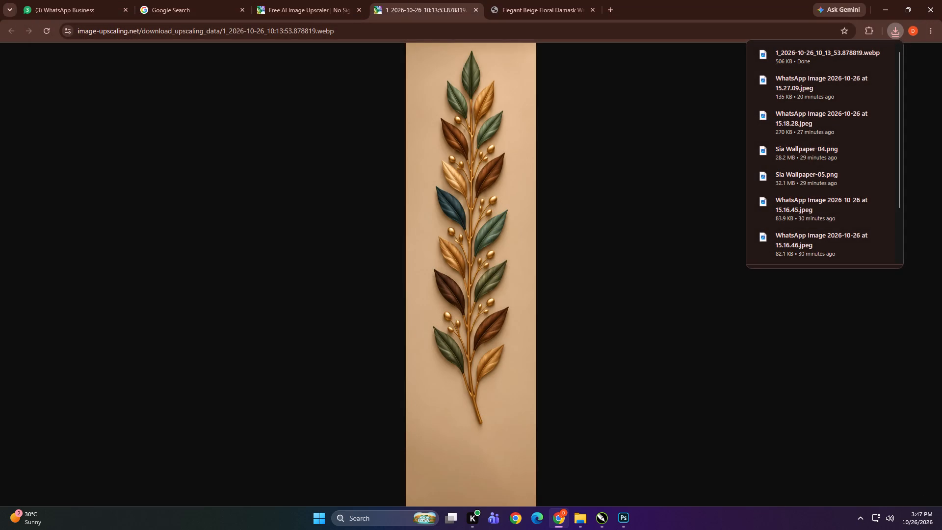
Copy the upscaled leaf panel image from the browser and paste it into the Untitled-1 drawing in CorelDRAW.
right_click(464, 162)
left_click(489, 199)
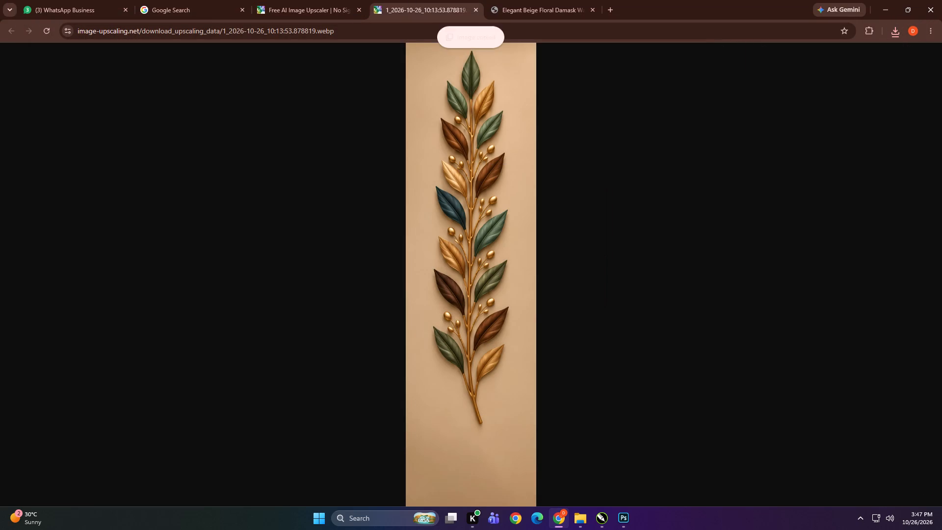
left_click(600, 522)
left_click(482, 362)
key("ctrl+v")
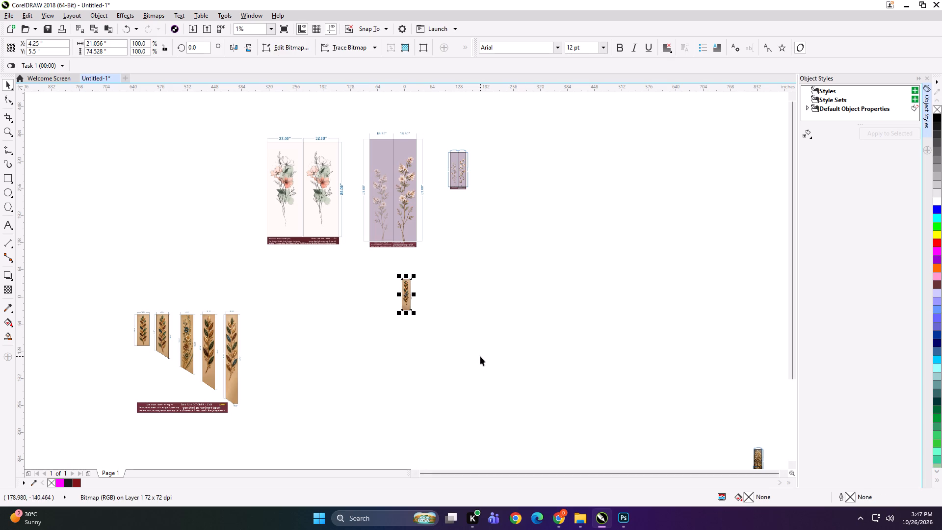
Enlarge the pasted leaf image to about 46.5 × 164.5 inches and move it beside the row of five dimensioned leaf panels.
left_click_drag(415, 313, 427, 332, "shift")
left_click_drag(411, 286, 367, 340)
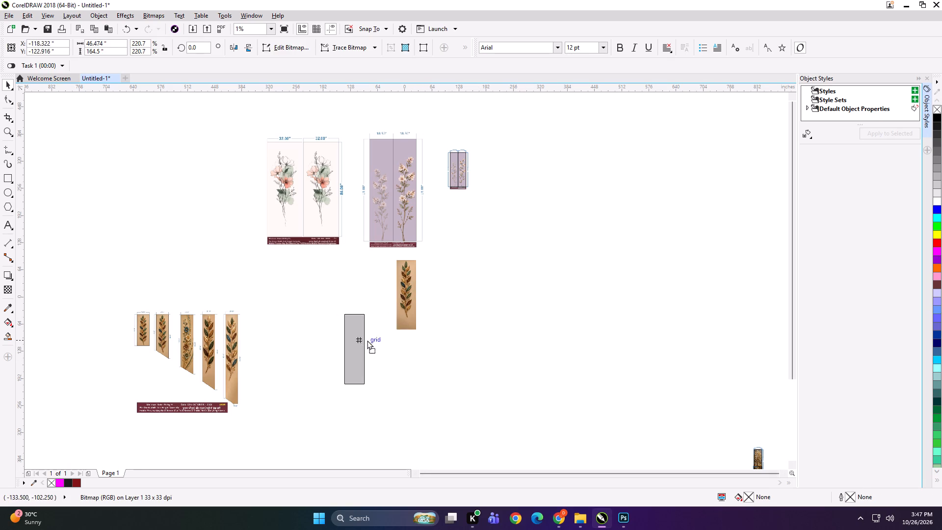
left_click_drag(367, 340, 381, 338)
left_click(467, 342)
Switch back to Chrome, where the upscaled leaf image is open.
left_click(561, 516)
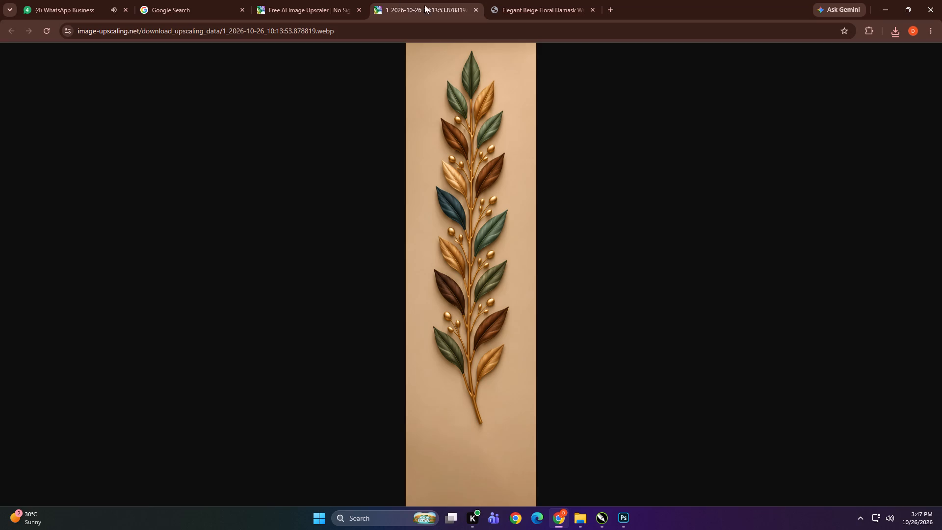
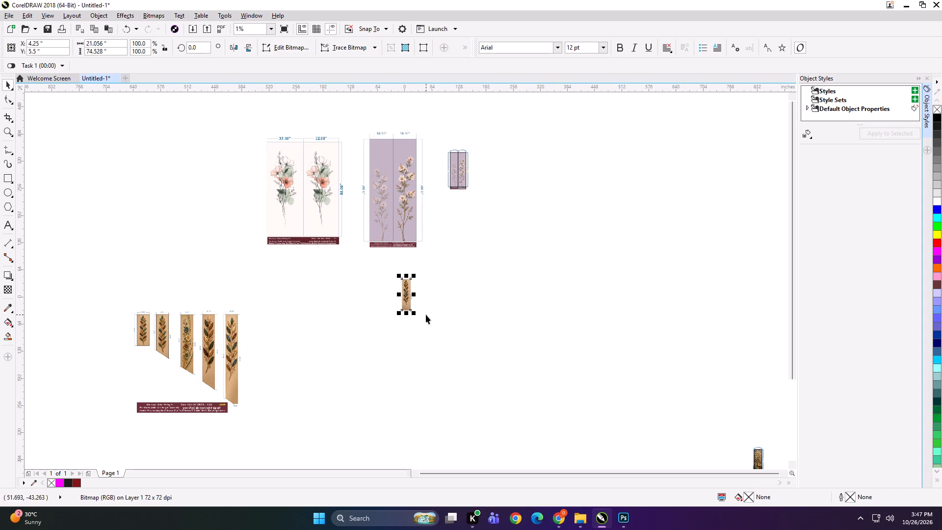
Enlarge the pasted leaf image to about 55 × 194.5 inches and move it to the right of the five dimensioned leaf panels.
left_click_drag(417, 313, 432, 339, "shift")
left_click_drag(412, 292, 289, 353)
left_click(456, 344)
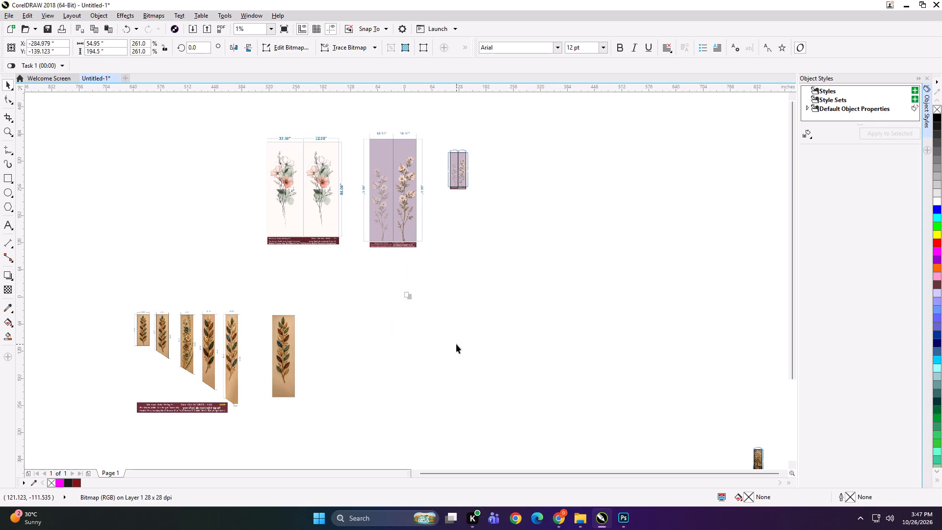
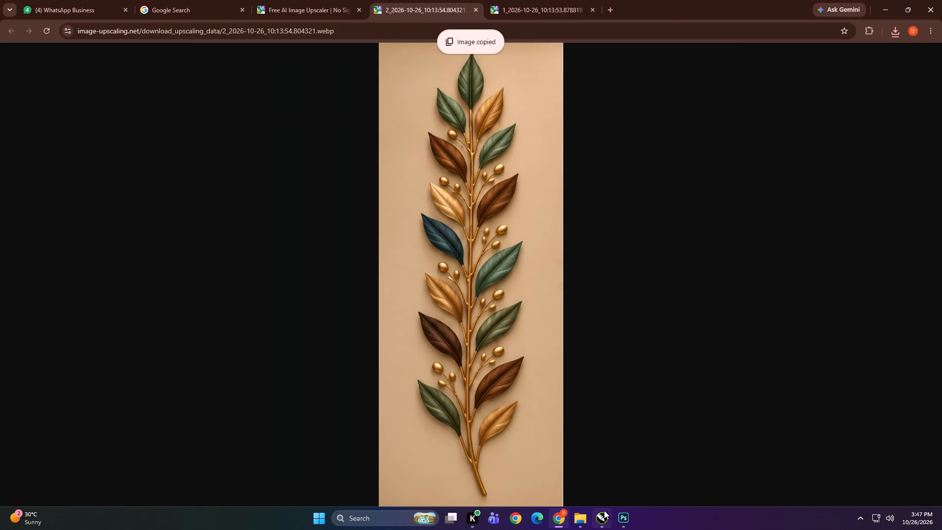
Paste the copied upscaled leaf image into the CorelDRAW layout.
left_click(604, 510)
left_click(506, 319)
key("ctrl+v")
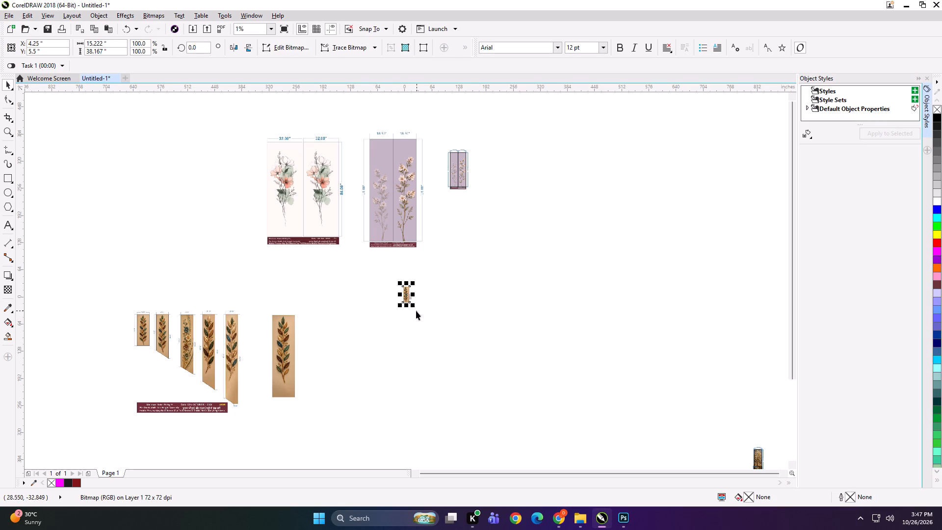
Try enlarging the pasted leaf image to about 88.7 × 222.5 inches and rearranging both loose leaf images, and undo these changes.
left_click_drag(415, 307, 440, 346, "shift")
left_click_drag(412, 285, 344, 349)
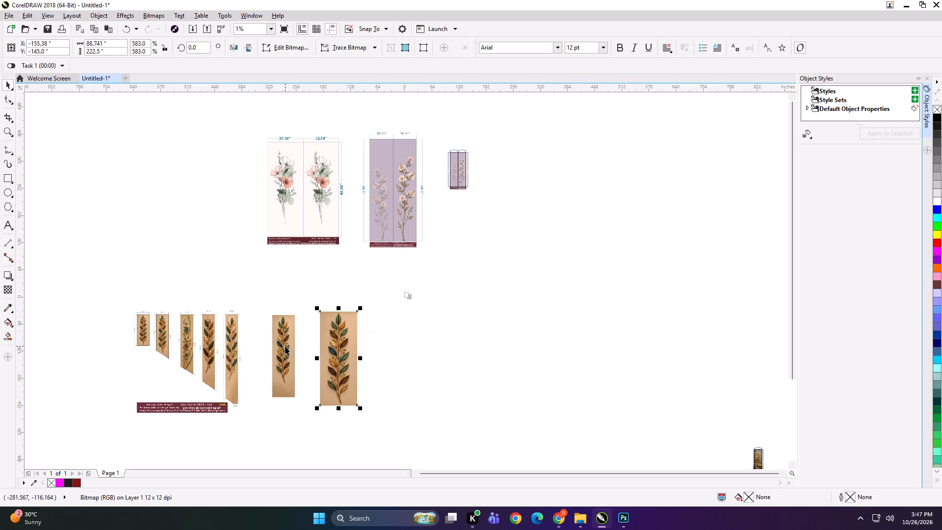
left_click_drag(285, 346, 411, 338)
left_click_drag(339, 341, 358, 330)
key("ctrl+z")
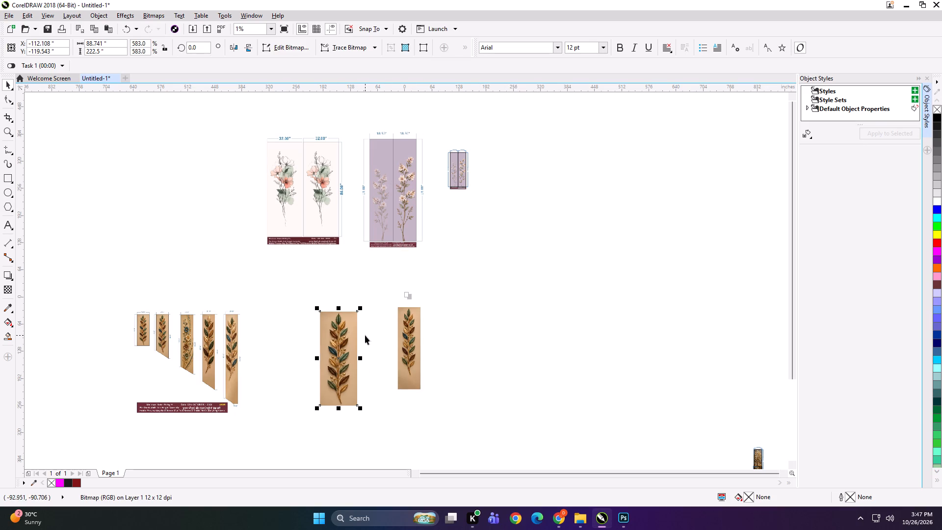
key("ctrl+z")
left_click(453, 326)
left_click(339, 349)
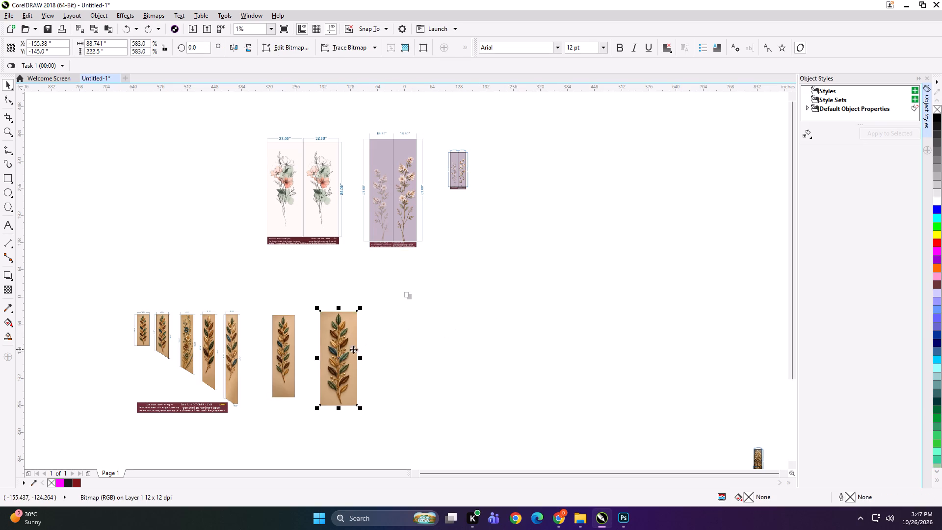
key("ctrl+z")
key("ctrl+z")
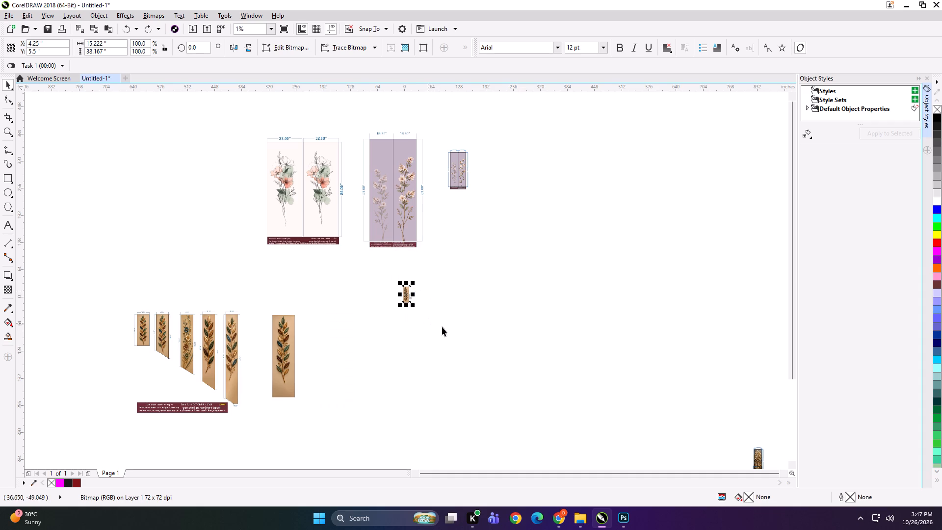
Move the small pasted leaf image just right of the large leaf image, to about X -211, Y -115 inches.
left_click(443, 327)
left_click_drag(408, 295, 315, 345)
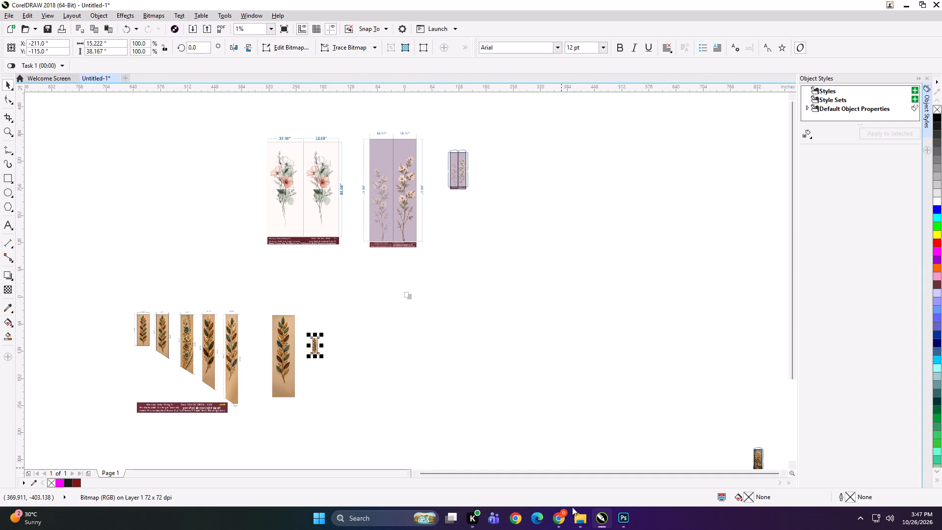
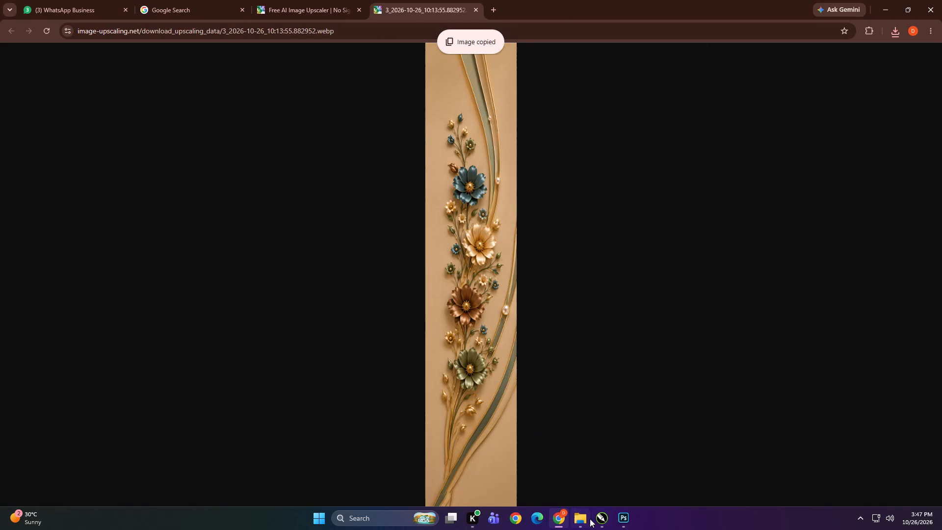
Switch to CorelDRAW and paste the copied upscaled flower panel image into the layout.
left_click(599, 521)
left_click(499, 376)
key("ctrl+v")
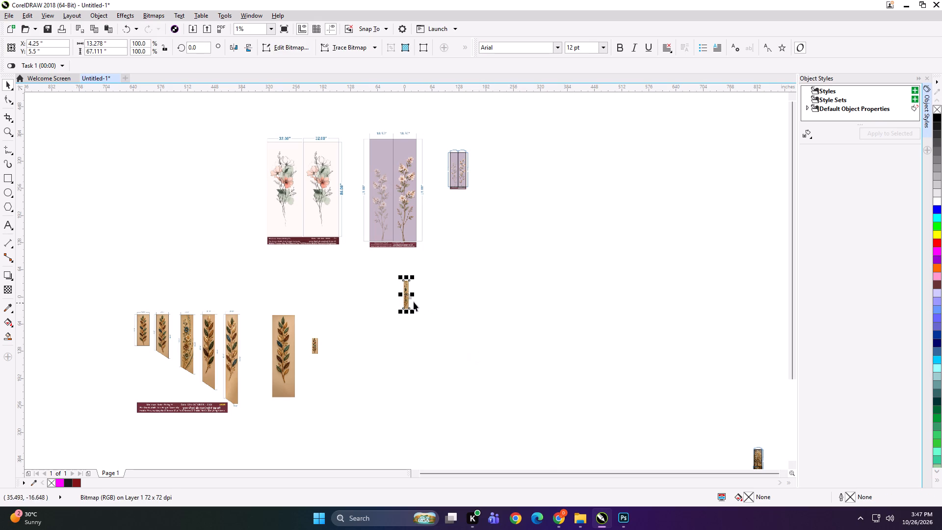
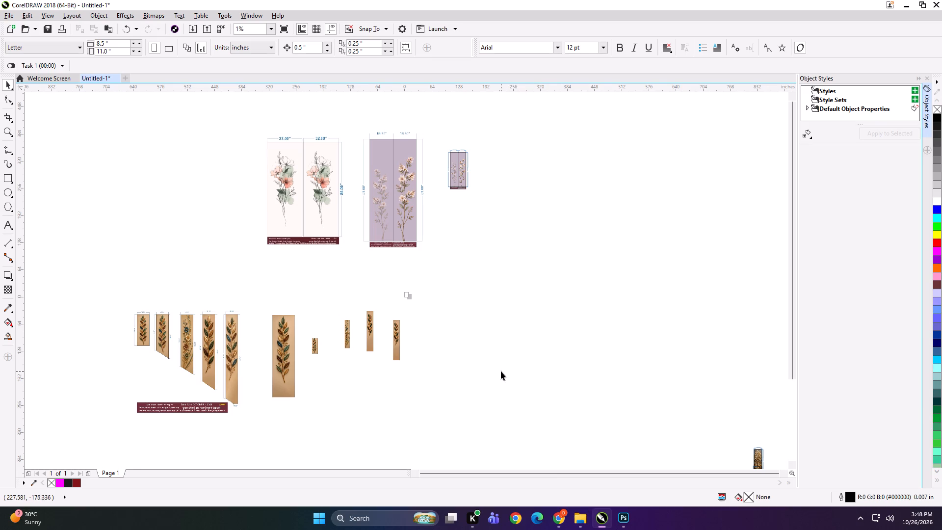
Paste the copied tall leaf panel image into the layout.
left_click(501, 371)
key("ctrl+v")
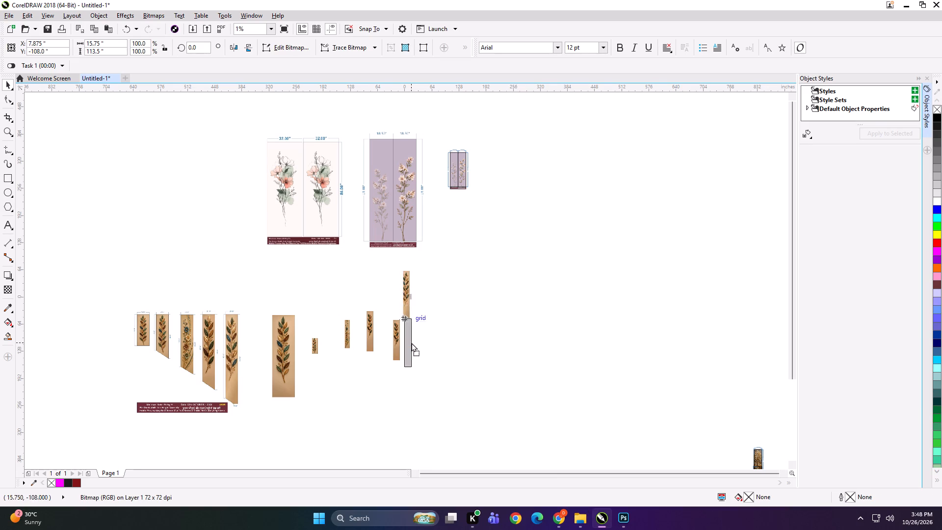
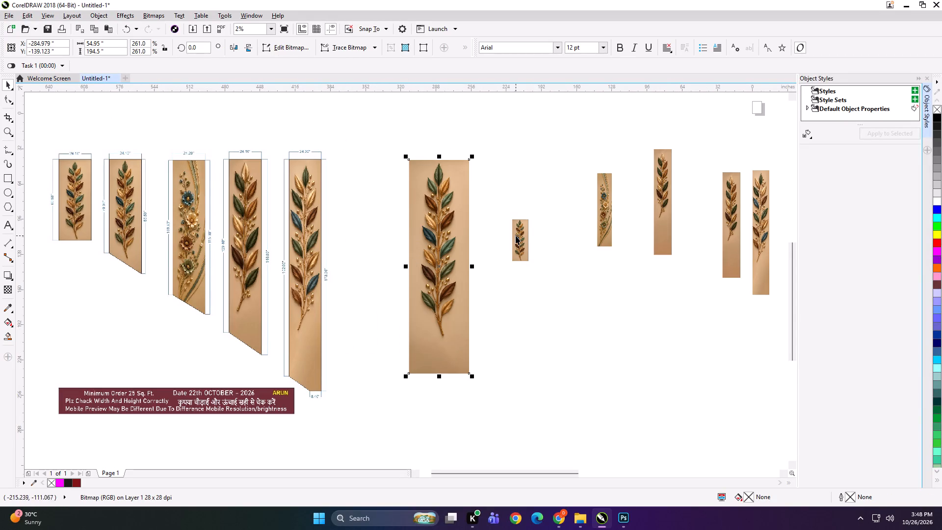
Enlarge the smallest leaf panel image to about 68.5 by 171.75 inches and place it first in the row, beside the tall leaf panel image.
left_click(520, 253)
left_click_drag(534, 268, 561, 359, "shift")
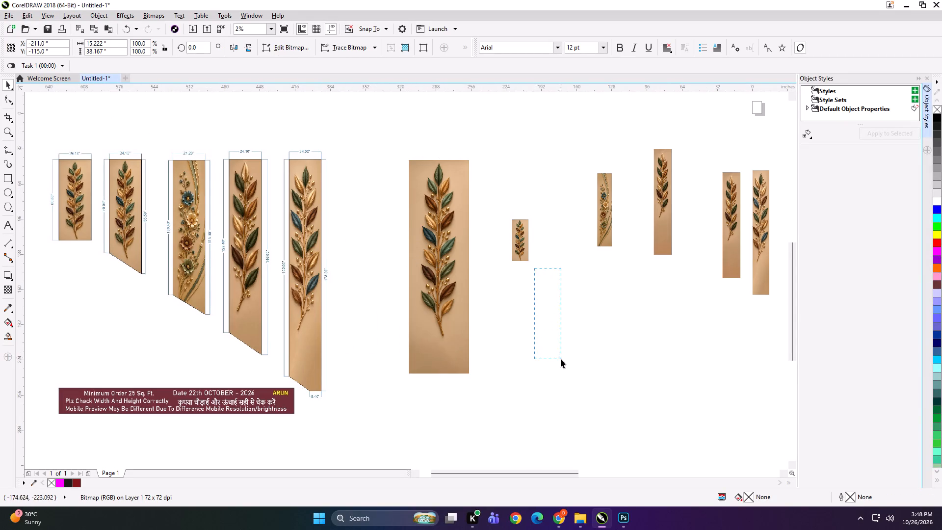
left_click_drag(561, 359, 561, 354, "shift")
left_click_drag(533, 265, 562, 371, "shift")
left_click_drag(519, 243, 519, 251)
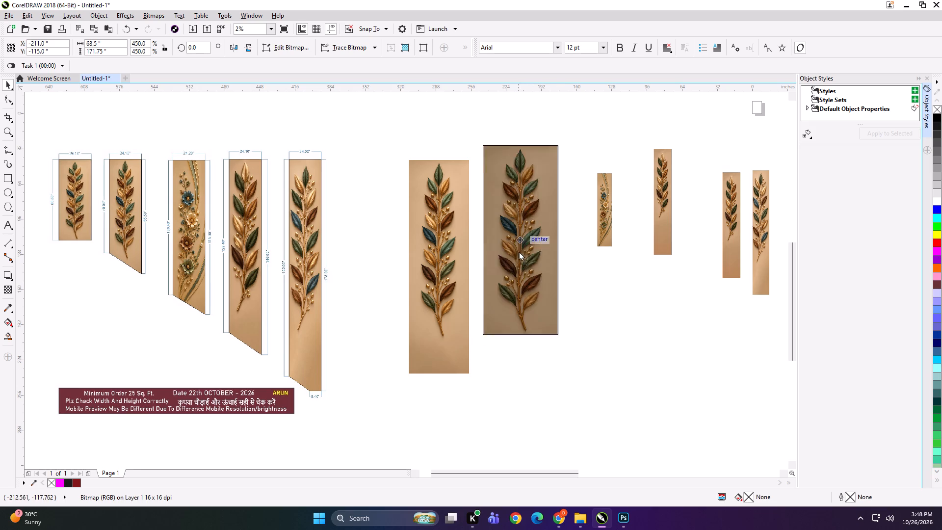
left_click_drag(519, 251, 520, 265)
left_click_drag(518, 268, 518, 269)
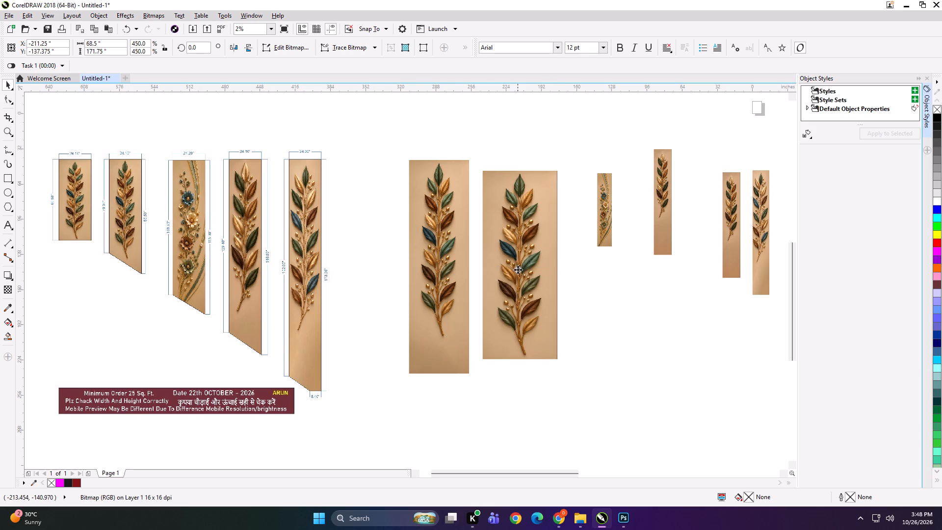
left_click_drag(518, 269, 374, 250)
left_click(444, 261, "shift")
left_click_drag(440, 256, 490, 247)
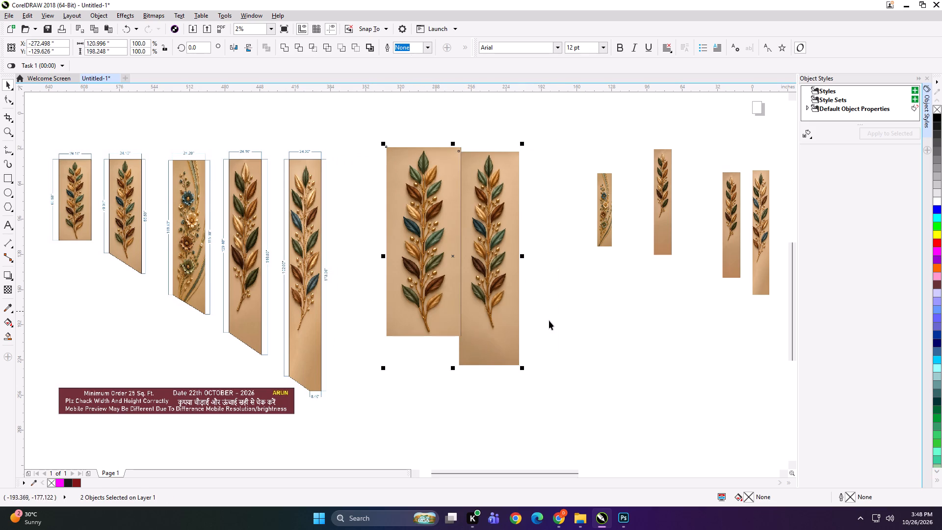
left_click(555, 323)
left_click_drag(497, 274, 511, 274, "shift")
Place the flower panel image beside the tall leaf panel image and enlarge it to about 42.6 by 215.1 inches.
left_click_drag(607, 221, 578, 204)
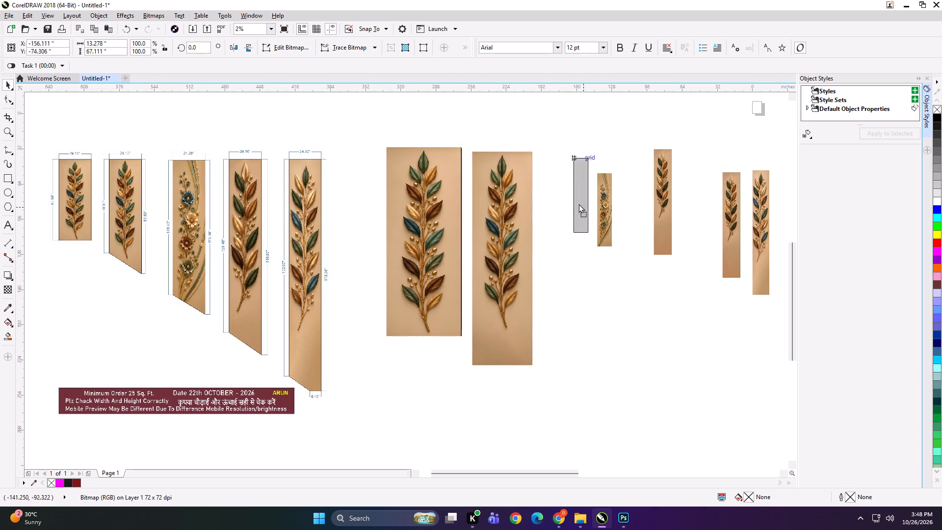
left_click_drag(578, 204, 560, 191)
left_click_drag(571, 220, 627, 382)
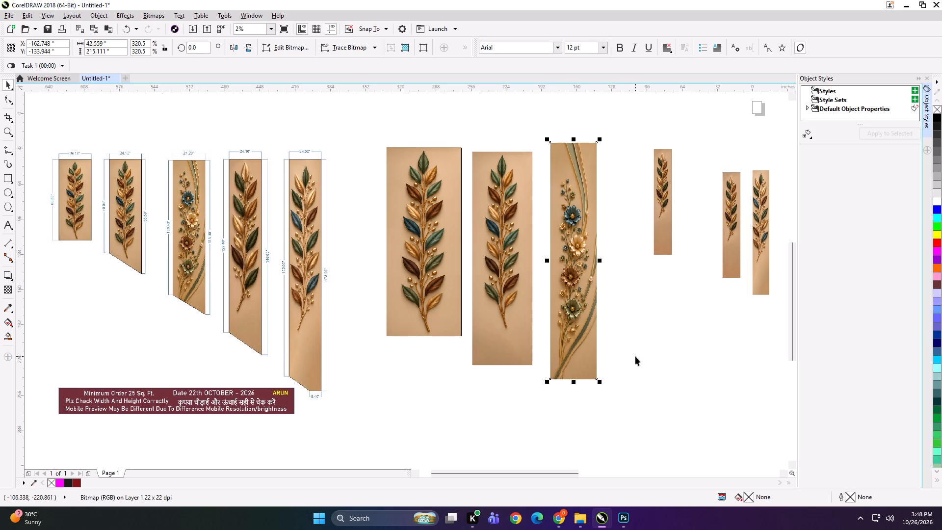
left_click(635, 356)
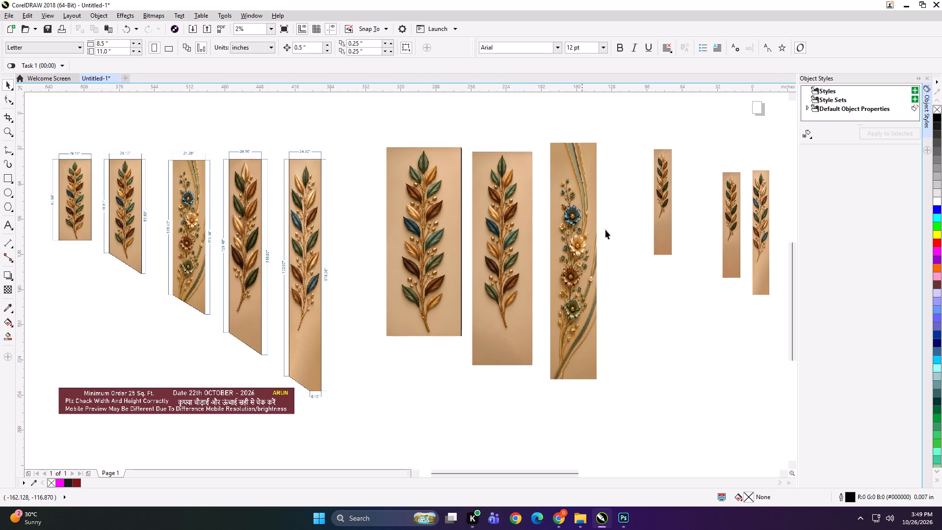
Bring two of the narrow leaf panel images beside the flower panel image and enlarge them together to about 207.6%.
left_click_drag(663, 211, 625, 224)
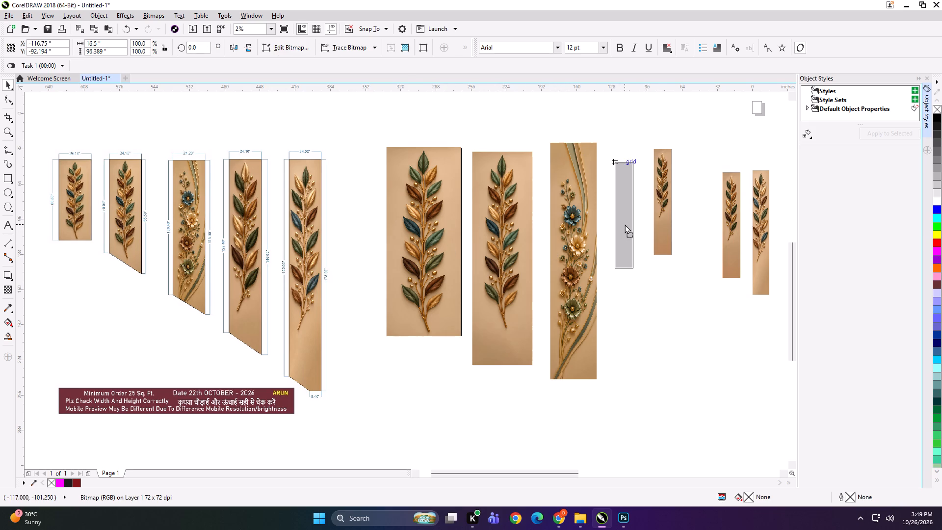
left_click_drag(625, 224, 626, 217)
left_click_drag(762, 234, 655, 223)
left_click(624, 234, "shift")
left_click_drag(668, 291, 739, 431)
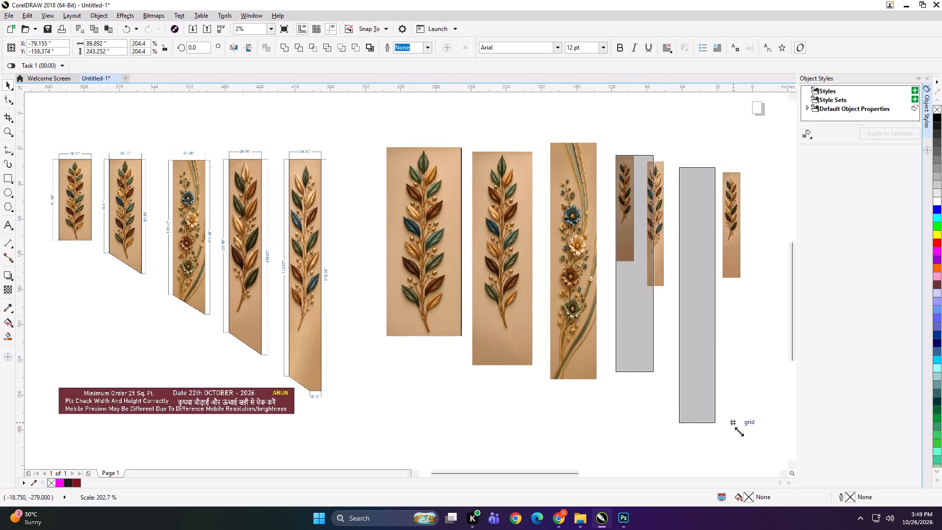
left_click_drag(739, 431, 740, 432)
left_click_drag(700, 300, 688, 276)
Delete the leftover small leaf panel image at the end of the row.
left_click(727, 229)
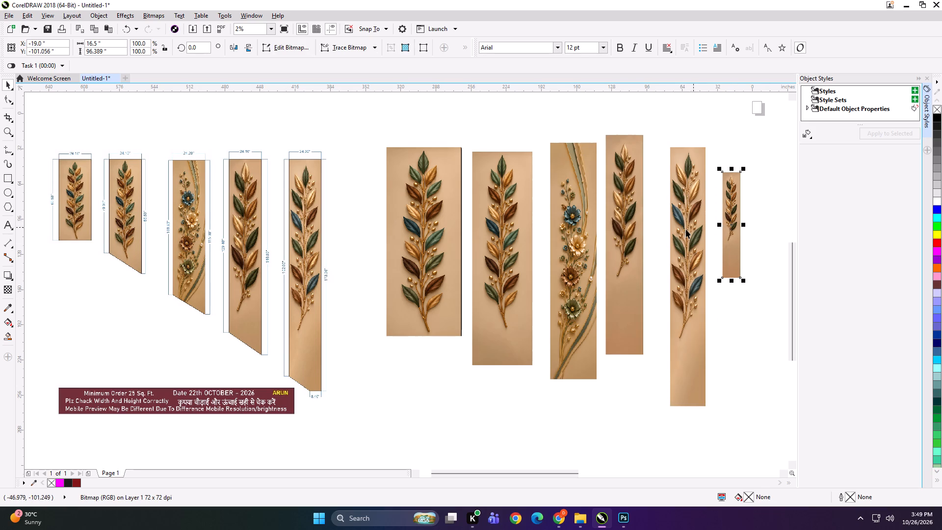
key("Delete")
Align the top edges of the five enlarged panel images.
left_click_drag(725, 121, 370, 419)
key("t")
Move the dimensioned panel layout and the five enlarged images together, clear of the designs above.
scroll(535, 240, "down", 1)
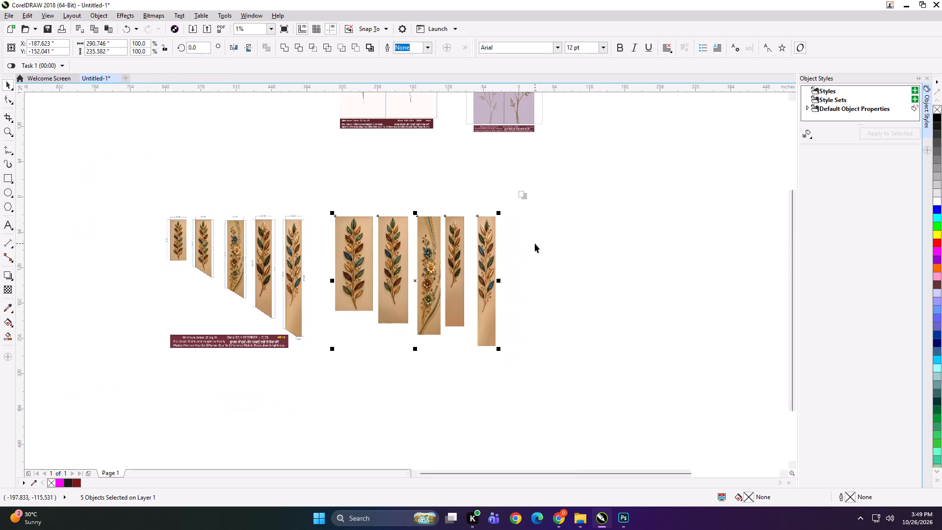
left_click(288, 255, "shift")
left_click_drag(288, 255, 329, 268)
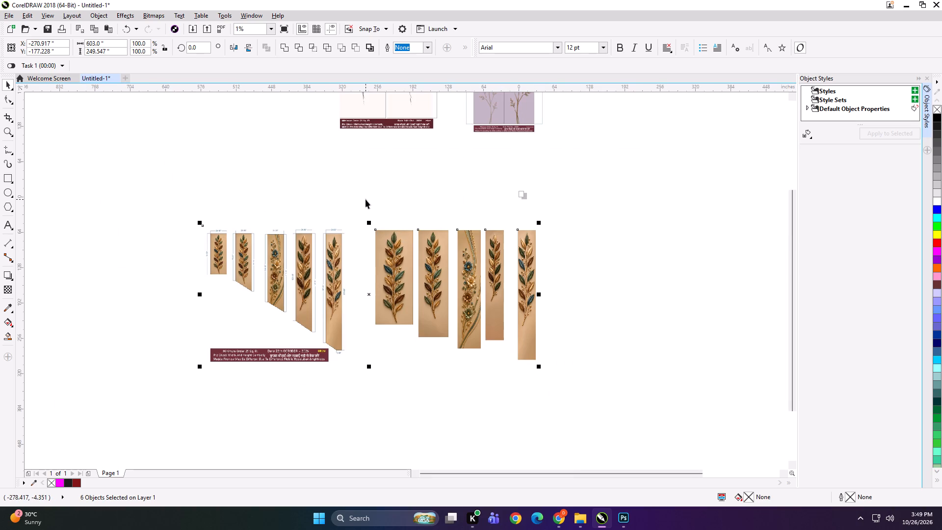
left_click(409, 182)
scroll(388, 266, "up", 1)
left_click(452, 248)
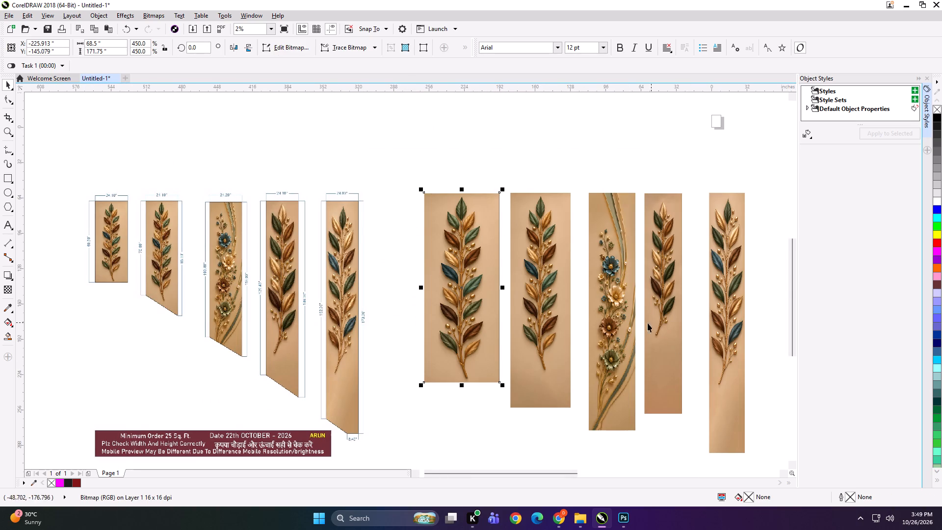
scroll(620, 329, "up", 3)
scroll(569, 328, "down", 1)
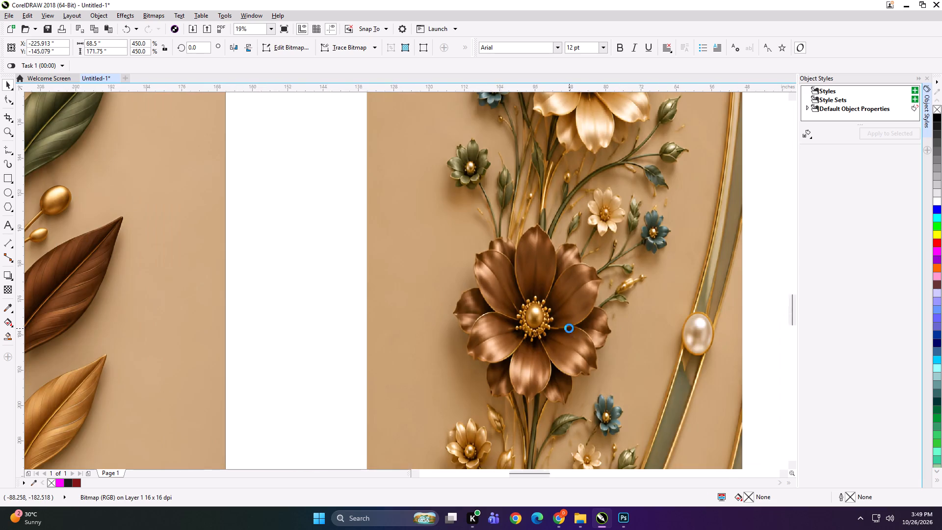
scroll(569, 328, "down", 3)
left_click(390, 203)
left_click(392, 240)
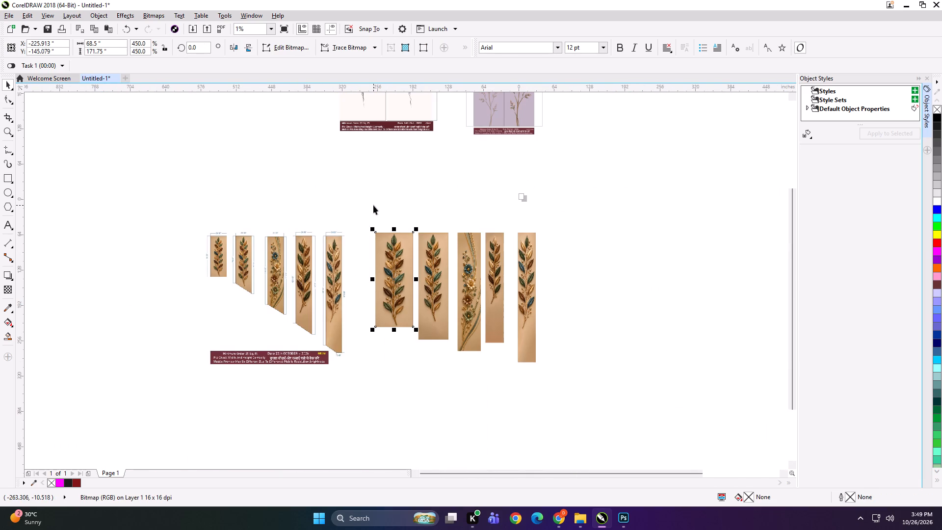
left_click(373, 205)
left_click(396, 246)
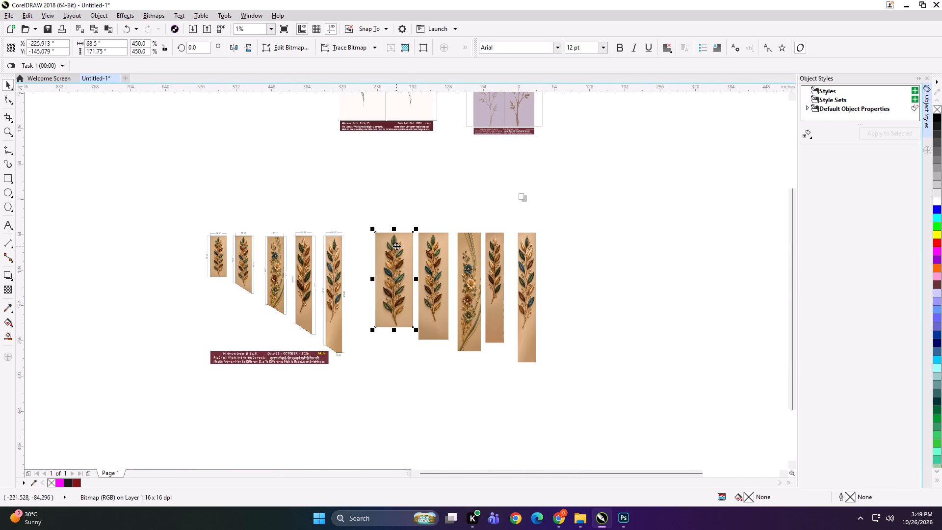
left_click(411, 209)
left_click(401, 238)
Resize the first leaf panel image to 24.10 by 60.50 inches to match the first dimensioned panel.
left_click_drag(567, 202, 374, 385)
left_click(329, 265, "shift")
key("shift+F2")
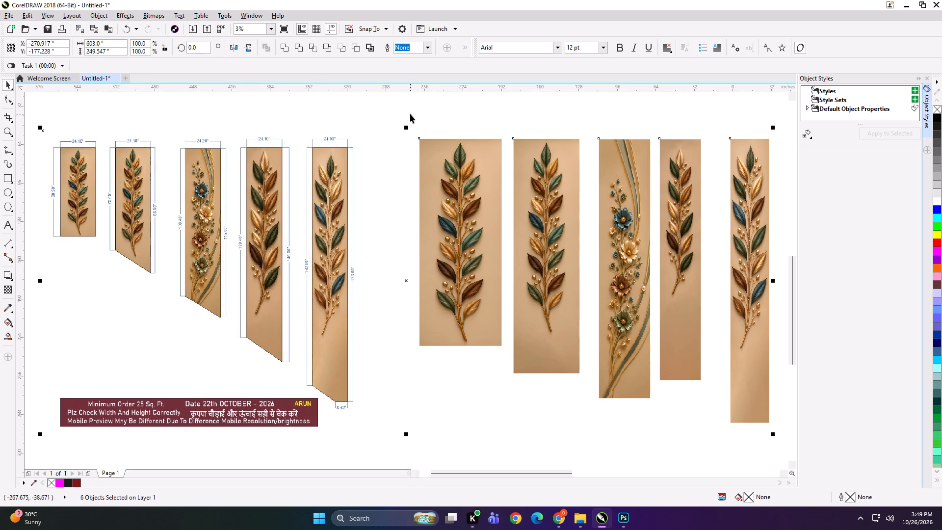
left_click(426, 113)
left_click(449, 165)
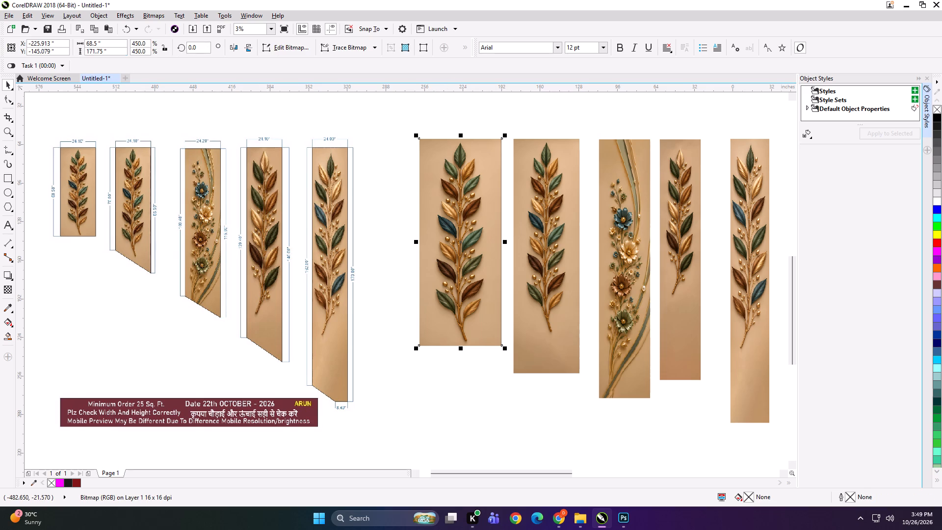
left_click(121, 45)
key("ctrl+a")
type("24.1")
key("Tab")
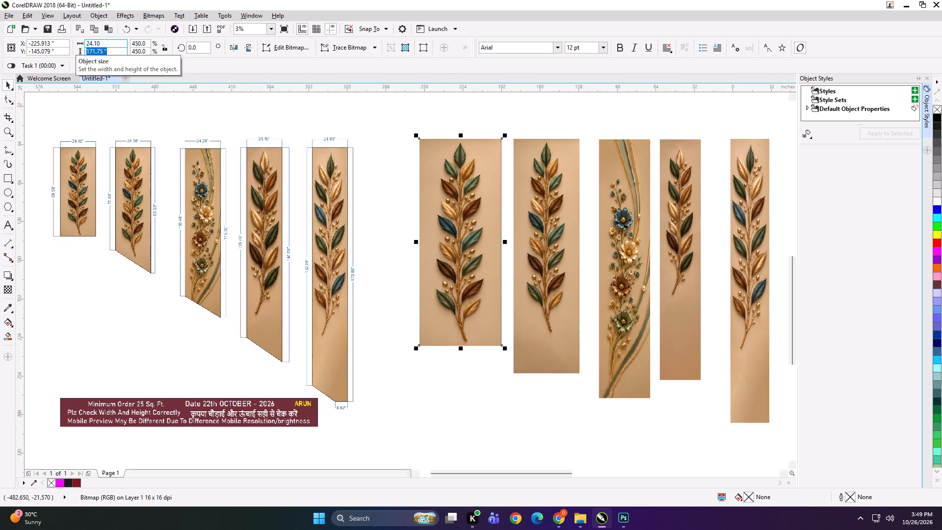
scroll(28, 176, "up", 1)
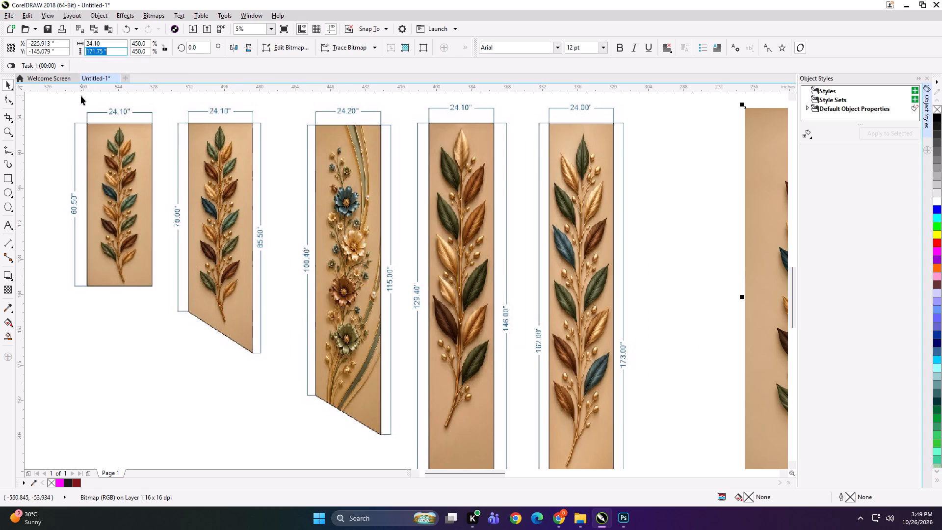
type("0.")
type("50")
key("Return")
Resize the second leaf panel image to 24.1 by 85.5 inches and move it next to the resized first image.
scroll(164, 243, "down", 1)
left_click(564, 219)
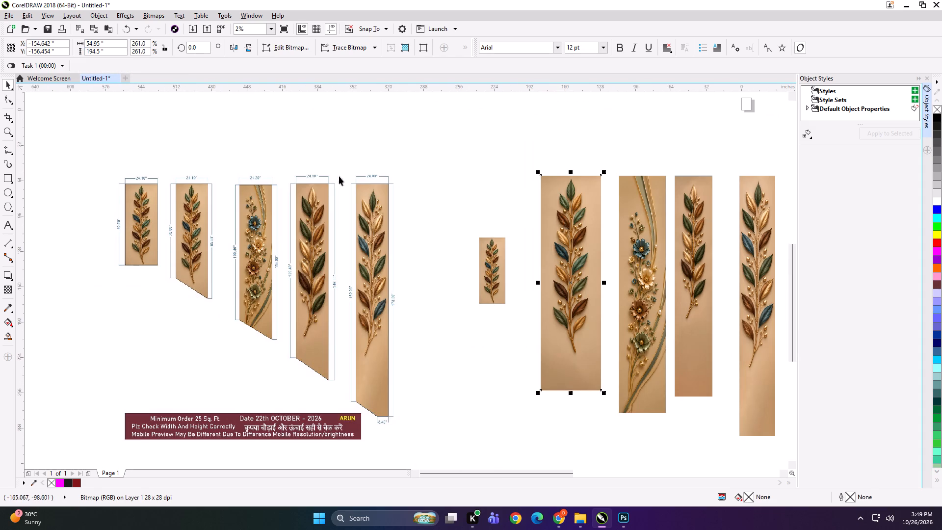
scroll(178, 185, "up", 1)
left_click(109, 40)
key("ctrl+a")
type("24.1")
key("Tab")
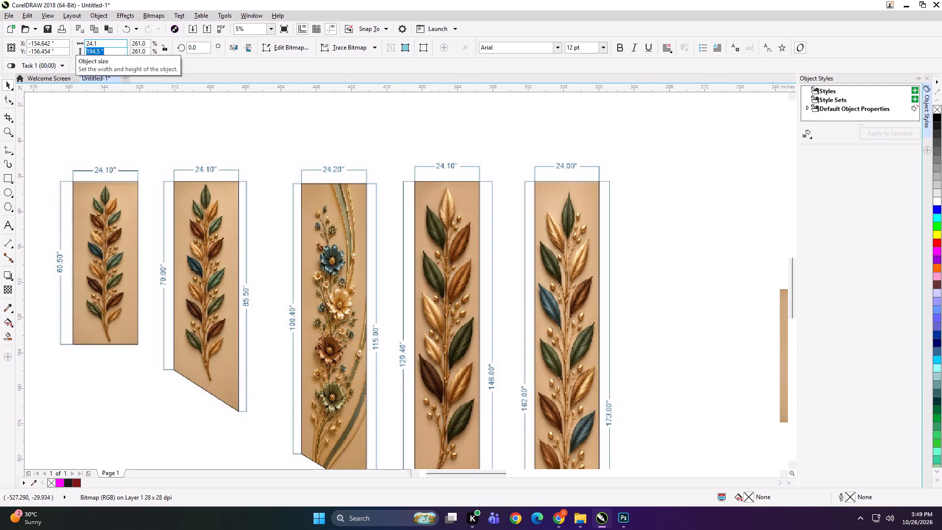
type("70")
key("ctrl+a")
type("85.5")
key("Return")
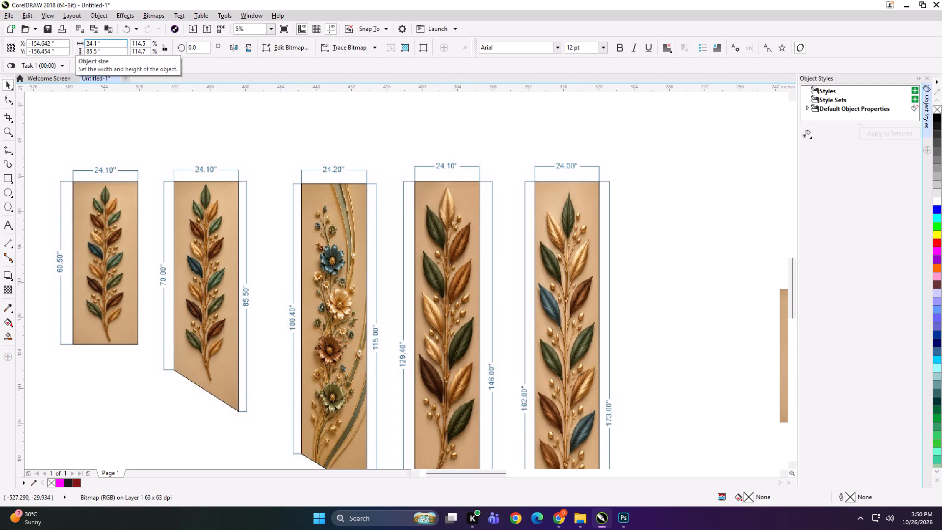
scroll(277, 210, "down", 1)
left_click_drag(624, 287, 595, 291)
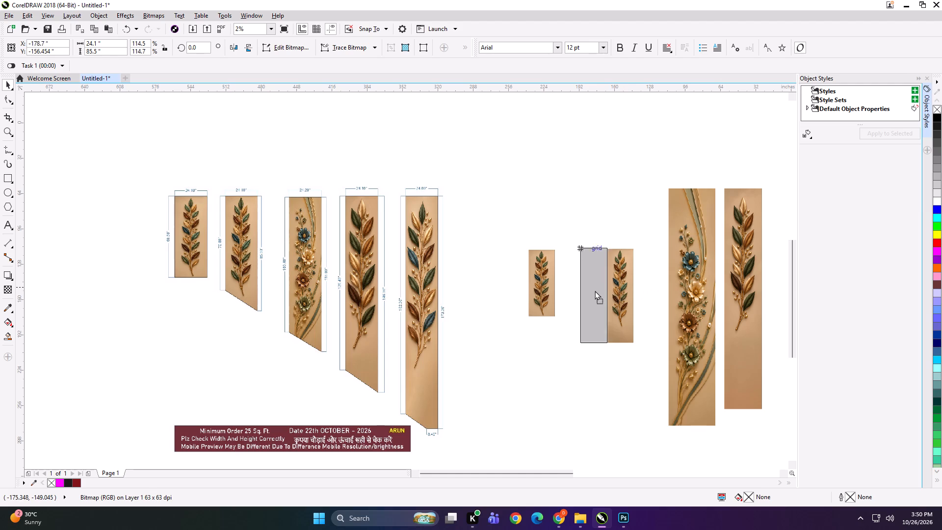
left_click_drag(595, 291, 575, 291)
Resize the flower panel image to 20.2 by 115 inches and move it next to the second leaf panel image.
left_click_drag(691, 272, 650, 275)
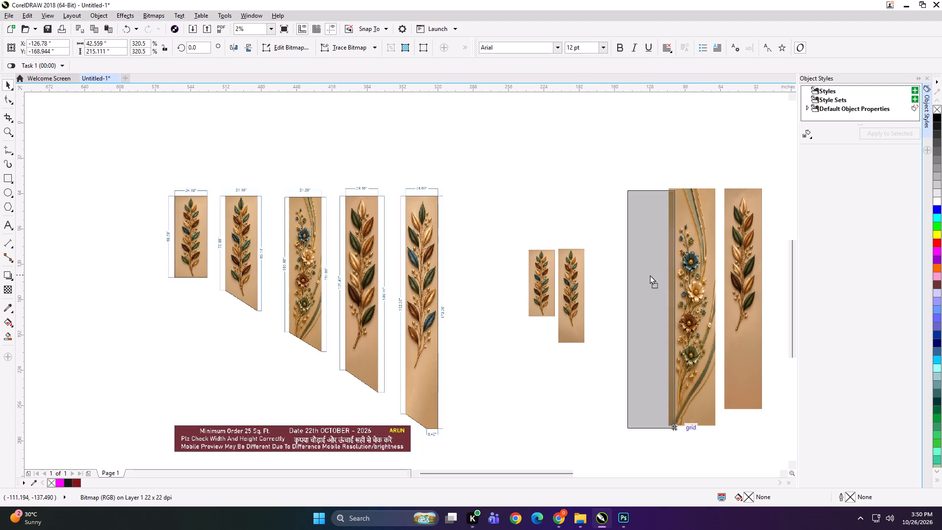
left_click_drag(650, 275, 630, 275)
scroll(294, 197, "up", 1)
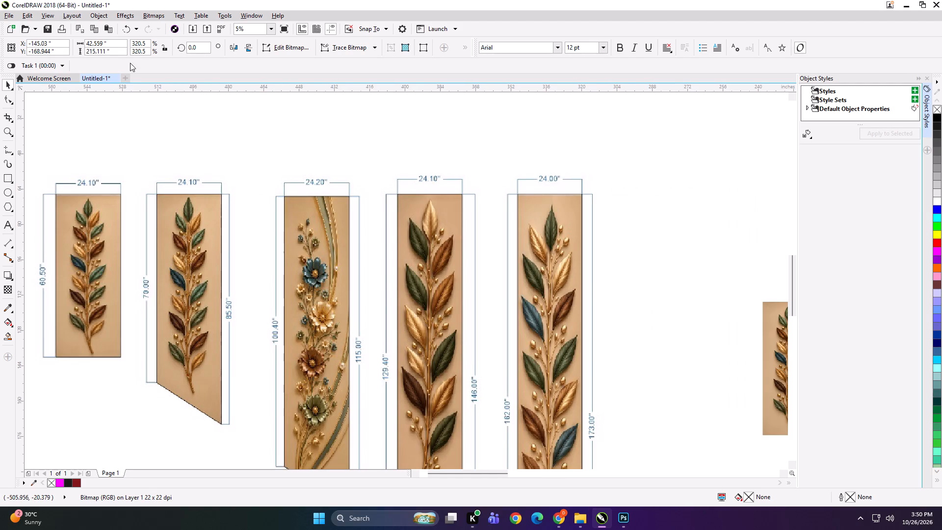
left_click_drag(114, 45, 63, 48)
type("20.2")
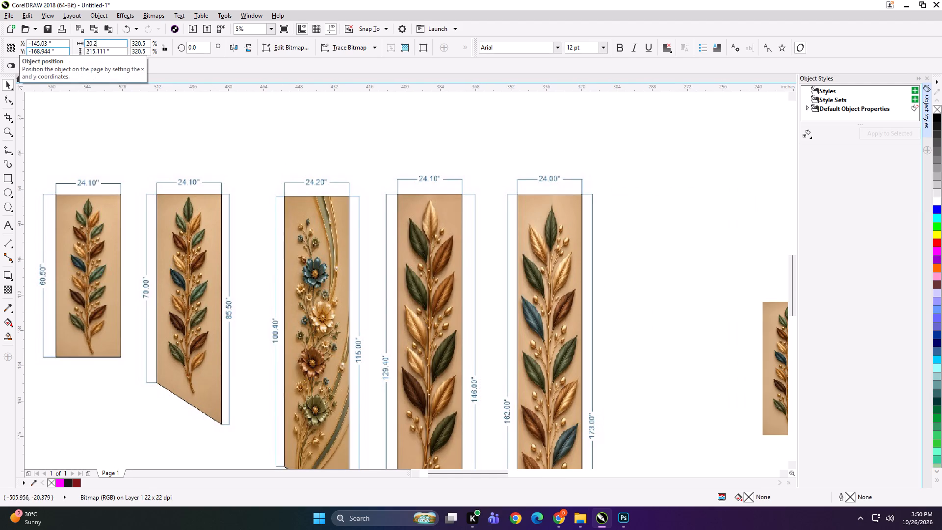
key("Tab")
type("115")
key("Return")
scroll(264, 230, "down", 1)
left_click_drag(614, 311, 584, 311)
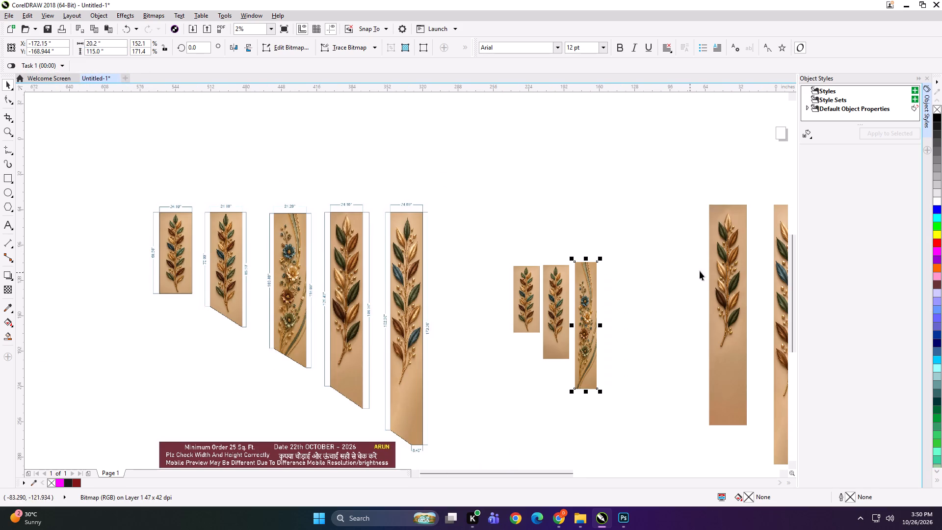
Move the fourth panel's leaf image next to the flower image and resize it to 24.1 by 146 inches.
left_click_drag(732, 271, 627, 288)
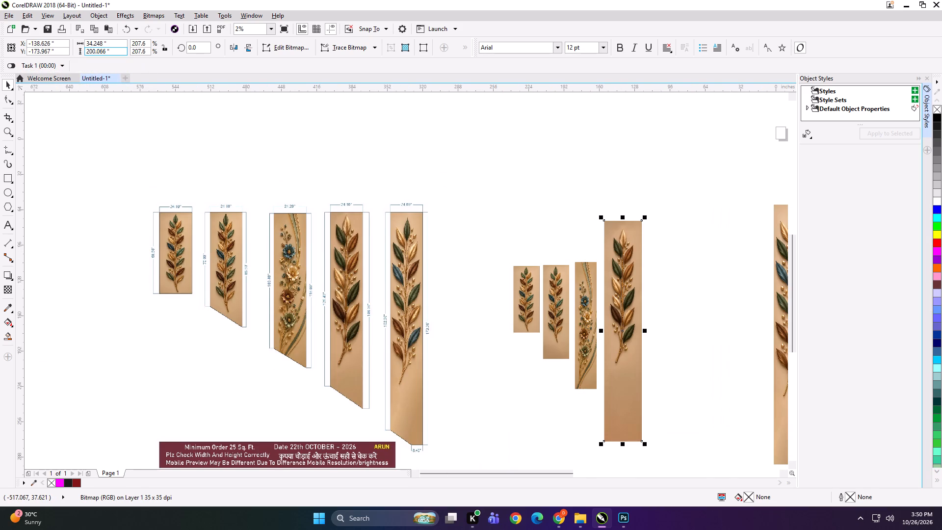
left_click_drag(121, 43, 74, 49)
scroll(347, 237, "up", 1)
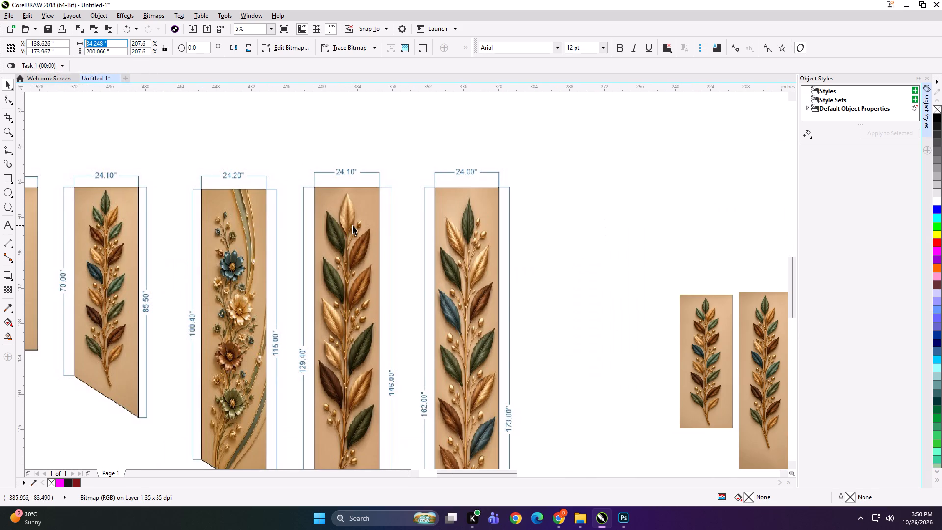
type("24.1")
key("Tab")
key("1")
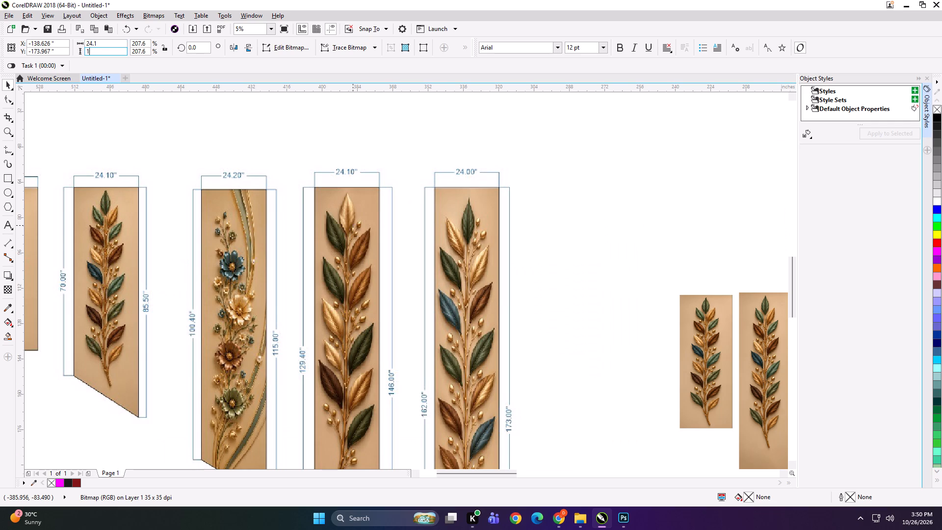
type("46")
key("Return")
Move the fifth panel's leaf image next to the fourth and resize it to 24 by 173 inches.
scroll(352, 210, "down", 1)
scroll(606, 260, "down", 1)
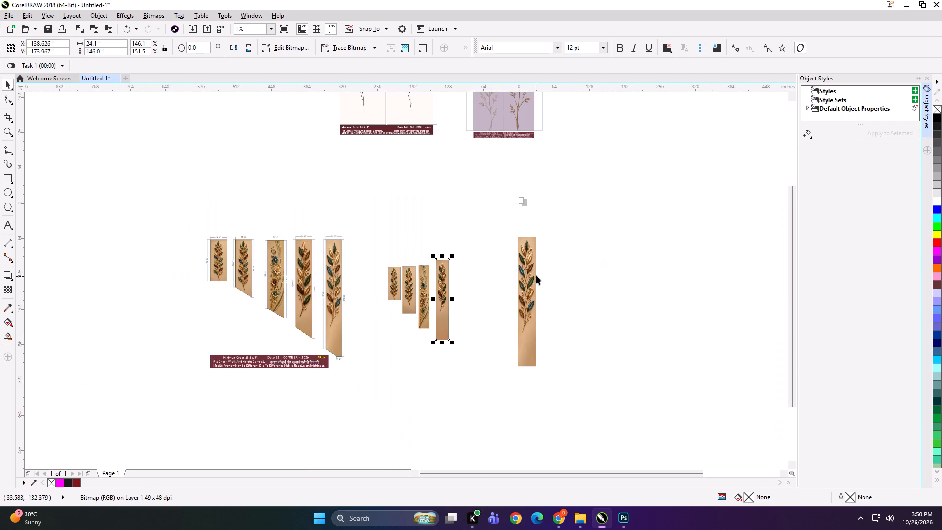
left_click_drag(532, 275, 465, 285)
scroll(406, 292, "up", 1)
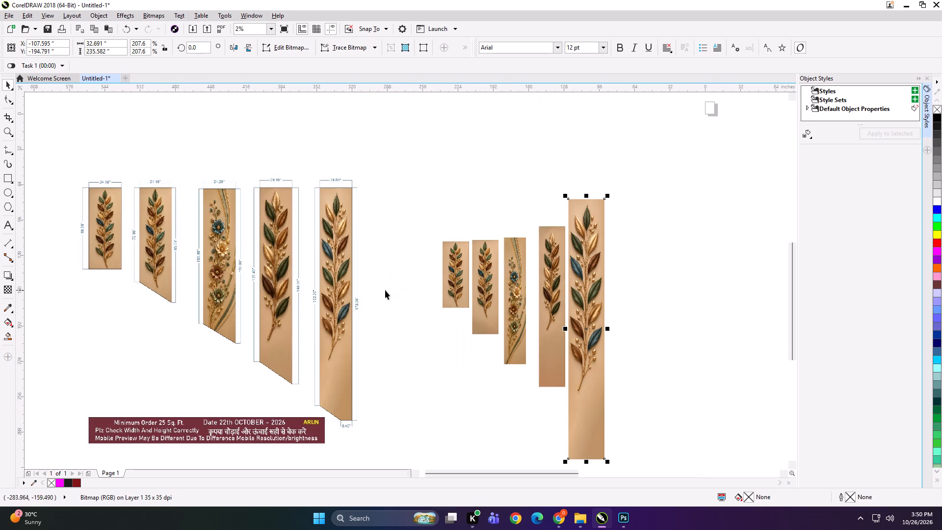
scroll(338, 176, "up", 1)
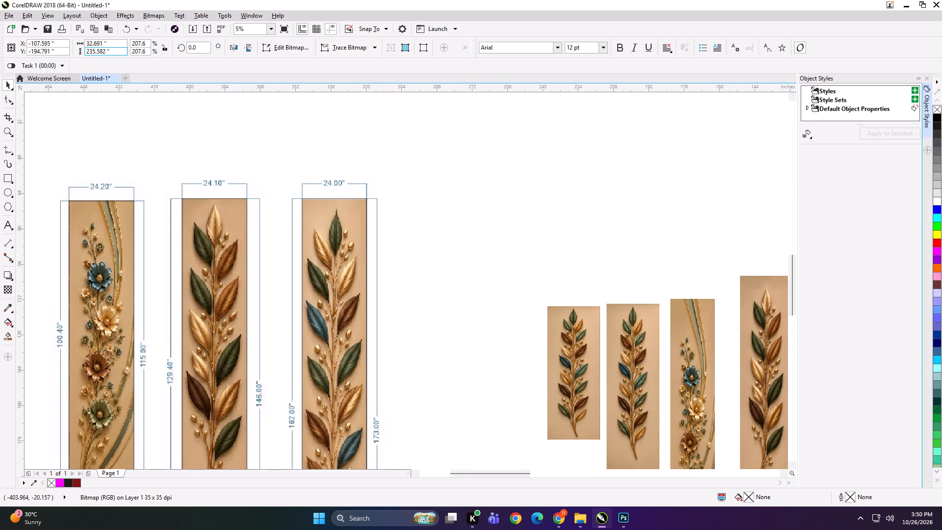
left_click(119, 46)
left_click_drag(119, 46, 59, 47)
type("24")
key("Tab")
type("173")
key("Return")
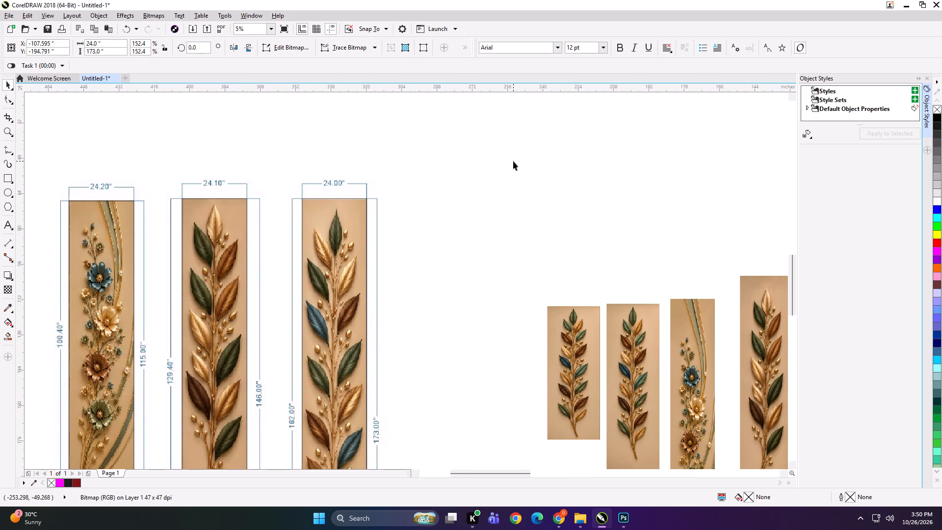
Select the five resized panel images and align their top edges.
scroll(504, 257, "down", 1)
scroll(578, 222, "down", 1)
left_click_drag(575, 244, 338, 424)
key("t")
scroll(339, 319, "up", 1)
Scale the dimensioned reference layout down to about 166.7 by 155 inches and move it closer to the resized panel images.
left_click(382, 300)
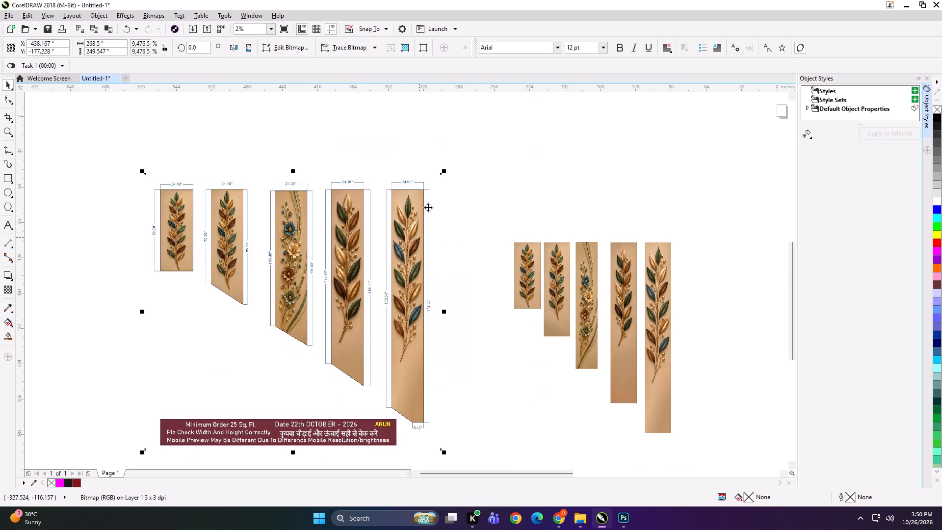
left_click_drag(445, 170, 425, 222, "shift")
left_click_drag(360, 297, 466, 322)
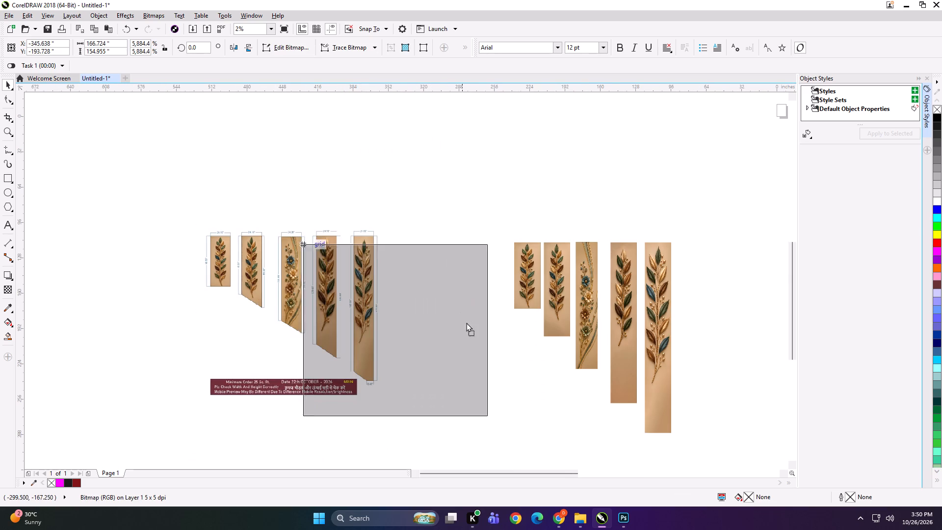
left_click_drag(466, 322, 453, 318)
left_click(669, 397, "shift")
key("shift+F2")
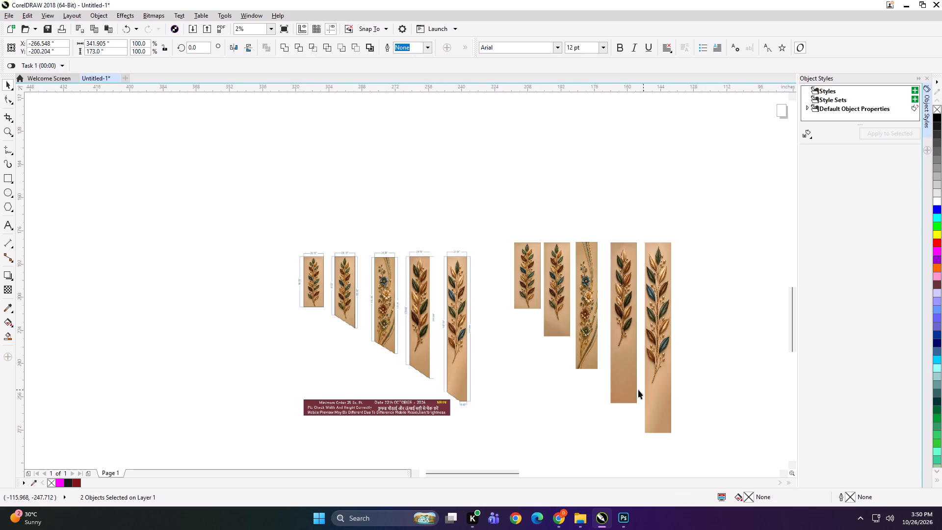
left_click(419, 191)
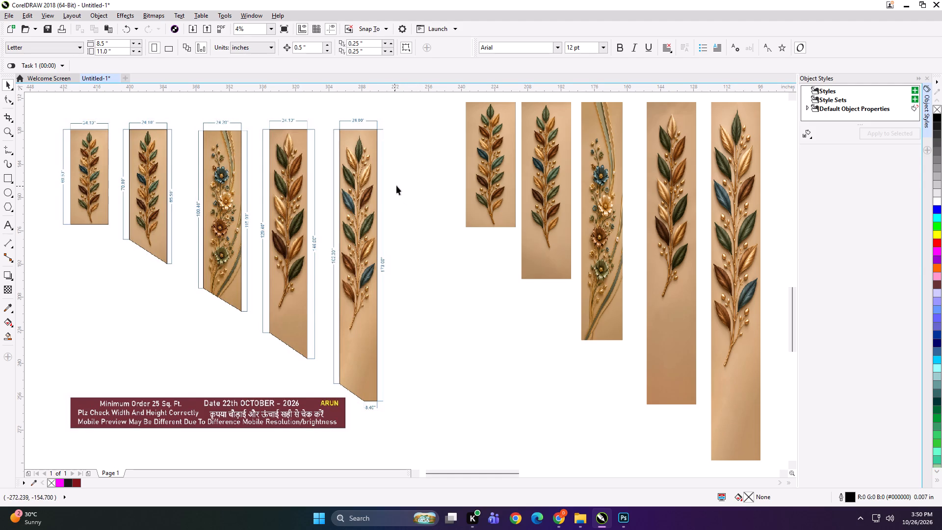
Space out the first two resized leaf panel images by shifting them away from the flower image, towards the reference layout.
left_click_drag(483, 176, 467, 176)
left_click_drag(539, 224, 539, 224, "shift")
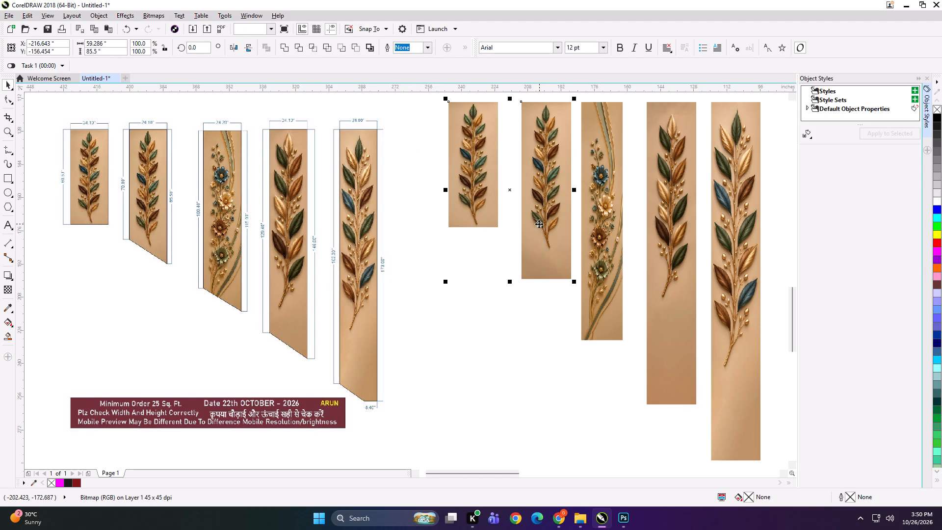
left_click_drag(539, 224, 530, 224, "shift")
left_click(548, 313)
left_click_drag(550, 237, 545, 237)
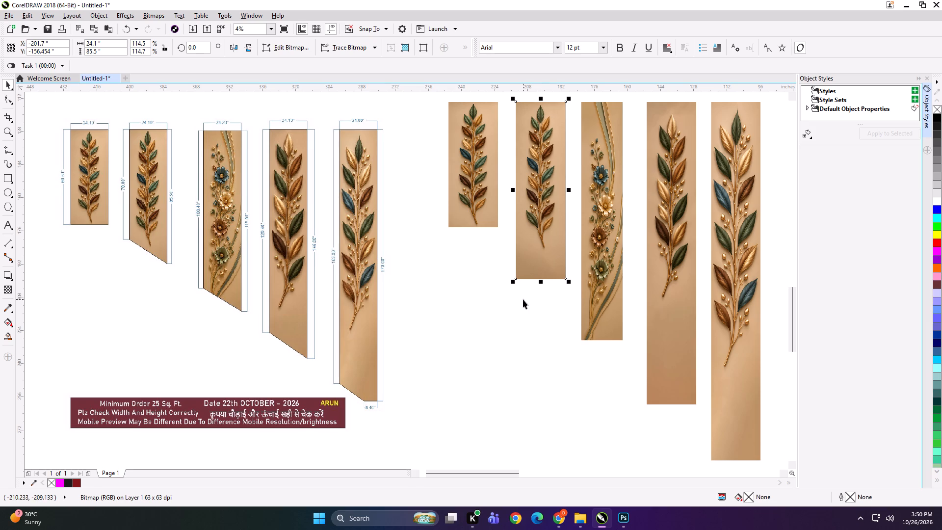
Select the reference layout together with all five panel images and align their top edges.
scroll(509, 298, "down", 1)
left_click(685, 154)
left_click_drag(686, 164, 439, 423)
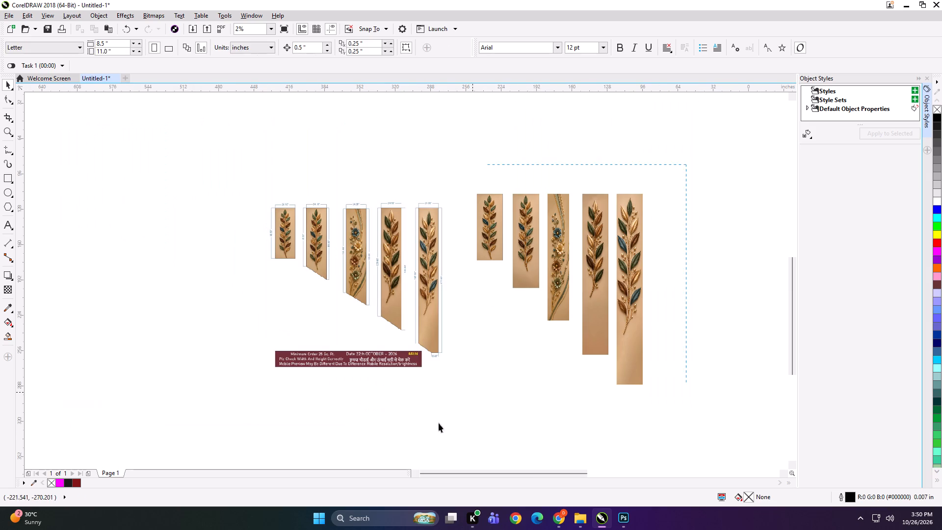
left_click_drag(439, 423, 410, 437)
left_click(433, 306, "shift")
key("t")
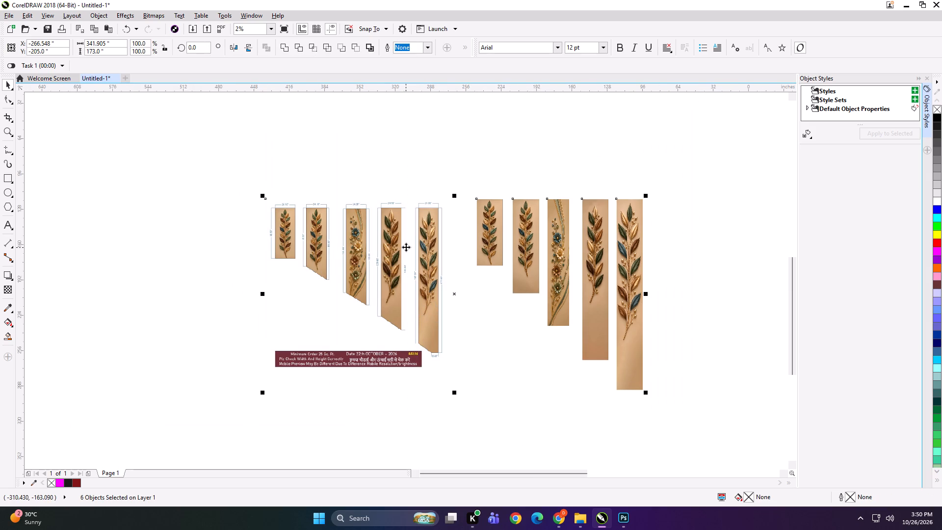
key("F2")
key("space")
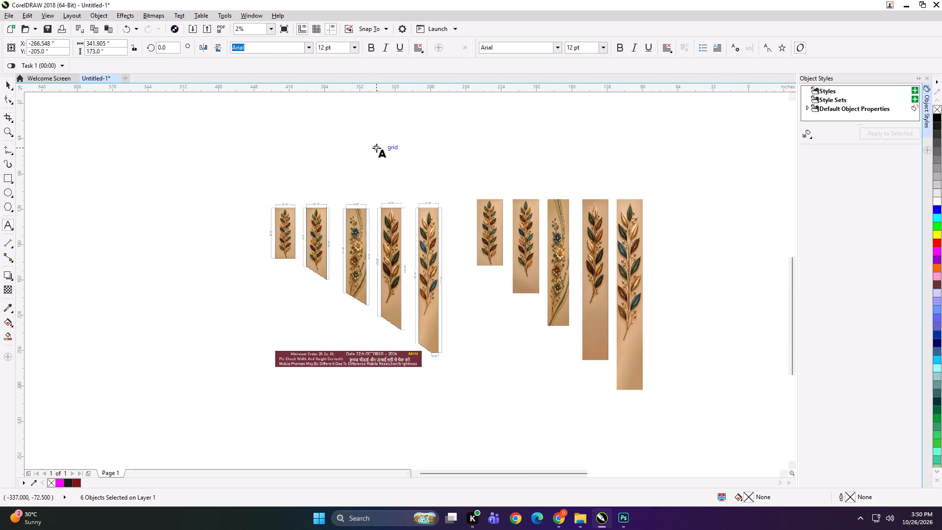
key("shift+F2")
left_click(6, 85)
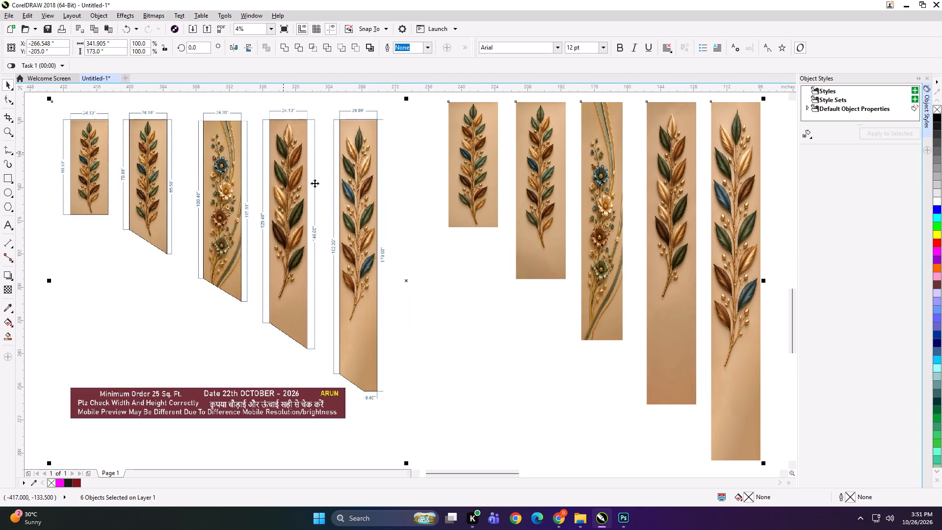
left_click(496, 344)
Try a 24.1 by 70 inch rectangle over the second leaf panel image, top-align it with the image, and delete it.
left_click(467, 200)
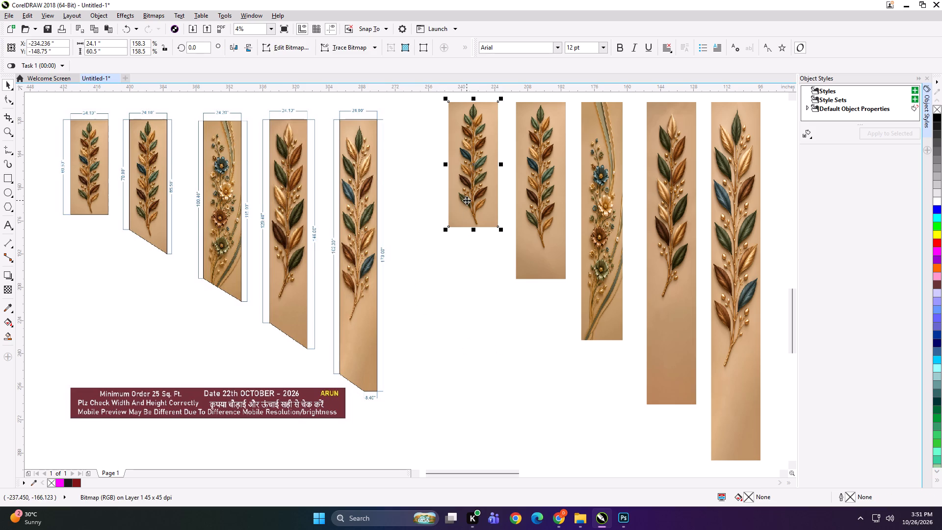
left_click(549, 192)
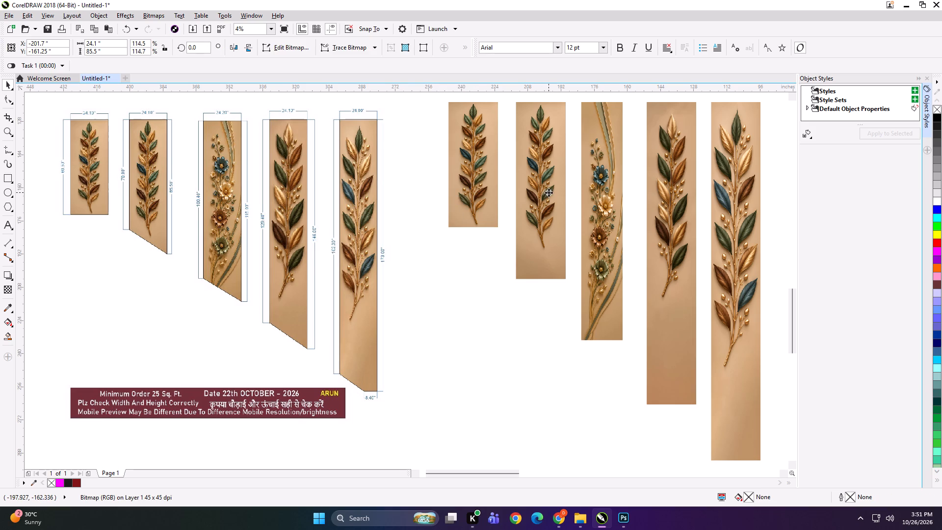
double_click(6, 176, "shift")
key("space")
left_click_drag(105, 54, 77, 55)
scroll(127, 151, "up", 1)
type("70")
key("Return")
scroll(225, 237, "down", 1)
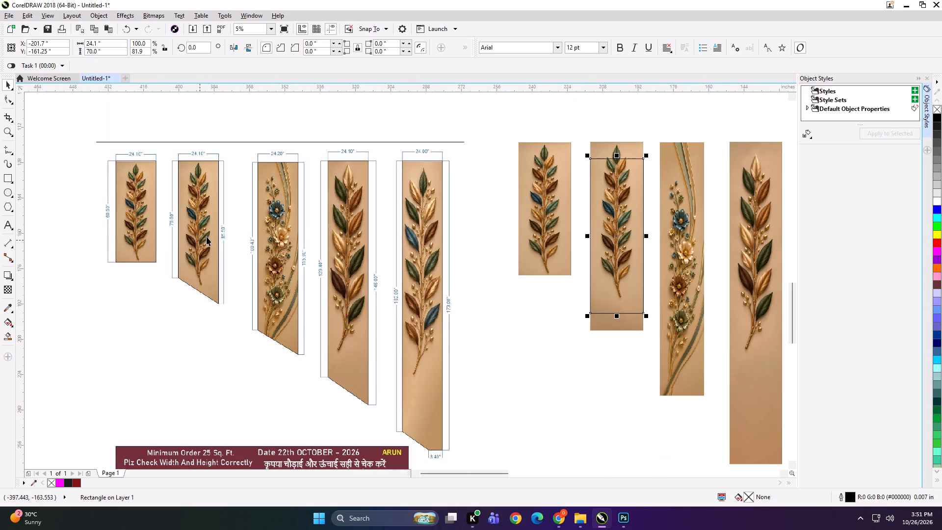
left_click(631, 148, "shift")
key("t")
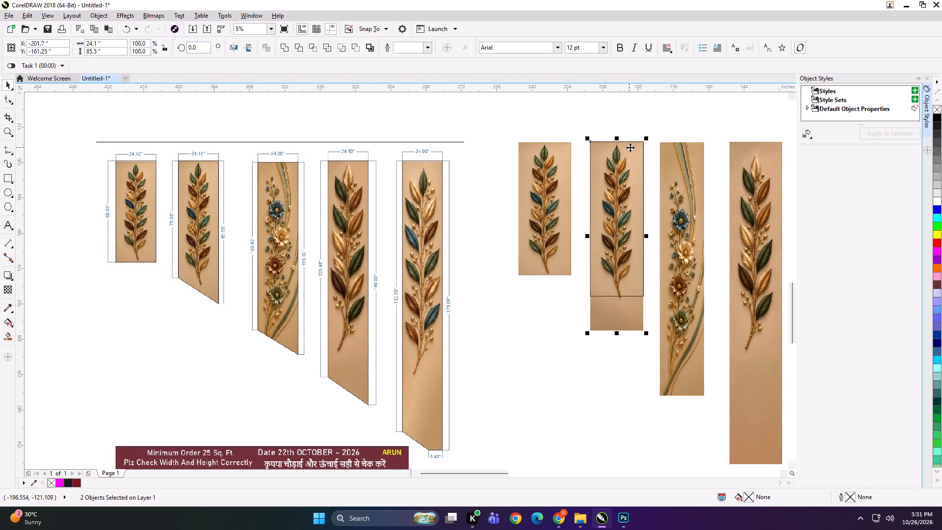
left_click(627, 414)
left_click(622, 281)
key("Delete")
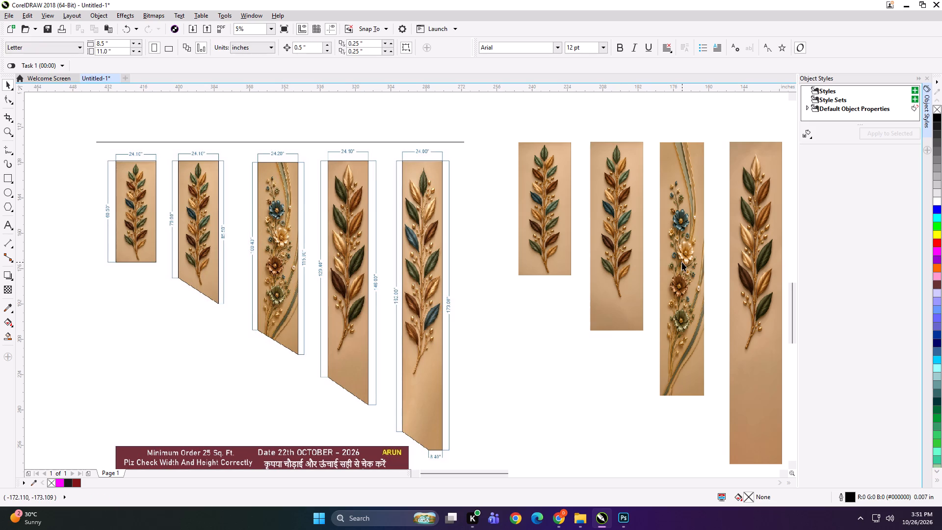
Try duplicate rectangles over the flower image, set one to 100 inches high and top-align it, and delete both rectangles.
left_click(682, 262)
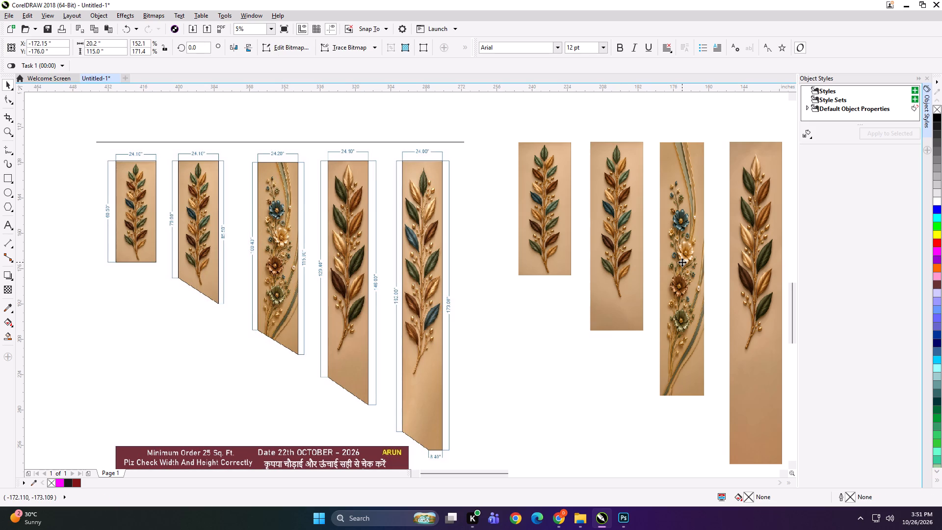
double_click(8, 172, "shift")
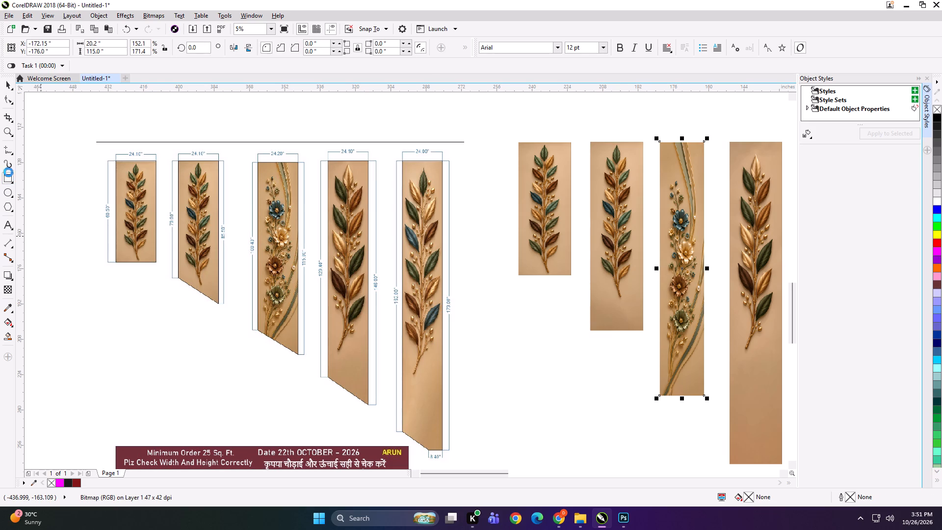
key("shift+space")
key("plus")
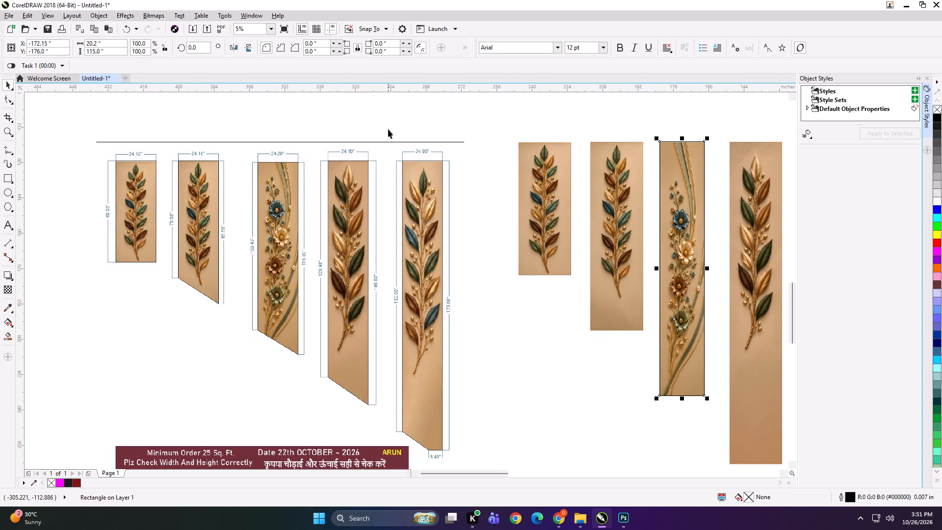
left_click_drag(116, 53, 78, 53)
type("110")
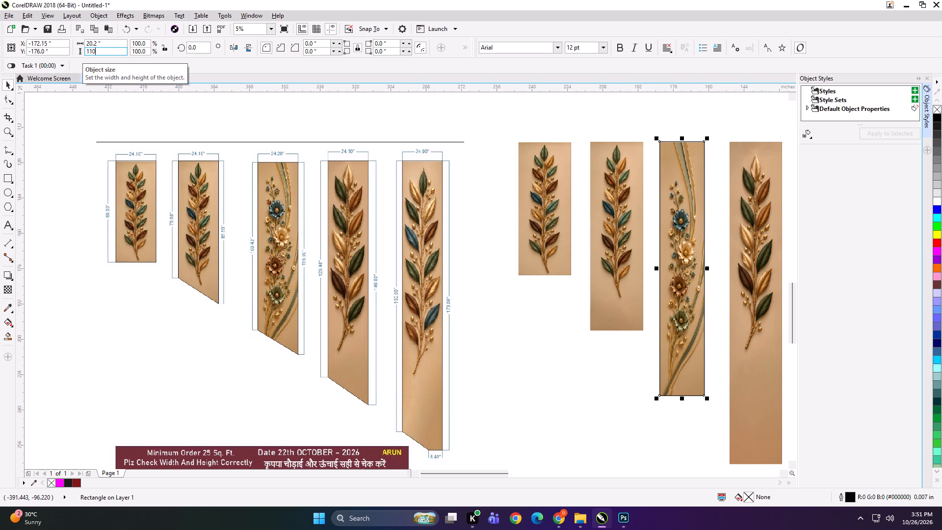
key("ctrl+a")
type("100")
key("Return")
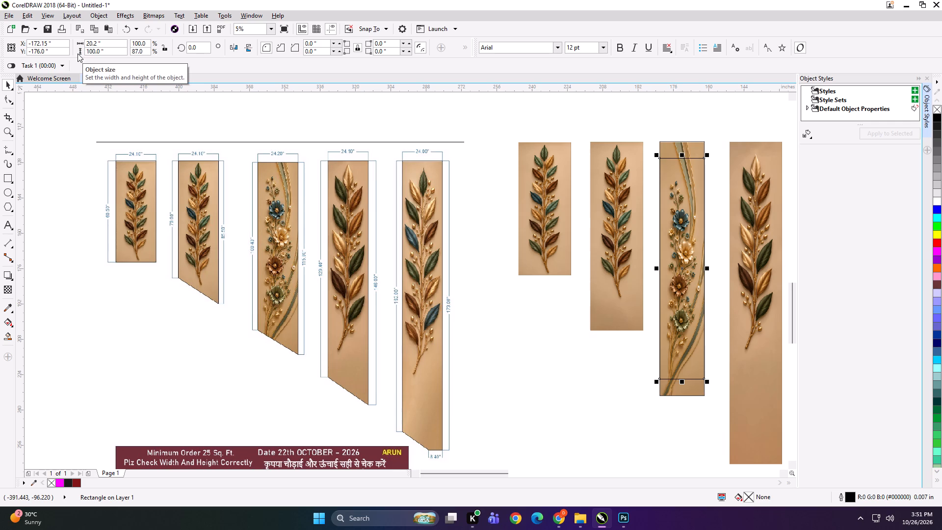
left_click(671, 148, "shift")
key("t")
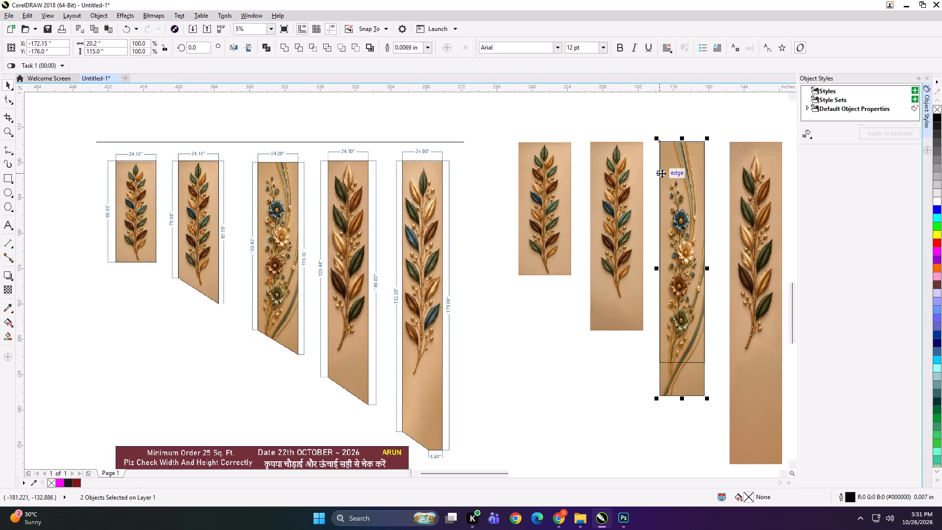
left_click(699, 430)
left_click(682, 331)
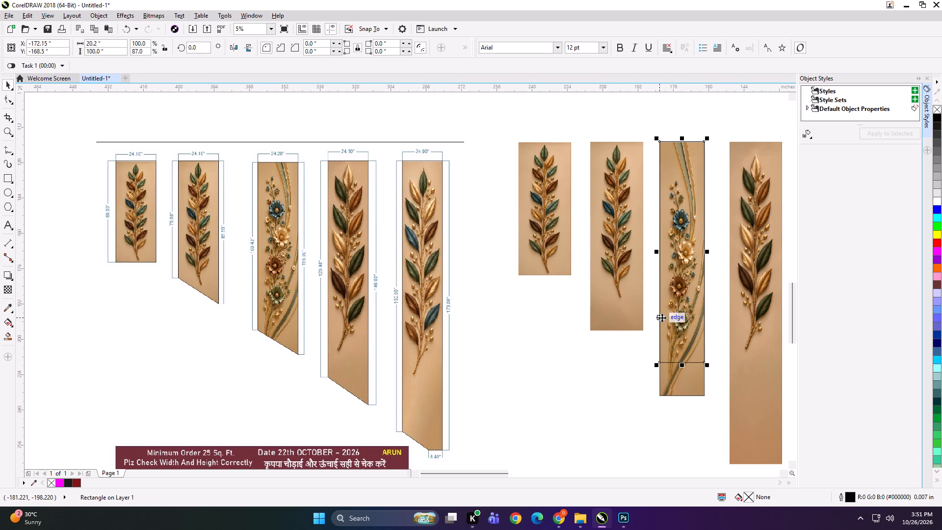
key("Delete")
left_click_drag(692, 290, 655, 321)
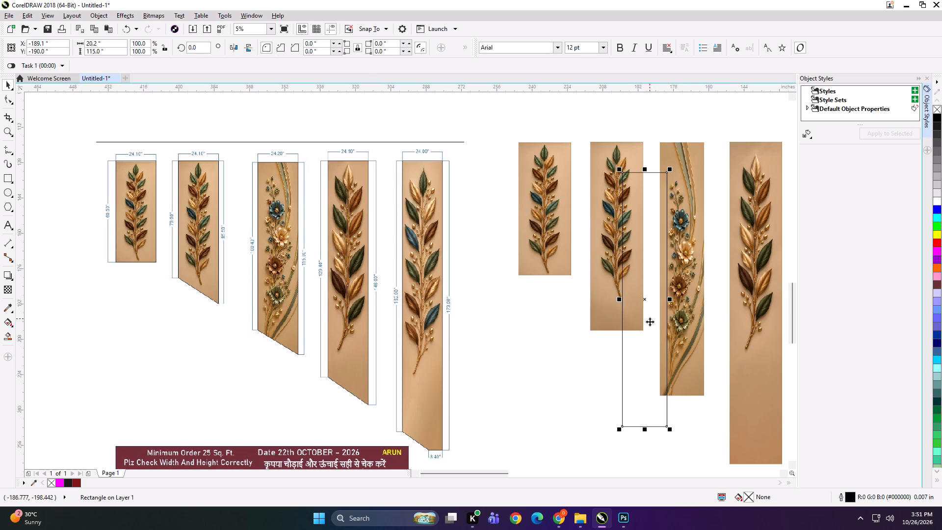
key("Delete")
Select the reference layout together with all five resized panel images.
scroll(513, 288, "down", 1)
left_click(527, 254)
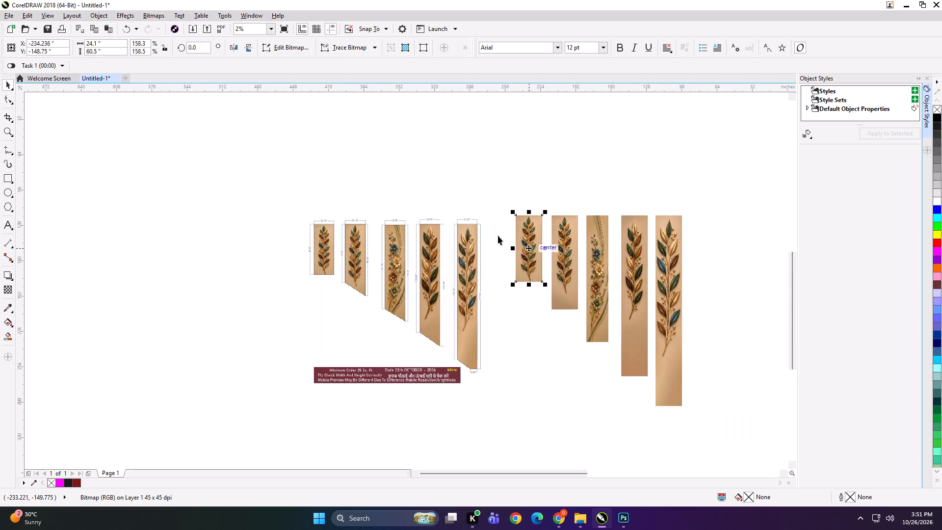
left_click_drag(248, 176, 811, 450)
key("shift+F2")
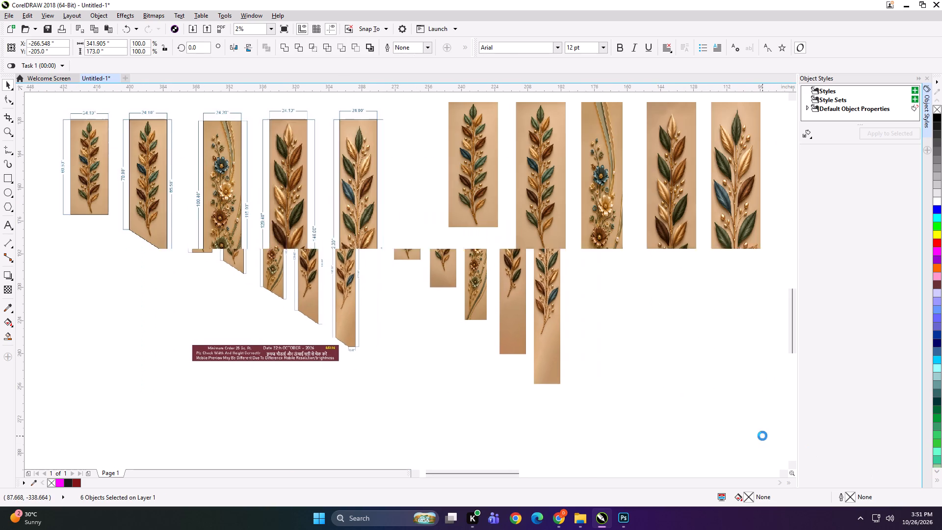
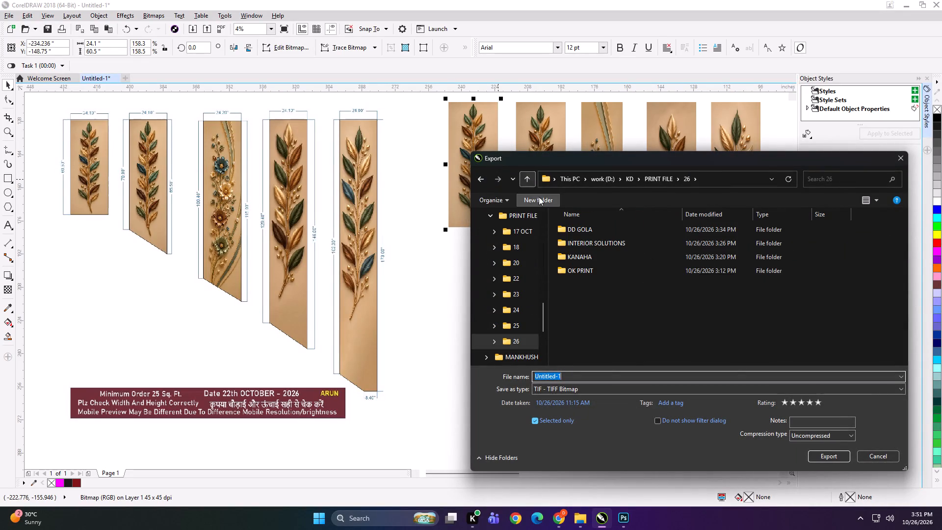
Create a folder named CHANDIGARH W inside the 26 print-file folder and open it as the export destination.
left_click(539, 197)
type("CHANDIGARH")
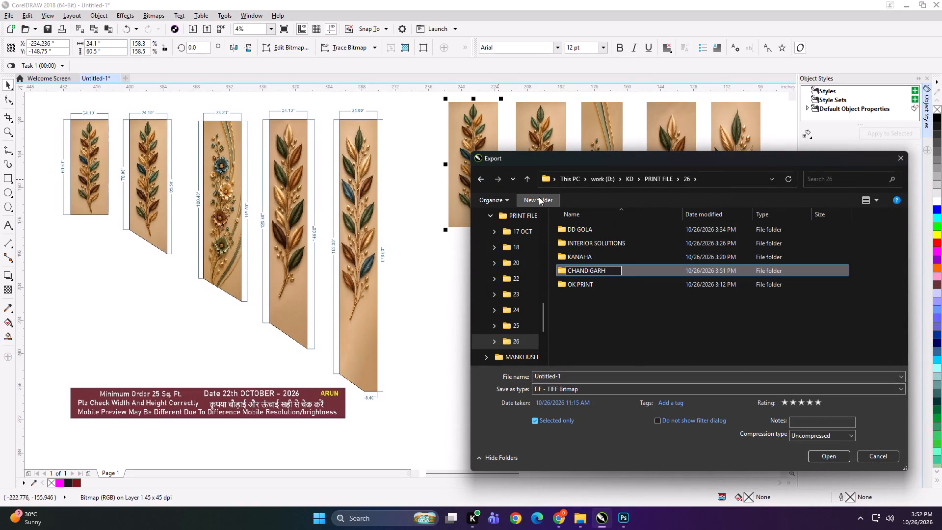
key("space")
type("W")
key("Return")
double_click(629, 231)
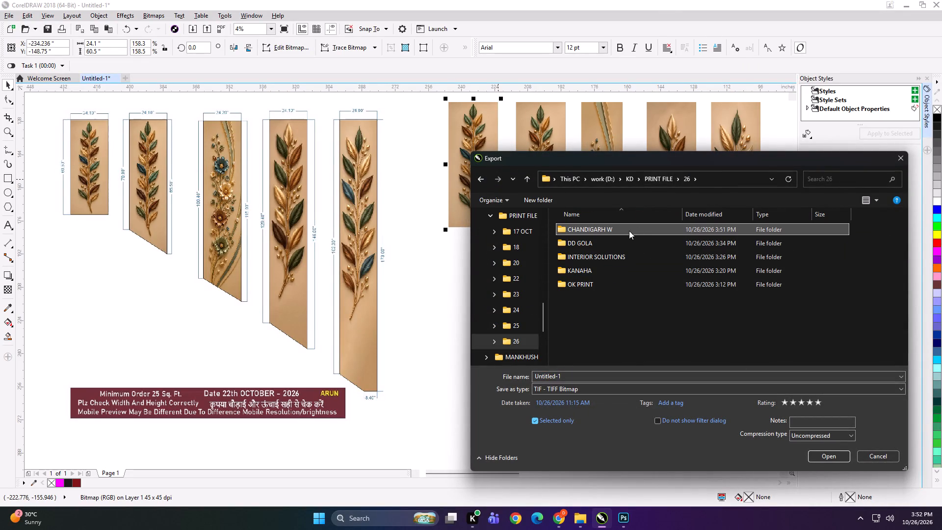
Export the selected first leaf panel image as a TIFF named 24x60 NW in the CHANDIGARH W folder.
left_click(590, 372)
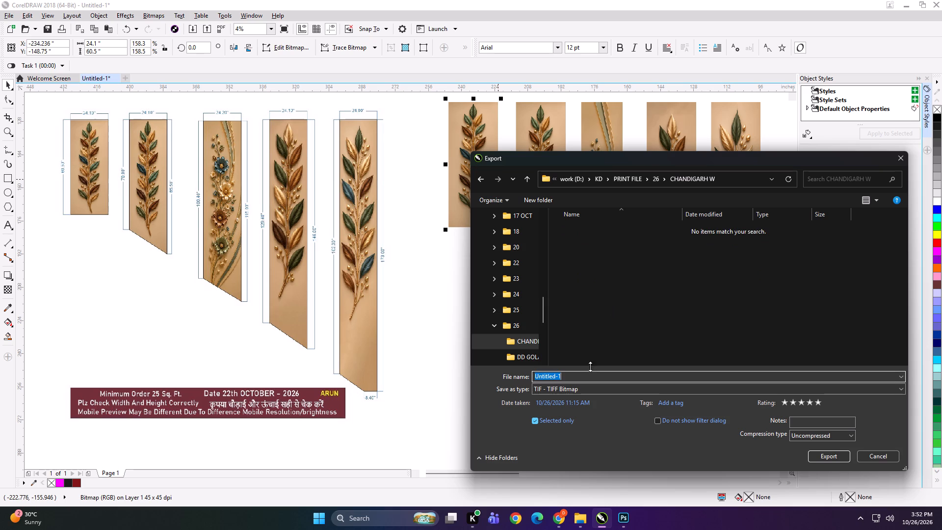
type("24x60")
key("space")
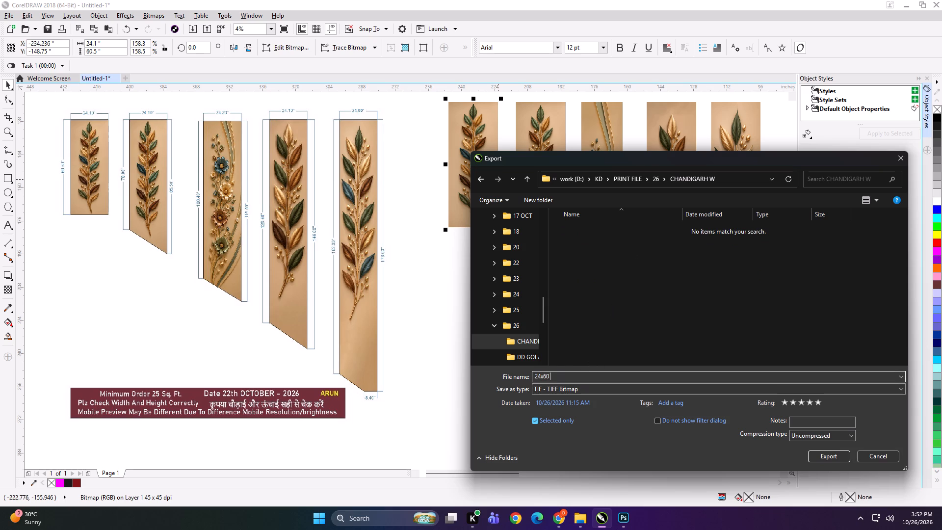
type("NW")
key("Return")
key("Return")
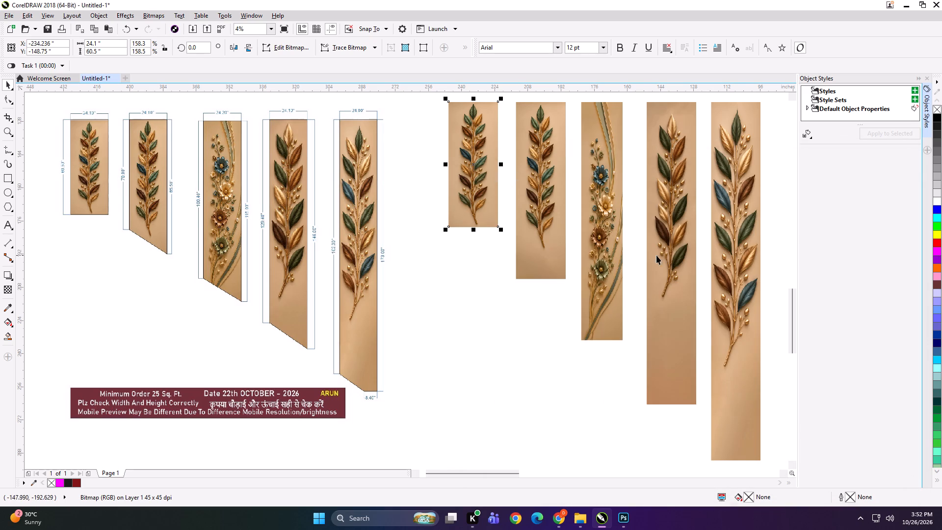
Export the second leaf panel image, 85.5 inches high, as a TIFF named 24x85 NW.
left_click(527, 191)
key("ctrl+e")
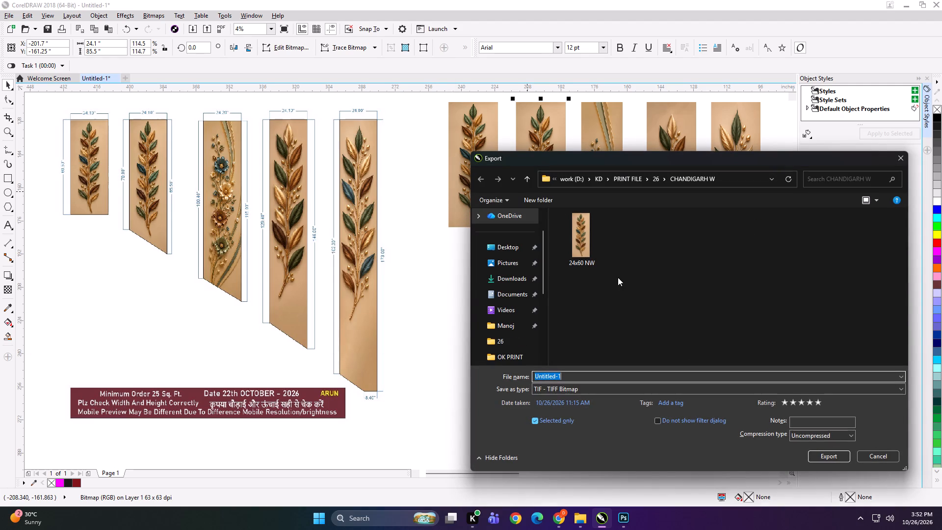
type("24x85 NW")
key("Return")
key("Return")
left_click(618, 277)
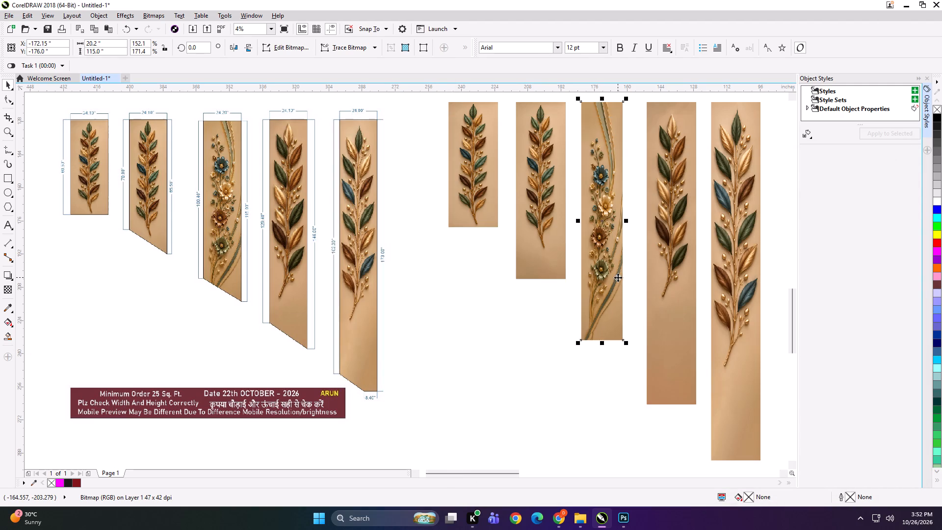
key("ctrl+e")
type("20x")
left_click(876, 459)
Set the flower panel image's width to 24.2 inches to match the reference layout's dimension.
scroll(210, 112, "up", 1)
left_click_drag(108, 42, 24, 52)
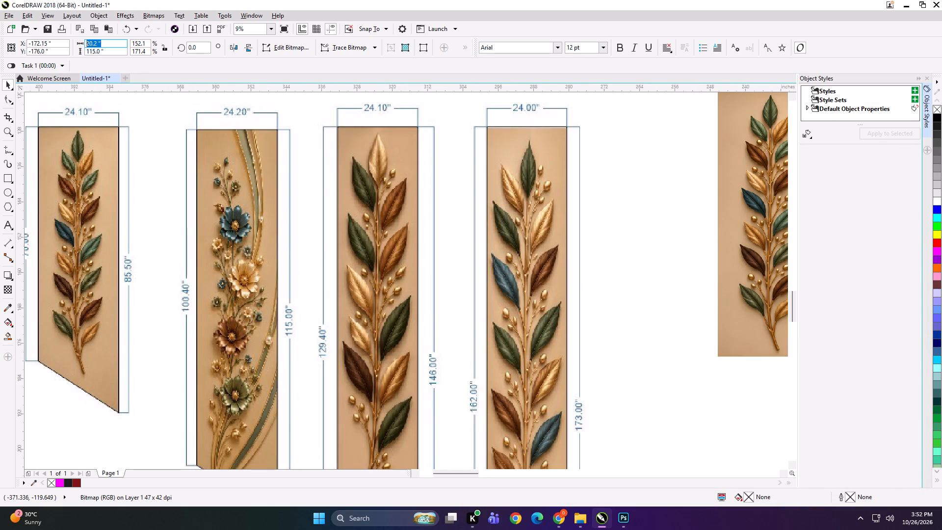
left_click_drag(24, 52, 23, 52)
type("24.2")
key("Return")
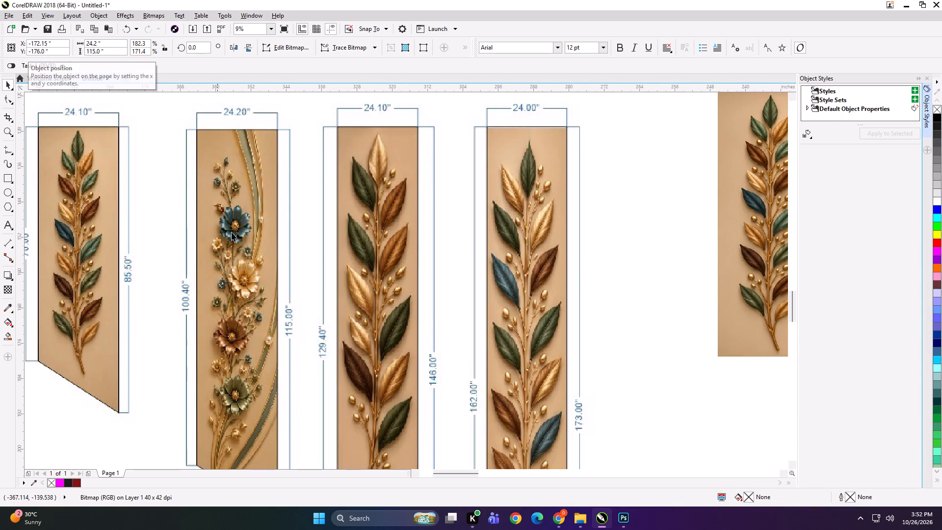
Export the resized flower panel image as a TIFF named 24x115 NW in the same folder.
scroll(275, 264, "down", 1)
key("ctrl+e")
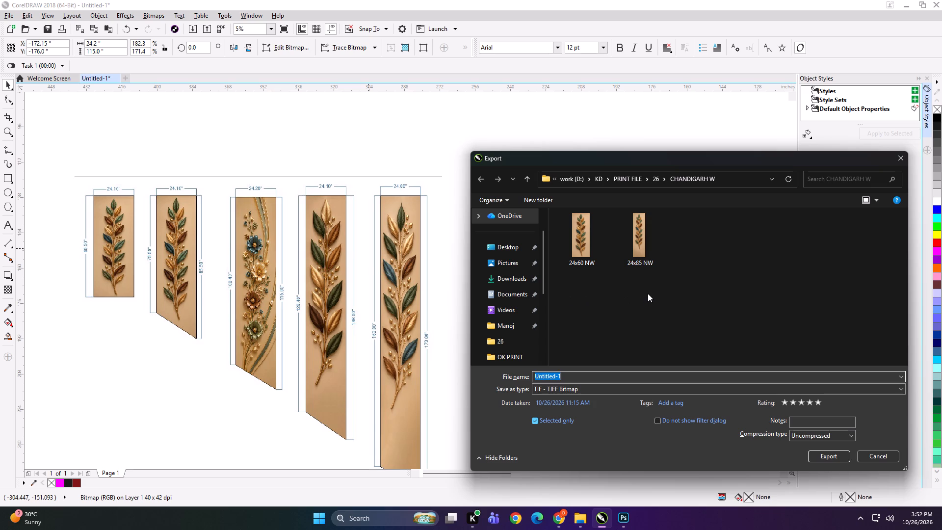
type("24x115 NW")
key("Return")
key("Return")
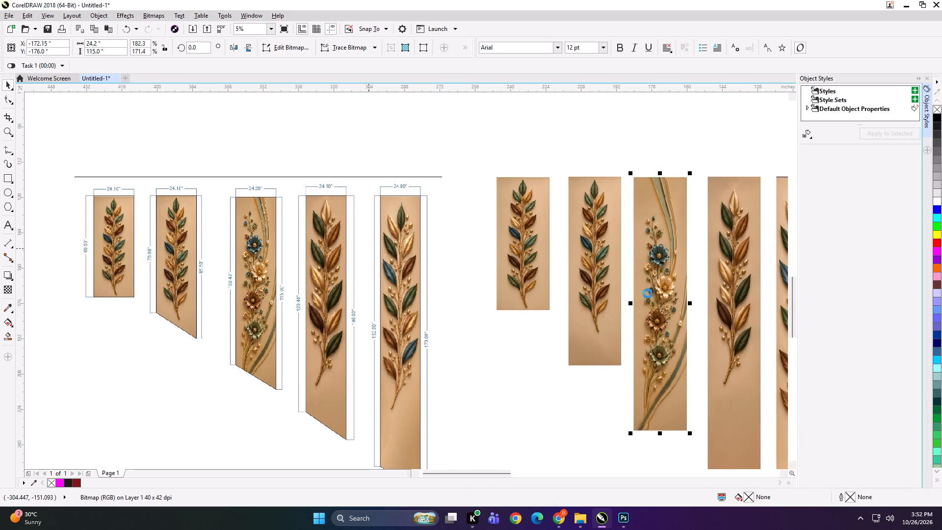
Export the fourth panel image, the 146-inch-high leaf panel, as a TIFF named 24x146 NW.
left_click(742, 215)
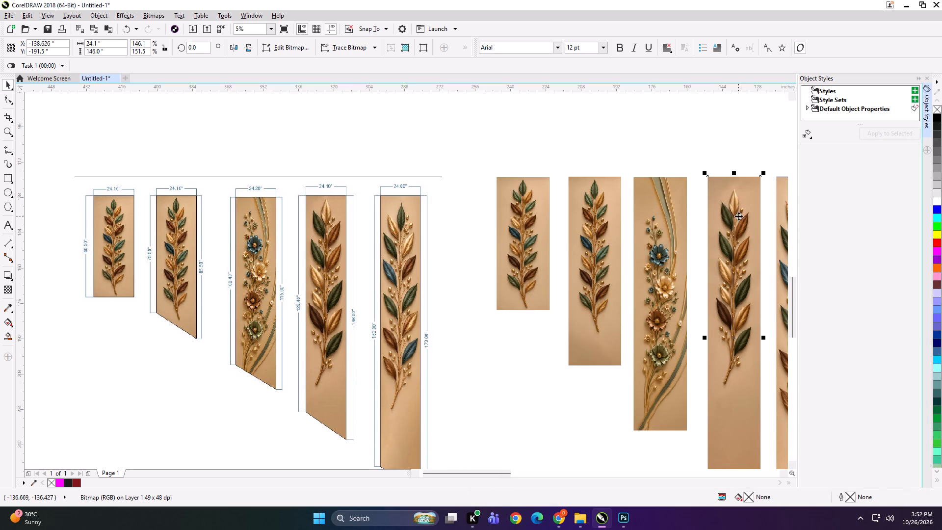
key("ctrl+e")
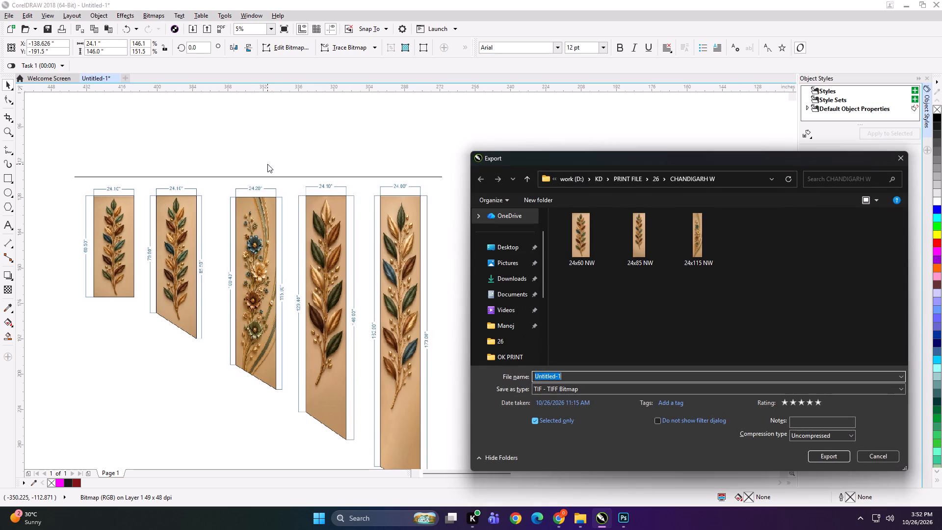
type("24x146")
key("space")
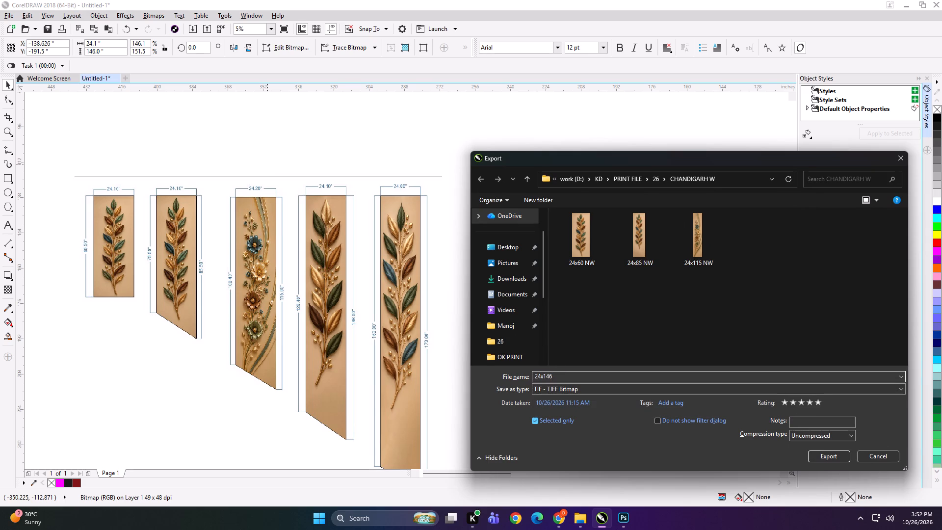
type("NW")
key("Return")
key("Return")
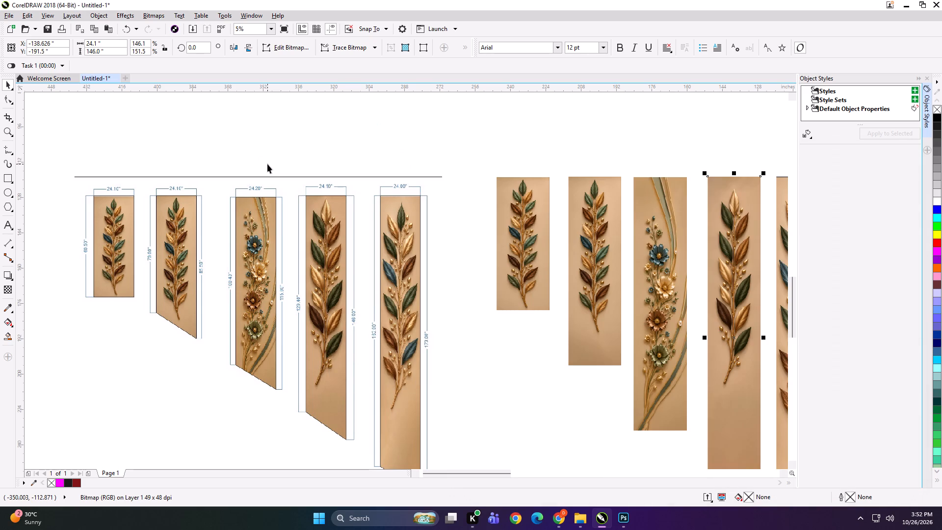
Export the fifth panel image, the tallest leaf panel, as a TIFF named 24x173 NW.
scroll(558, 249, "down", 1)
left_click(689, 246)
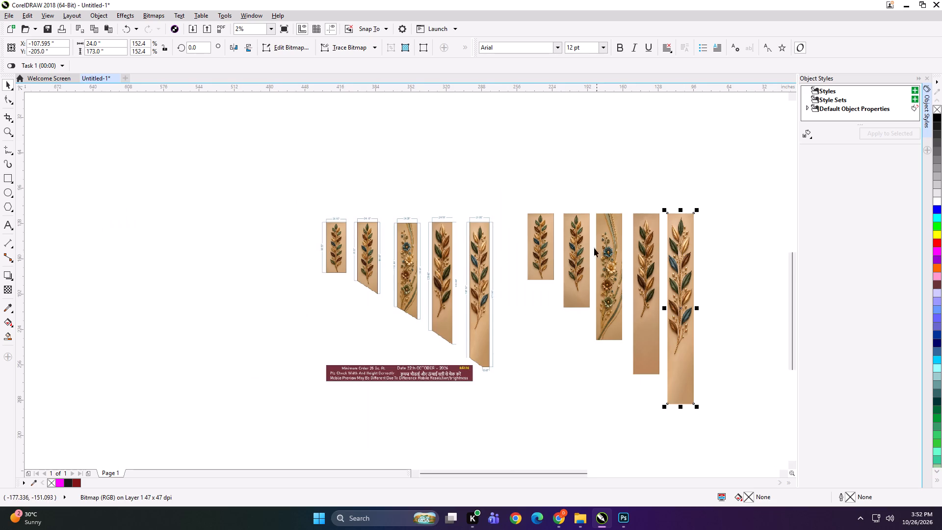
scroll(583, 247, "up", 1)
key("ctrl+e")
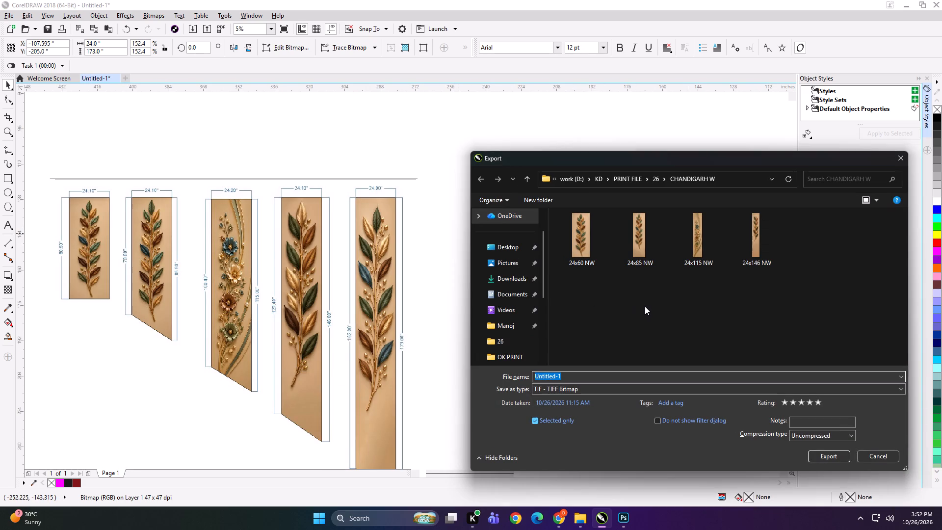
type("24x173 NW")
key("Return")
key("Return")
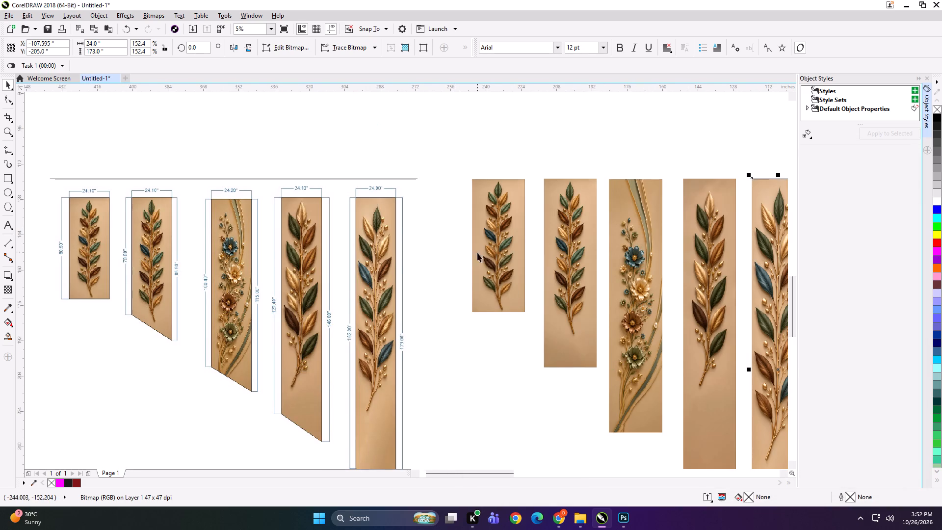
Scale the five panel images down slightly, move them closer beside the reference layout, and group them.
scroll(477, 253, "down", 1)
left_click_drag(665, 213, 417, 385)
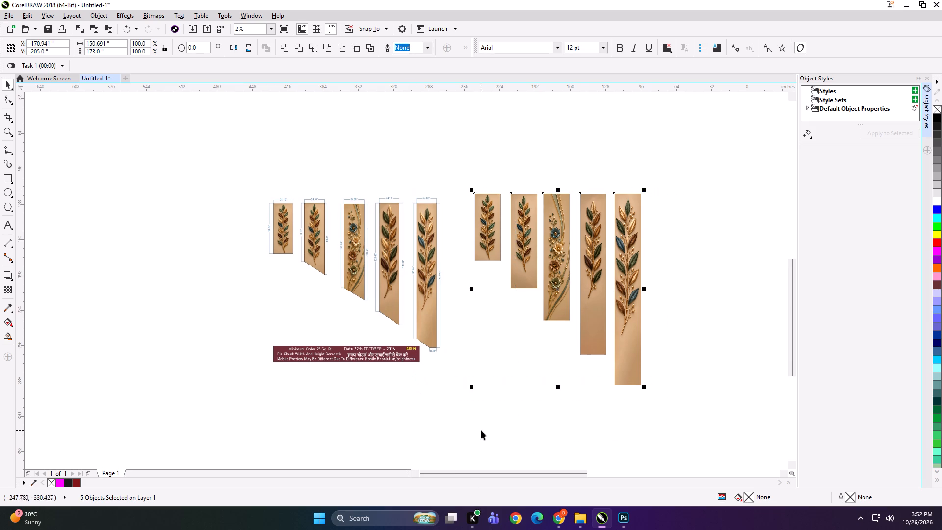
left_click_drag(693, 203, 693, 197)
left_click_drag(687, 151, 456, 453)
left_click_drag(645, 390, 628, 388, "shift")
left_click_drag(589, 291, 563, 284)
key("ctrl+g")
Group the reference layout together with the group of five panel images.
left_click(420, 268)
left_click(588, 346, "shift")
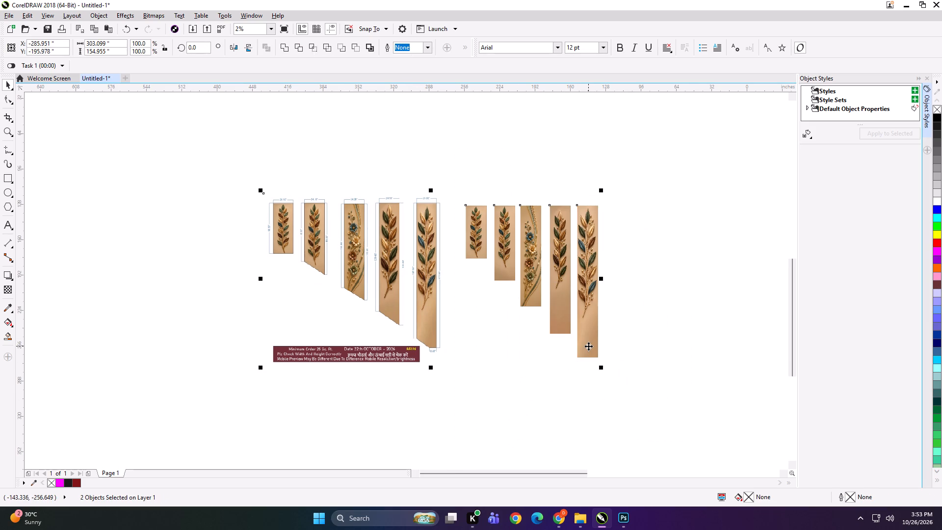
key("ctrl+g")
Shrink the combined reference and panel group proportionally to about 4.9 by 2.5 inches.
left_click_drag(601, 367, 442, 295, "shift")
left_click(442, 295, "shift")
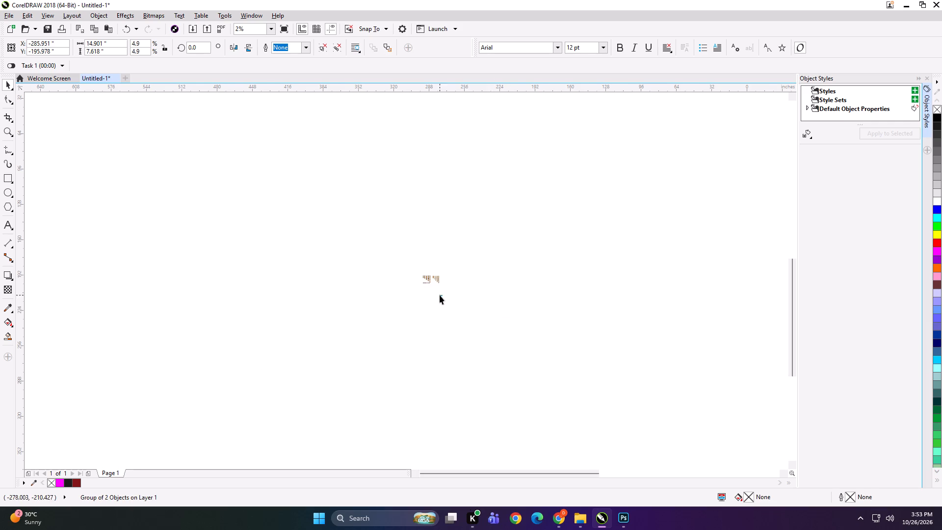
scroll(422, 274, "up", 2)
scroll(473, 303, "up", 1)
scroll(442, 279, "up", 1)
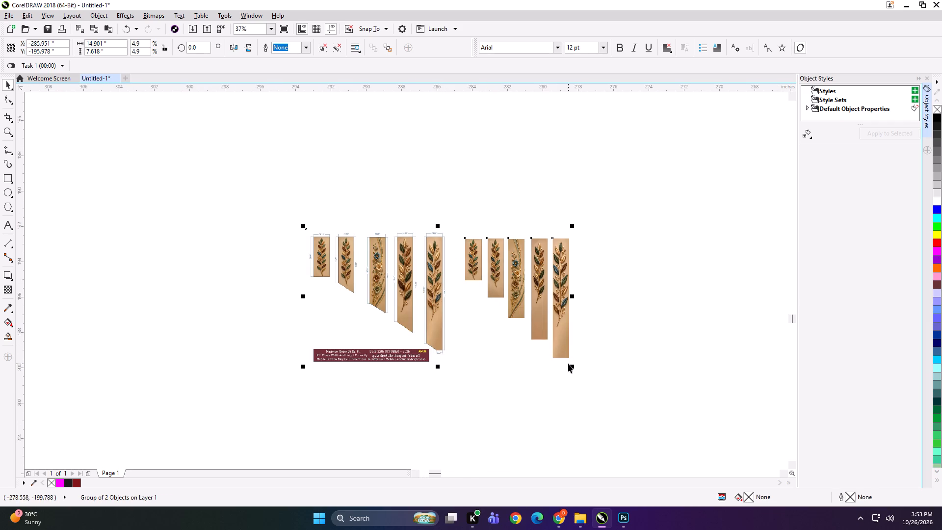
left_click_drag(573, 368, 483, 330, "shift")
Export the shrunken combined group as a TIFF named SFGDG in the CHANDIGARH W folder.
key("ctrl+e")
type("SFGDG")
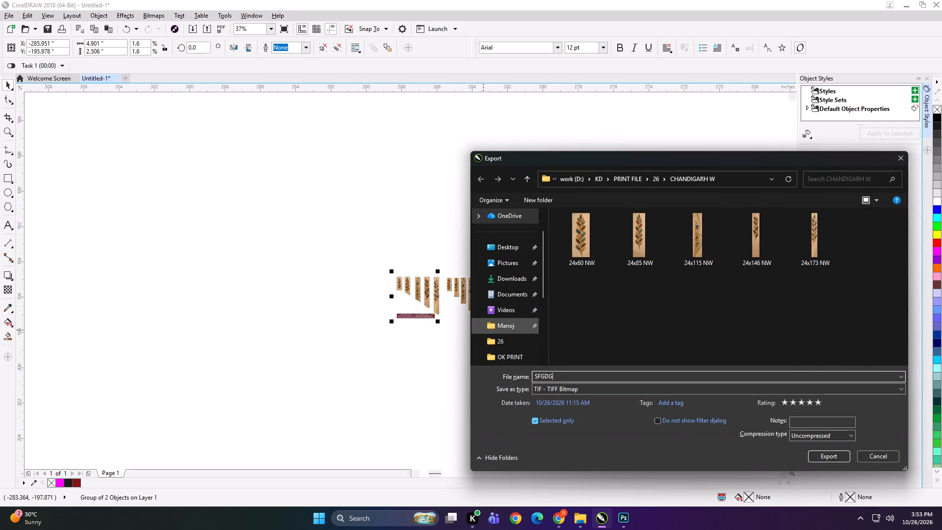
key("Return")
key("Return")
key("Return")
Delete the combined reference and panel group from the drawing, and show all remaining objects.
key("Delete")
key("F4")
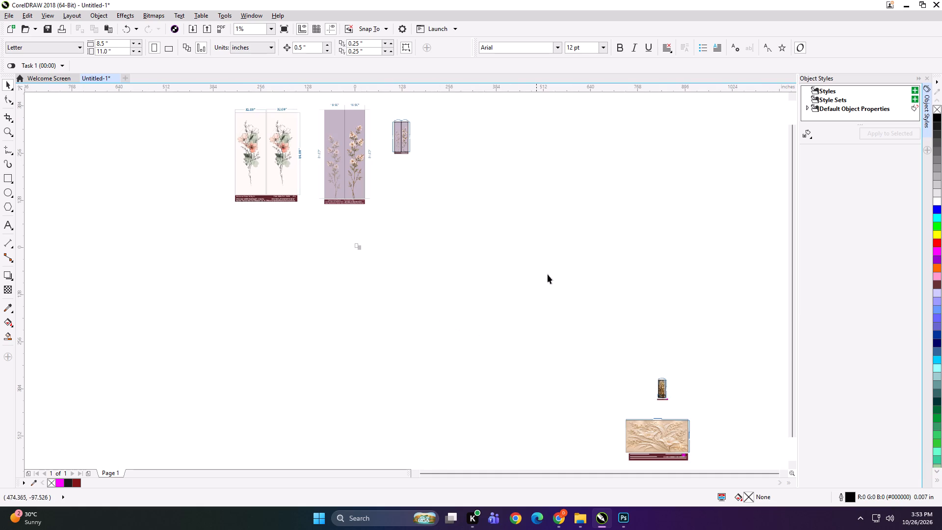
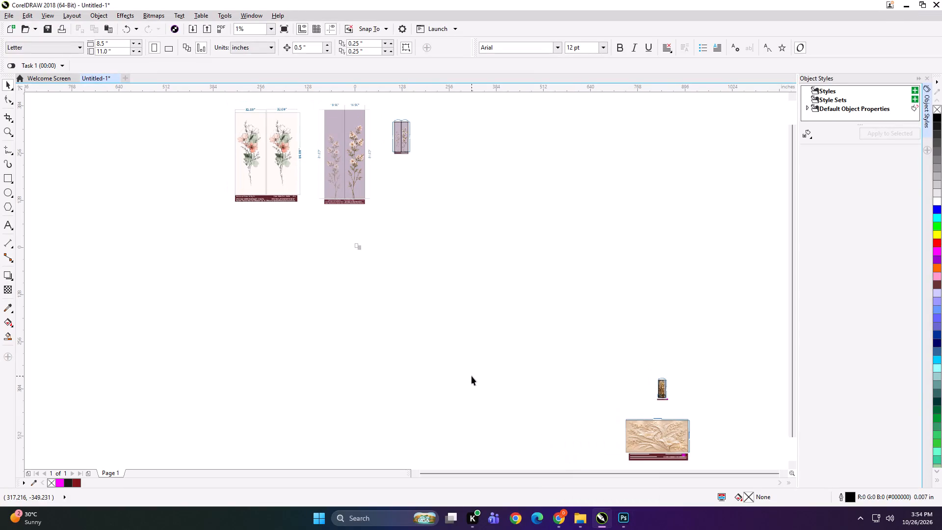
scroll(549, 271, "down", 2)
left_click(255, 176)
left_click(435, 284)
Bring the two WhatsApp images of 2026-10-26 at 15.35.09 and 15.35.08 from File Explorer's Downloads folder into the CorelDRAW drawing.
left_click(578, 513)
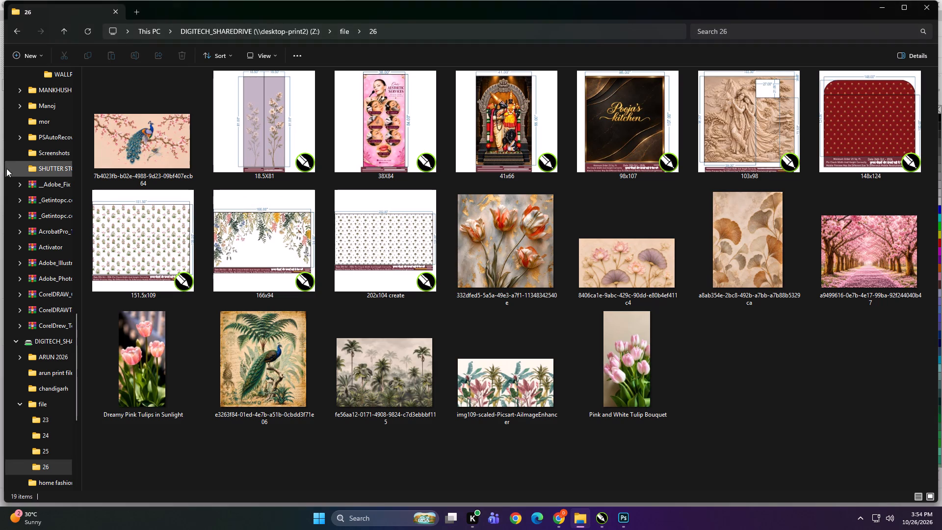
scroll(38, 161, "up", 9)
left_click(41, 174)
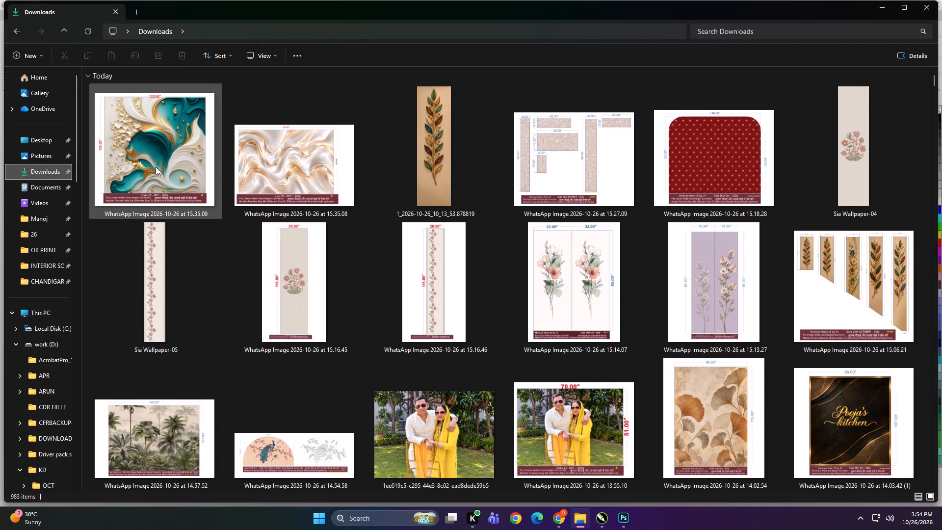
left_click(156, 167)
left_click(303, 177, "ctrl")
left_click_drag(188, 151, 601, 521)
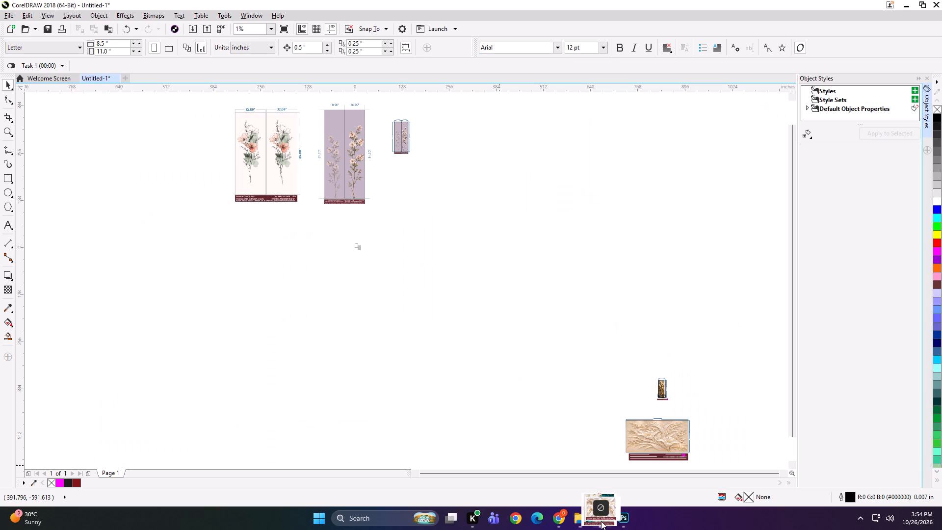
left_click_drag(601, 521, 320, 350)
Select both imported images and enlarge them together proportionally to about 5,142 percent.
left_click(311, 345)
left_click_drag(278, 333, 349, 384)
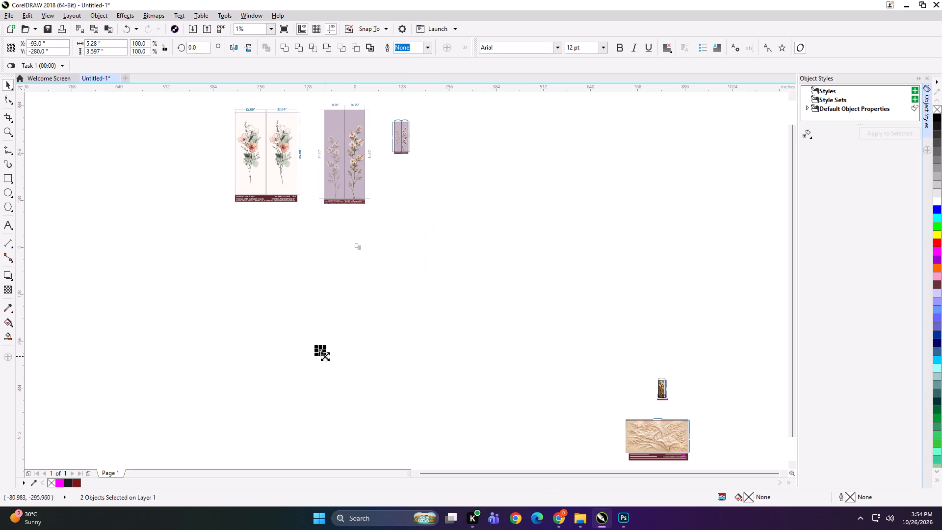
left_click_drag(324, 354, 373, 407, "shift")
Move the white and gold marble wave image off the teal image, into the empty area beside it.
left_click(400, 404)
left_click_drag(339, 359, 198, 330)
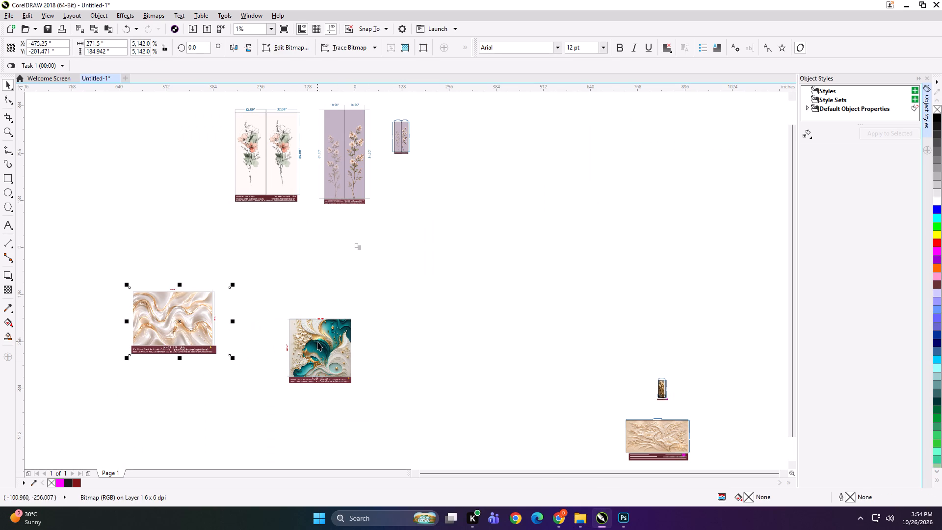
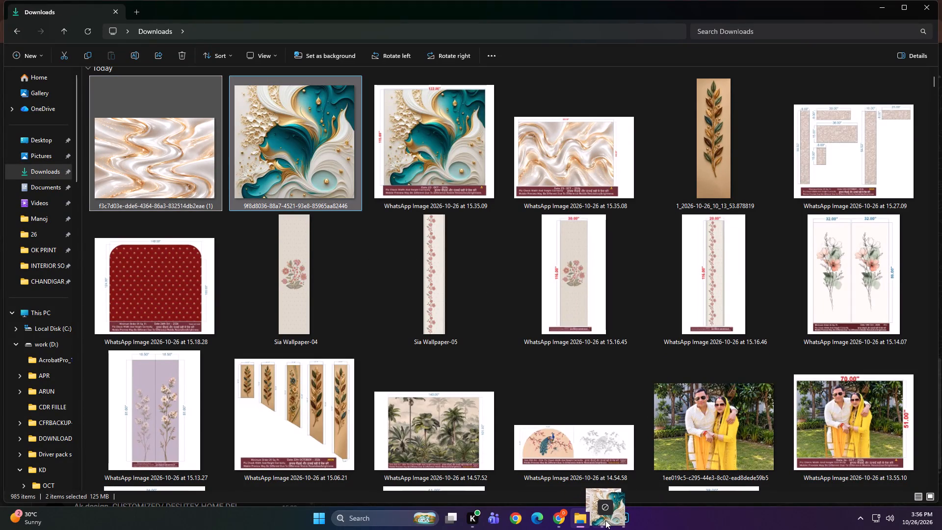
Bring the selected marble wave (f3c7d03e…) and teal-and-gold (9f8d8036…) artwork files from Downloads into the CorelDRAW drawing, near the two reference images.
left_click_drag(605, 520, 295, 342)
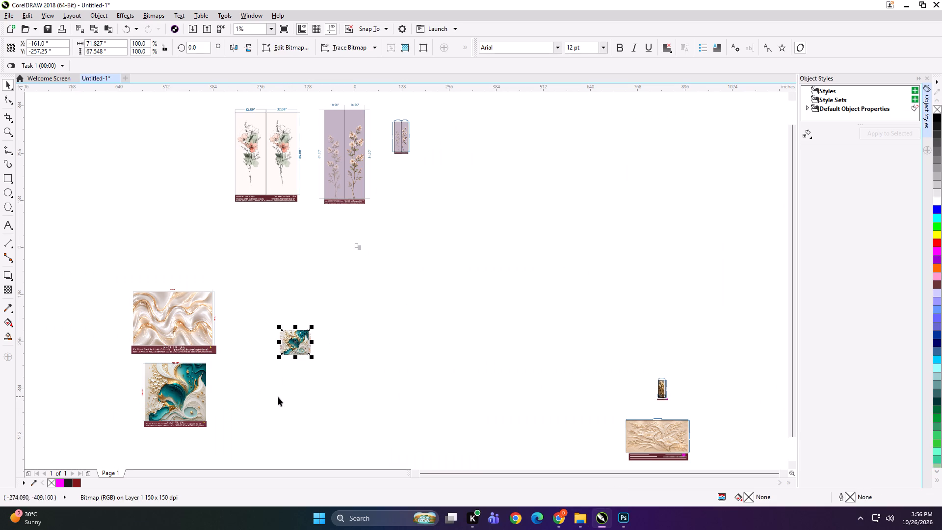
Move the small teal-and-gold artwork off the marble wave artwork, placing it directly below.
left_click(286, 397)
left_click_drag(294, 335, 296, 367)
Select both new artworks, enlarge them together proportionally to about the size of the reference images, and place them close beside those references.
left_click(295, 341, "shift")
left_click_drag(314, 390, 314, 391, "shift")
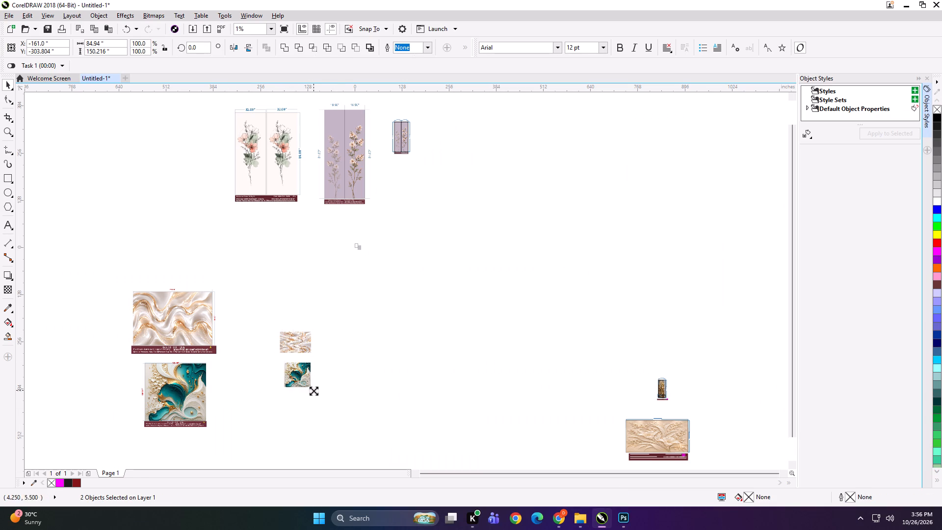
left_click_drag(314, 391, 348, 429, "shift")
left_click_drag(304, 403, 280, 402)
Add the marble wave reference image to the selection of the two enlarged artworks.
left_click(179, 342, "shift")
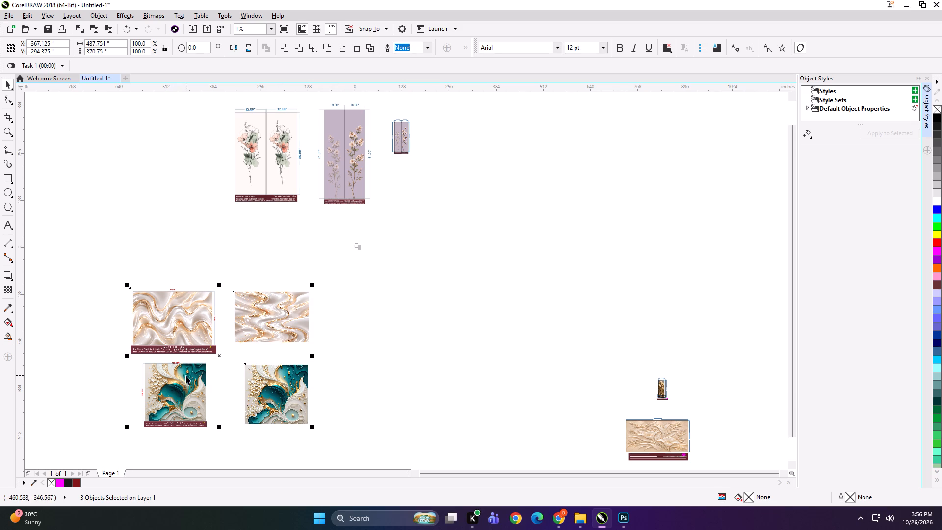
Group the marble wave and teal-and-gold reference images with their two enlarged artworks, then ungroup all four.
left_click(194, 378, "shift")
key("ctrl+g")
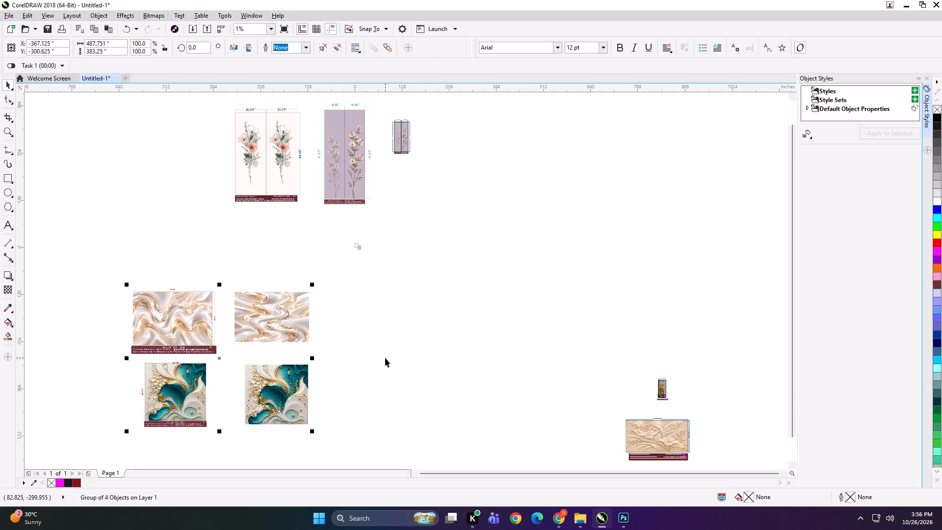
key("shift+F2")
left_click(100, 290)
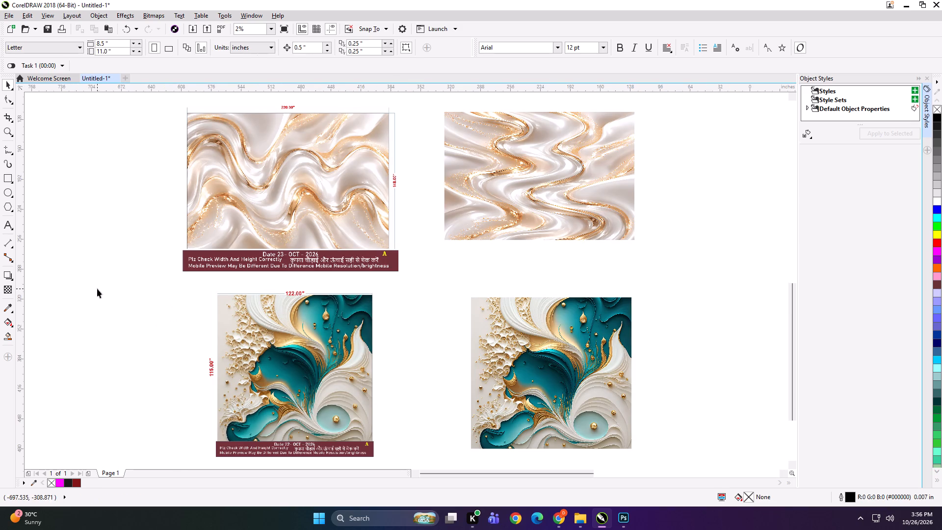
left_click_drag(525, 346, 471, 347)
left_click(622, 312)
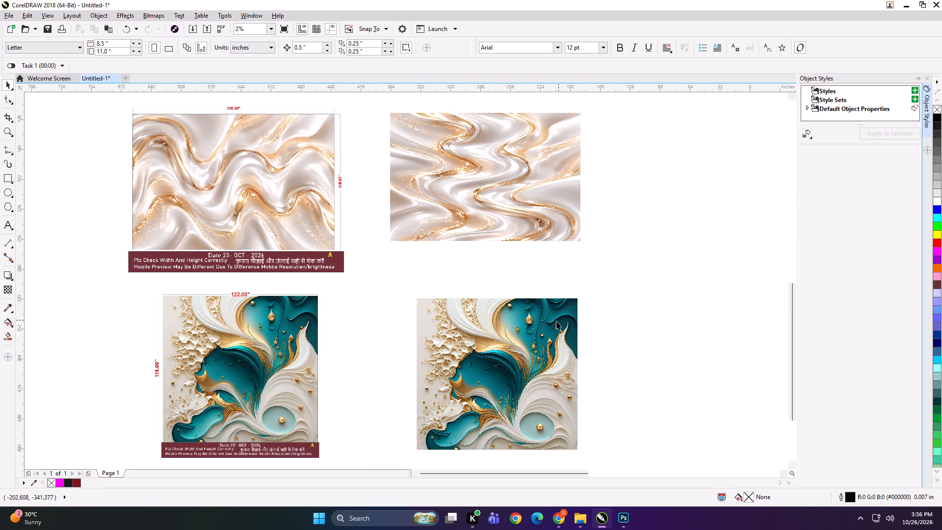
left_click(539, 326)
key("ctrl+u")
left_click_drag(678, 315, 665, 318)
Move the enlarged teal-and-gold artwork closer to its reference image, about 60 inches nearer.
left_click(549, 325)
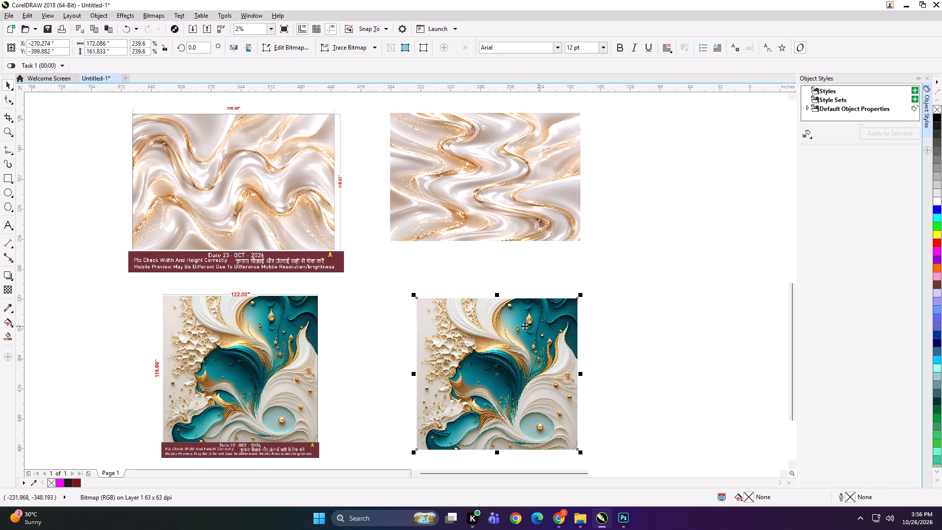
left_click(282, 335, "shift")
scroll(280, 336, "down", 1)
left_click(391, 336)
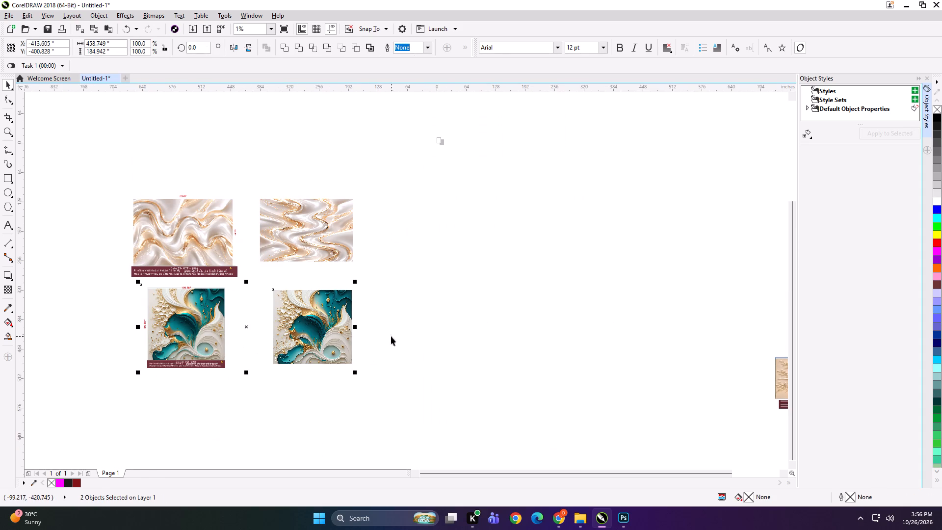
left_click_drag(314, 320, 286, 318)
Move the teal-and-gold reference image and its artwork together into the empty space beside the marble wave artwork, in the same row.
left_click(202, 312, "shift")
left_click_drag(198, 315, 421, 225)
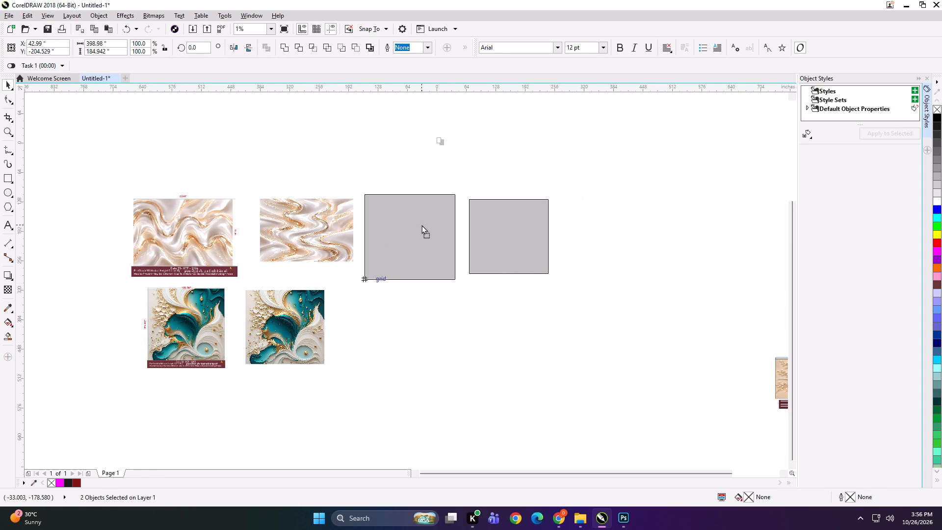
left_click_drag(421, 225, 426, 224)
scroll(451, 187, "up", 1)
scroll(422, 254, "down", 1)
scroll(507, 245, "up", 1)
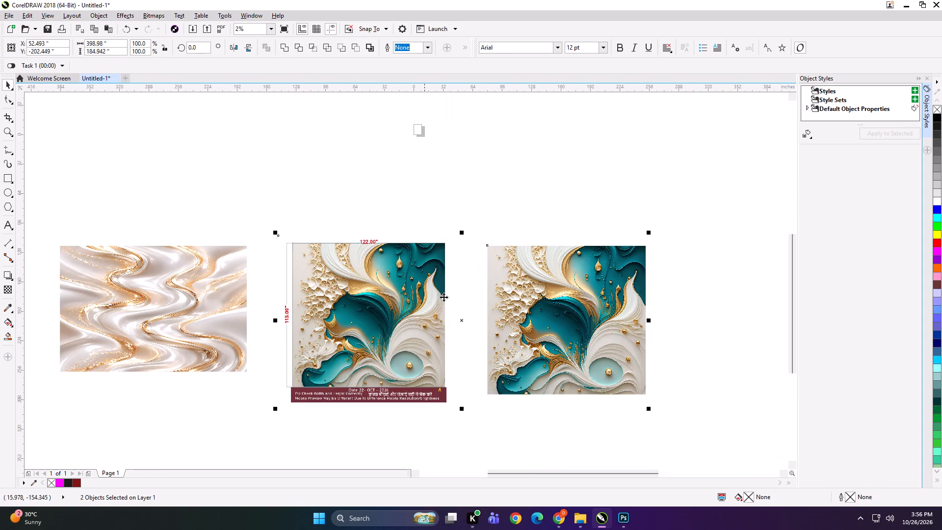
scroll(490, 337, "up", 1)
key("shift+F2")
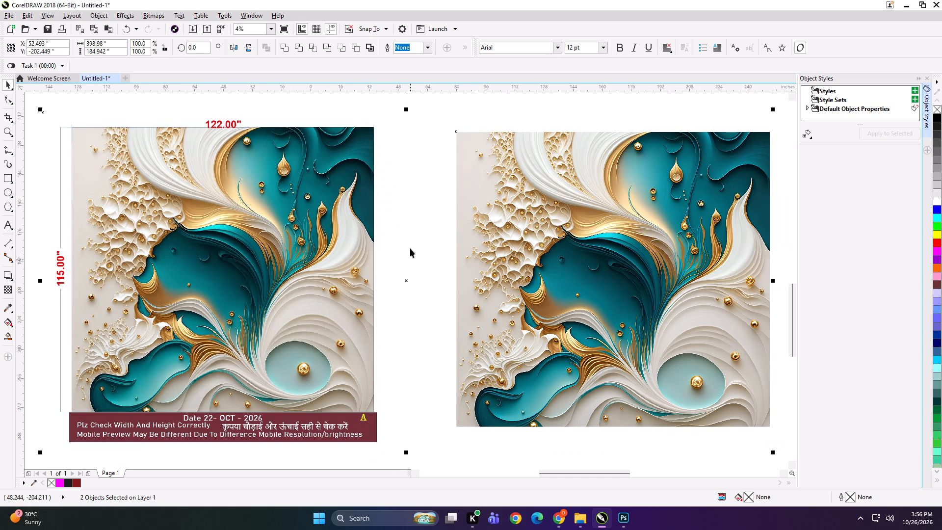
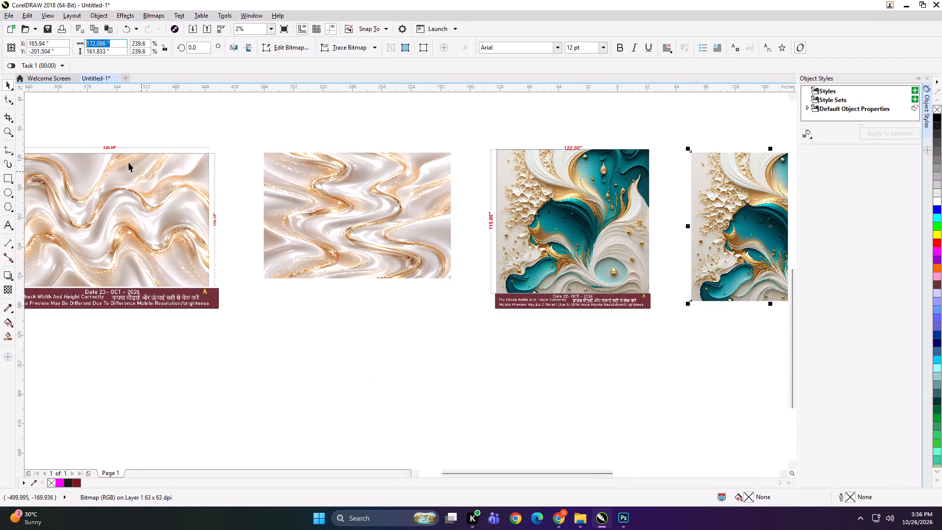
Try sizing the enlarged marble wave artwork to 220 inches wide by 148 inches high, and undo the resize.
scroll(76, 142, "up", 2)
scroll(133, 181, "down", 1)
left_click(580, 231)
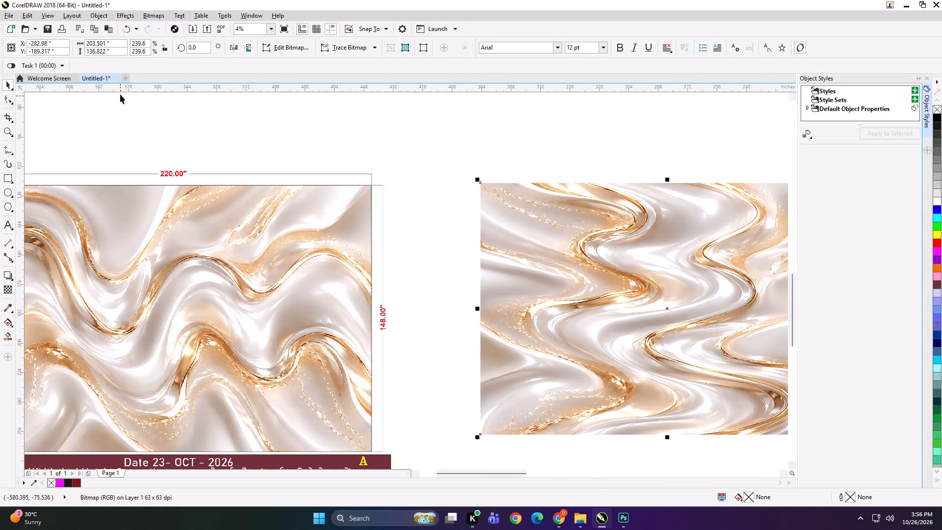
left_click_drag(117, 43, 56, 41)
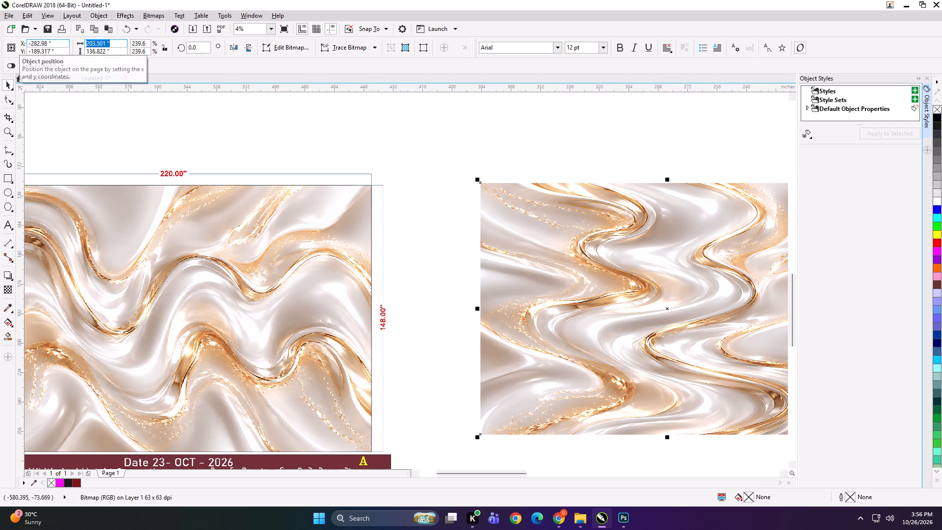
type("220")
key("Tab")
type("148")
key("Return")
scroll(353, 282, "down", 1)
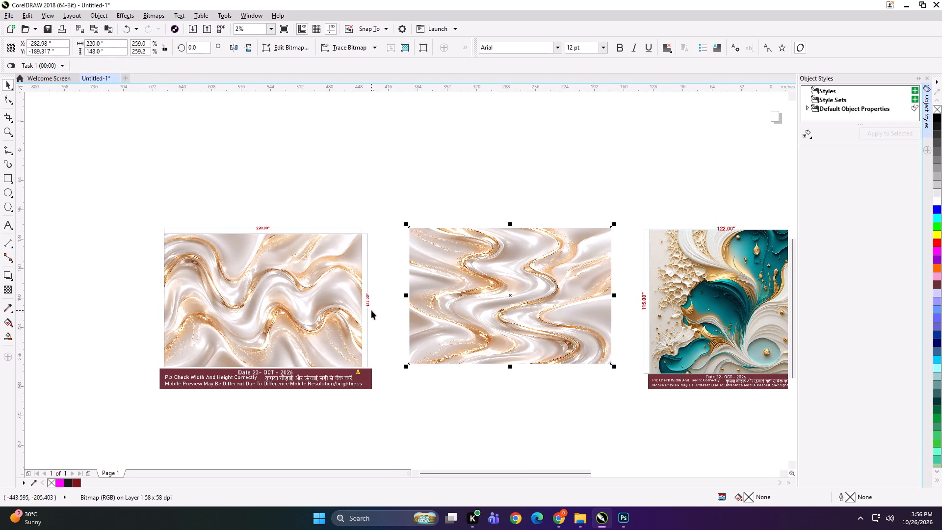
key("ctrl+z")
Rotate the enlarged marble wave artwork by 90 degrees to match the wave direction of its reference image.
left_click(448, 204)
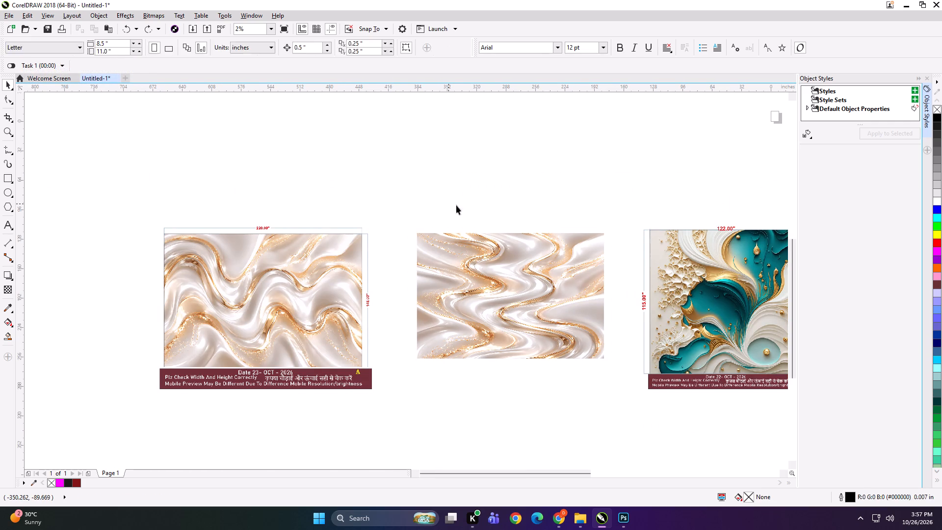
left_click(477, 257)
left_click_drag(205, 47, 163, 50)
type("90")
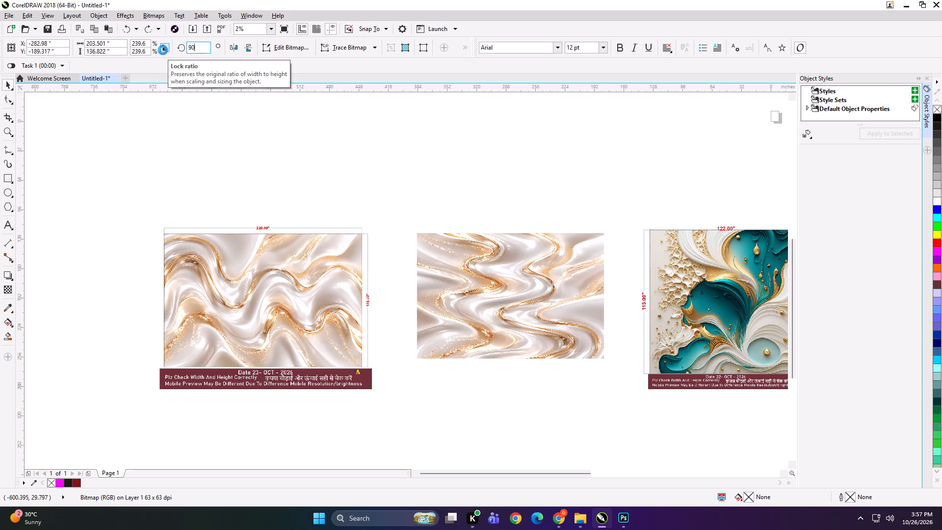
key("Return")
Open the rotated marble wave artwork's width for editing.
left_click_drag(117, 45, 44, 51)
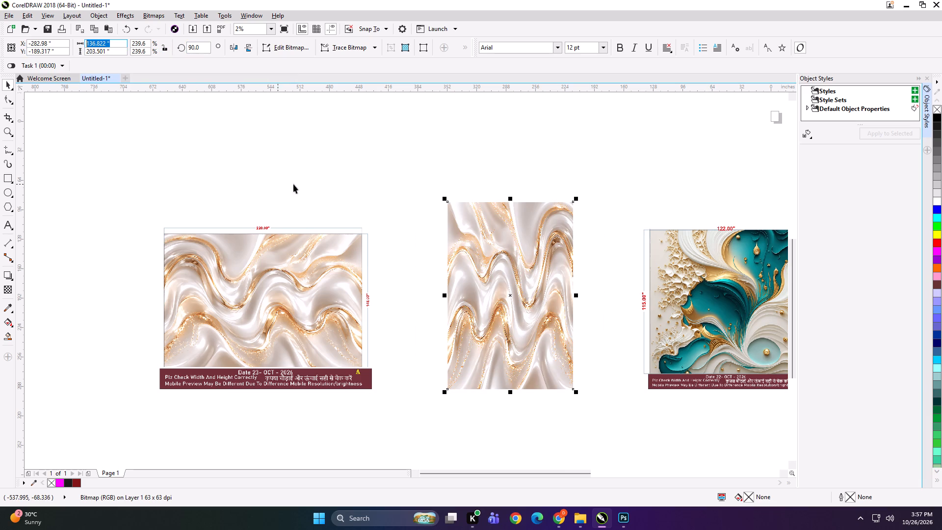
Resize the marble wave artwork to 220 inches wide by 148 inches high.
type("220")
key("Tab")
type("148")
key("Return")
Shift the marble wave artwork slightly downward and its reference slightly left so the two sit roughly level side by side.
left_click(337, 313, "shift")
key("shift+F2")
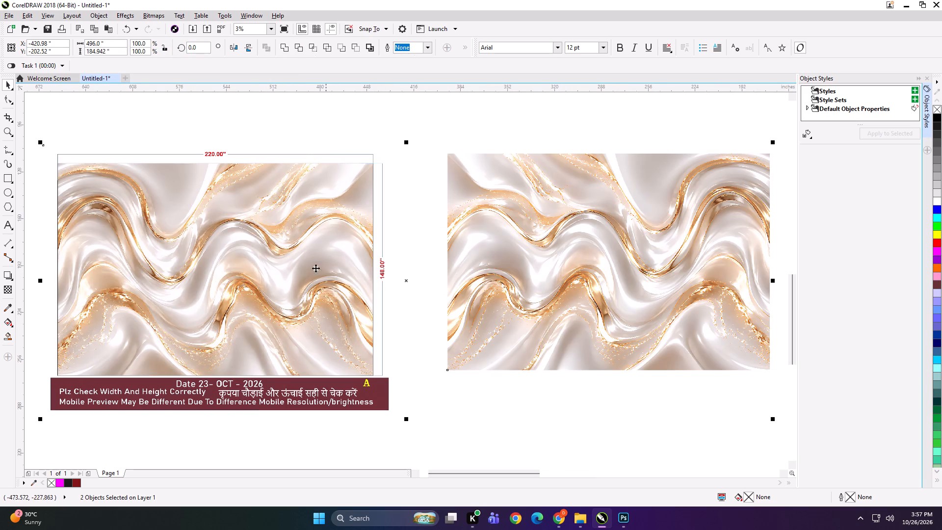
left_click(364, 117)
left_click(370, 209)
left_click_drag(473, 207, 466, 221)
left_click_drag(352, 240, 347, 240)
Create a 59 × 148 inch panel rectangle over the marble wave artwork, aligned with the artwork's left edge.
left_click(514, 228)
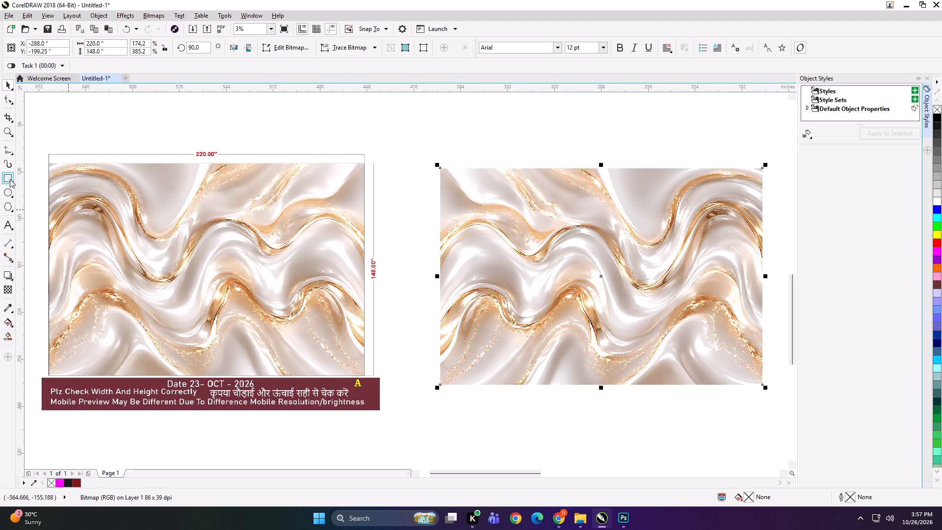
left_click(6, 176, "shift")
key("shift+space")
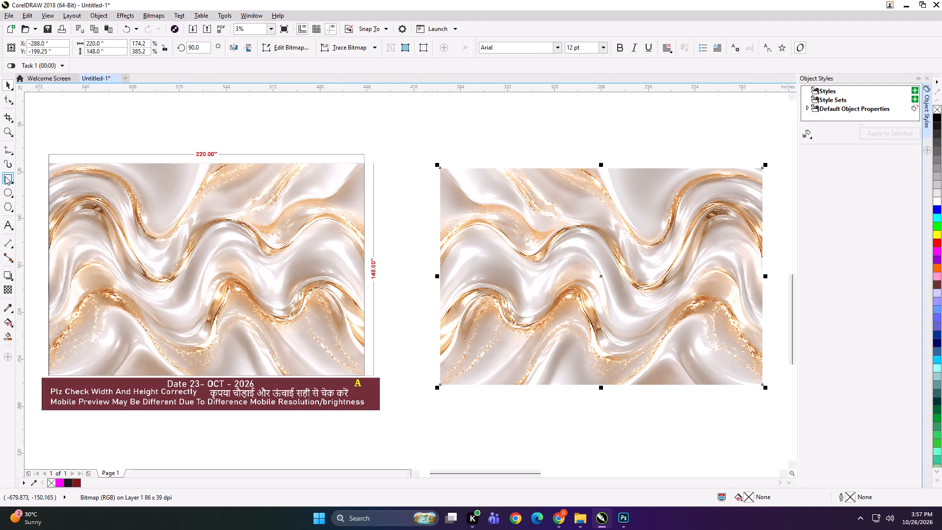
double_click(5, 176, "shift")
key("shift+space")
left_click_drag(111, 46, 49, 48)
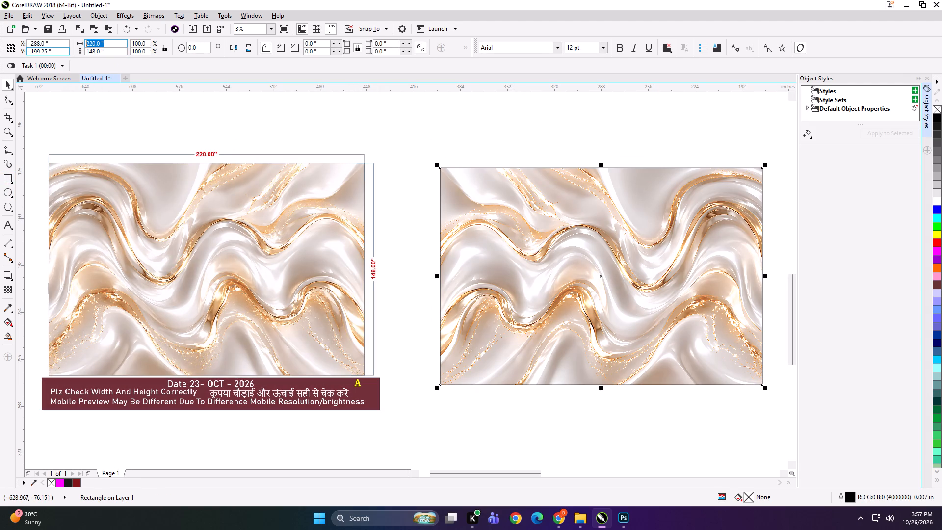
type("59")
key("Return")
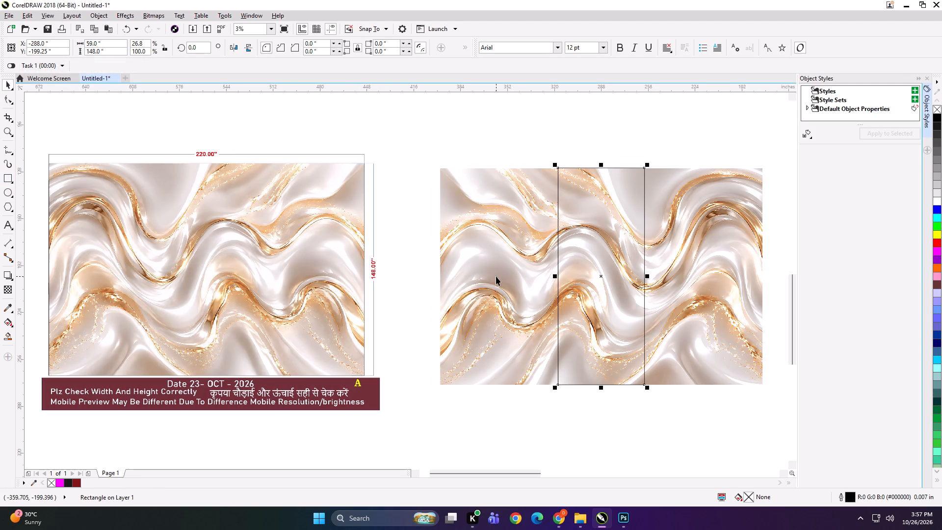
left_click(496, 276, "shift")
key("l")
left_click(515, 127)
Add a mirrored copy of the 59-inch panel directly to its right, nudged back 0.5 inch to overlap the first.
left_click(486, 269)
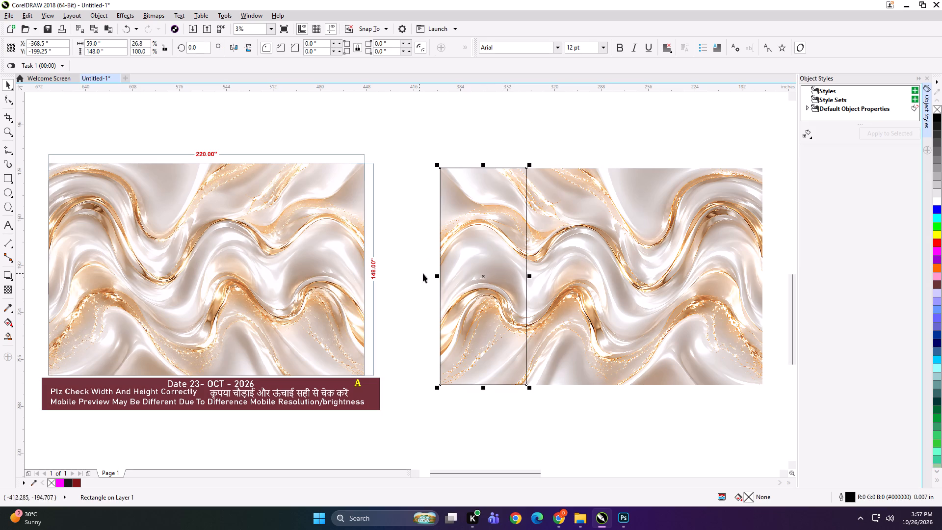
left_click_drag(439, 276, 613, 282)
key("ctrl+z")
left_click_drag(437, 277, 596, 283, "ctrl")
right_click_drag(570, 281, 596, 284, "ctrl")
key("Left")
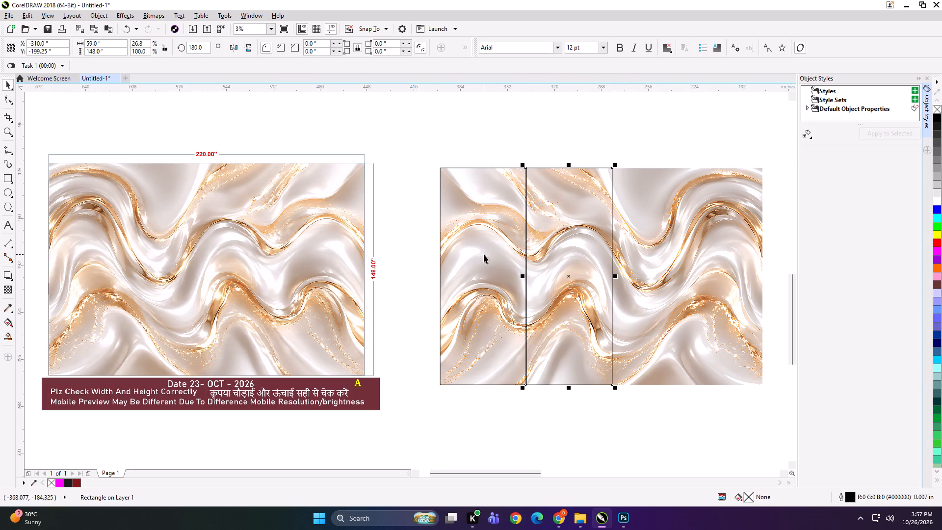
Add mirrored copies of both panels to their right as third and fourth panels, nudged back 0.5 inch to overlap.
left_click(484, 254, "shift")
left_click(439, 275)
left_click(442, 275)
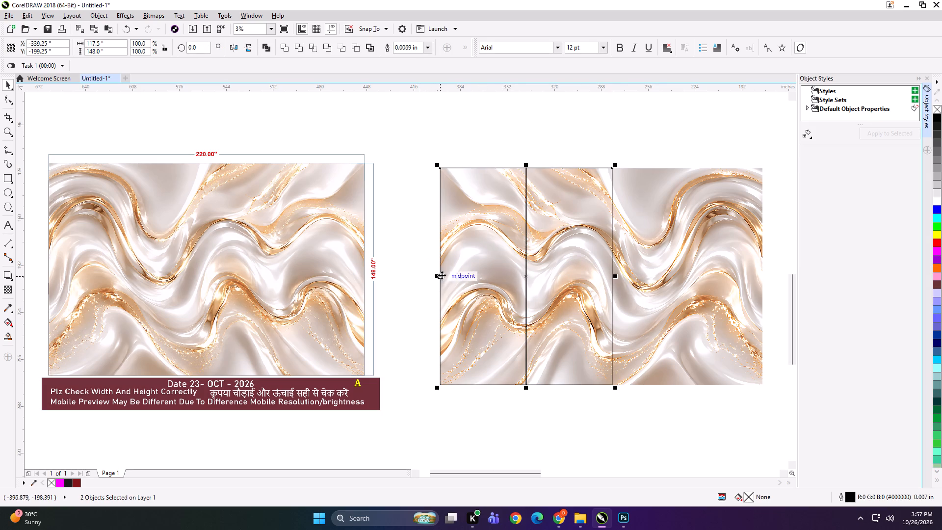
left_click_drag(437, 275, 641, 282)
right_click(641, 282, "ctrl")
key("Left")
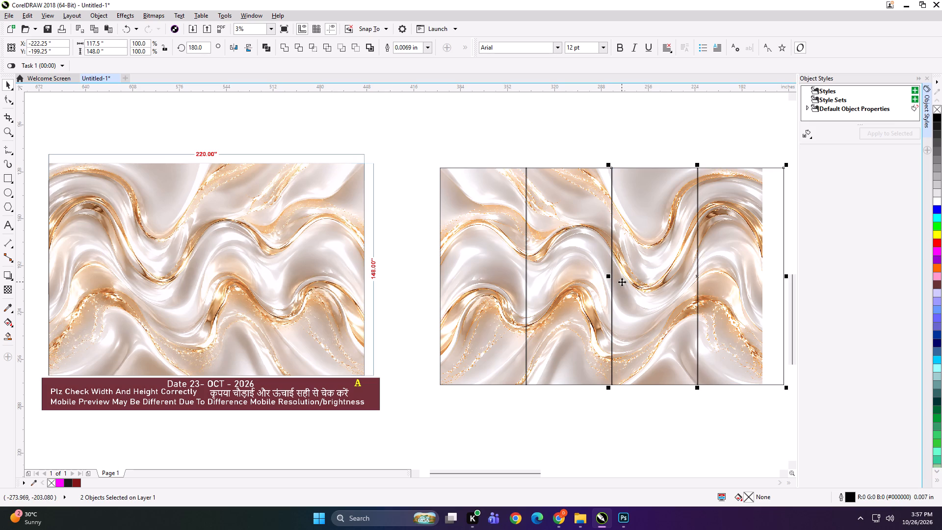
left_click(668, 136)
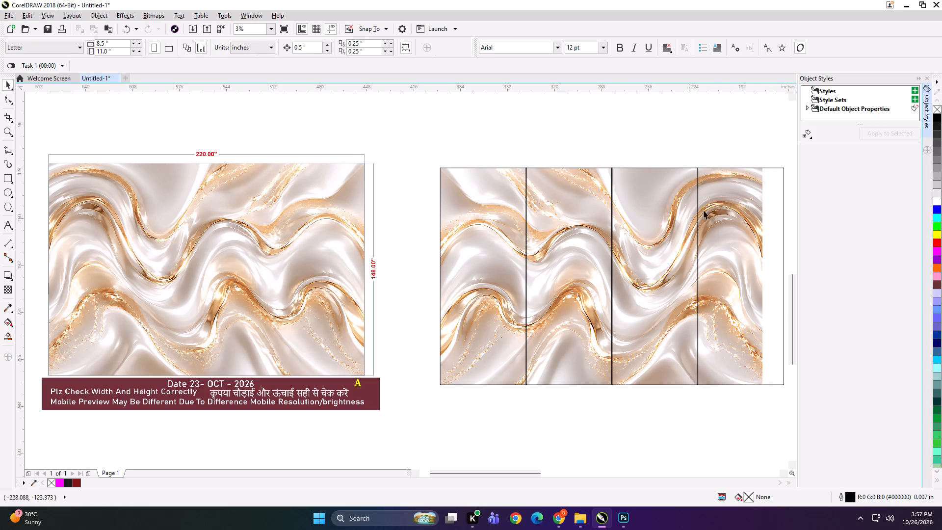
Narrow the fourth panel to 44.5 inches, ending at the artwork's right edge, and delete that panel.
left_click(713, 241)
left_click_drag(786, 278, 766, 278)
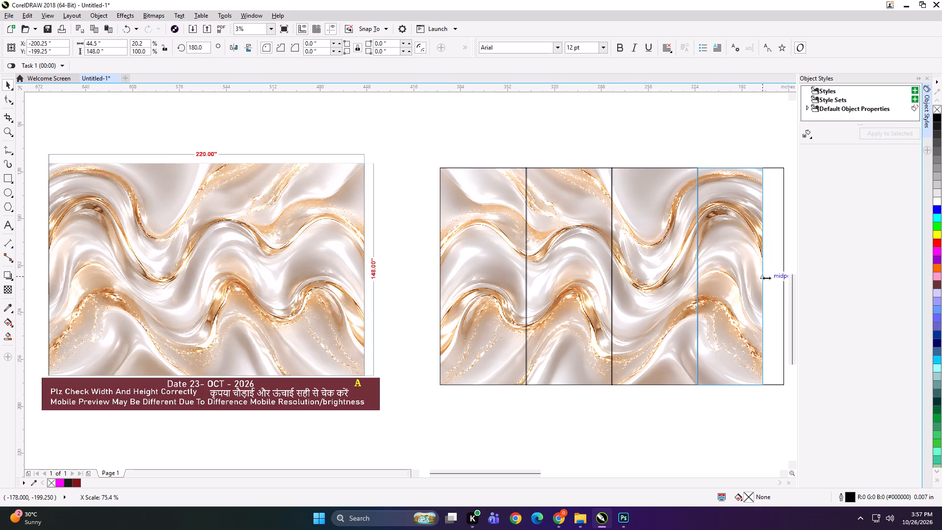
left_click_drag(766, 278, 765, 278)
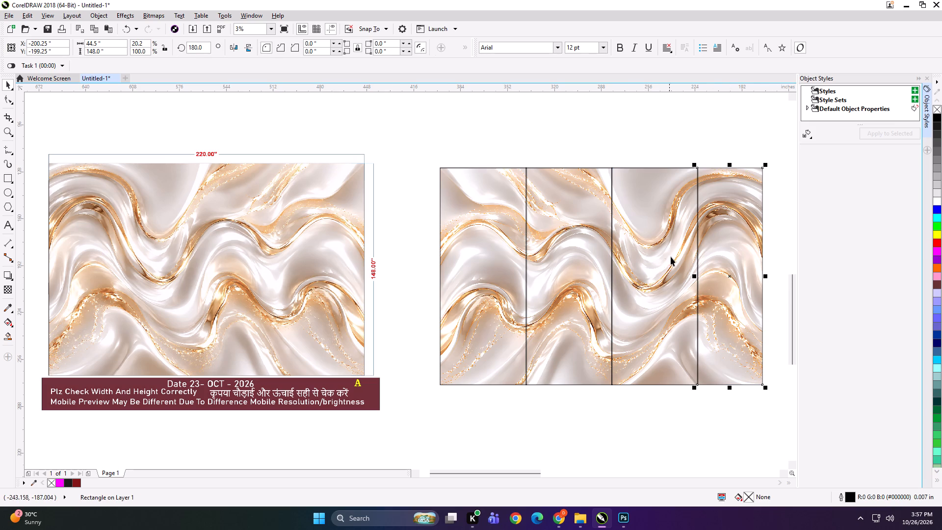
key("Delete")
Set the third panel's width to 53 inches and place it right of the second panel with a 0.5-inch overlap.
left_click(660, 248)
left_click_drag(106, 44, 57, 47)
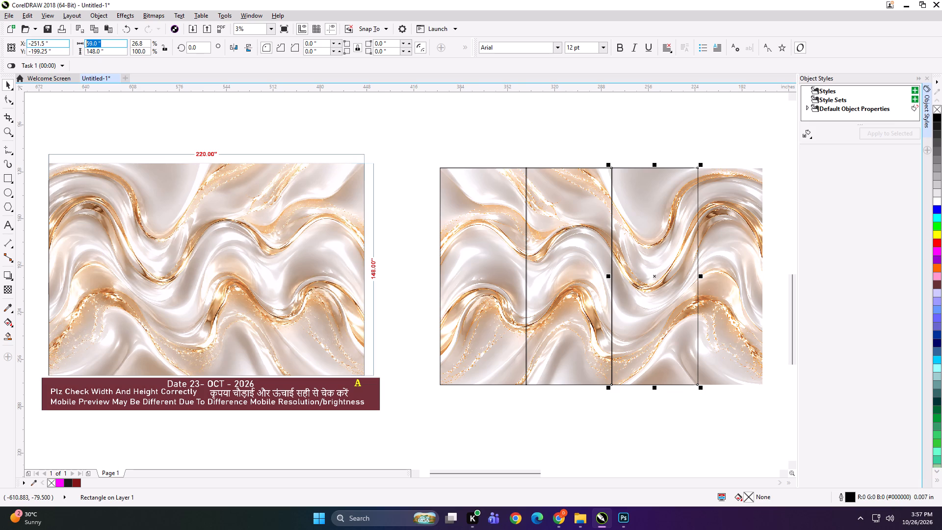
type("53")
key("Return")
left_click(581, 233, "shift")
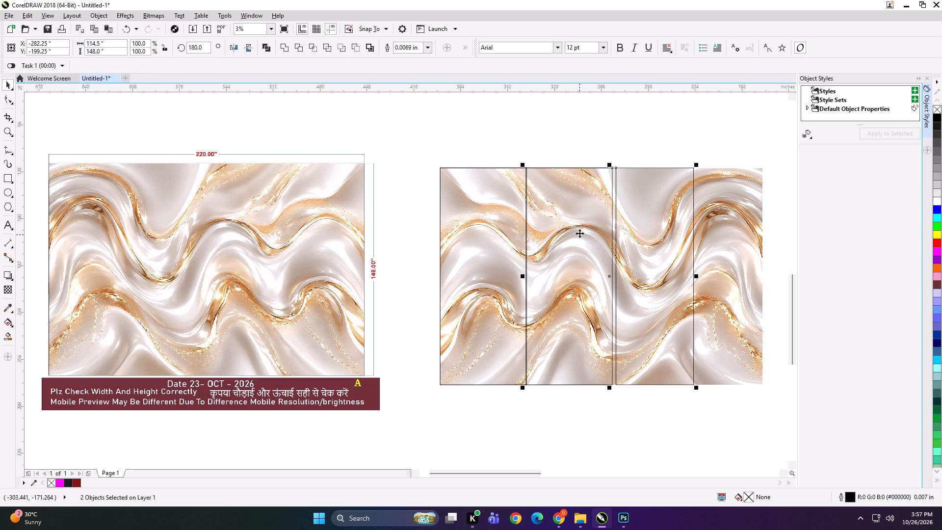
key("t")
key("r")
left_click(558, 131)
left_click(569, 276)
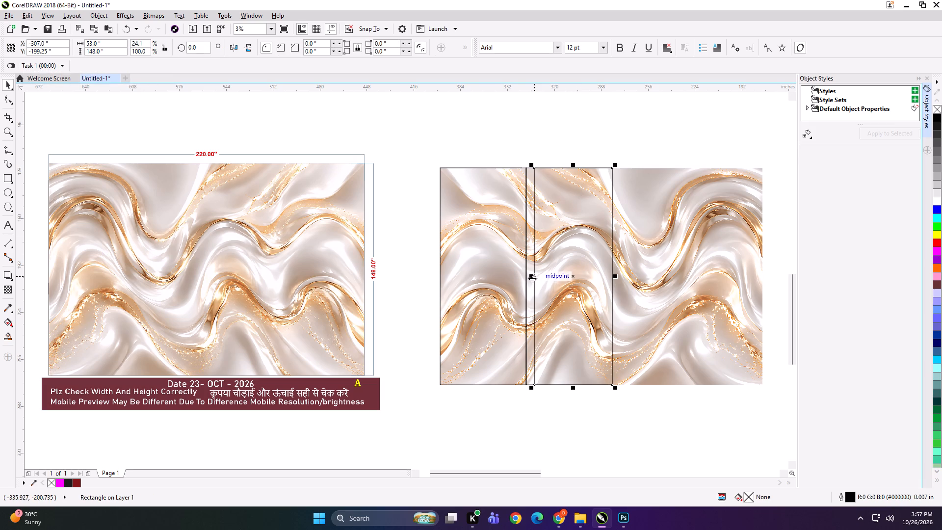
left_click_drag(532, 278, 650, 283)
key("Left")
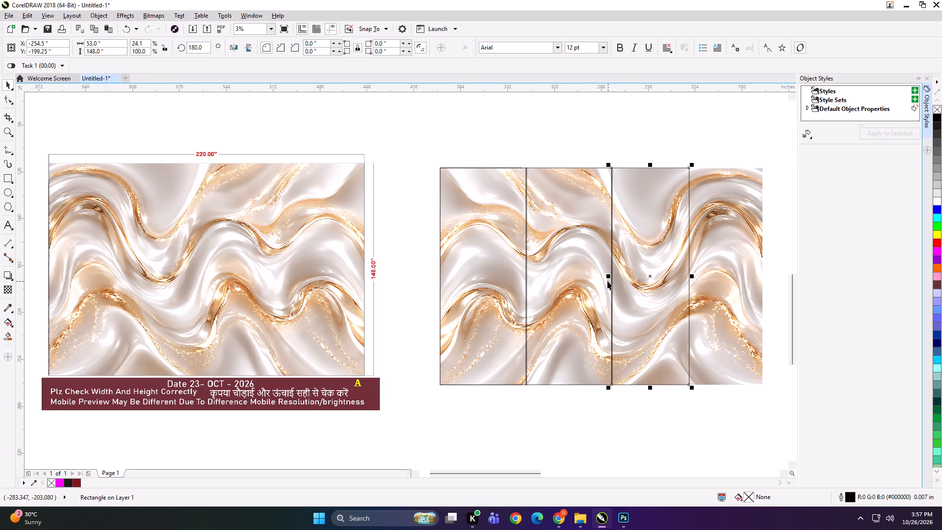
Add a mirrored copy of the 53-inch panel as the fourth, overlapping 0.5 inch and narrowed to 50.5 inches at the artwork's right edge.
left_click_drag(607, 277, 719, 267)
right_click(719, 267, "ctrl")
key("Left")
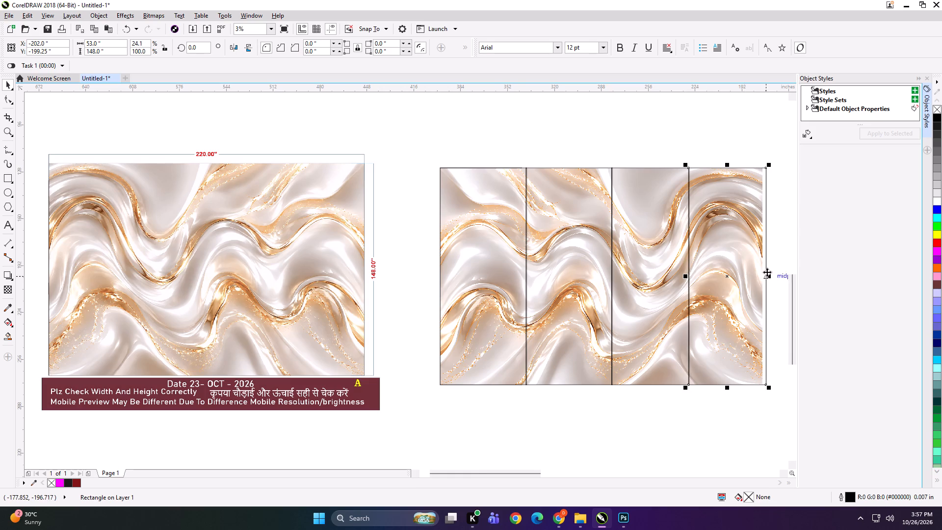
scroll(767, 272, "up", 2)
left_click_drag(759, 287, 745, 286)
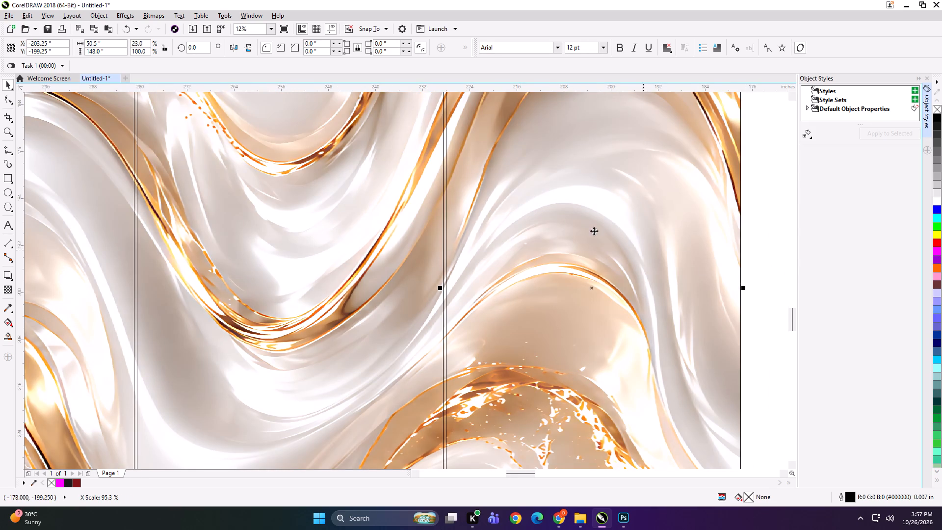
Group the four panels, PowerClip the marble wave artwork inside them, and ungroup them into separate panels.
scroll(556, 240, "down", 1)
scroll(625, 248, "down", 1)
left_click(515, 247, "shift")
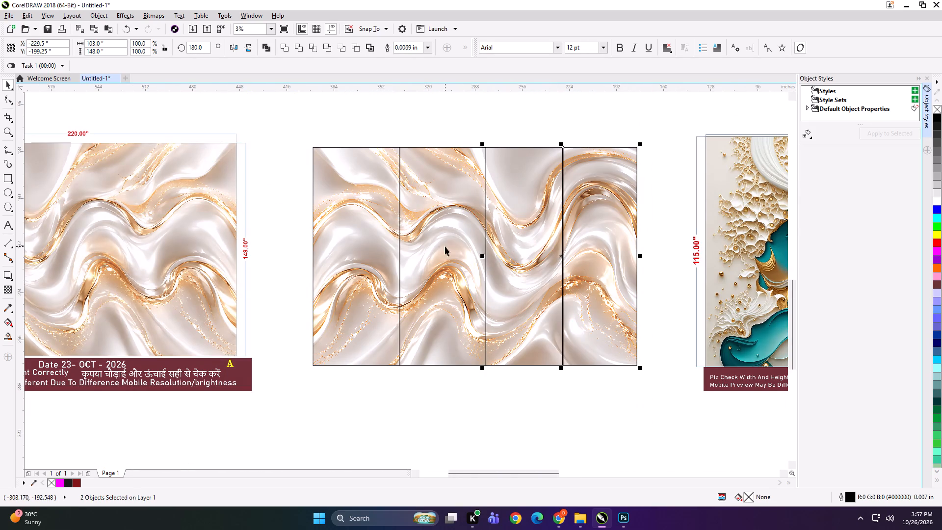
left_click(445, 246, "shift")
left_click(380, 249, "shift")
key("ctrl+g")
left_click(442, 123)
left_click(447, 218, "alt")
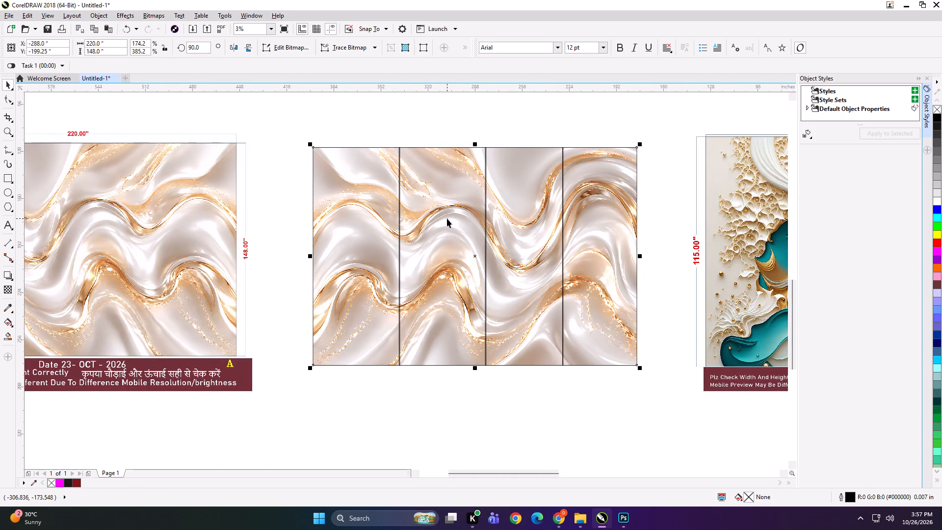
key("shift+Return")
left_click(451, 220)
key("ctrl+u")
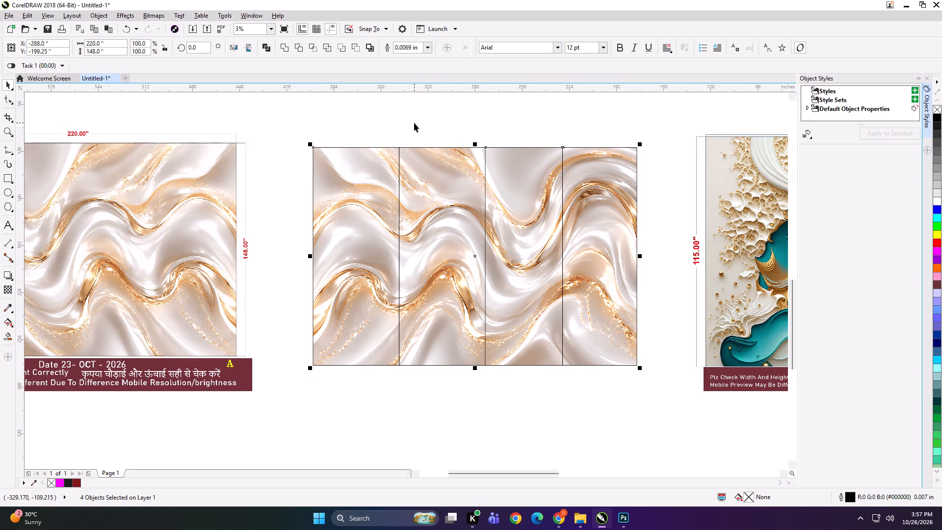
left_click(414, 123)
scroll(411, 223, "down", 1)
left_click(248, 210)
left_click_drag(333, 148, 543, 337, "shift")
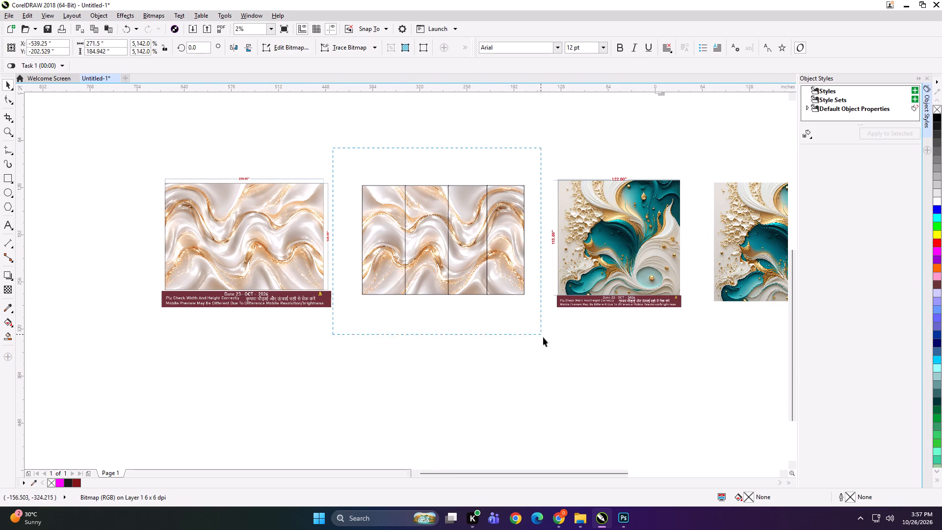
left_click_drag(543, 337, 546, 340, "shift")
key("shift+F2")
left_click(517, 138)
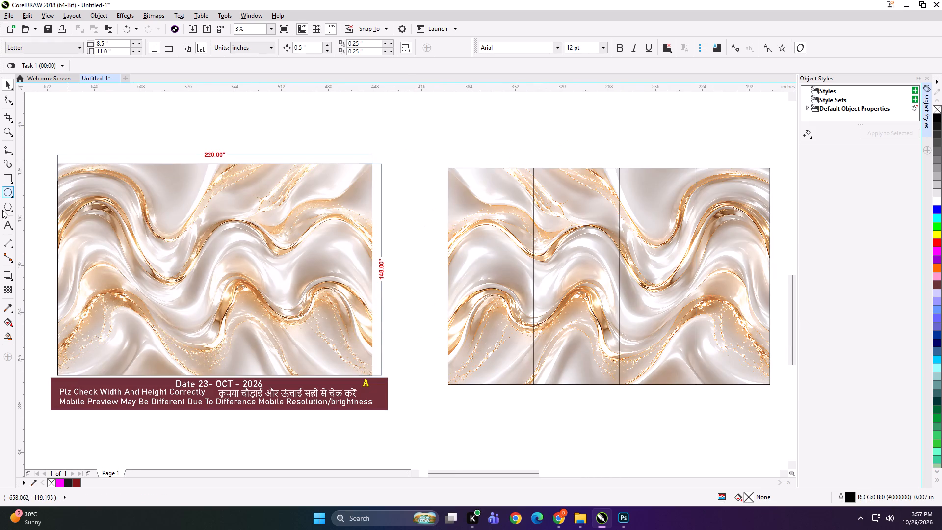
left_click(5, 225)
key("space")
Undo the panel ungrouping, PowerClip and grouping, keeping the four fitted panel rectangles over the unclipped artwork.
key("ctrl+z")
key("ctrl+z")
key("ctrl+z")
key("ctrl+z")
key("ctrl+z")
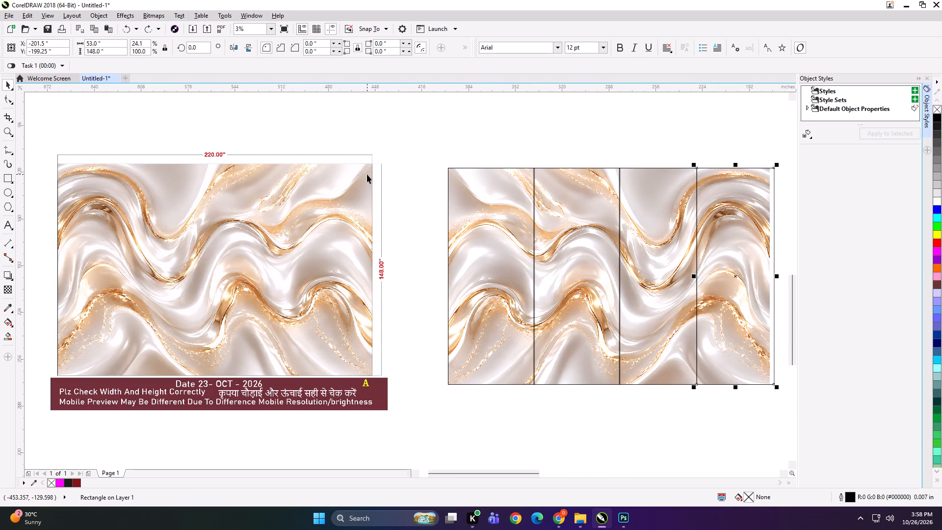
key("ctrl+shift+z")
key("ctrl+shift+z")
Group the four panel rectangles over the marble wave artwork.
left_click(642, 143)
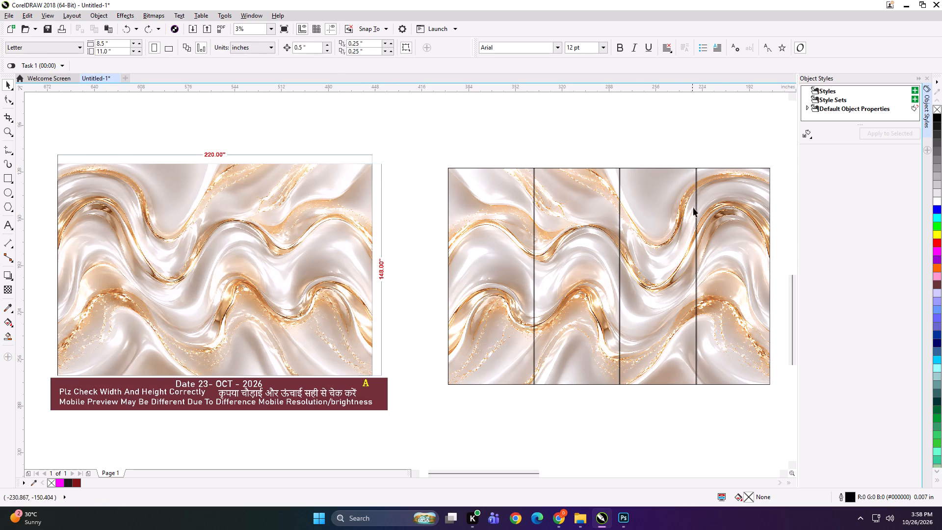
left_click(721, 221)
left_click(677, 230, "shift")
left_click(594, 234, "shift")
left_click(496, 234, "shift")
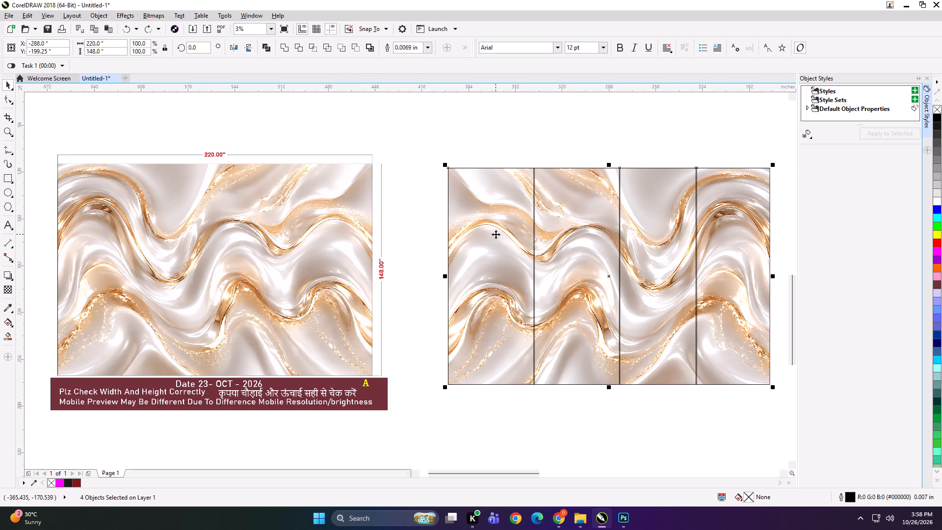
key("ctrl+g")
left_click(540, 140)
Mirror the marble wave artwork horizontally to match the reference image.
left_click(560, 212, "alt")
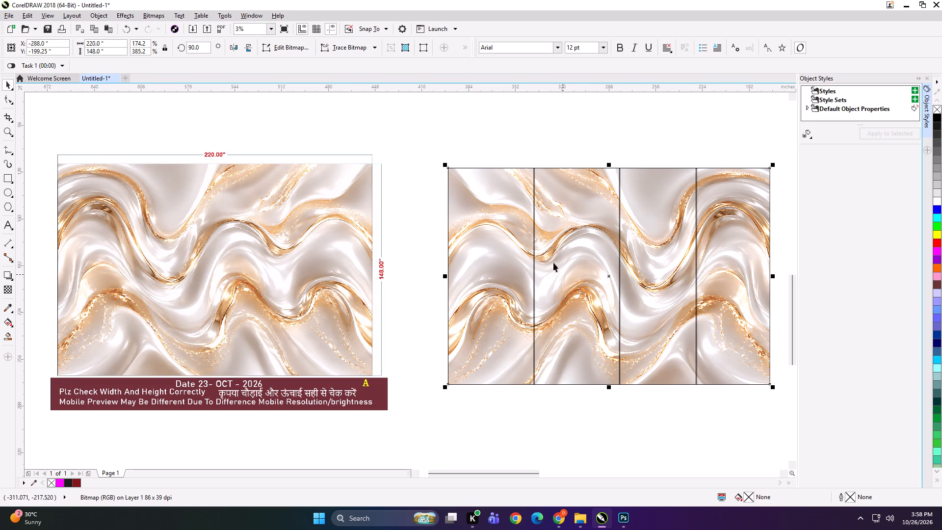
left_click(229, 49)
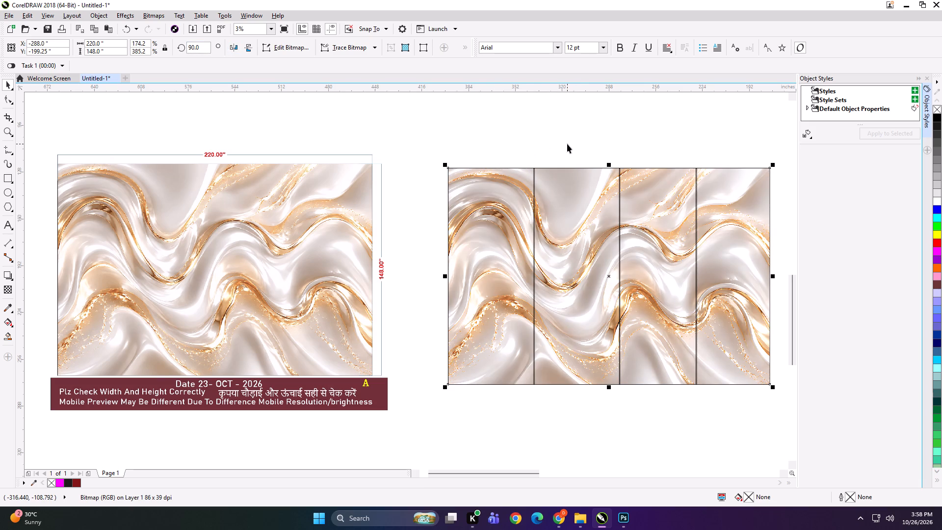
PowerClip the mirrored marble wave artwork inside the grouped panels and ungroup them into separate clipped panels.
key("shift+Return")
left_click(567, 195)
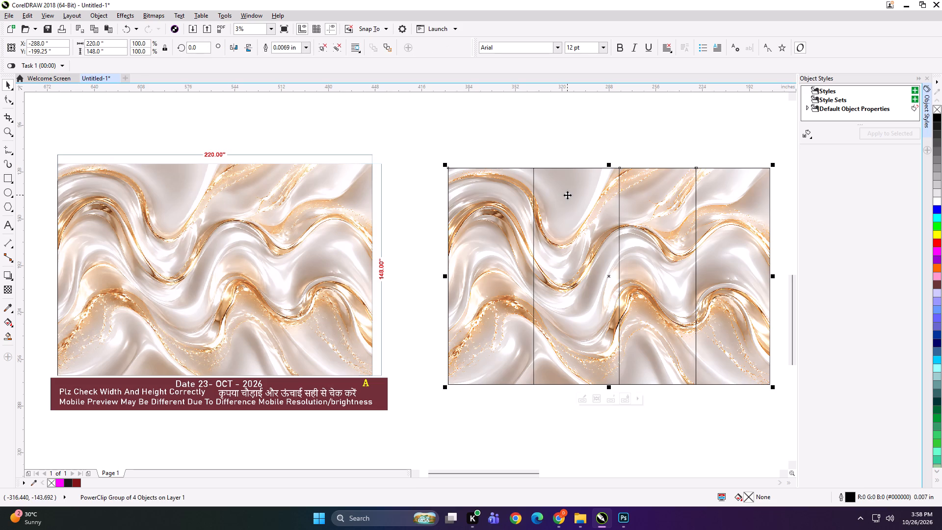
key("ctrl+u")
left_click(538, 130)
Add the artistic text label "220*148 PANEL 1" at the top edge of the first panel.
left_click(7, 221)
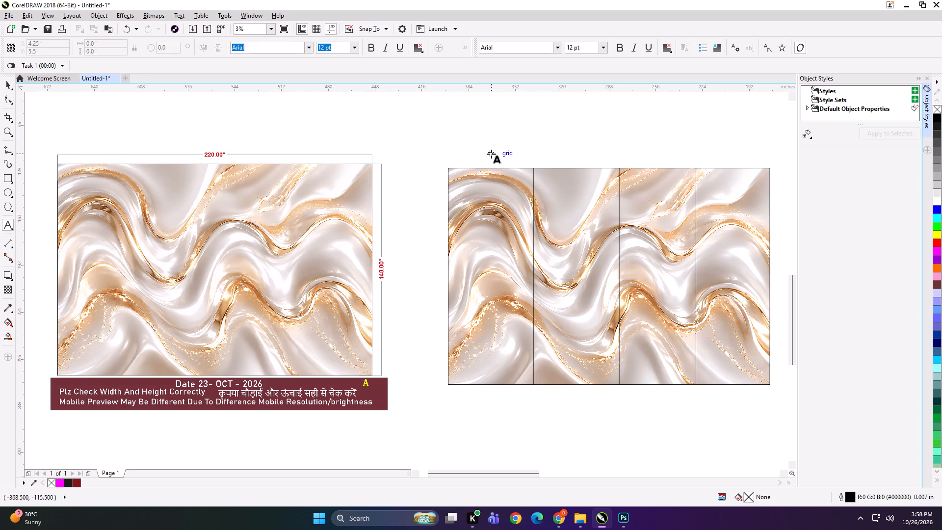
left_click(473, 166)
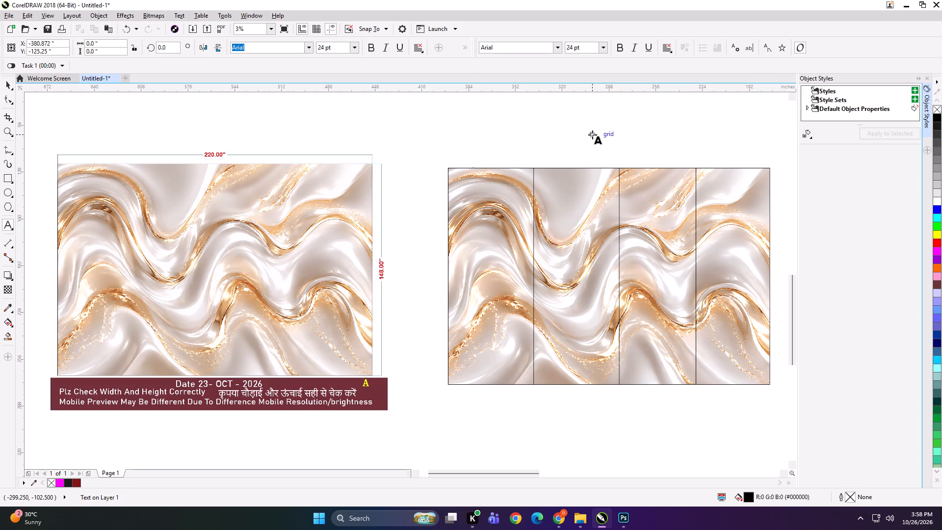
type("220*148 PANEL 1")
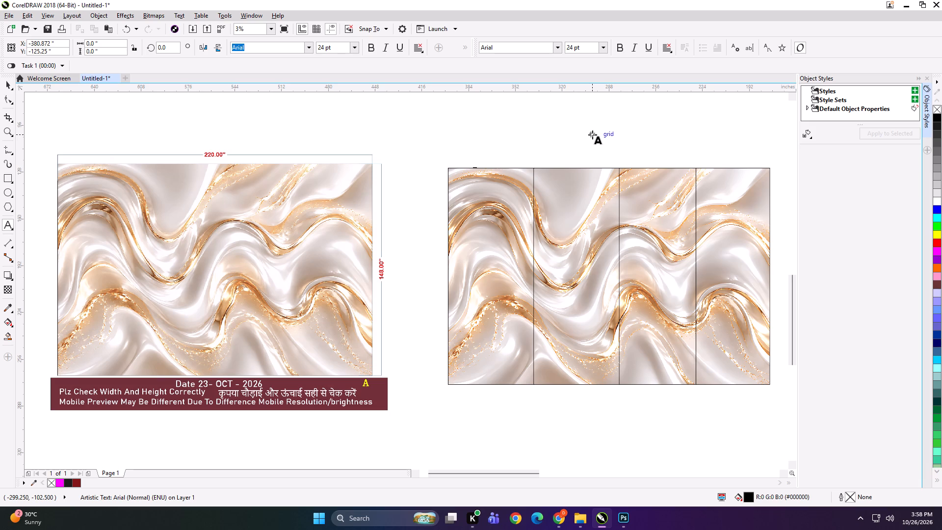
Copy the first panel's label to the top edges of the other three panels, renumbering the copies PANEL 2, 3 and 4.
key("ctrl+a")
key("ctrl+c")
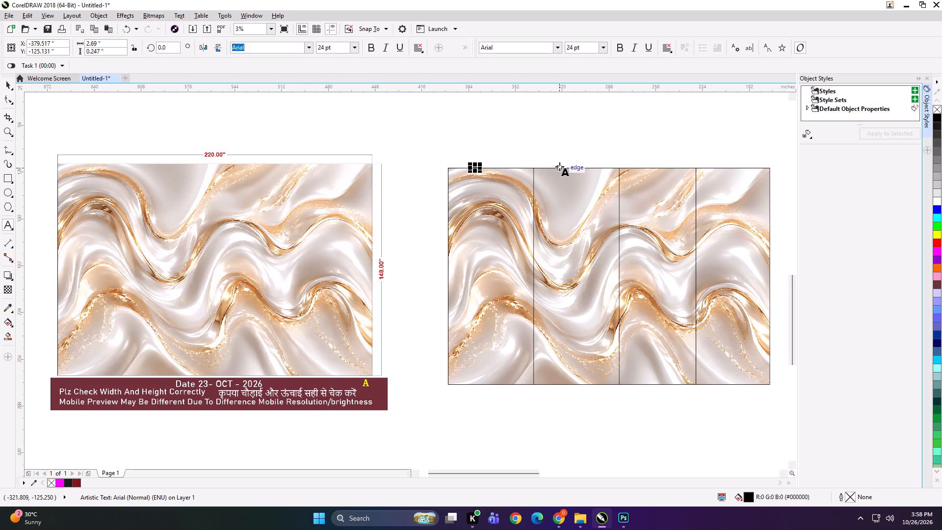
left_click(559, 166)
key("ctrl+v")
key("BackSpace")
key("2")
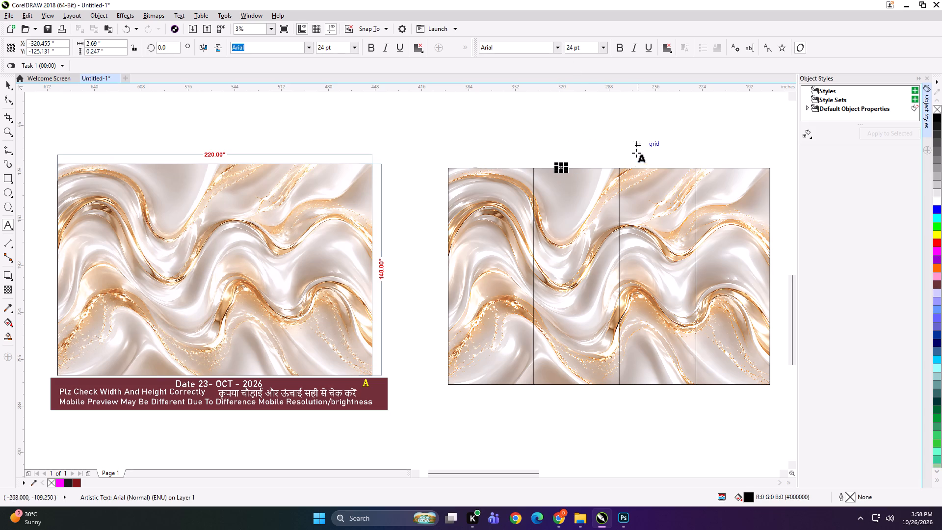
left_click(638, 166)
key("ctrl+v")
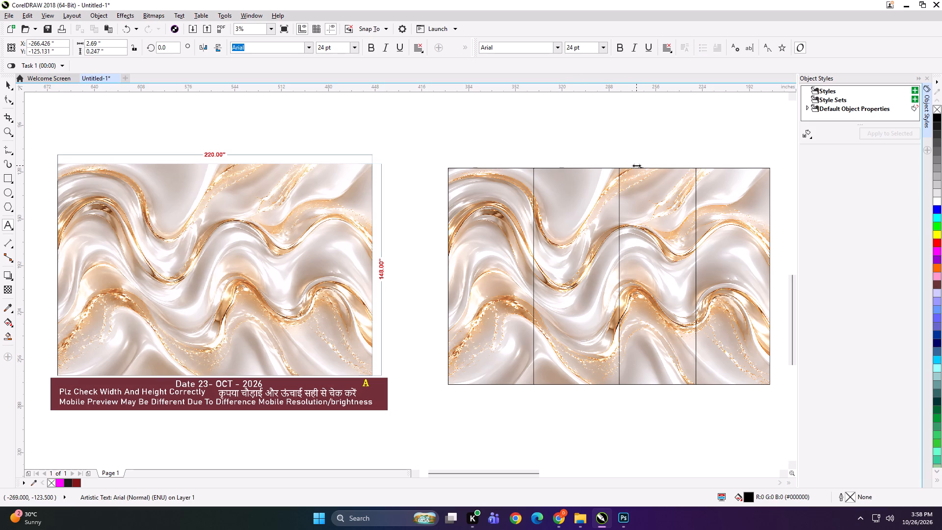
key("BackSpace")
key("3")
left_click(717, 166)
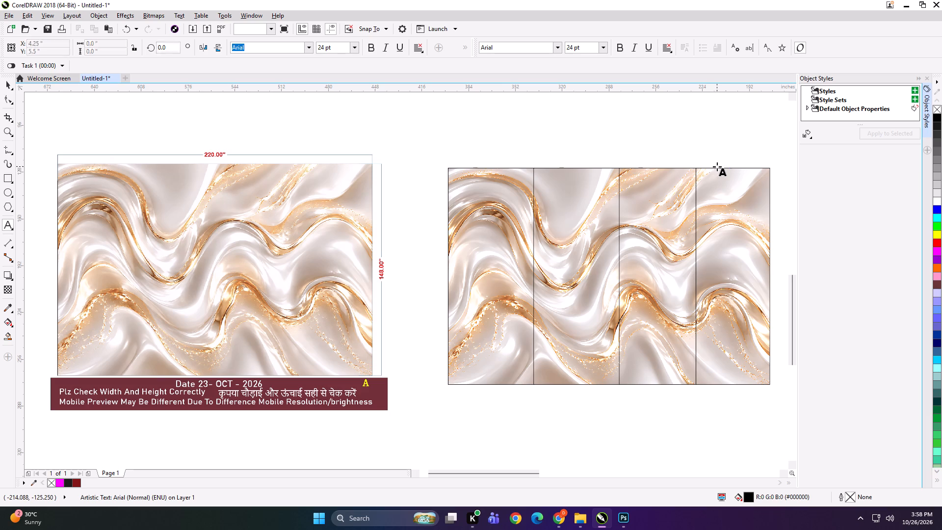
key("ctrl+v")
key("BackSpace")
key("4")
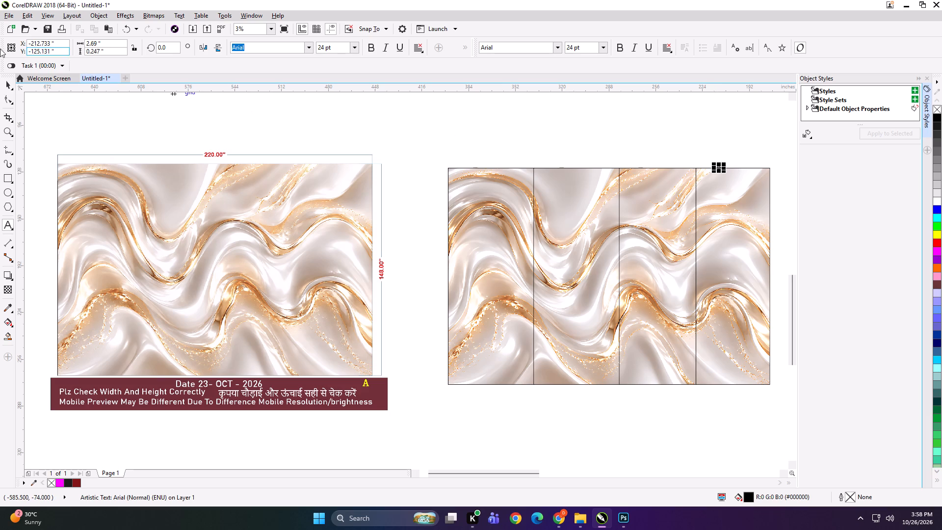
Group each of the four marble panels with its own text label, working from the fourth panel back to the first.
left_click(8, 85)
left_click(713, 218, "shift")
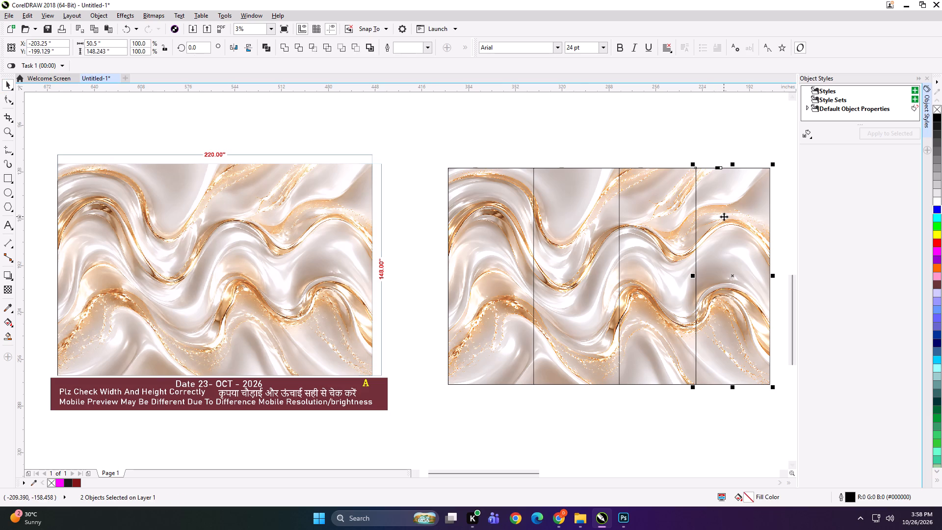
key("ctrl+g")
left_click_drag(708, 138, 620, 209)
left_click(638, 202, "shift")
key("ctrl+g")
left_click_drag(626, 152, 522, 226)
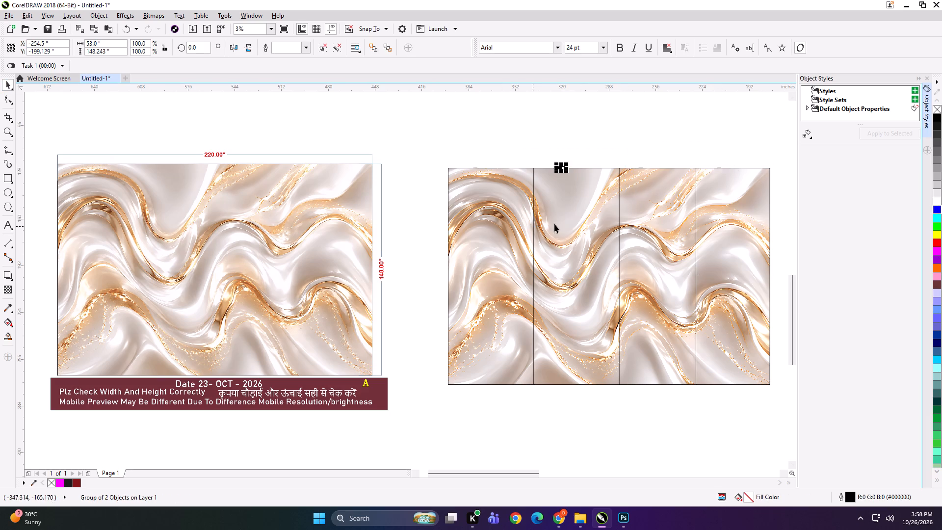
left_click(580, 216, "shift")
key("ctrl+g")
left_click_drag(545, 133, 412, 235)
left_click(471, 216, "shift")
key("ctrl+g")
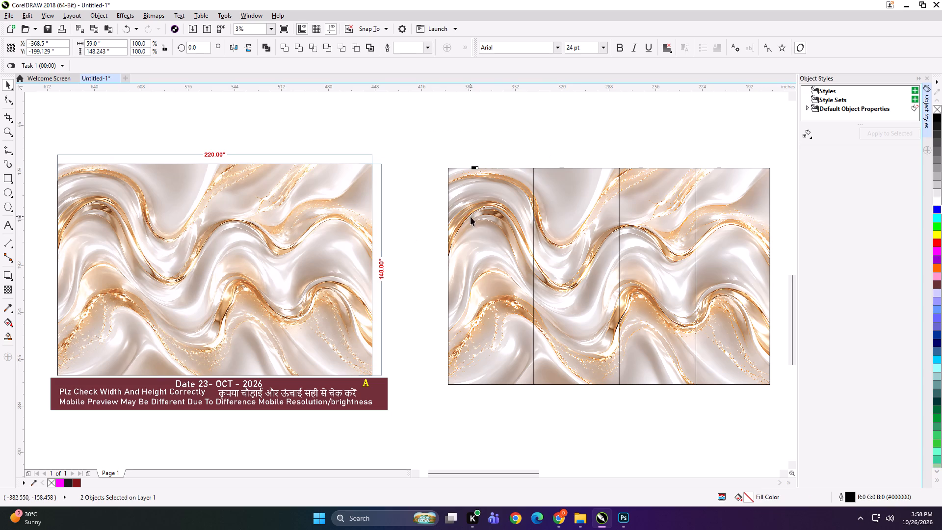
left_click(735, 217, "shift")
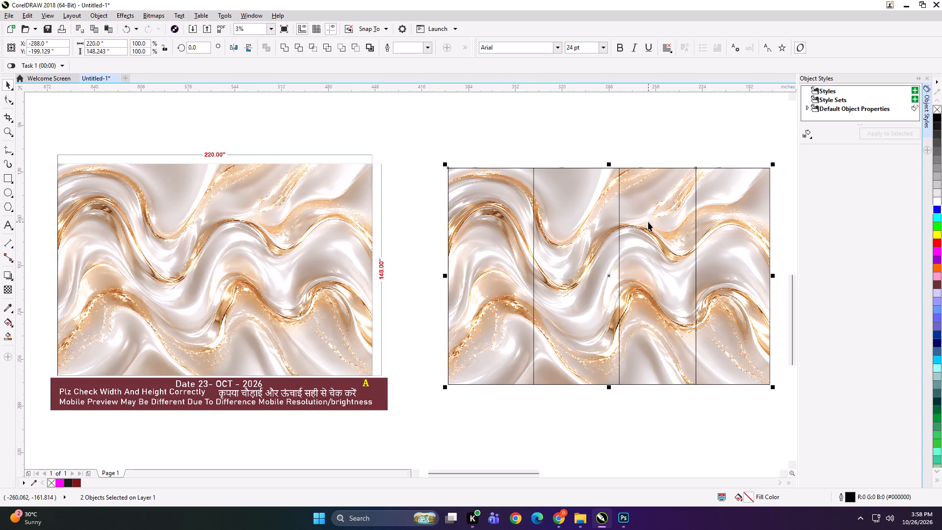
left_click(505, 131)
Start exporting the first marble panel and create a folder named GOODS HOME inside PRINT FILE > 26 as its destination.
left_click(485, 199)
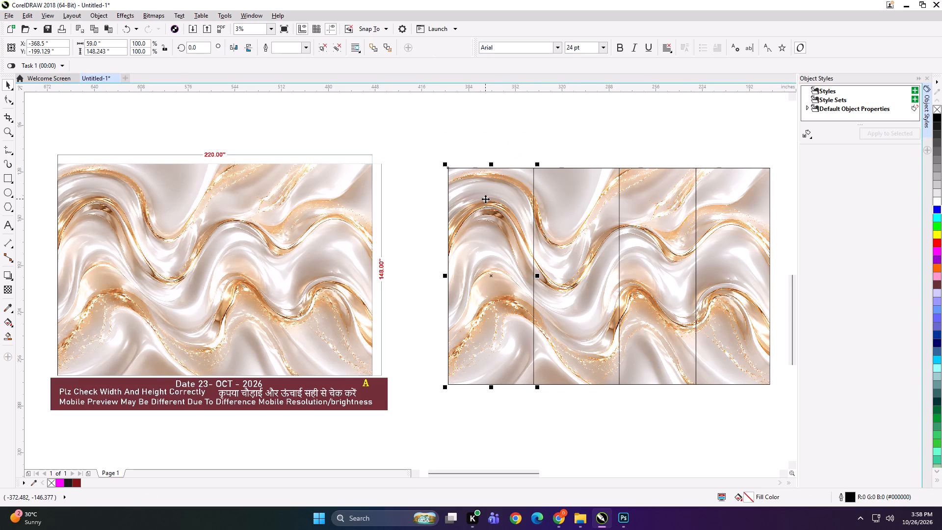
key("ctrl+e")
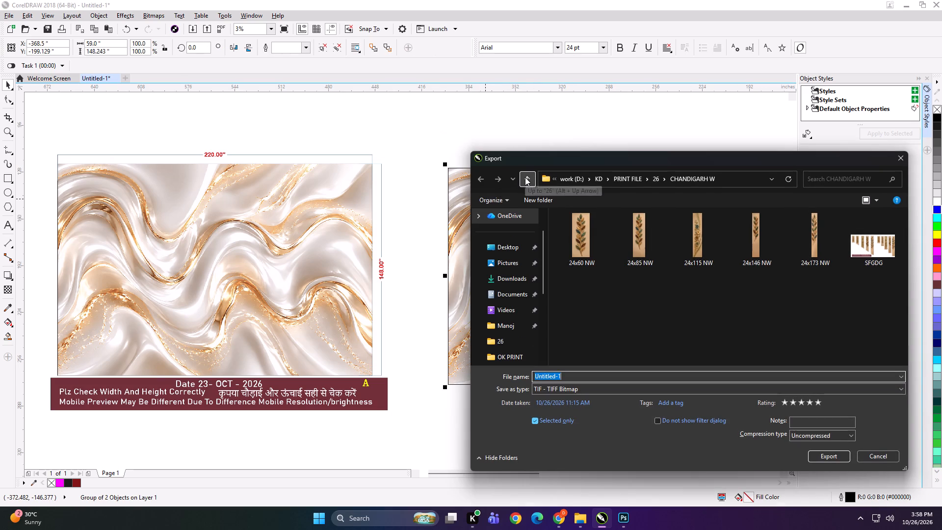
left_click(525, 177)
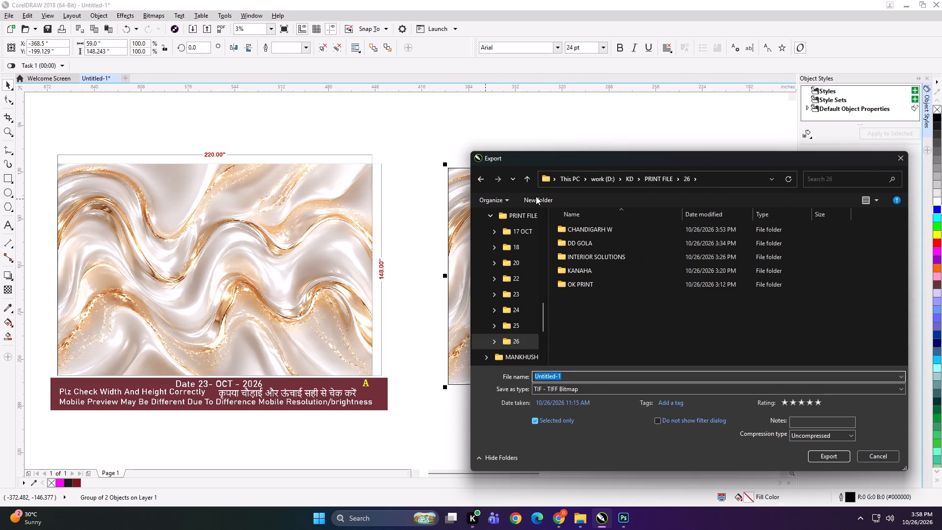
left_click(536, 196)
type("GOODS MOHE")
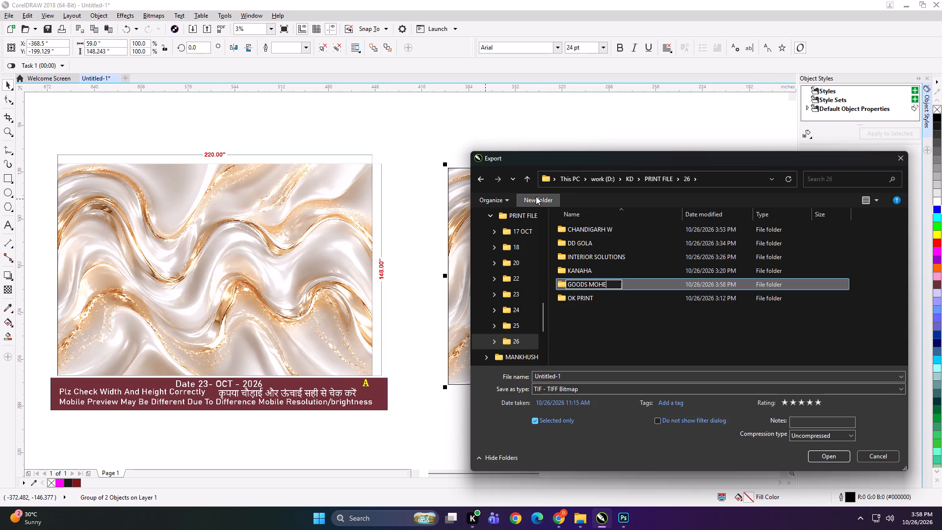
key("BackSpace")
key("BackSpace")
key("BackSpace")
key("BackSpace")
type("HOME")
left_click(602, 325)
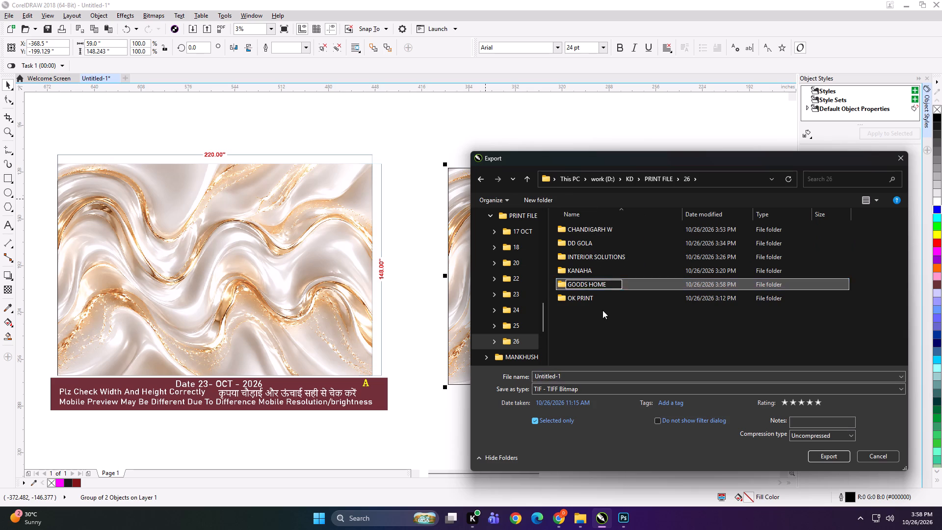
double_click(599, 259)
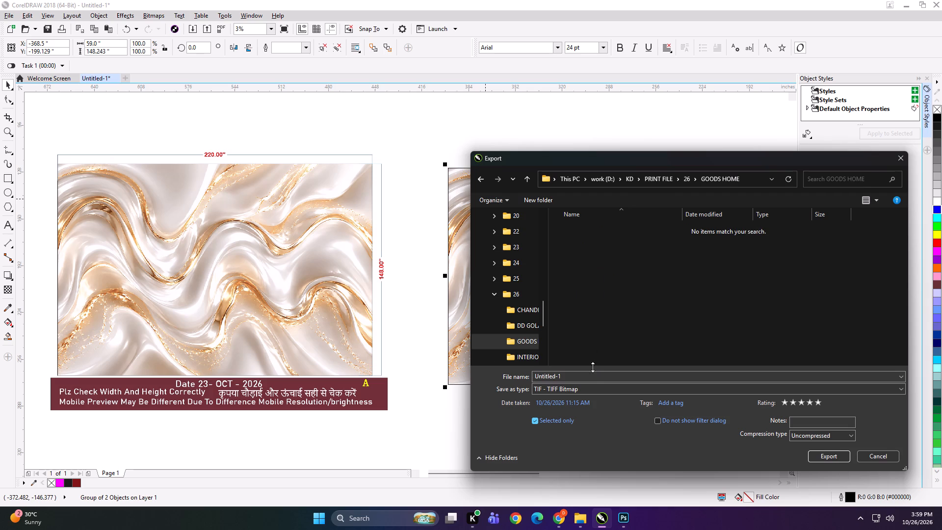
Export the first marble panel as the TIFF file "59x148 A NW".
double_click(592, 371)
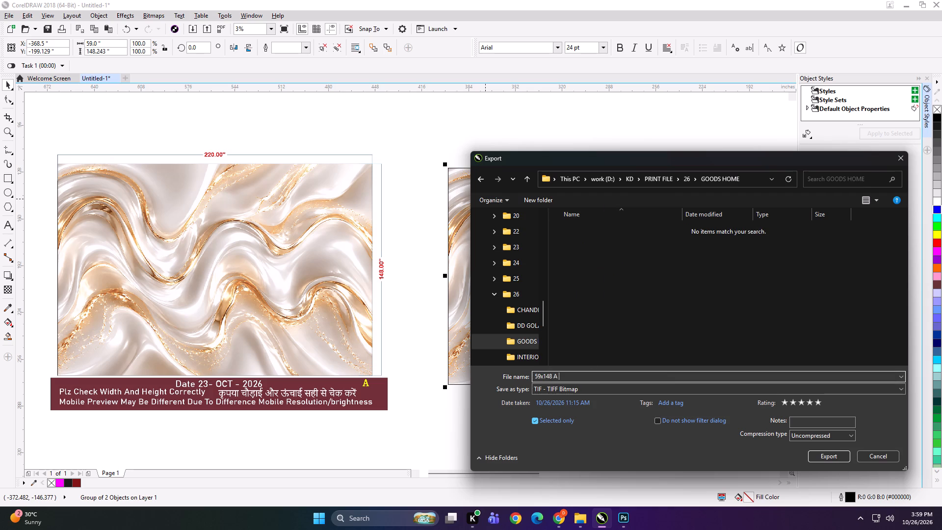
type("NW")
key("Return")
key("Return")
Export the second marble panel to the GOODS HOME folder as the TIFF file "59x148 B NW".
left_click(607, 202)
key("ctrl+e")
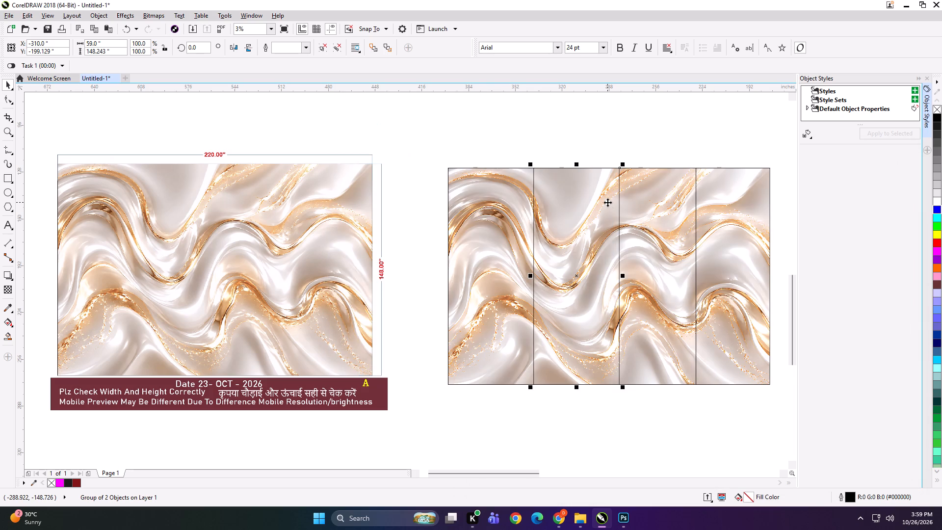
left_click(575, 157)
left_click(575, 195)
key("ctrl+e")
key("ctrl+e")
key("ctrl+e")
left_click(562, 157)
scroll(503, 230, "down", 1)
left_click(446, 253)
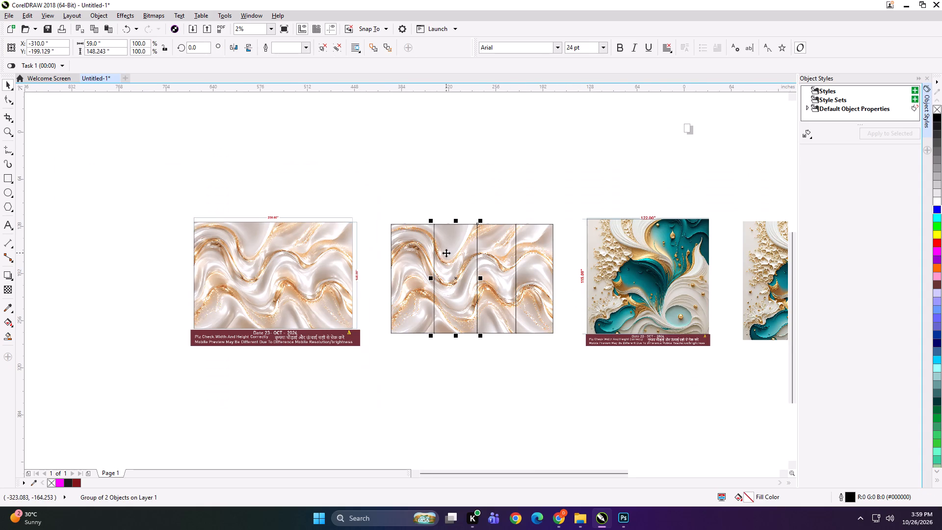
key("ctrl+e")
left_click(574, 248)
double_click(559, 376)
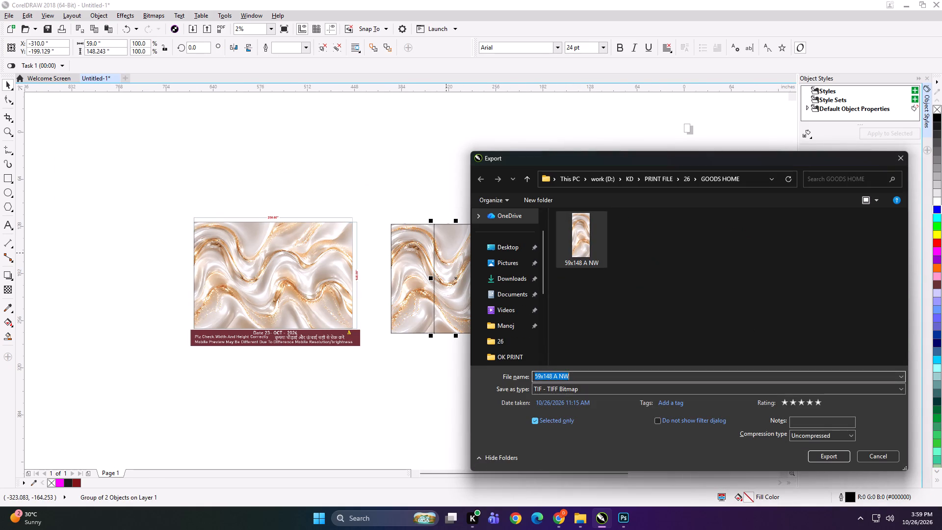
type("B")
key("space")
key("Return")
key("Return")
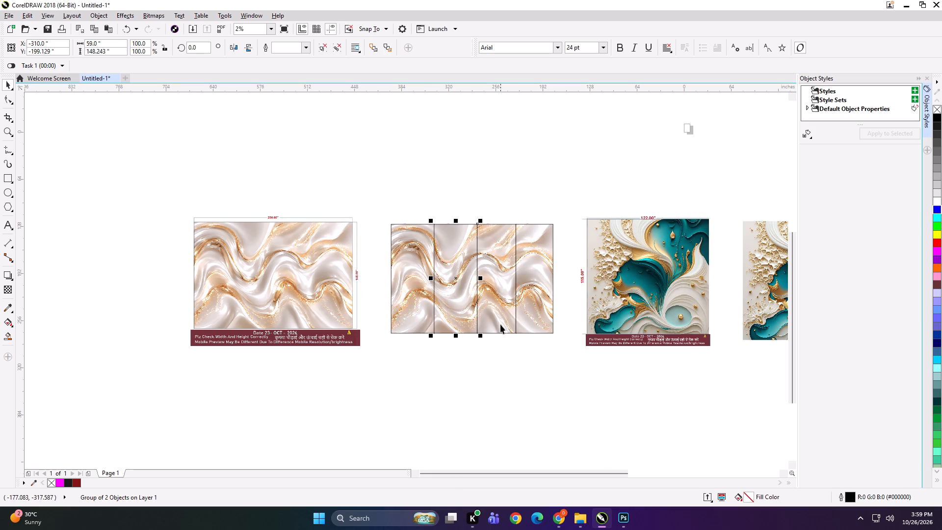
Export the third marble panel to the GOODS HOME folder as the TIFF file "59x148 C NW".
left_click(471, 288)
left_click(495, 274)
key("ctrl+e")
key("ctrl+e")
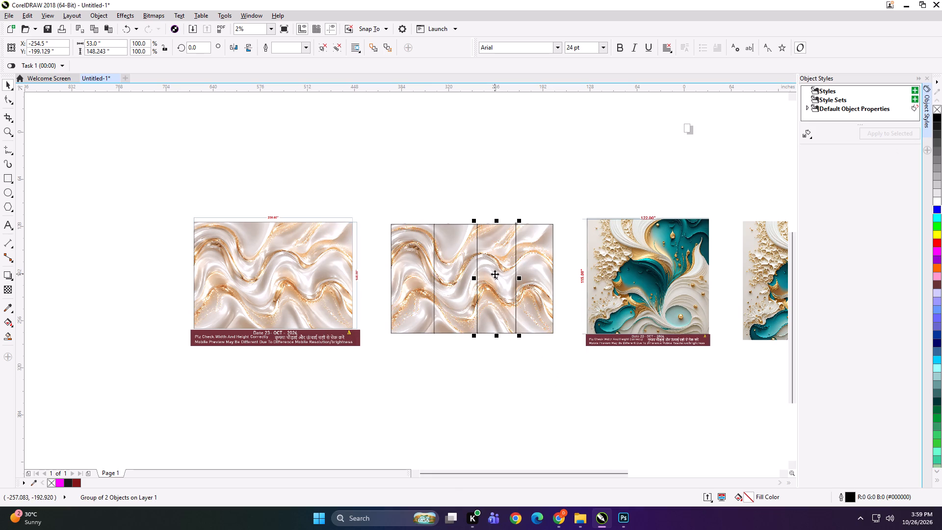
key("ctrl+e")
key("ctrl+e")
left_click(471, 185)
left_click(489, 259)
key("ctrl+e")
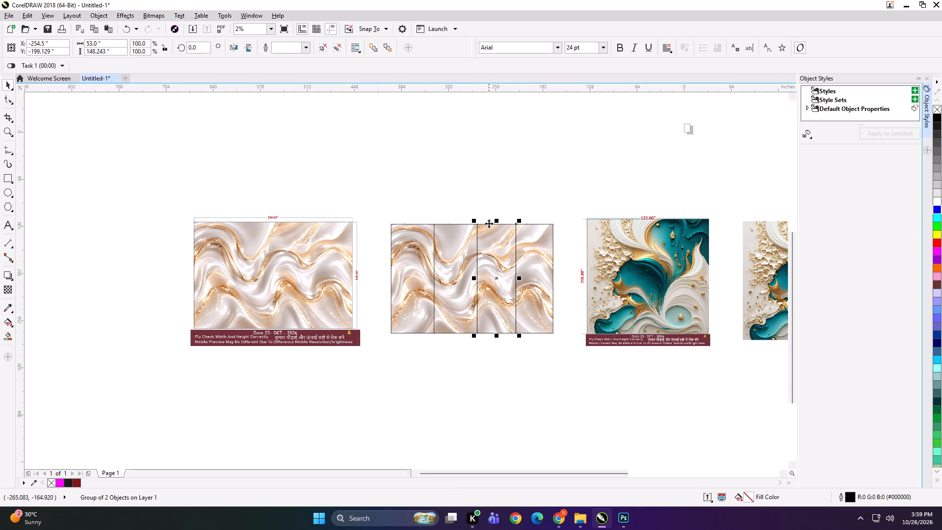
left_click(489, 206)
left_click(491, 235)
key("ctrl+e")
left_click(491, 196)
left_click(491, 245)
key("ctrl+e")
left_click(626, 241)
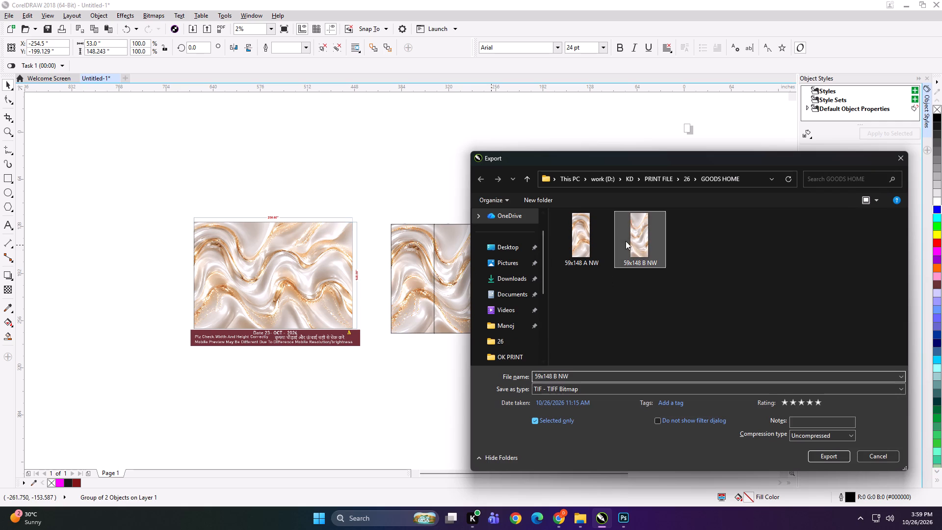
double_click(556, 378)
type("C")
key("space")
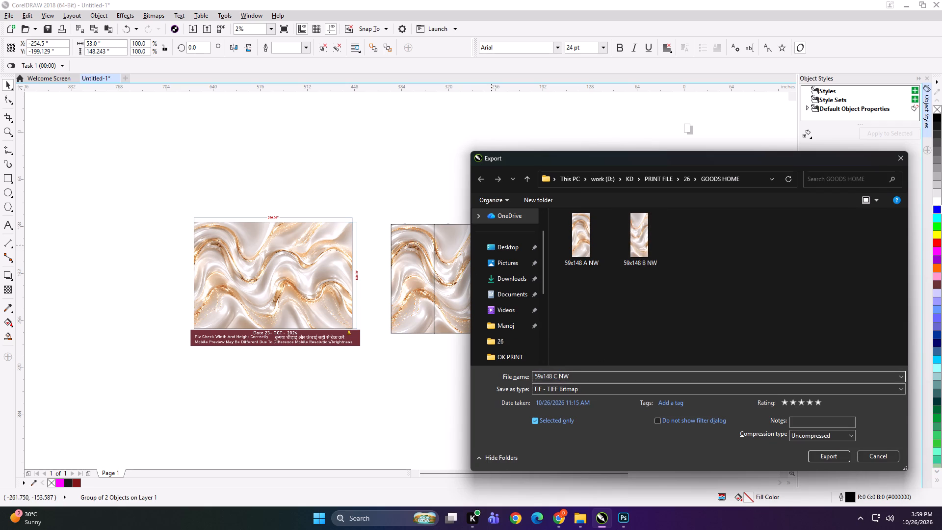
key("Return")
key("Return")
Export the fourth marble panel to the GOODS HOME folder as the TIFF file "50.5x148 D NW".
left_click(538, 307)
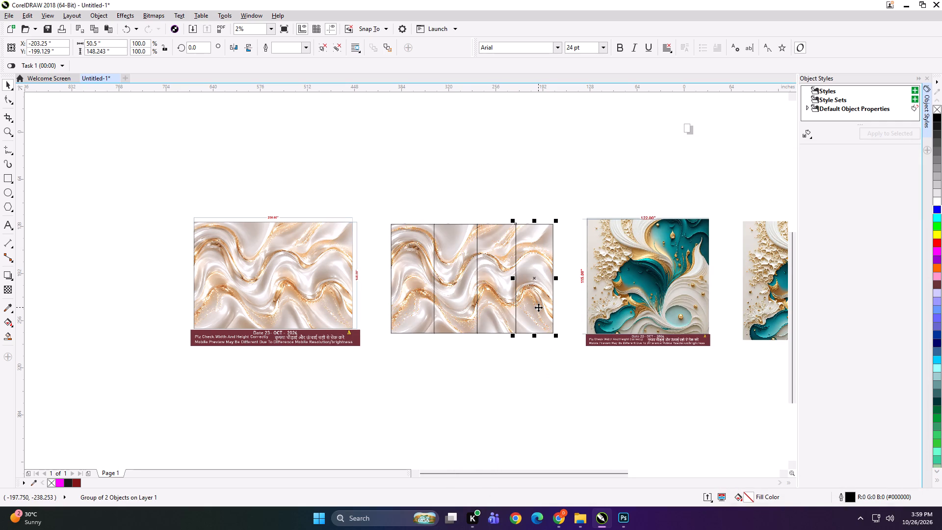
key("ctrl+e")
key("ctrl+e")
left_click(520, 196)
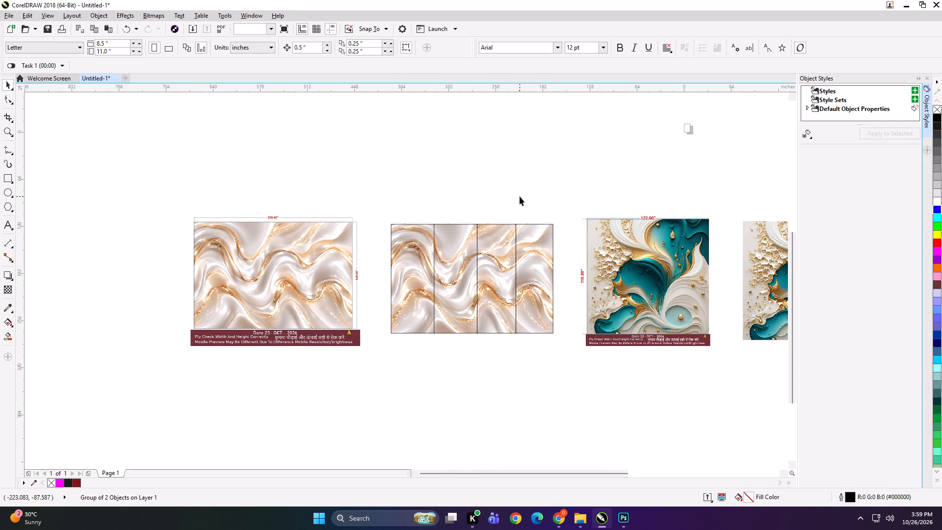
left_click(531, 258)
key("ctrl+e")
left_click(531, 191)
left_click(531, 238)
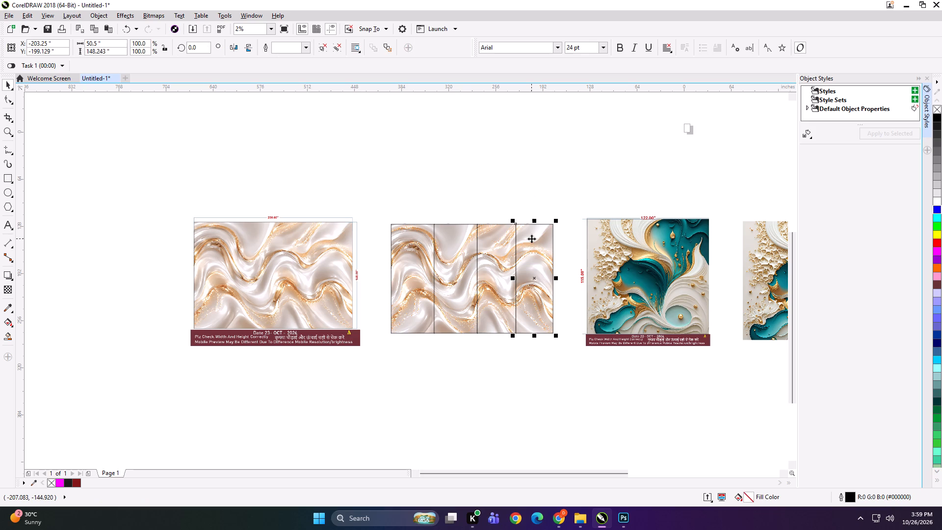
key("ctrl+e")
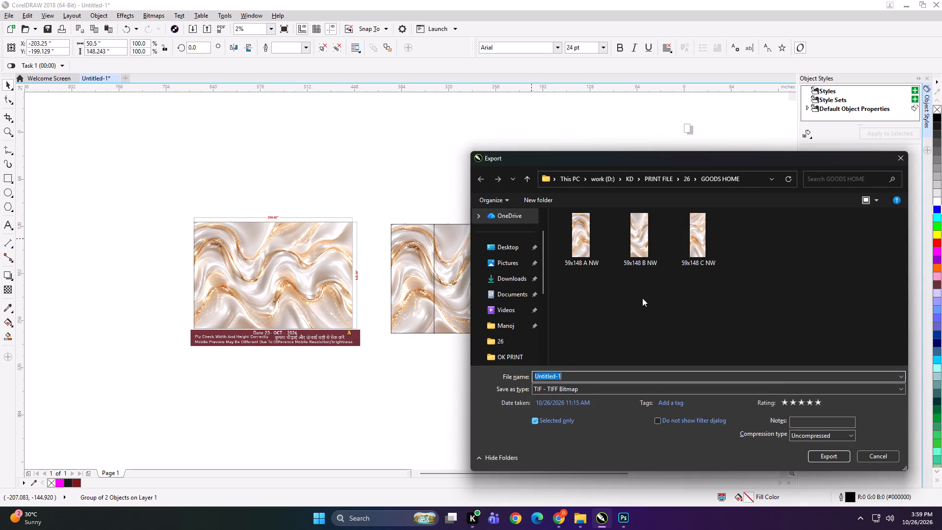
type("50.5x148 D NW")
key("Return")
key("Return")
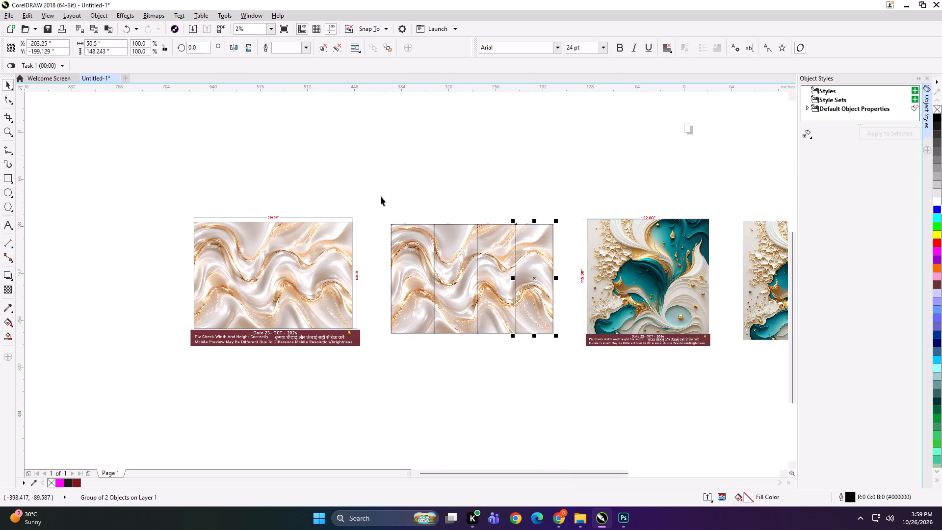
Nudge the first three marble panels about 7 inches away from the fourth panel to open a gap.
left_click_drag(359, 187, 542, 391)
key("Left")
key("Left")
key("Left")
key("Left")
key("Left")
key("Left")
key("Left")
key("Left")
key("Left")
key("Left")
key("Left")
key("Left")
key("Left")
key("Left")
Nudge the first two marble panels away from the third panel to open a similar gap.
left_click_drag(483, 212, 378, 391)
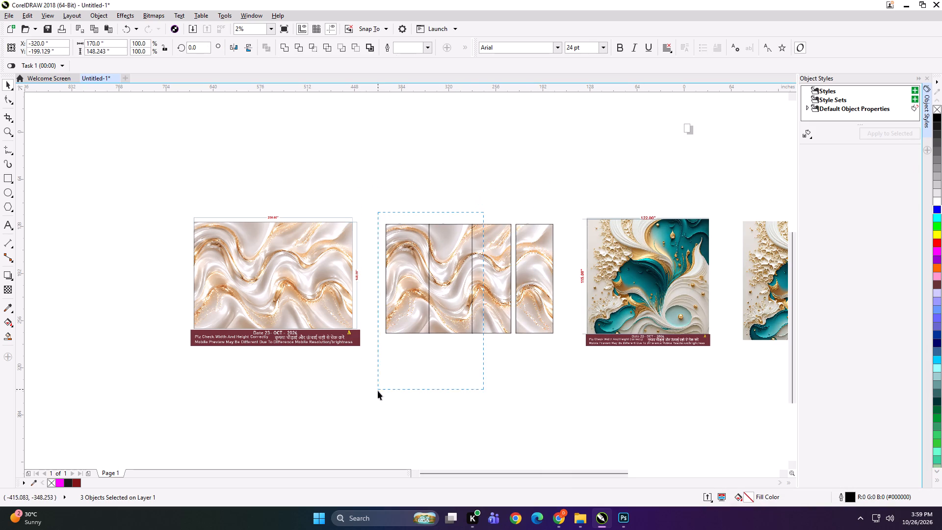
left_click_drag(378, 391, 367, 409)
key("Left")
key("Left")
key("Left")
key("Left")
key("Left")
key("Left")
key("Left")
key("Left")
key("Left")
key("Left")
key("Left")
key("Left")
key("Left")
Nudge the first marble panel away from the second panel to open a similar gap.
left_click_drag(441, 198, 320, 430)
key("Left")
key("Left")
key("Left")
key("Left")
key("Left")
key("Left")
key("Left")
key("Left")
key("Left")
key("Left")
key("Left")
key("Left")
key("Left")
key("Left")
key("Left")
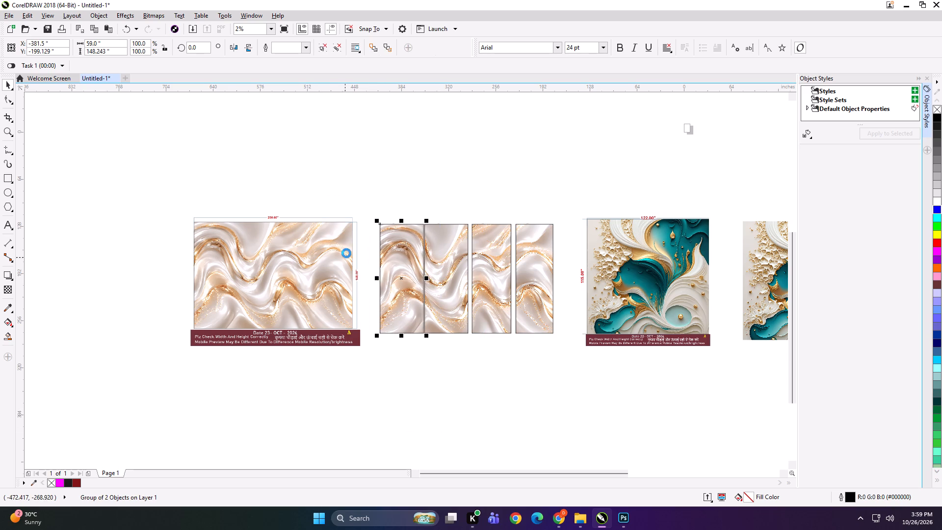
Group the four separated marble panels together with their dimensioned reference image.
left_click_drag(355, 190, 565, 397)
left_click(338, 272, "shift")
key("ctrl+g")
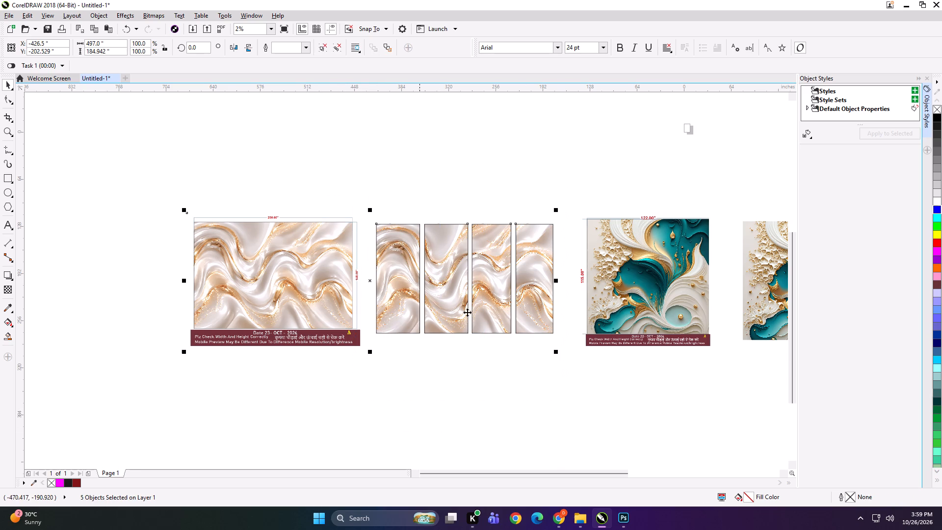
Scale the grouped marble panels and reference image down to about 5.06 by 1.88 inches.
left_click_drag(556, 354, 380, 294, "shift")
scroll(373, 288, "up", 3)
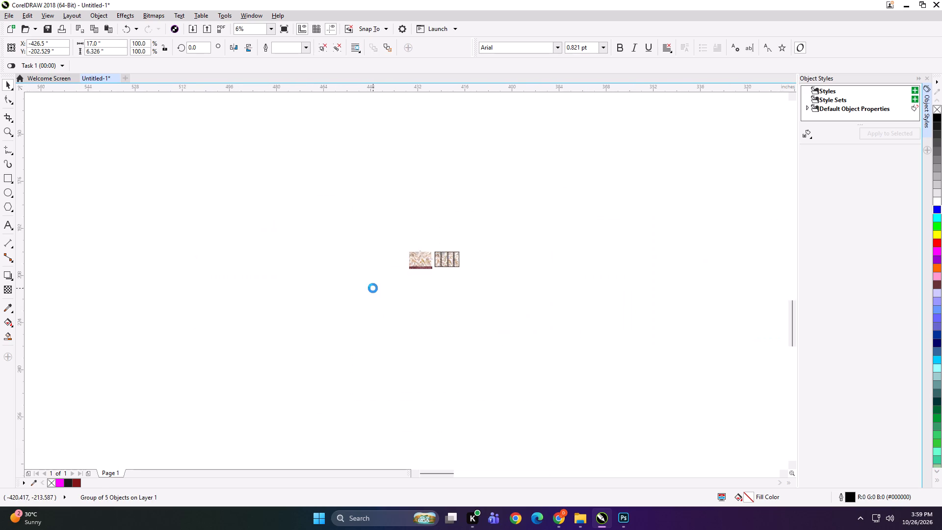
scroll(517, 227, "up", 2)
left_click_drag(610, 318, 598, 317, "shift")
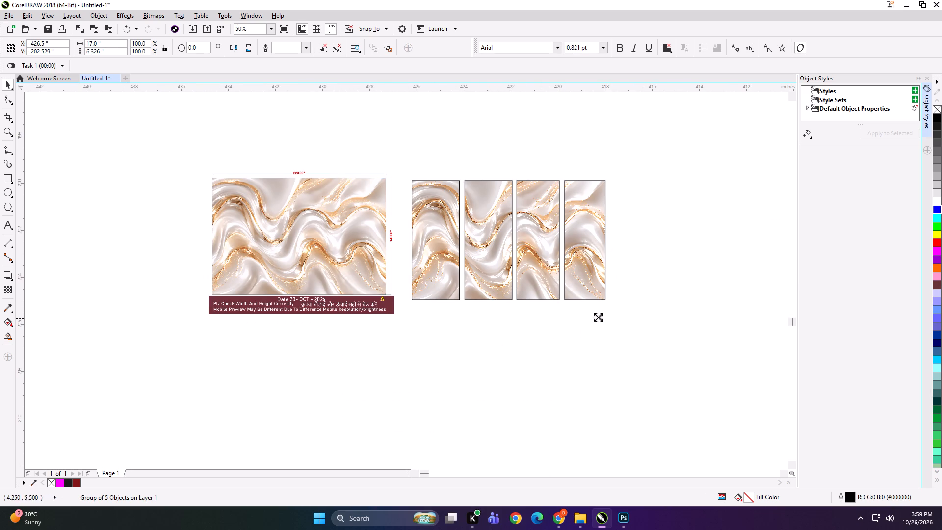
left_click_drag(598, 317, 470, 277, "shift")
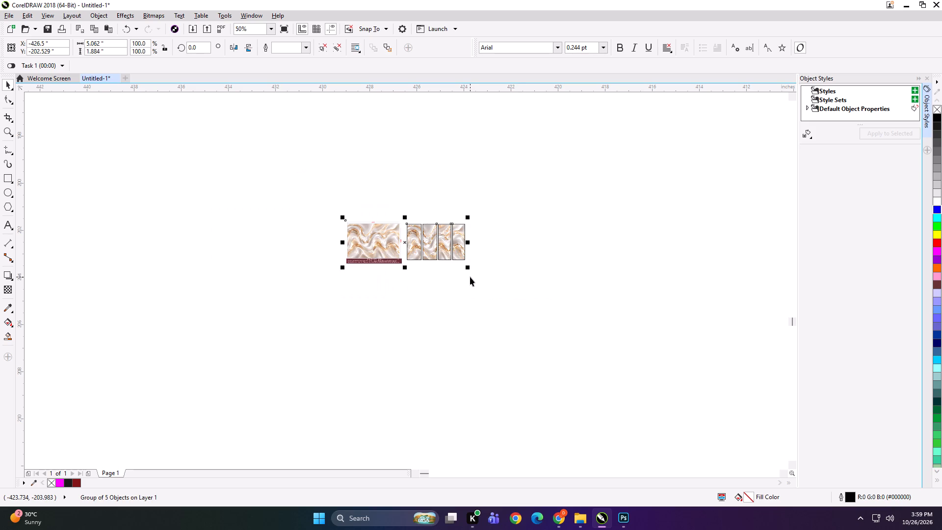
Export the reduced marble group as a TIFF named DGH, and delete the group from the drawing.
key("ctrl+e")
type("DGH")
key("Return")
key("Return")
key("Delete")
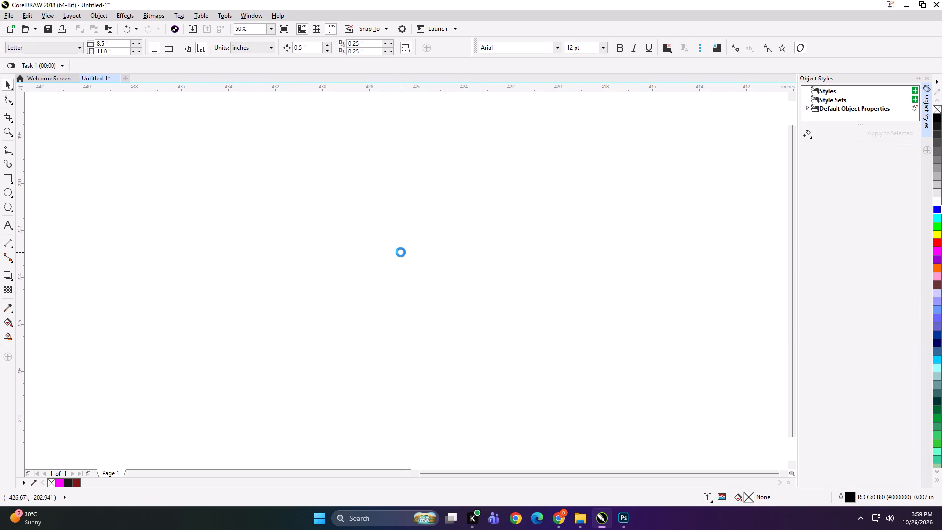
Resize the plain teal-and-gold artwork beside the dimensioned reference to 122 inches wide and 115 inches high.
key("F4")
scroll(347, 328, "up", 2)
left_click_drag(261, 316, 284, 297)
left_click(517, 300)
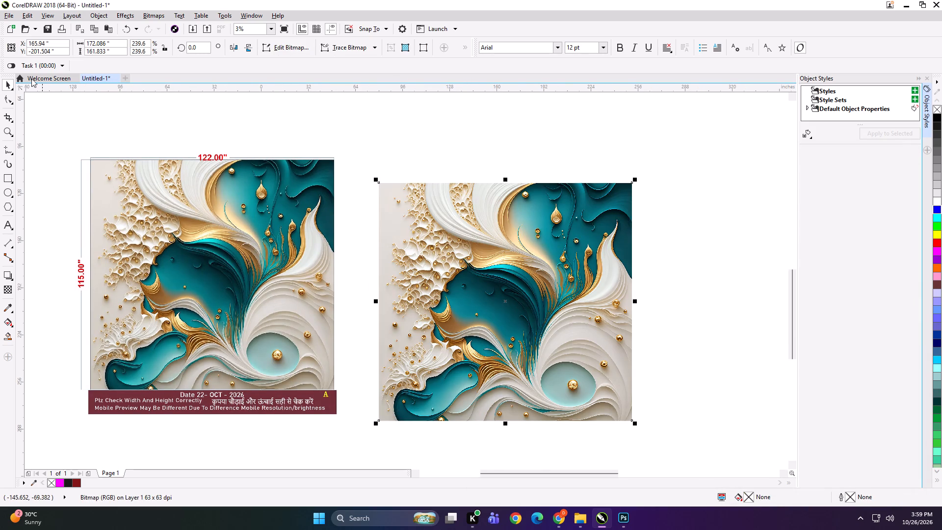
left_click_drag(119, 44, 53, 44)
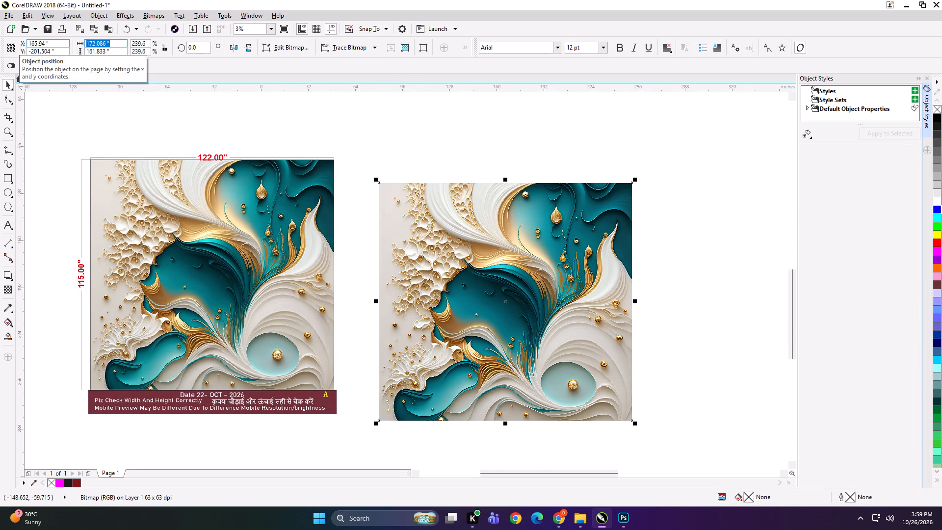
type("122")
key("Tab")
type("115")
key("Return")
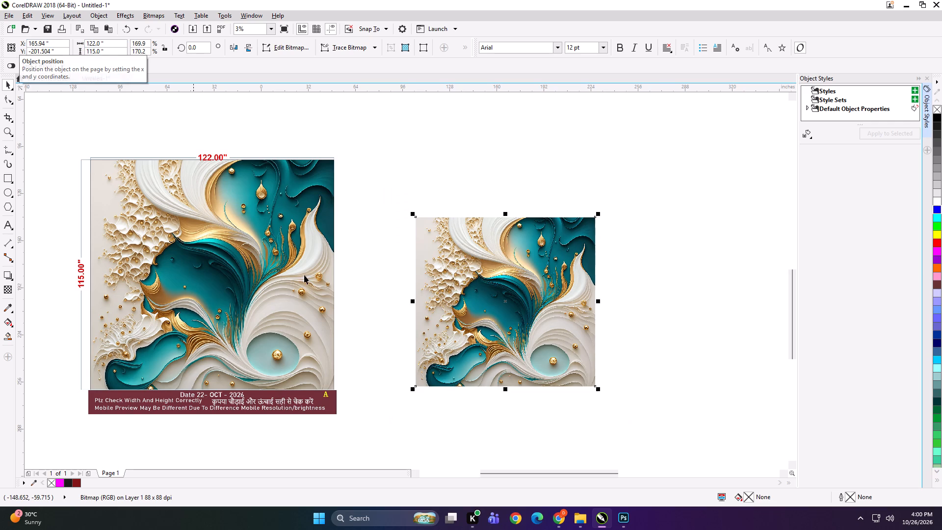
Create a rectangle 41 inches wide and 115 inches high over the resized artwork, aligned to its left edge.
double_click(6, 179, "shift")
key("space")
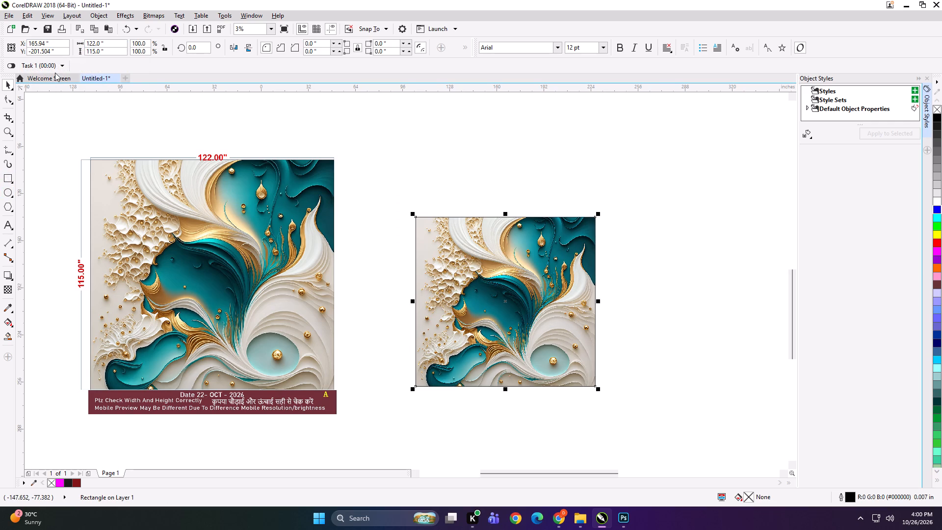
left_click_drag(111, 46, 59, 47)
type("41")
key("Return")
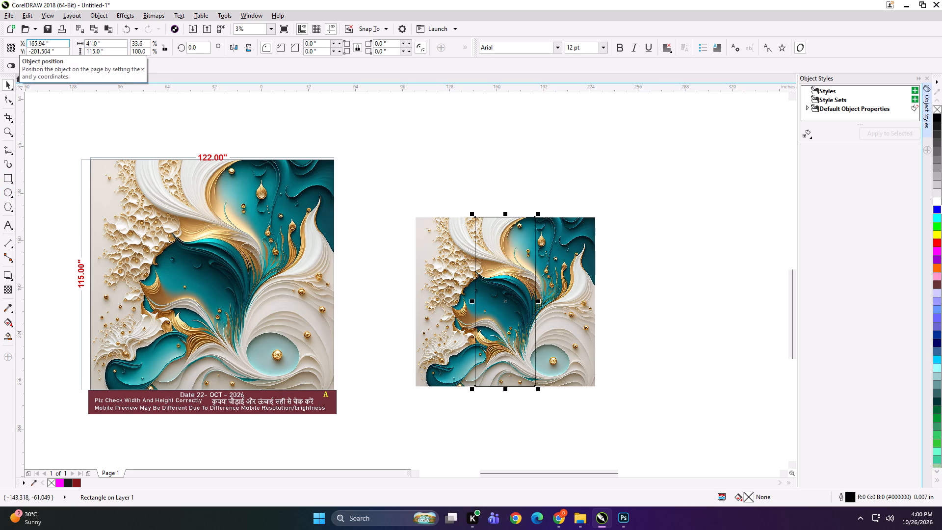
left_click(438, 248, "shift")
key("l")
left_click(476, 186)
left_click(458, 299)
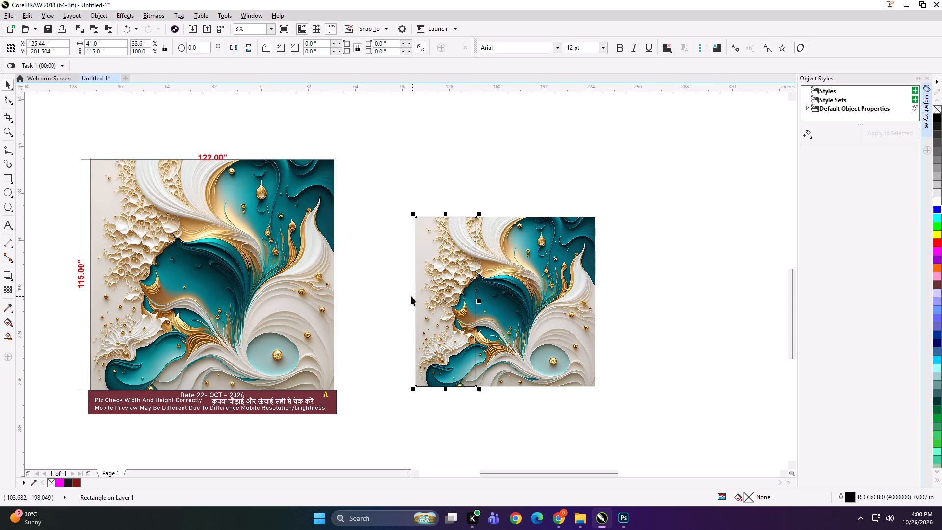
Duplicate the 41-inch rectangle twice across the artwork, nudging each copy left so neighbouring panels overlap by 0.5 inch.
left_click_drag(411, 302, 504, 310)
right_click(504, 310, "ctrl")
scroll(510, 310, "up", 1)
key("Left")
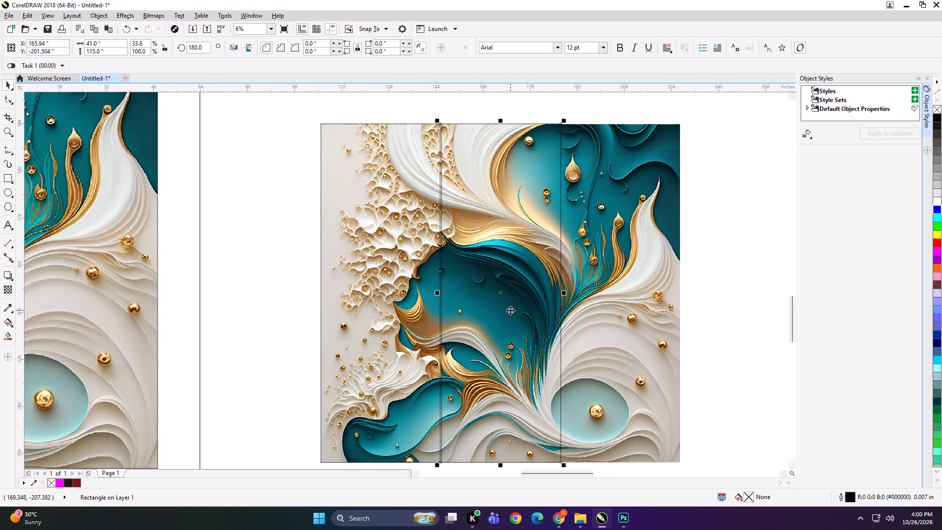
left_click_drag(436, 294, 619, 301)
right_click(619, 301, "ctrl")
scroll(618, 301, "up", 1)
key("Left")
scroll(583, 286, "down", 1)
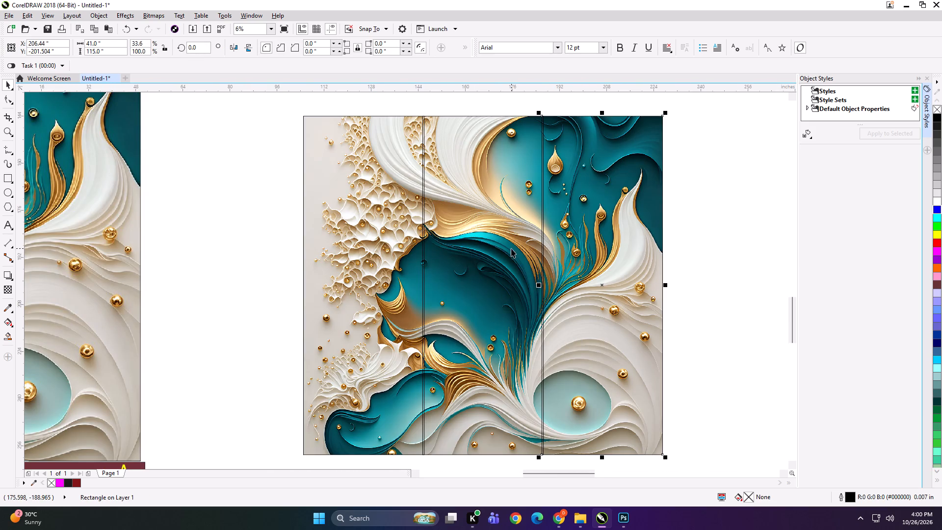
Group the three panel rectangles, PowerClip the teal artwork into them, and ungroup the result into separate panels.
left_click(511, 248, "shift")
left_click(392, 260, "shift")
key("ctrl+g")
scroll(447, 260, "down", 1)
left_click(615, 273)
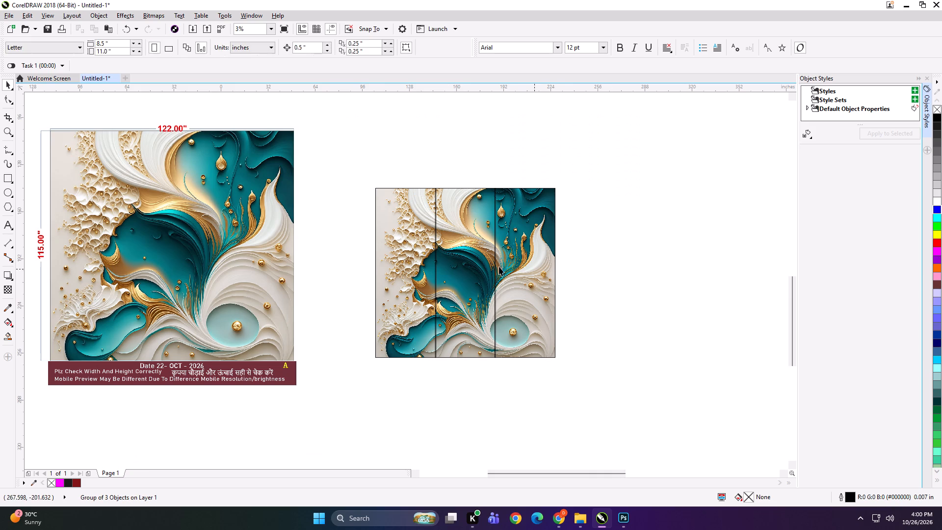
left_click(462, 264, "alt")
key("shift+Return")
left_click(483, 269)
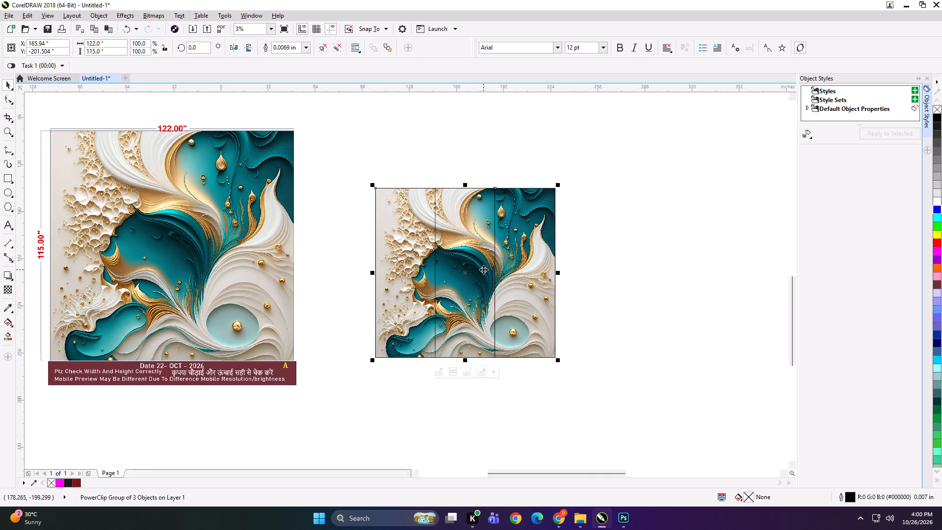
key("ctrl+u")
left_click(593, 247)
Add the text label "122*115 PANEL 1" at the top edge of the first teal panel and copy its text.
left_click(4, 226)
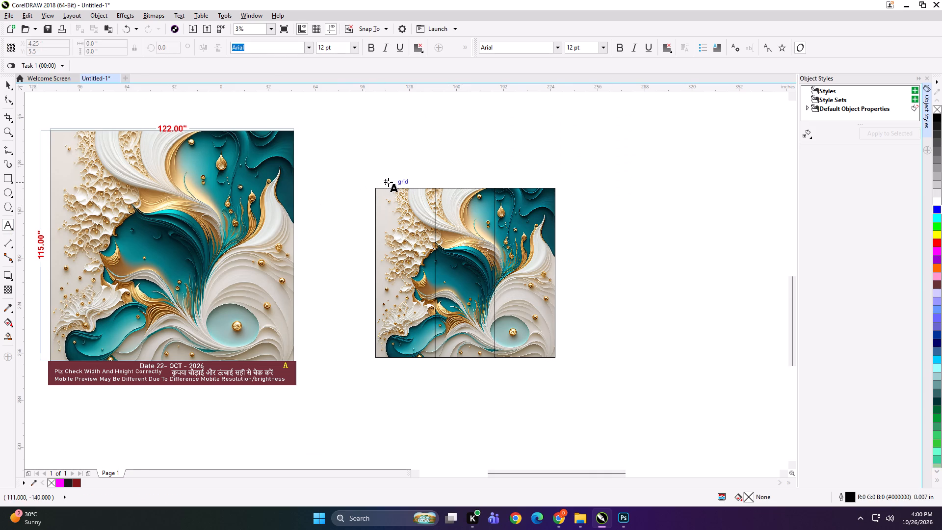
left_click(391, 187)
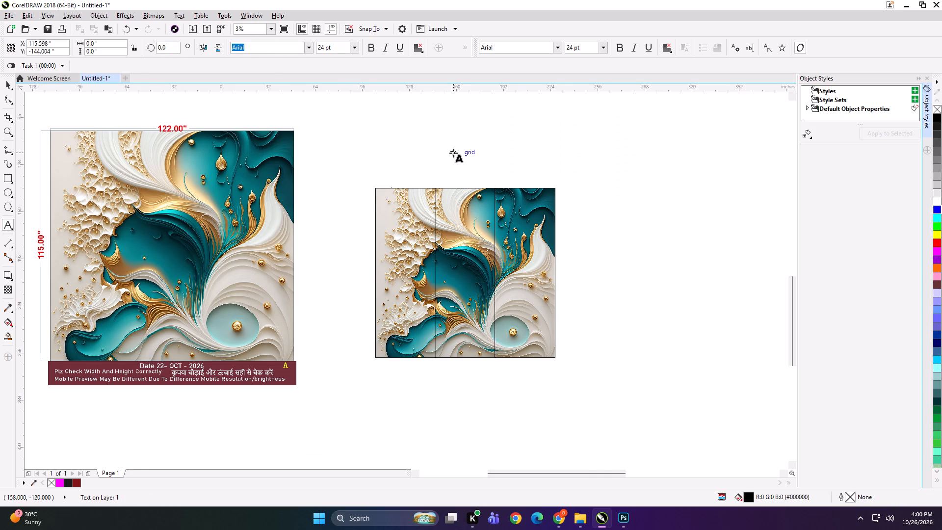
type("122*115 PANEL 1")
key("ctrl+a")
key("ctrl+c")
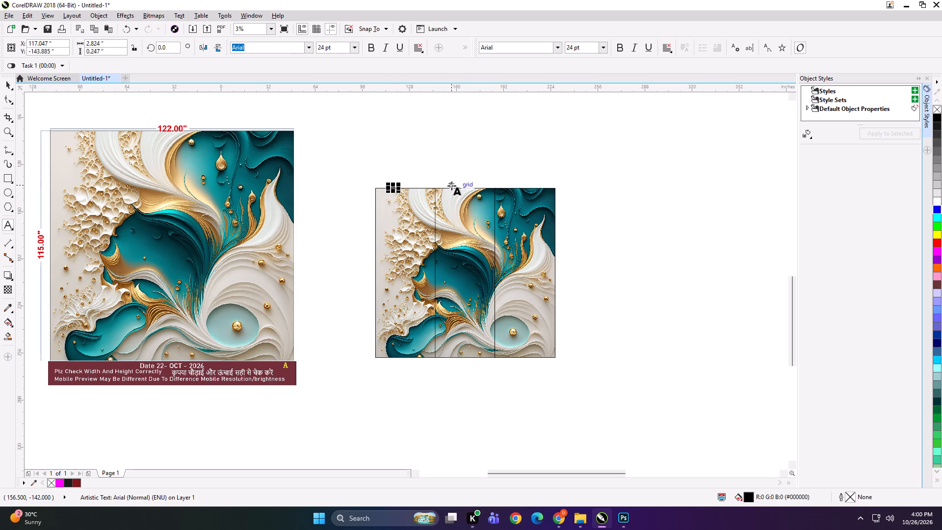
Paste the label at the top edge of the second teal panel and change its number to 2.
left_click(452, 187)
scroll(453, 187, "up", 4)
key("ctrl+v")
key("BackSpace")
key("2")
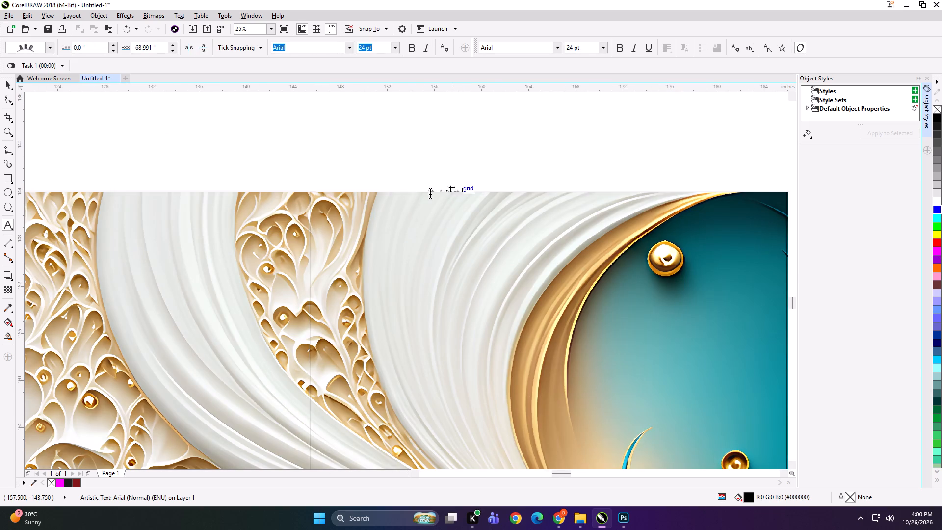
Paste the label at the top edge of the third teal panel and change its number to 3.
scroll(382, 194, "down", 3)
scroll(489, 201, "up", 3)
left_click(544, 154)
key("ctrl+v")
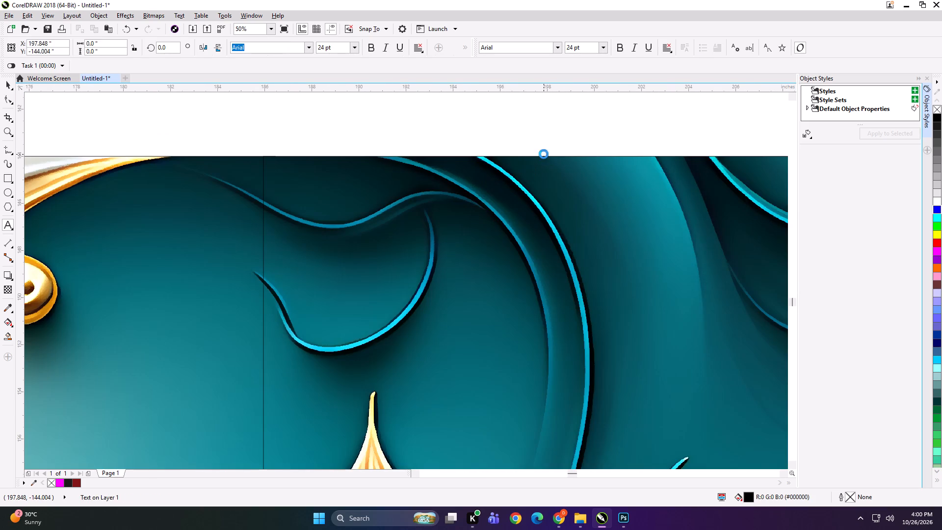
key("BackSpace")
key("3")
scroll(546, 155, "down", 4)
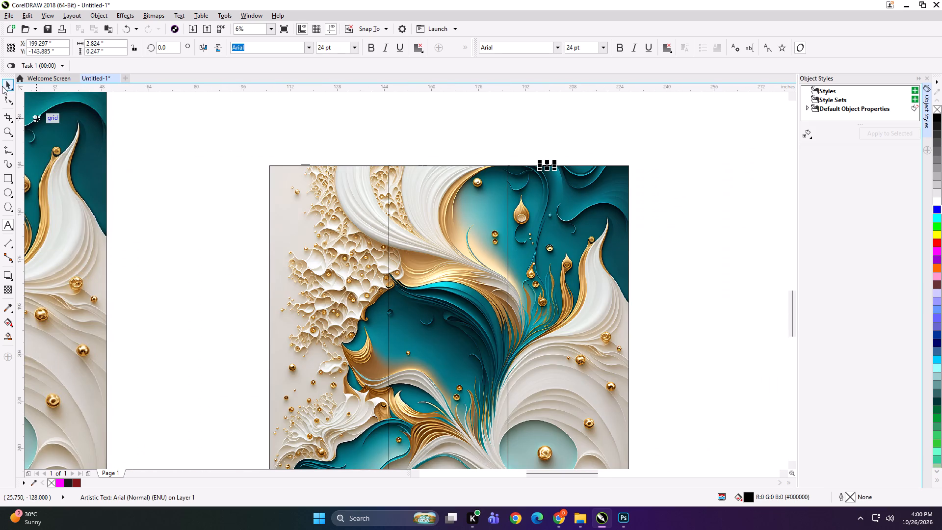
Group each of the three teal panels with its own text label.
left_click(3, 85)
left_click(547, 212, "shift")
key("ctrl+g")
left_click_drag(524, 137, 420, 207)
left_click_drag(444, 135, 399, 202)
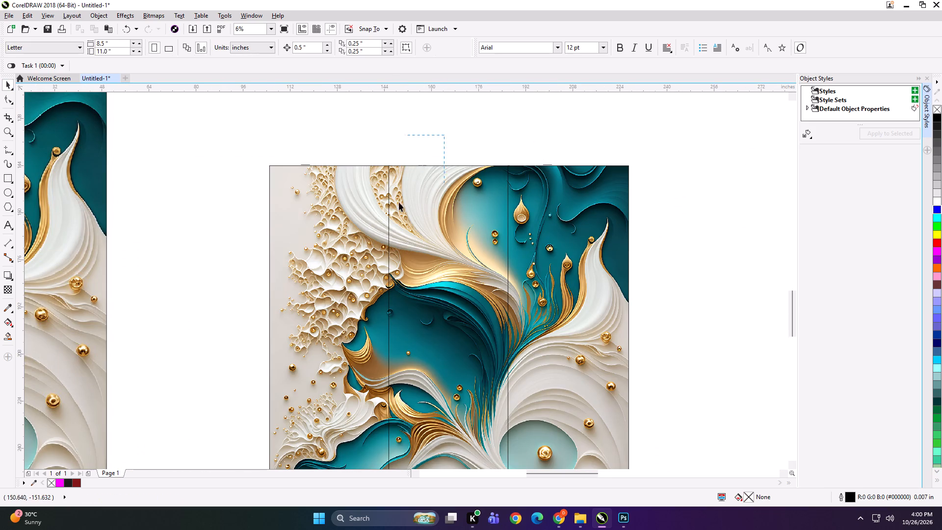
left_click_drag(399, 202, 397, 224)
double_click(425, 226, "shift")
key("ctrl+g")
left_click_drag(400, 127, 260, 235)
left_click(304, 223, "shift")
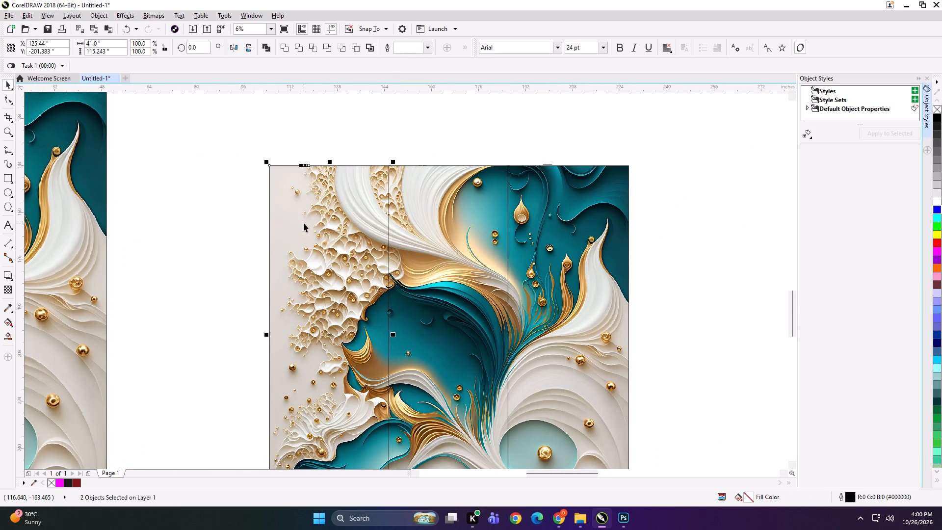
key("ctrl+g")
Export the first teal panel as a TIFF named "41x115 A NW".
key("ctrl+e")
type("41x115 A NW")
key("Return")
key("Return")
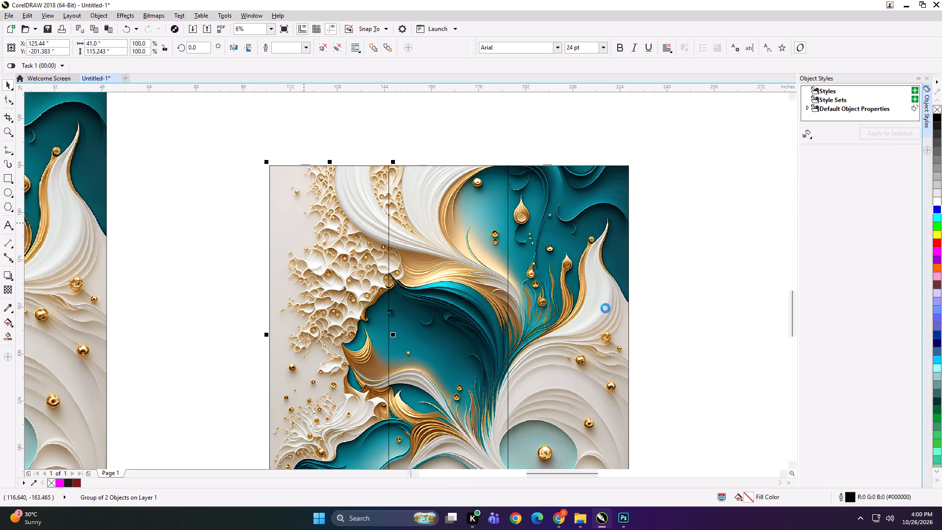
Export the second teal panel to the GOODS HOME folder as a TIFF named "41x115 B NW".
left_click(451, 241)
key("ctrl+e")
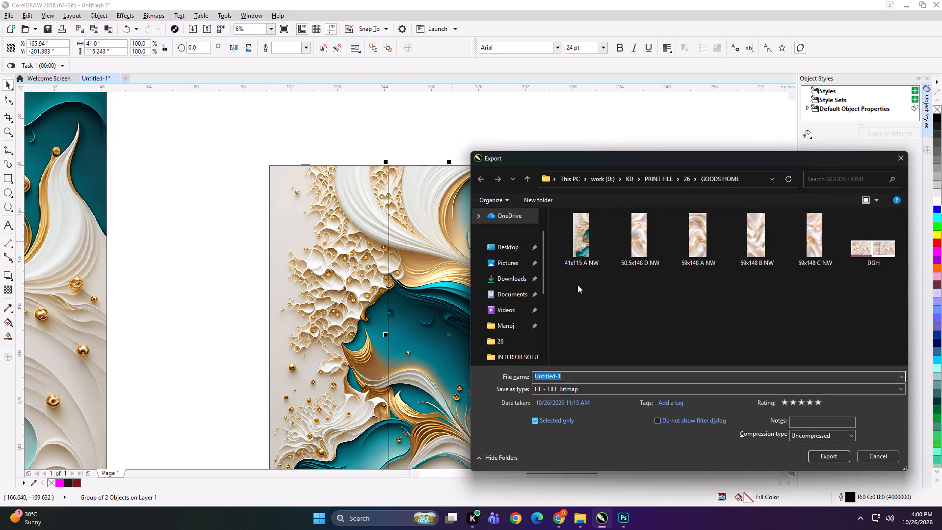
left_click(576, 251)
left_click(558, 378)
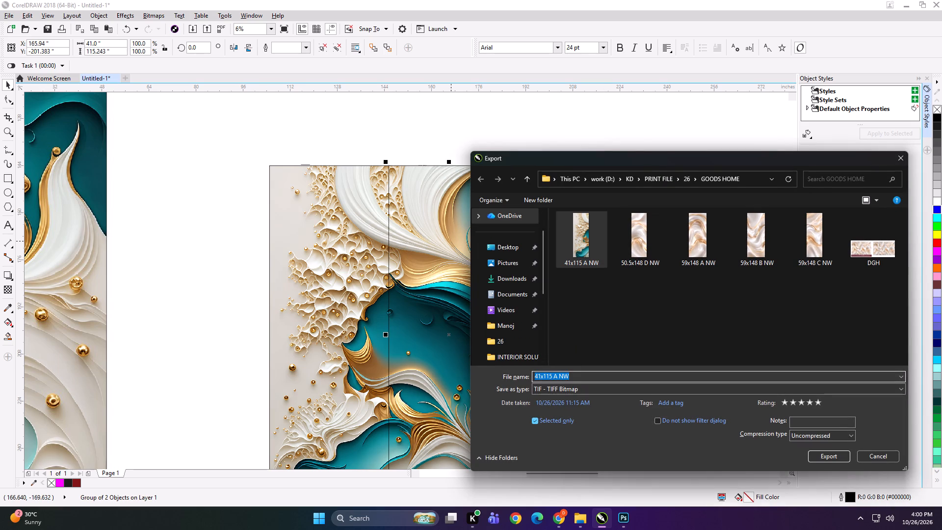
double_click(556, 377)
type("B")
key("space")
key("Return")
key("Return")
Export the third teal panel to the GOODS HOME folder as a TIFF named "41x115 C NW".
left_click(556, 377)
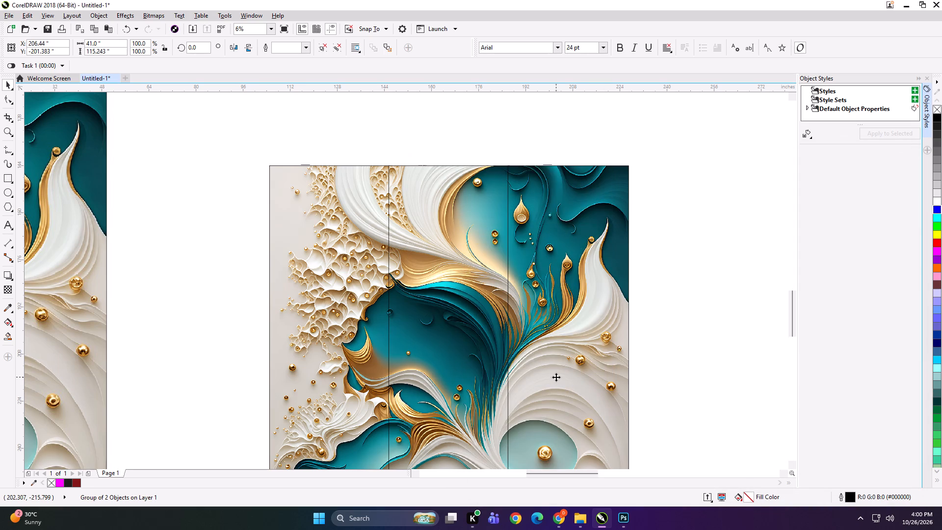
key("ctrl+e")
key("ctrl+e")
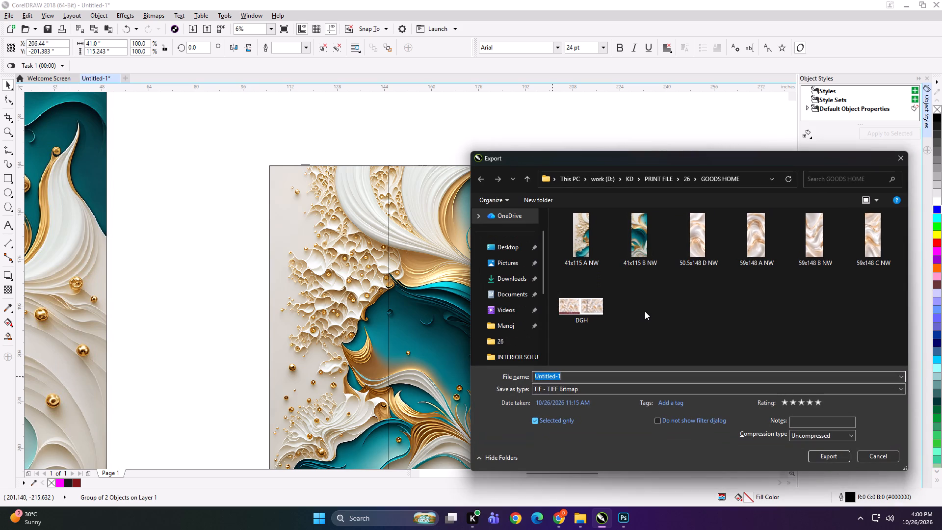
left_click(642, 250)
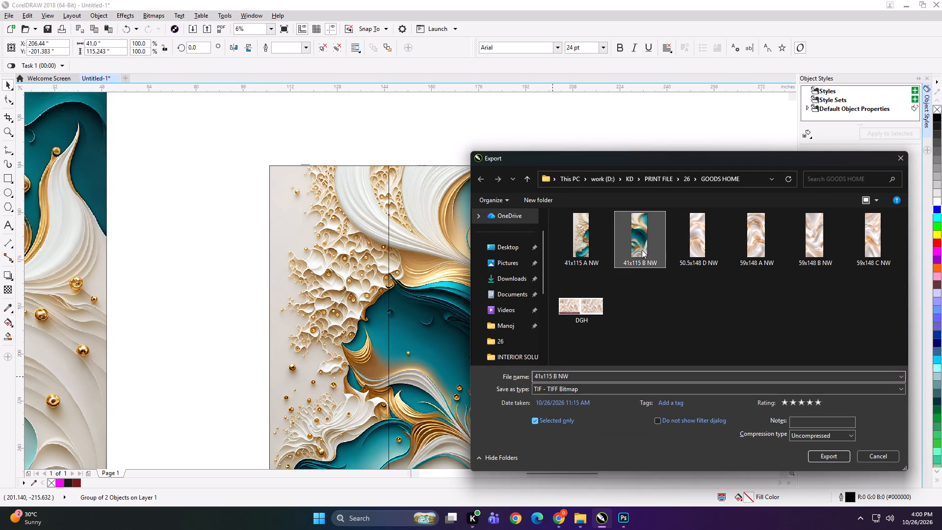
double_click(555, 376)
type("C")
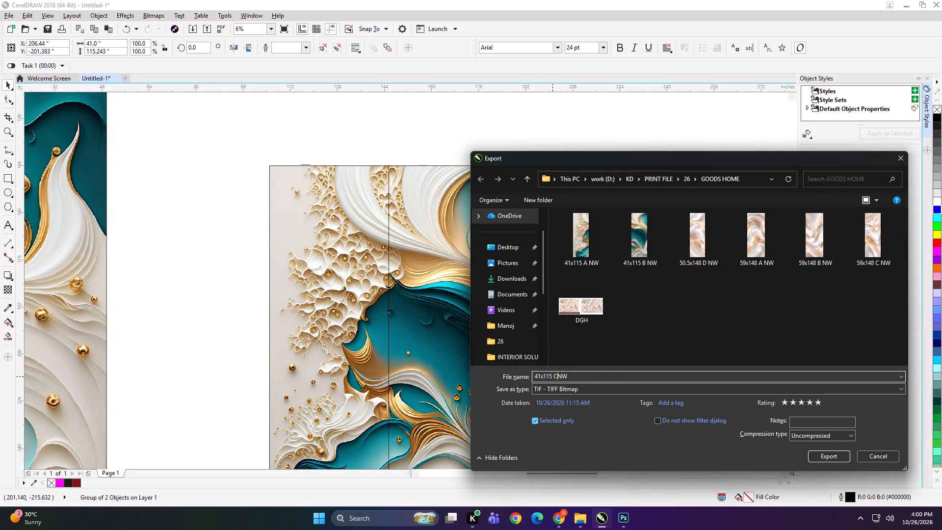
key("space")
key("Return")
key("Return")
Nudge the third teal panel about 5.5 inches away from the second panel to open a gap.
scroll(478, 288, "down", 1)
key("Right")
key("Right")
key("Right")
key("Right")
key("Right")
key("Right")
key("Right")
key("Right")
key("Right")
key("Right")
key("Right")
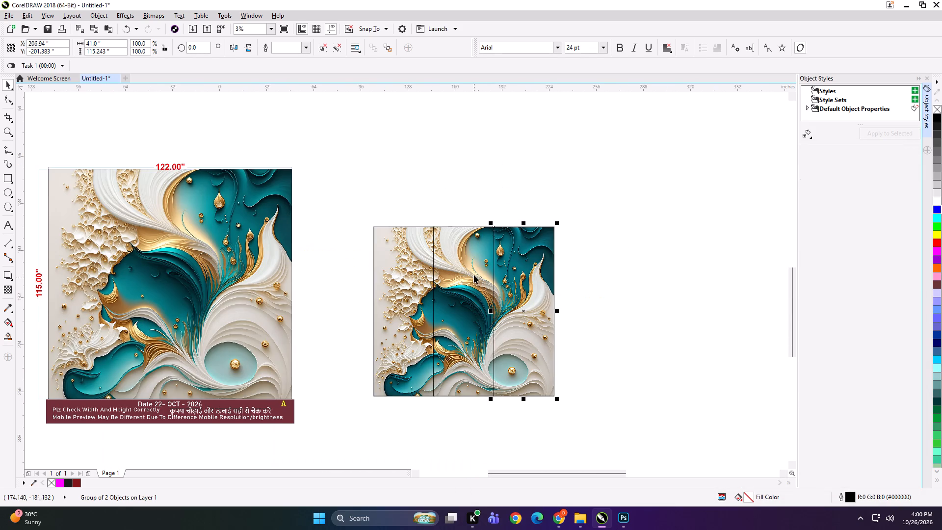
Nudge the first teal panel 6.5 inches away from the second panel to open a gap.
left_click(412, 272)
key("Left")
key("Left")
key("Left")
key("Left")
key("Left")
key("Left")
key("Left")
key("Left")
key("Left")
key("Left")
key("Left")
key("Left")
key("Left")
Enlarge the three separated teal panels to roughly the reference image's height and place them beside it.
left_click_drag(602, 197, 312, 450)
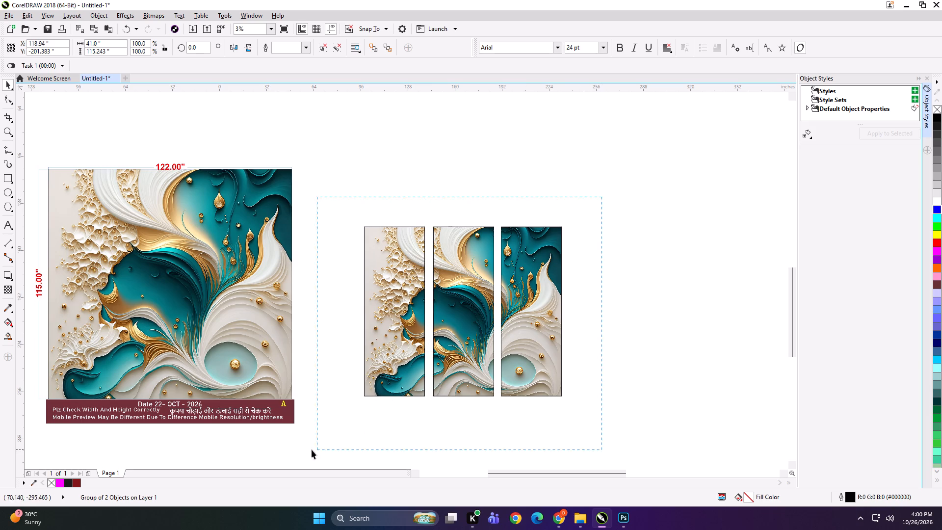
left_click_drag(312, 450, 309, 450)
left_click_drag(567, 399, 616, 422, "shift")
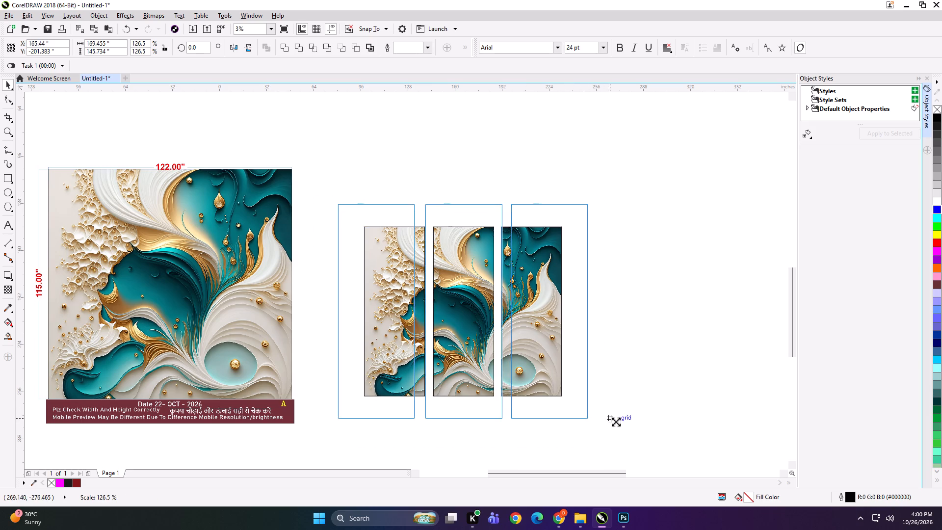
left_click_drag(616, 422, 615, 422, "shift")
left_click_drag(465, 312, 441, 280)
left_click_drag(569, 393, 582, 398)
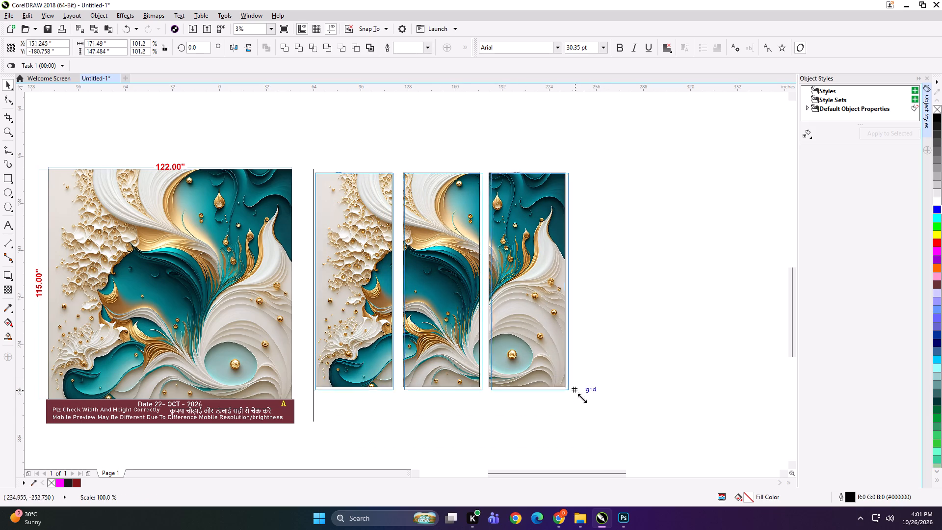
left_click_drag(582, 398, 596, 410)
Group the three teal panels with their dimensioned reference image and shift the group to the right.
left_click(202, 297, "shift")
key("ctrl+g")
left_click_drag(205, 299, 301, 301)
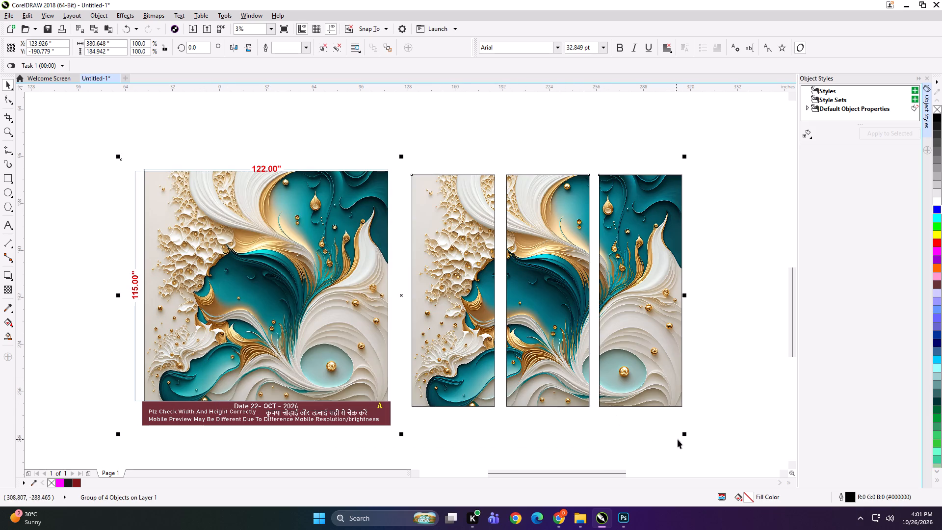
Scale the teal group down to about 4.15 by 2.02 inches.
left_click_drag(685, 437, 411, 313, "shift")
scroll(400, 297, "up", 3)
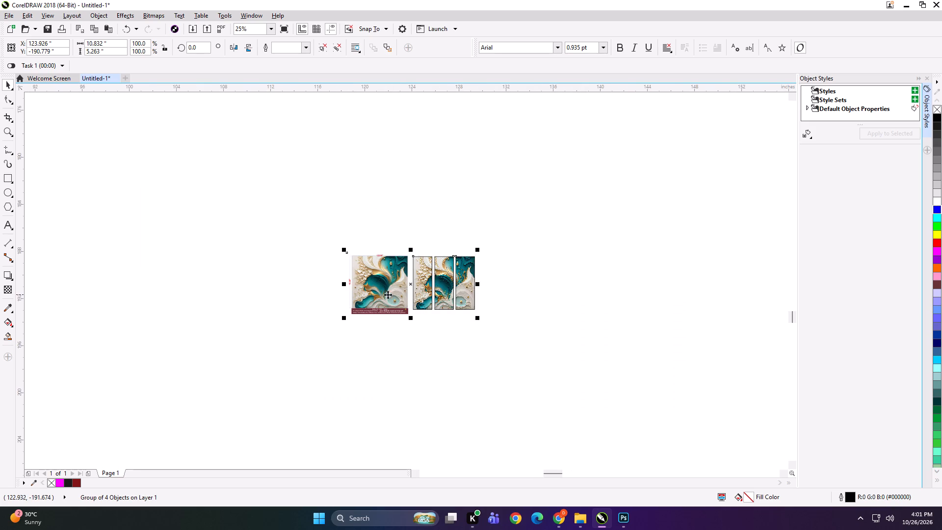
scroll(413, 285, "up", 2)
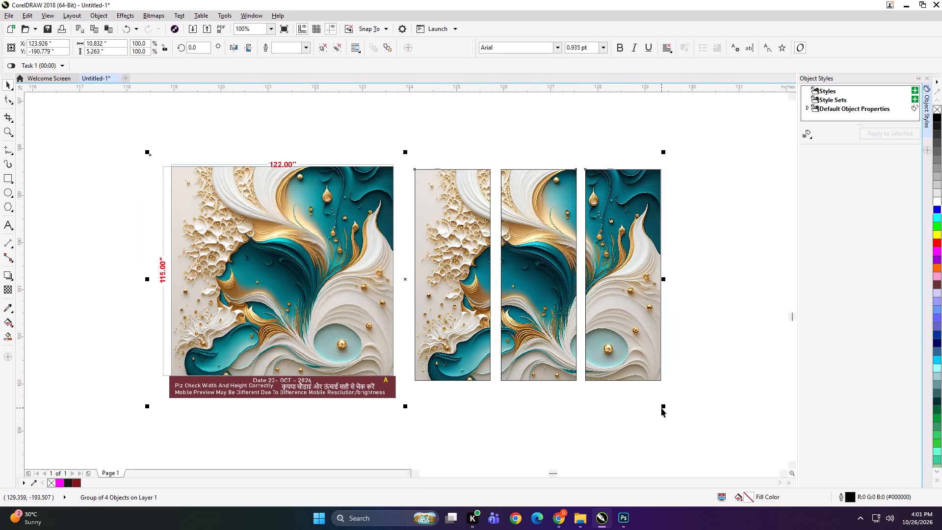
left_click(661, 408, "shift")
left_click_drag(666, 405, 511, 349, "shift")
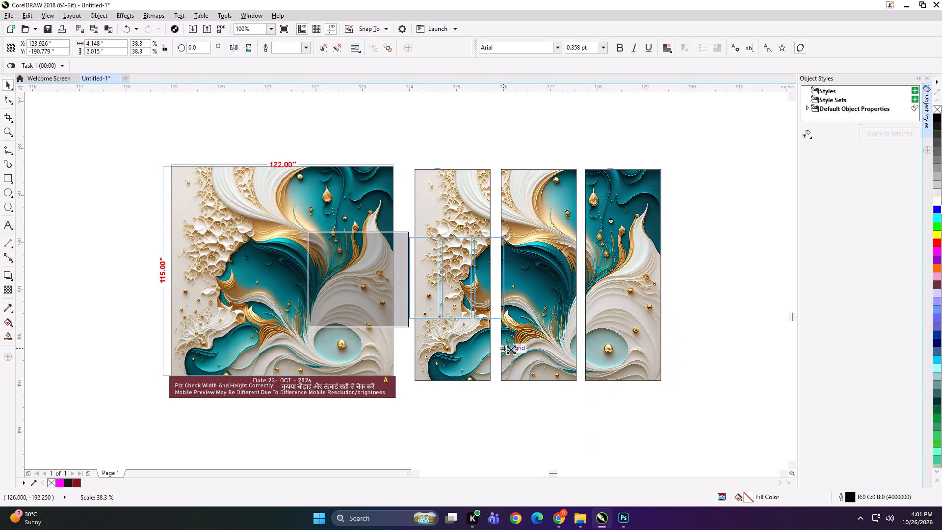
left_click_drag(511, 349, 510, 349, "shift")
Export the reduced teal group as a TIFF named SFGDFH, and delete the group from the drawing.
key("ctrl+e")
type("SFGDFH")
key("Return")
key("Return")
key("Return")
key("Return")
key("Delete")
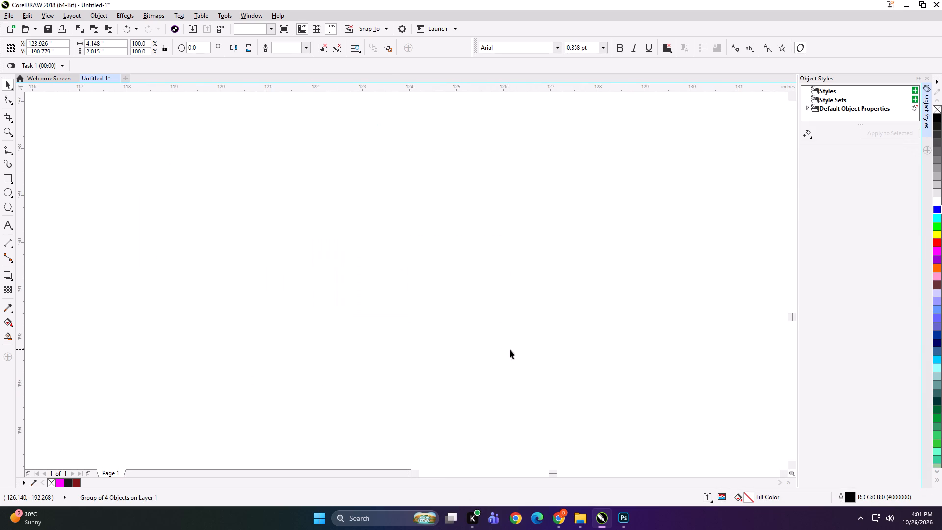
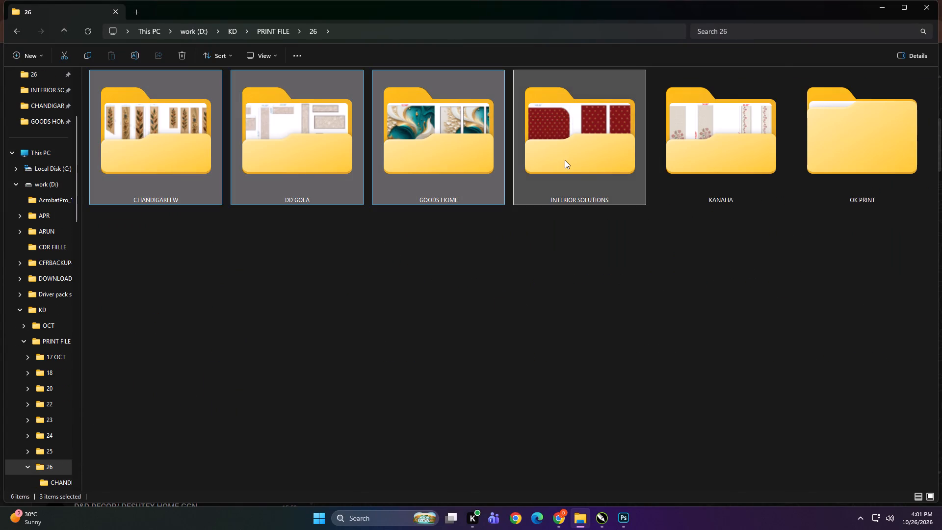
Move the CHANDIGARH W, DD GOLA, GOODS HOME, INTERIOR SOLUTIONS and KANAHA folders into a new folder named NEW3 inside OK PRINT.
left_click(706, 154, "ctrl")
key("ctrl+x")
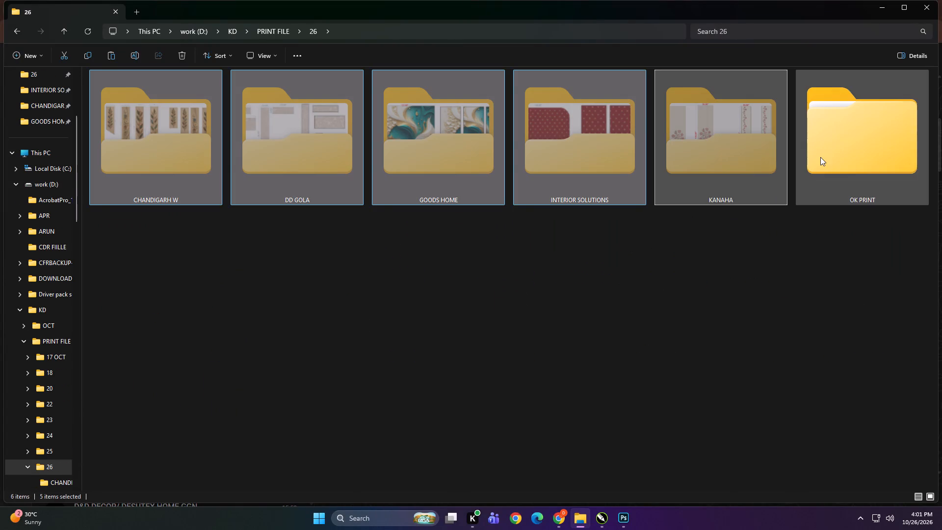
double_click(820, 157)
left_click(453, 259)
left_click(35, 58)
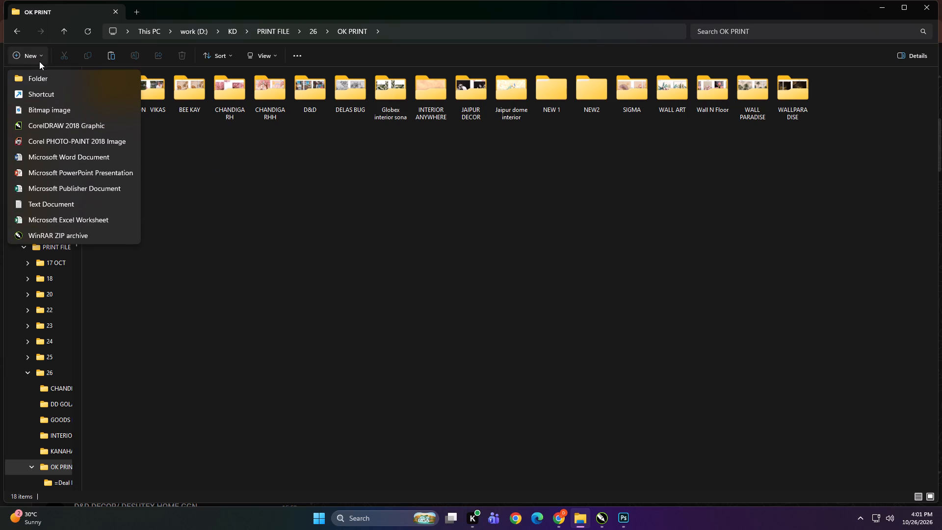
left_click(41, 78)
type("NEW")
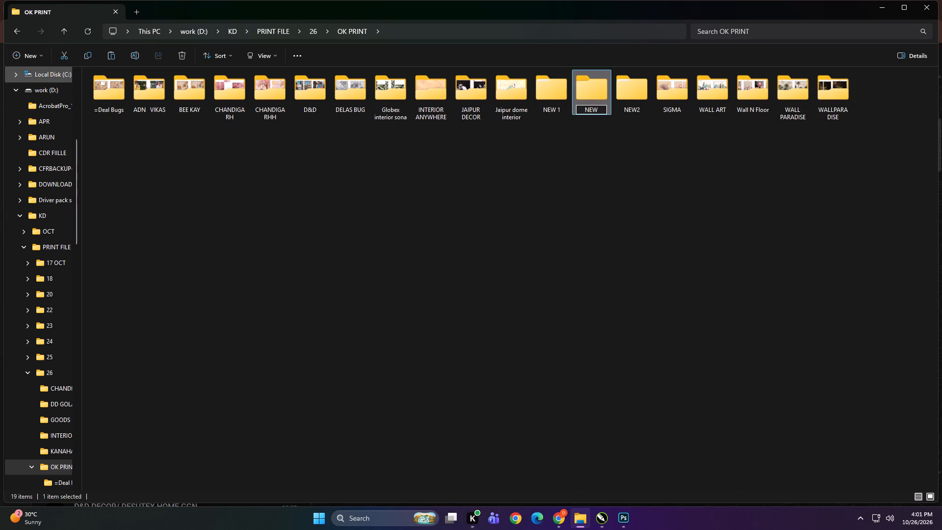
key("3")
key("Return")
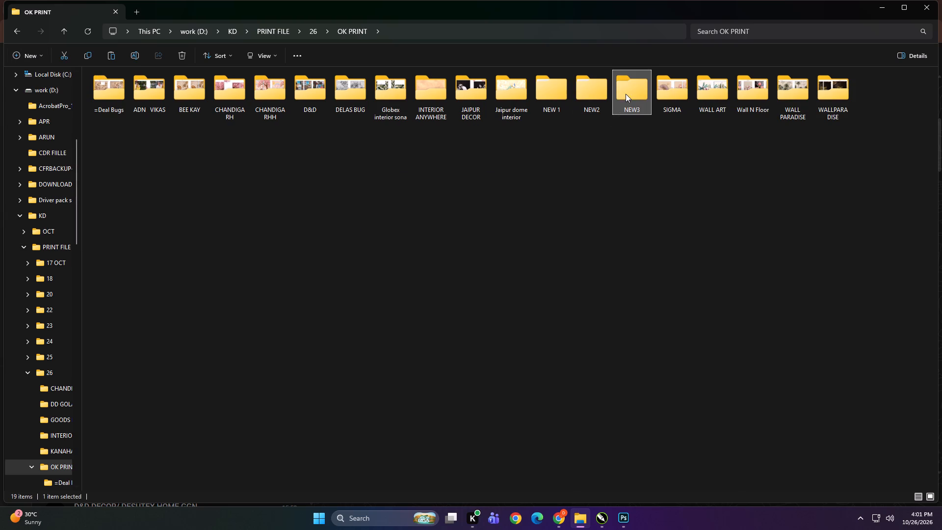
double_click(627, 90)
right_click(378, 189)
left_click(393, 197)
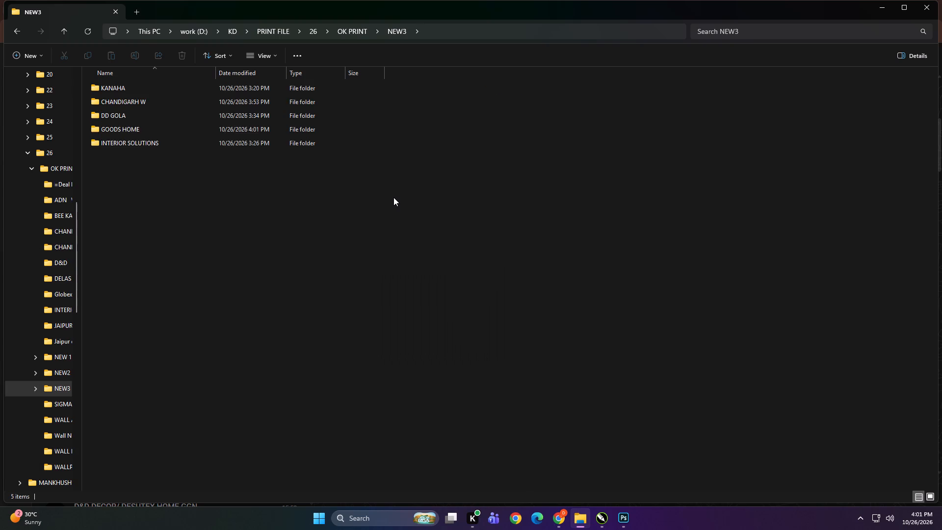
left_click(302, 265)
Copy the NEW3 folder into the Print > 26 folder on the DIGITECH_SHAREDRIVE (Z:) network drive.
key("BackSpace")
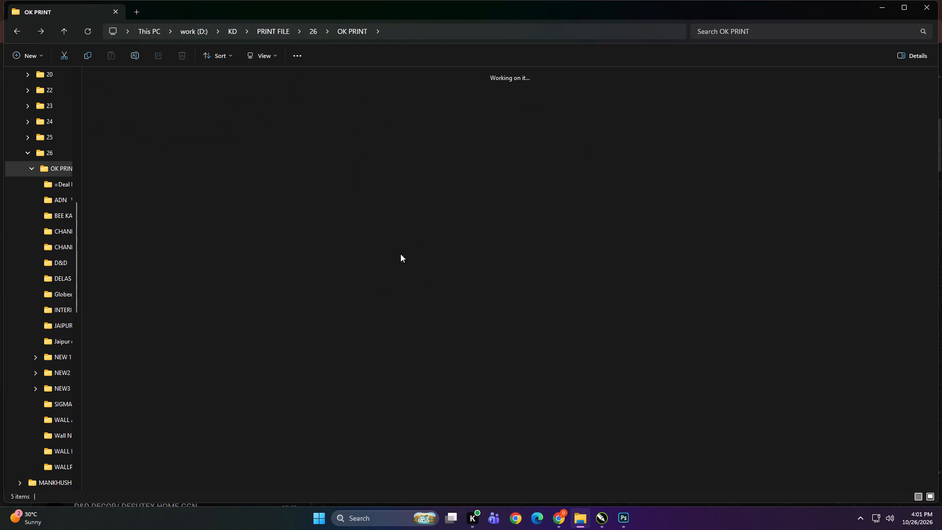
left_click(631, 97)
key("ctrl+c")
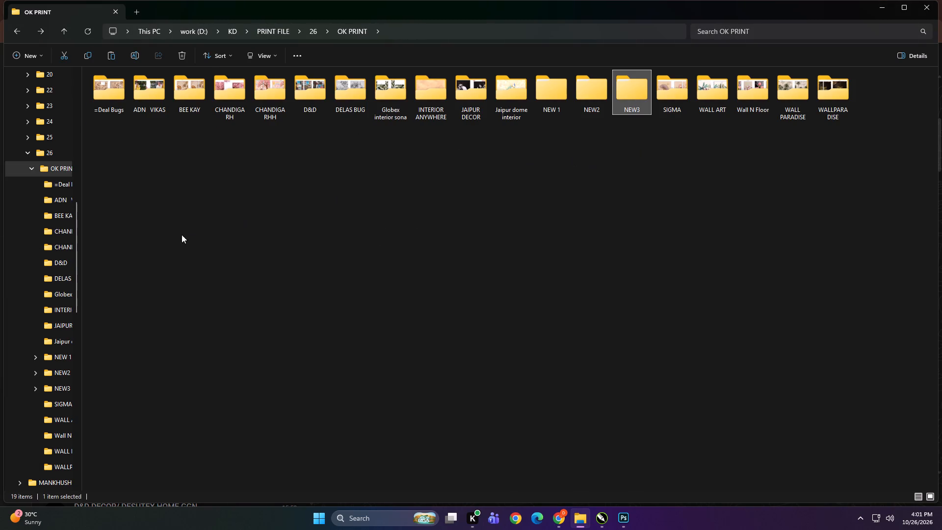
scroll(53, 262, "up", 4)
left_click(45, 311)
triple_click(175, 284)
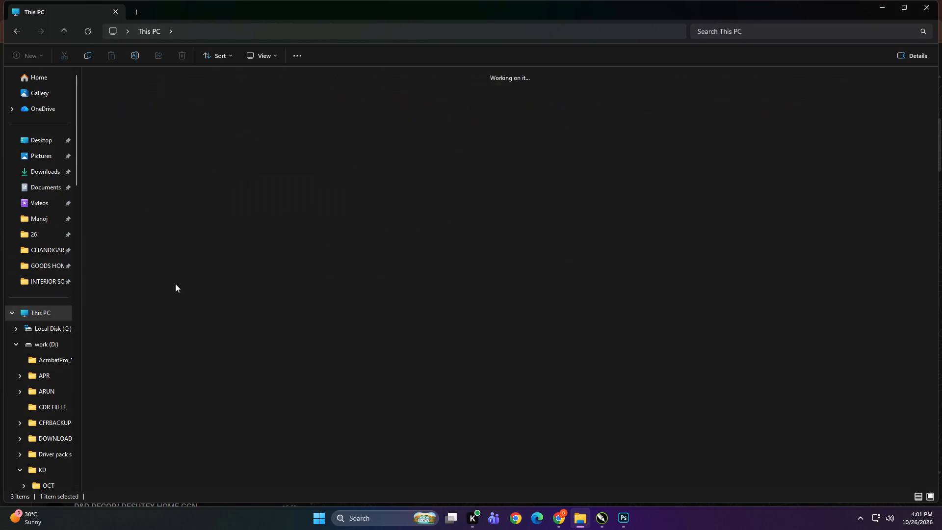
double_click(712, 118)
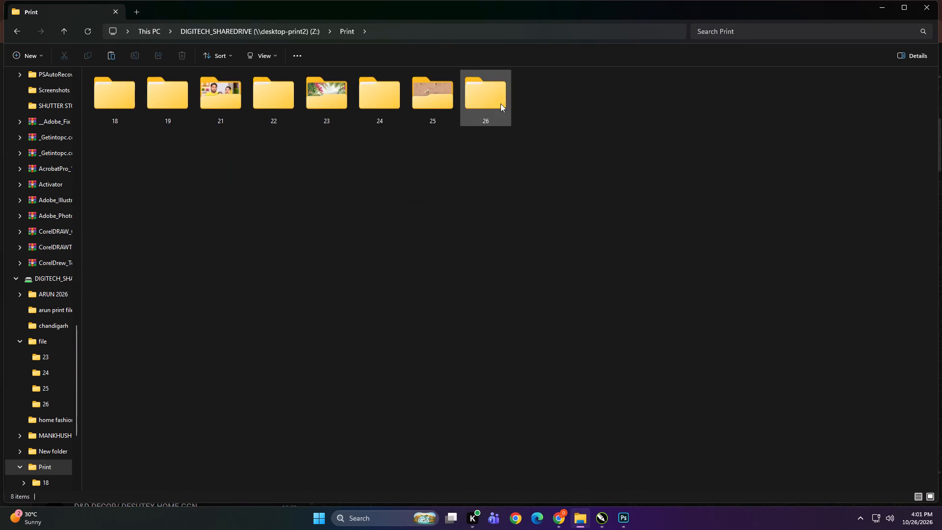
double_click(500, 104)
right_click(510, 265)
left_click(526, 279)
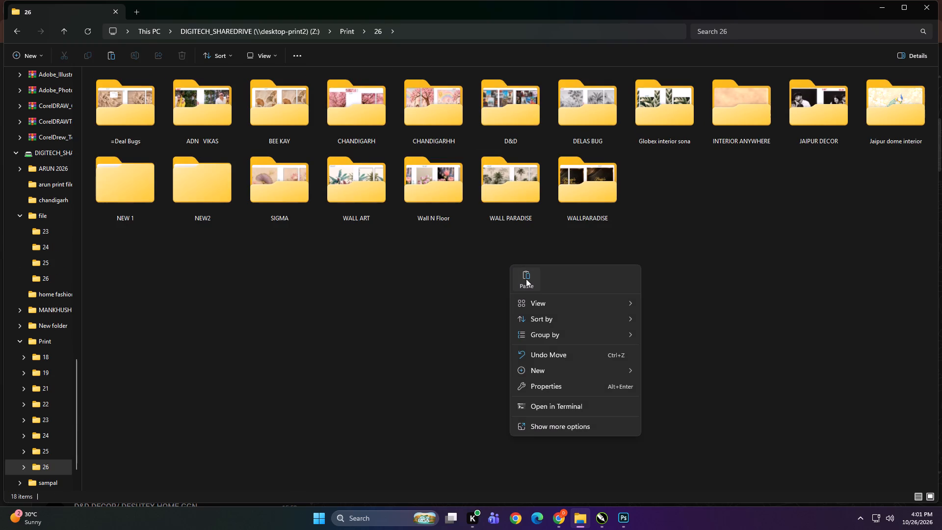
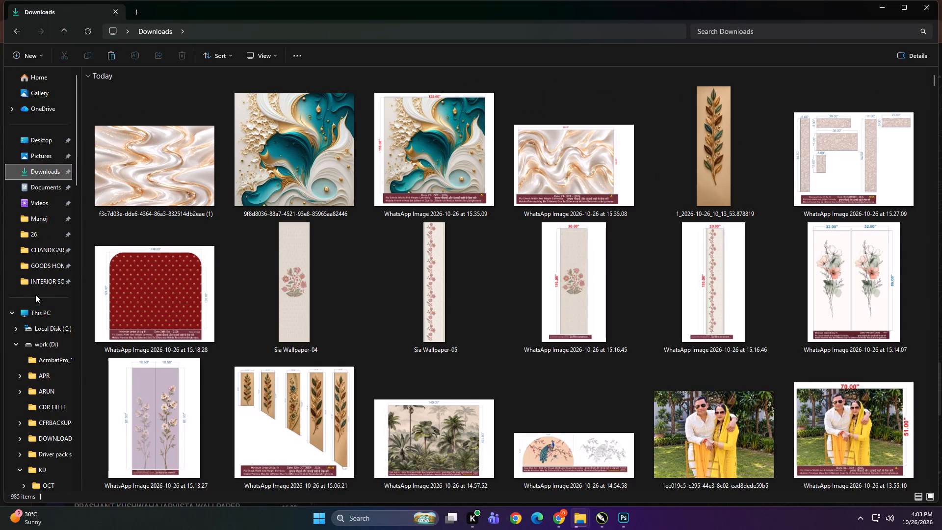
Open the file > 26 folder on DIGITECH_SHAREDRIVE (Z:), refresh it and look through its design files.
left_click(52, 314)
triple_click(146, 280)
double_click(345, 129)
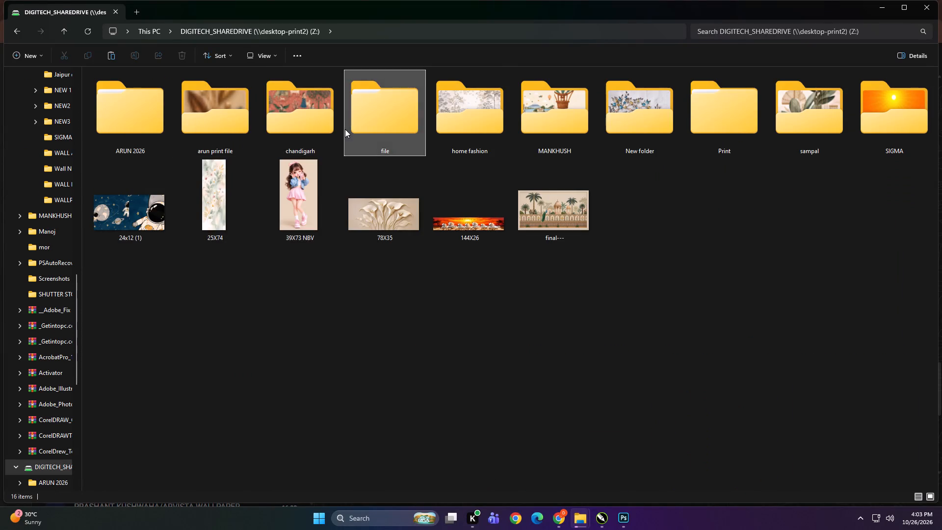
left_click(328, 291)
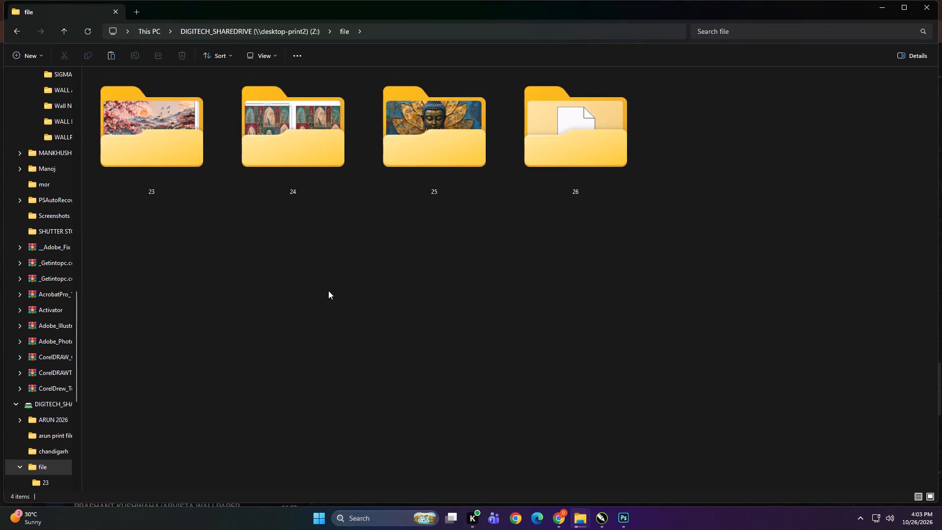
triple_click(579, 147)
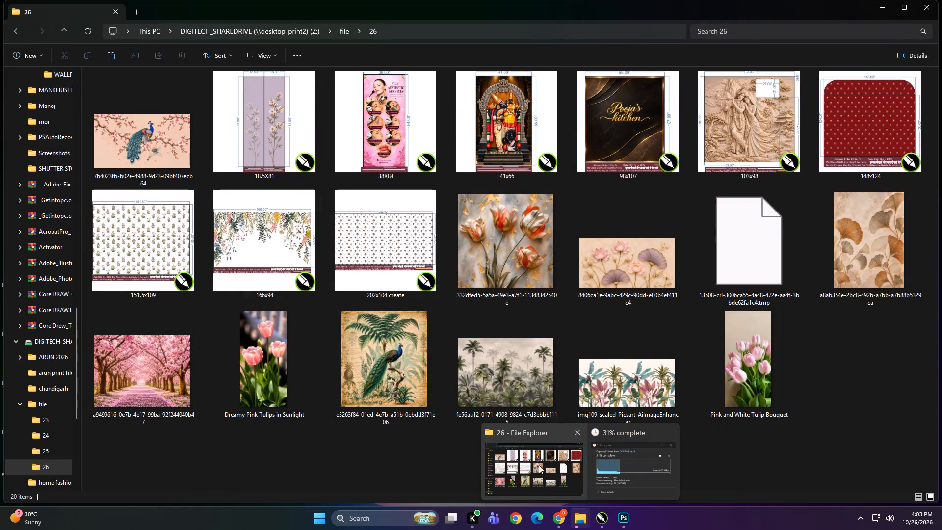
left_click(387, 456)
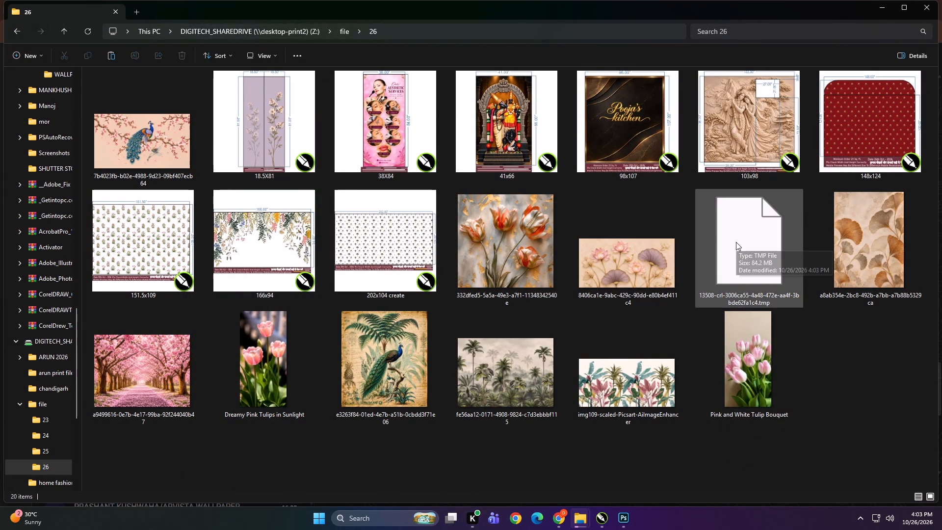
right_click(836, 400)
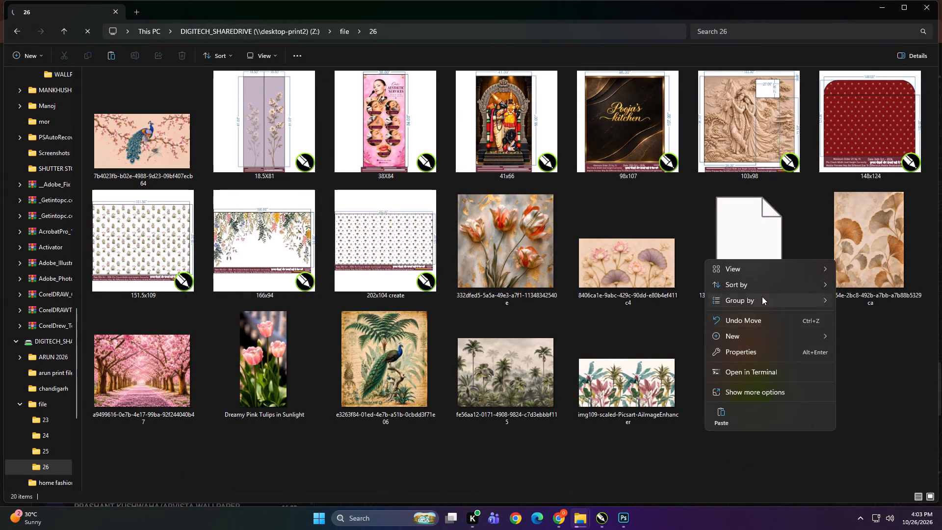
left_click(760, 393)
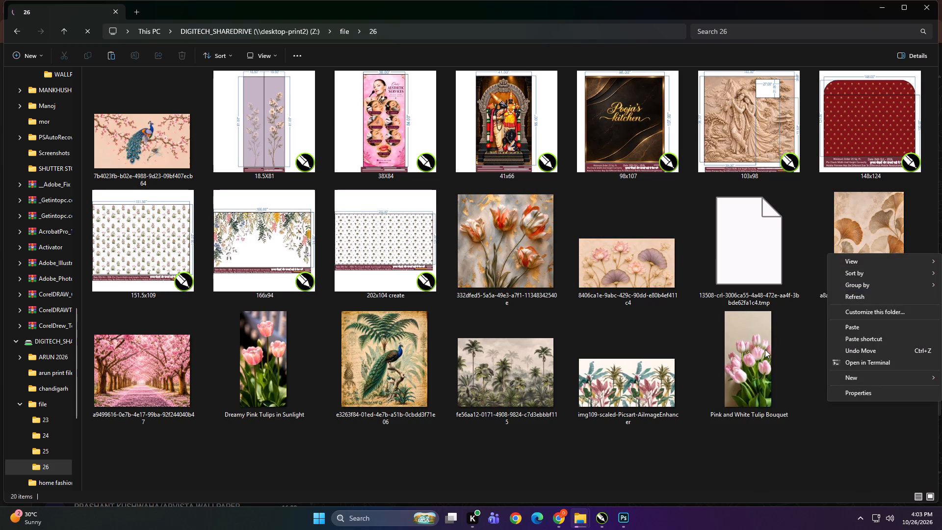
left_click(850, 296)
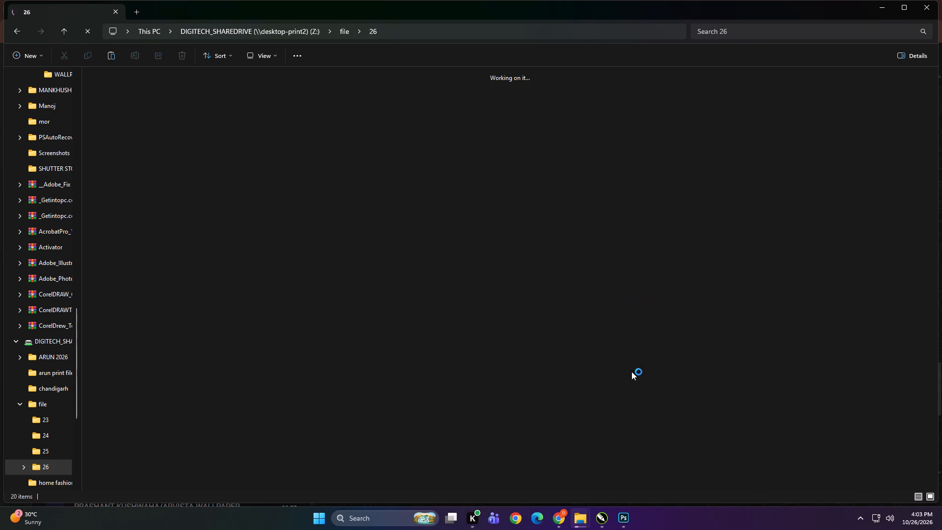
left_click(602, 522)
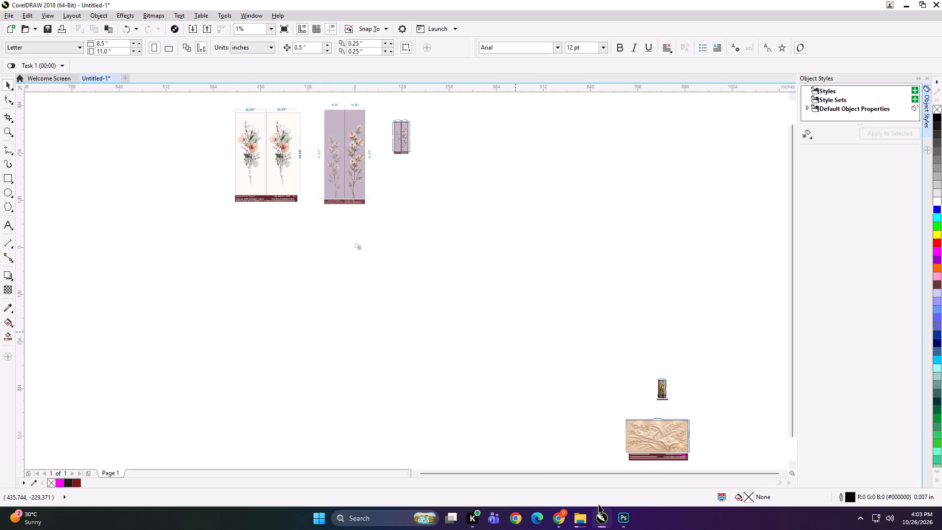
left_click(560, 479)
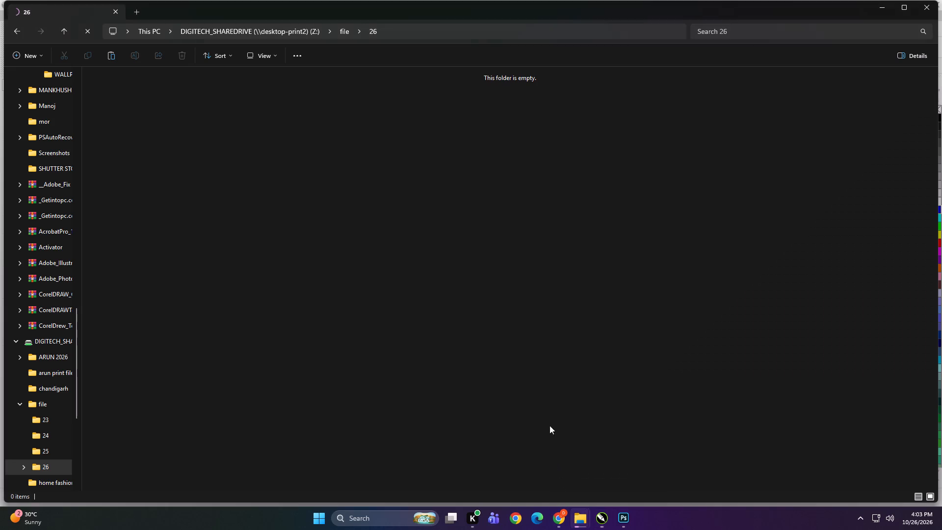
left_click(539, 304)
scroll(49, 338, "up", 4)
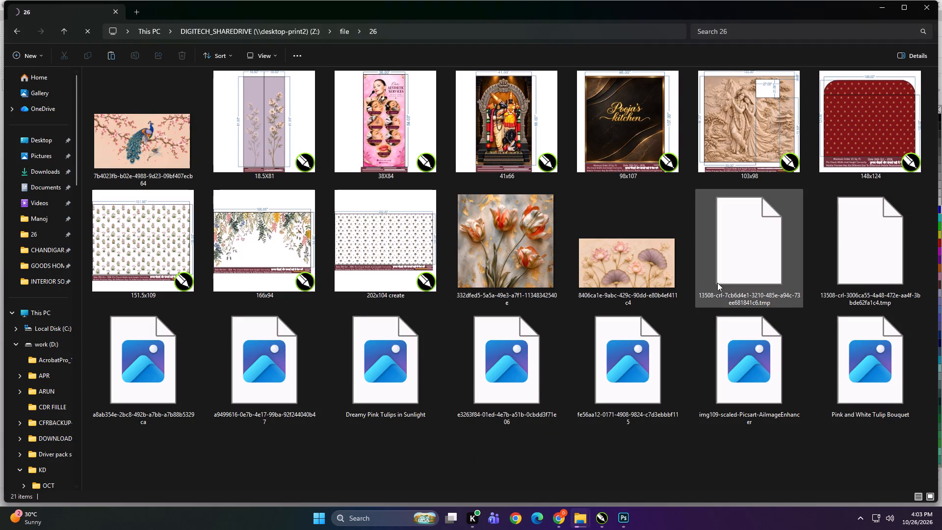
scroll(572, 431, "up", 2)
scroll(523, 330, "down", 1)
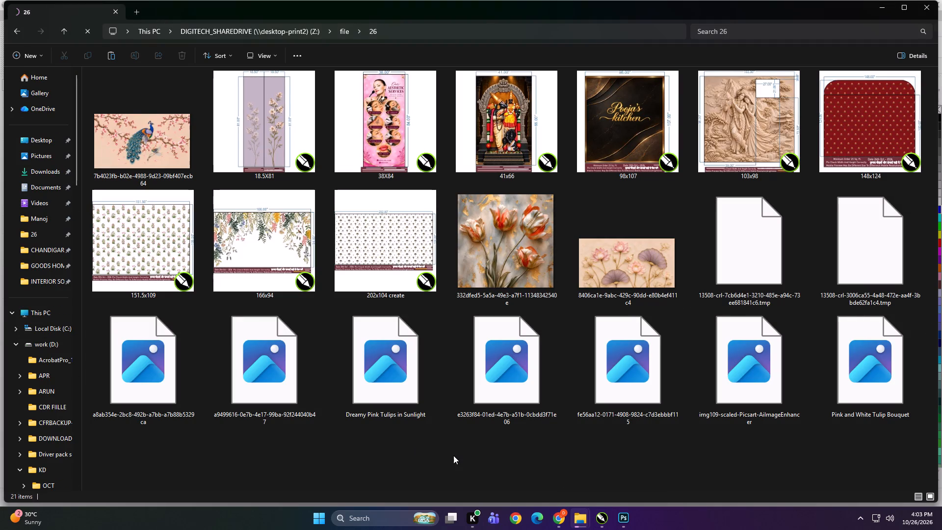
Try to reopen the 26 folder inside the file folder on DIGITECH_SHAREDRIVE (Z:) from This PC.
left_click(34, 324)
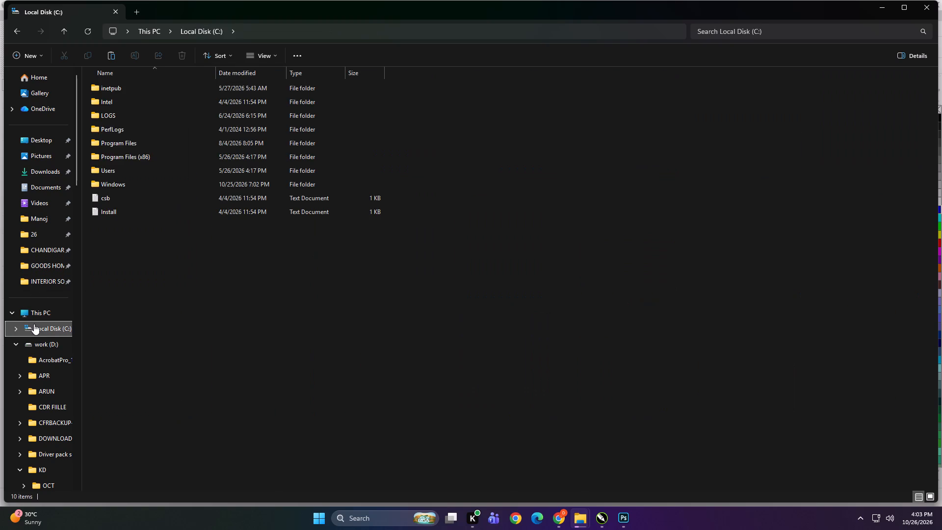
left_click(35, 320)
left_click(280, 159)
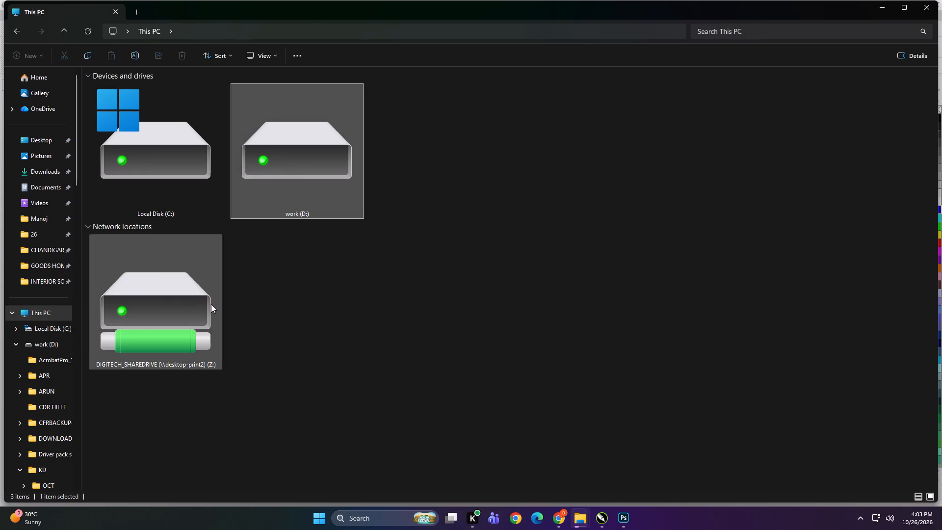
double_click(211, 304)
double_click(366, 104)
double_click(502, 134)
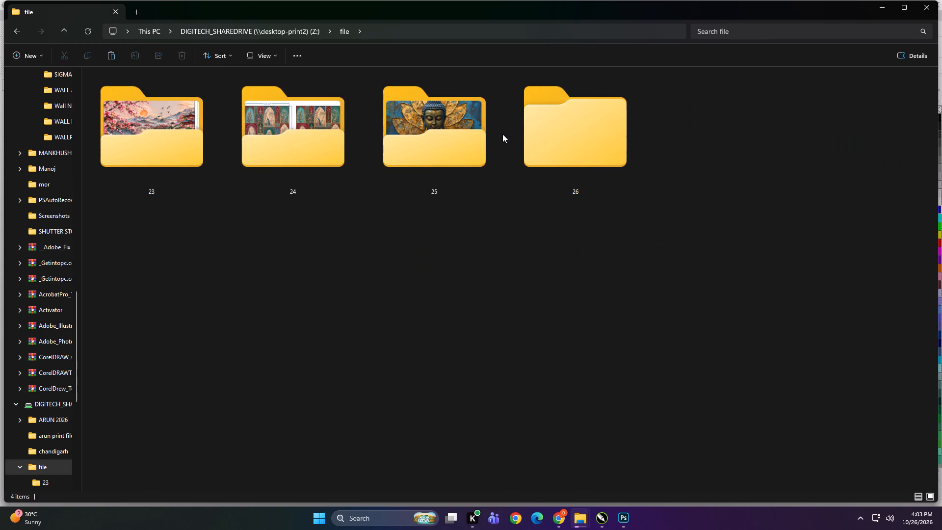
left_click(515, 134)
double_click(519, 134)
left_click_drag(527, 136, 535, 146)
double_click(535, 146)
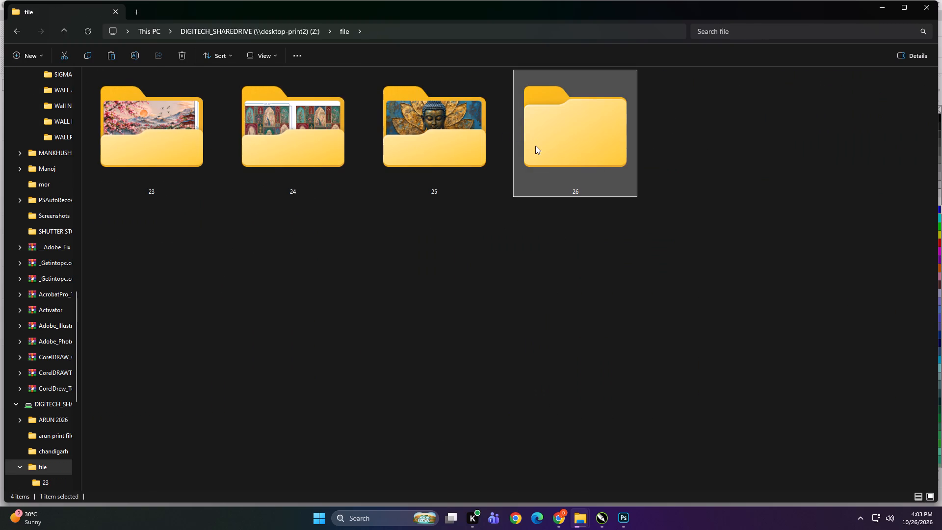
double_click(535, 146)
left_click(522, 234)
double_click(578, 146)
double_click(572, 134)
double_click(572, 134)
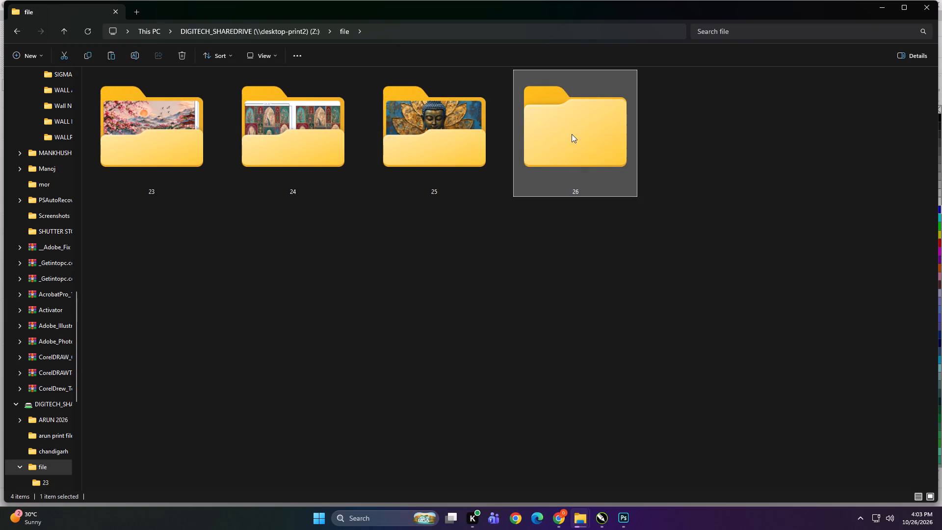
double_click(572, 134)
left_click(529, 258)
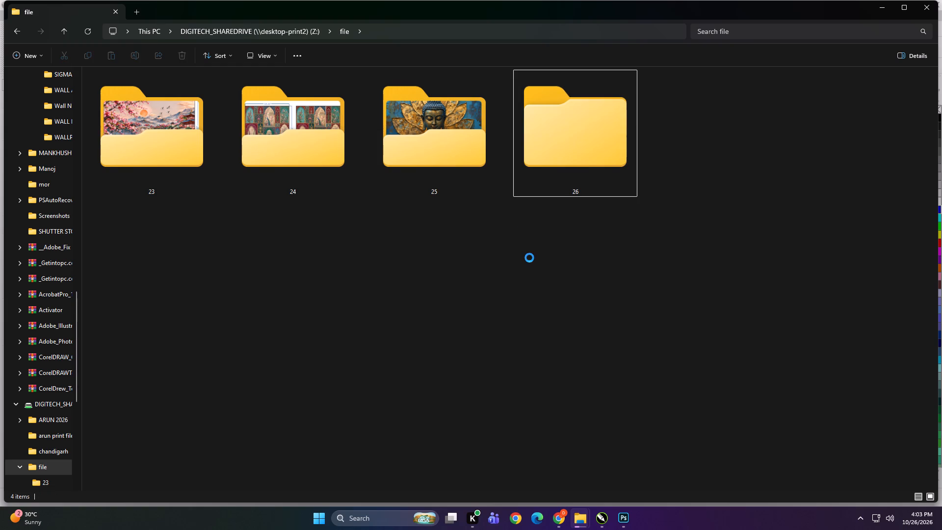
Switch to the WhatsApp Business window in Chrome.
left_click(546, 522)
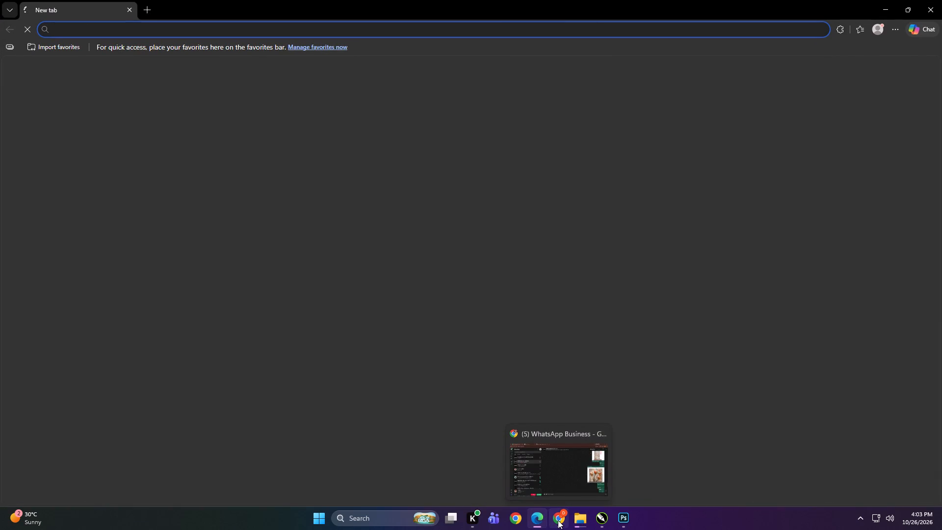
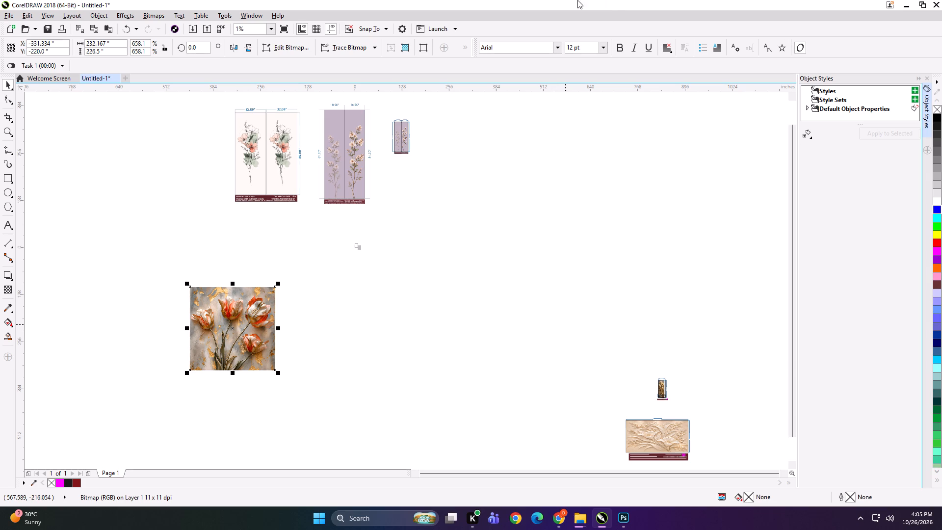
Deselect the tulip bitmap, switch to the 26 folder in File Explorer and select the lotus image whose name starts with 8406ca1e.
left_click(539, 188)
left_click(578, 523)
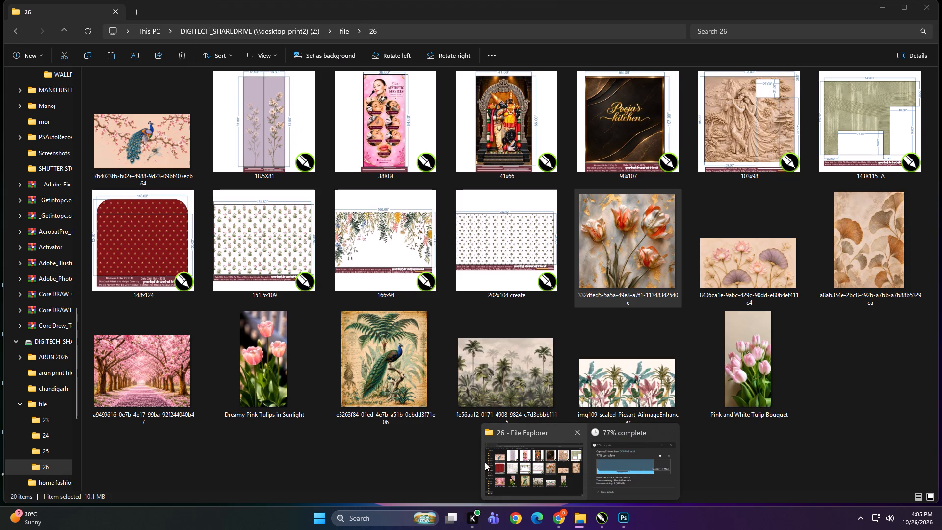
left_click(440, 420)
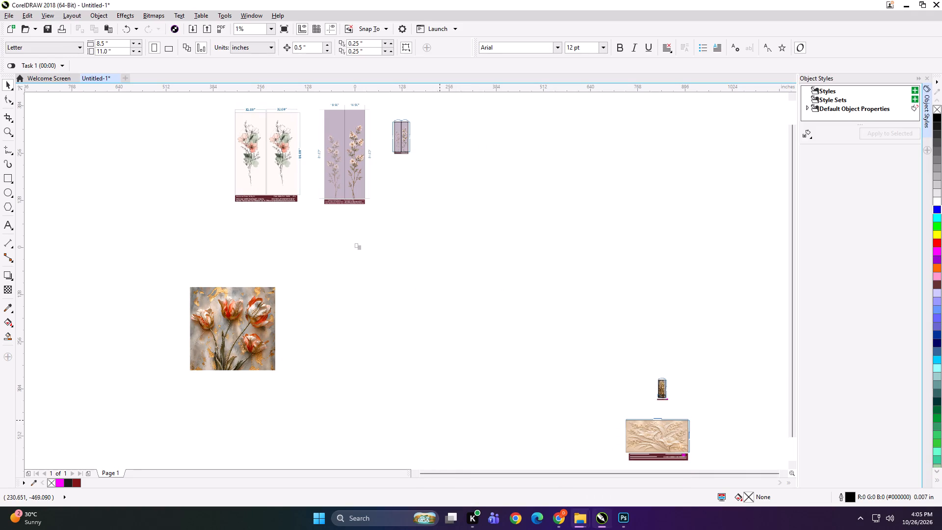
left_click(576, 529)
left_click(566, 483)
left_click(760, 345)
left_click(750, 272)
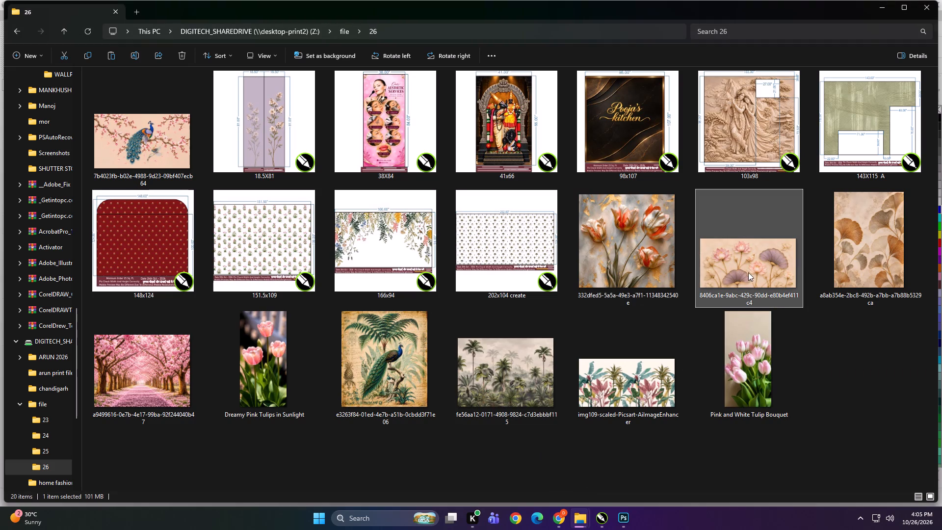
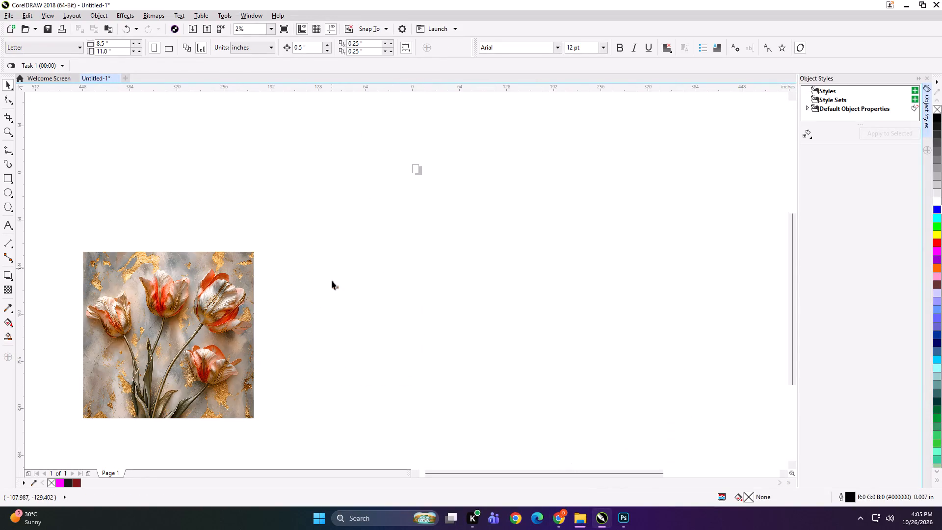
Place the 78 × 76 inch tulip preview beside the large tulip bitmap and bring the two images closer together.
left_click_drag(323, 270, 352, 319)
left_click_drag(343, 294, 398, 364, "shift")
left_click_drag(341, 286, 437, 299)
left_click_drag(217, 306, 250, 296)
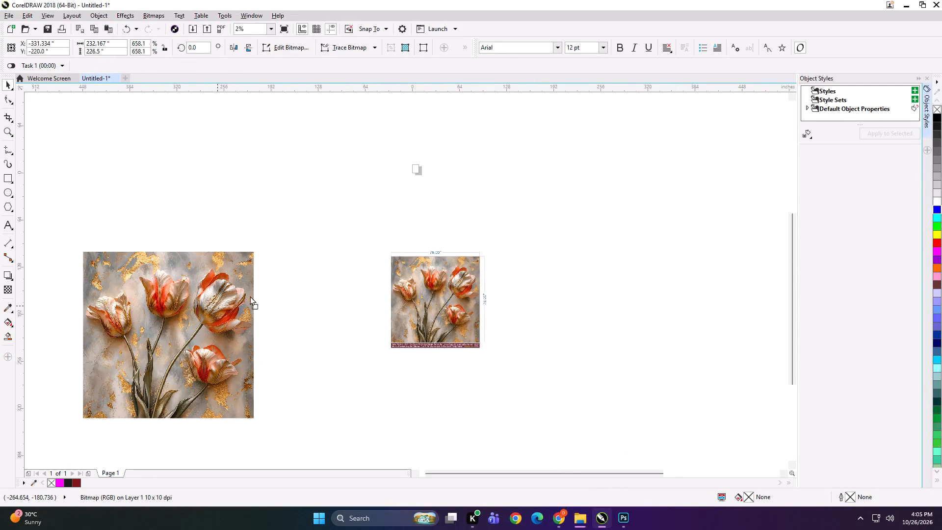
left_click_drag(250, 296, 310, 277)
left_click(401, 294, "shift")
key("shift+F2")
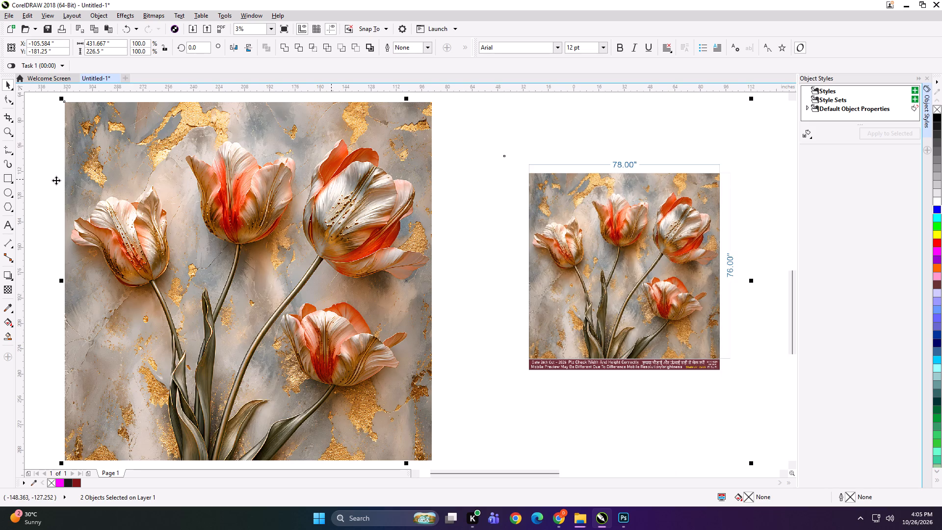
double_click(56, 180)
Open the %TEMP% folder, delete all its contents while skipping items in use, and return to the wallpaper drawing.
left_click(344, 519)
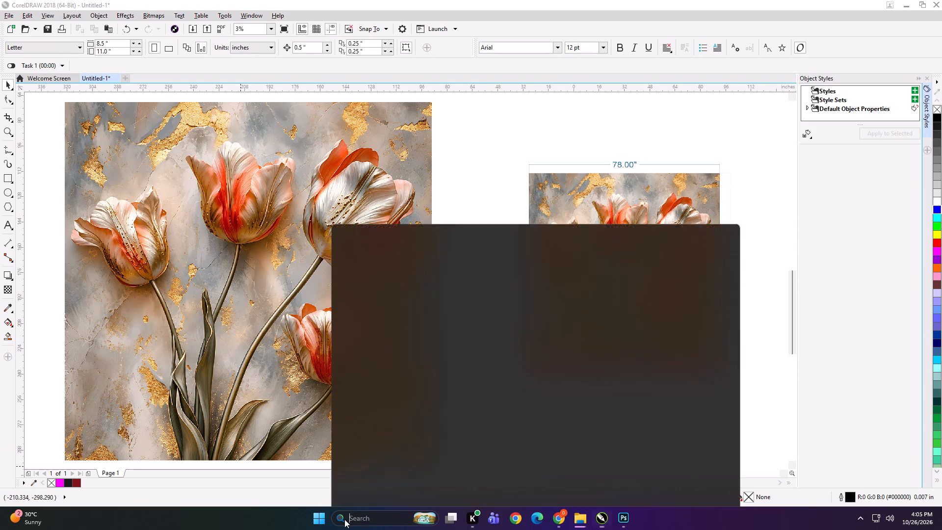
type("%TEMP")
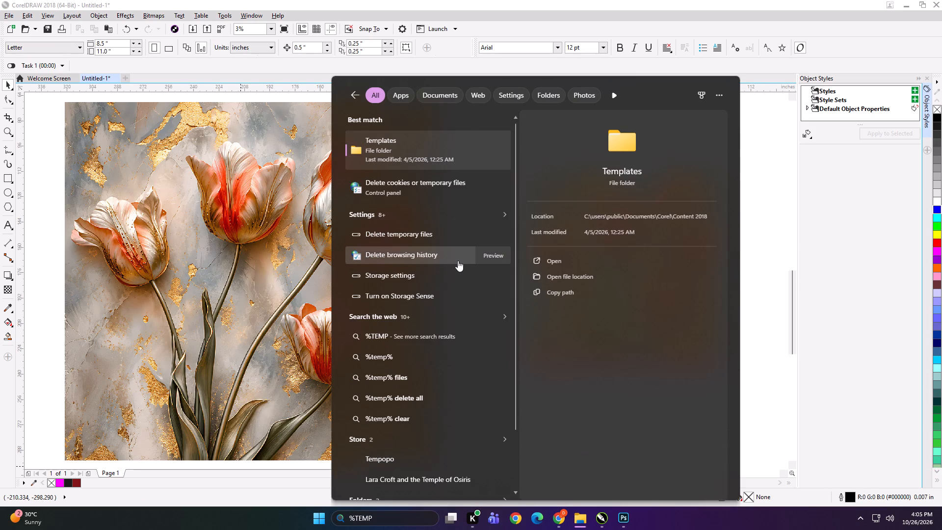
key("shift+percent")
key("Return")
key("ctrl+a")
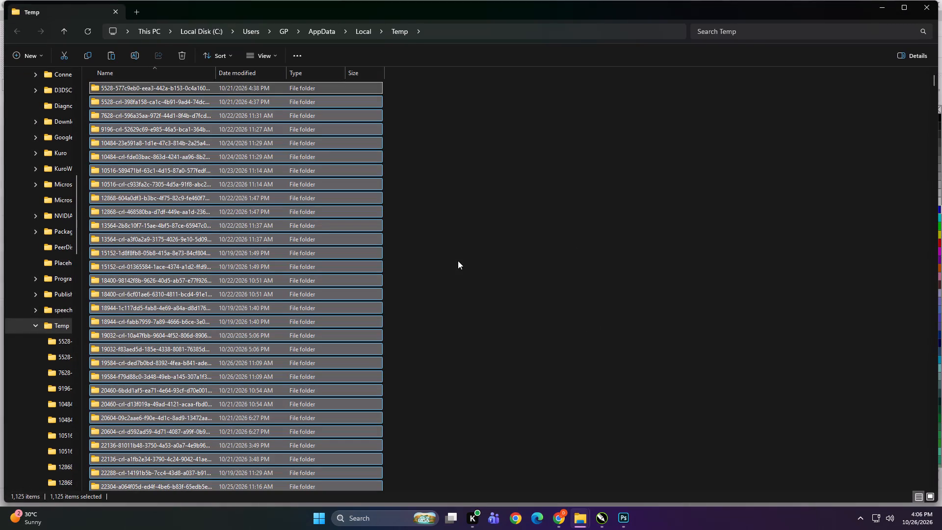
key("Delete")
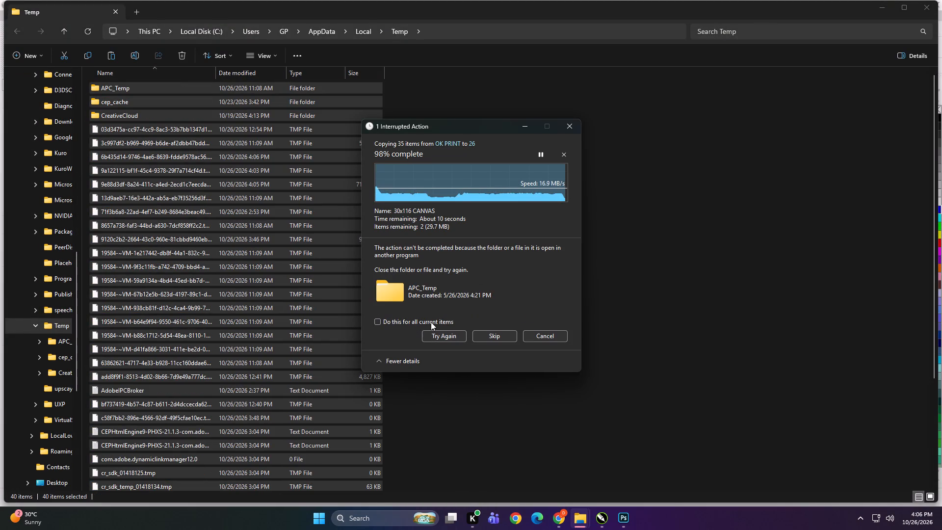
left_click(424, 323)
left_click(487, 342)
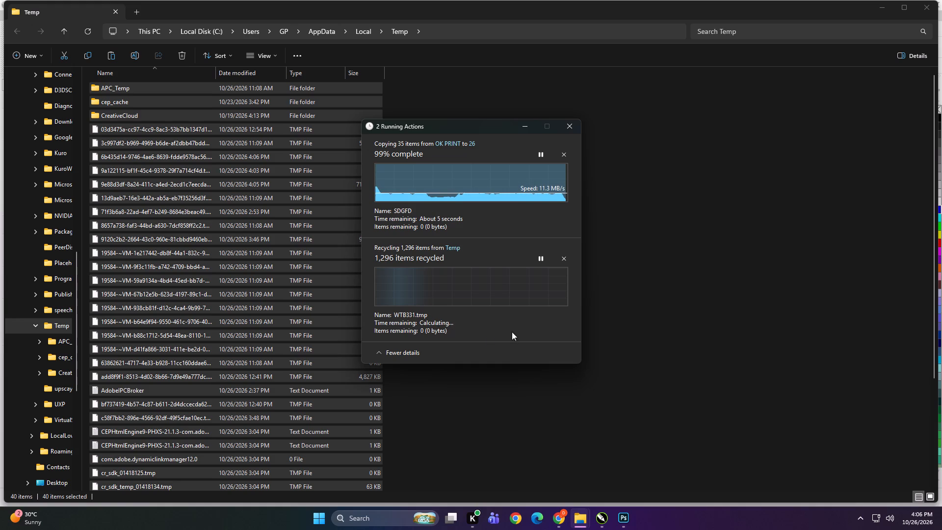
left_click(922, 6)
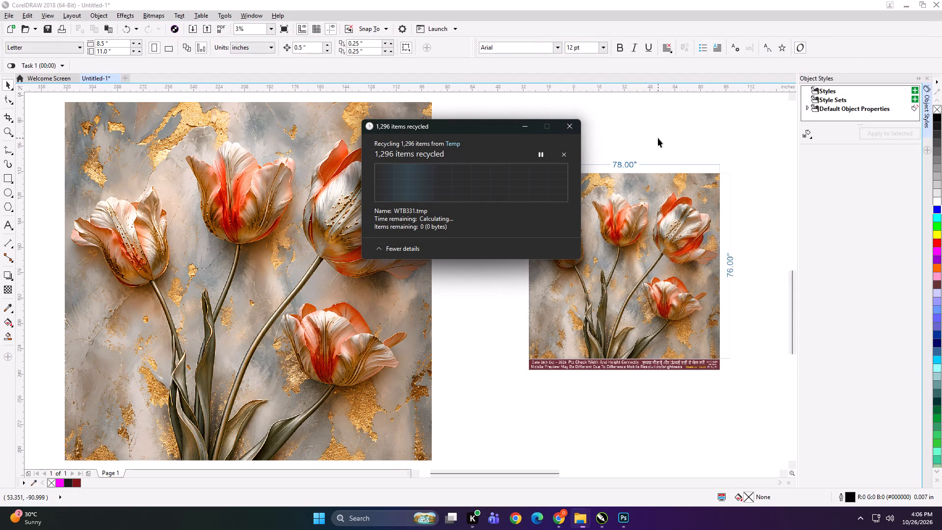
left_click(658, 138)
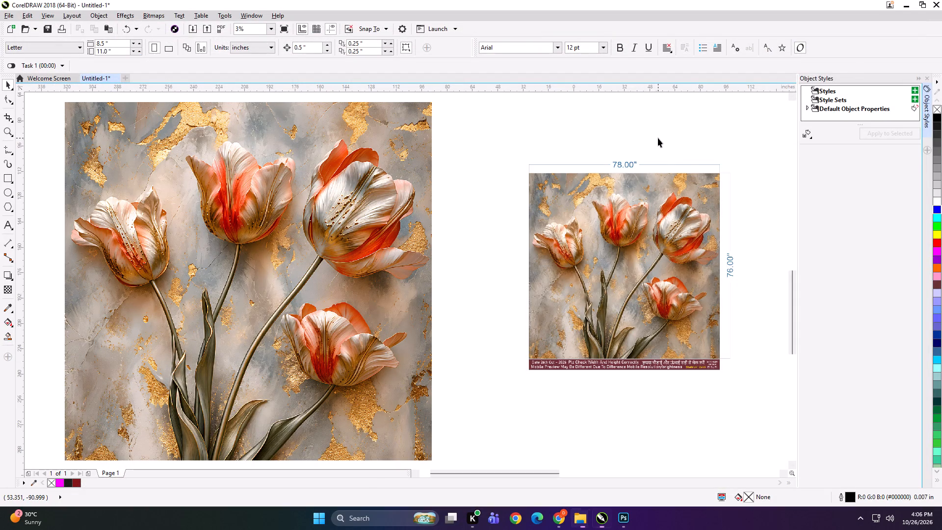
Resize the large tulip bitmap to 78 inches wide by 76 inches high.
left_click(404, 250)
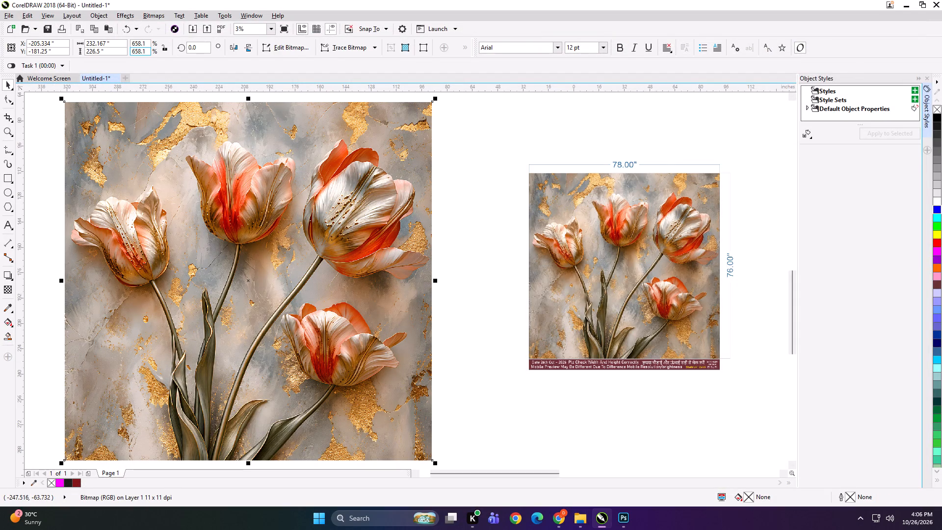
left_click_drag(120, 43, 85, 43)
type("78")
key("Tab")
type("76")
key("Return")
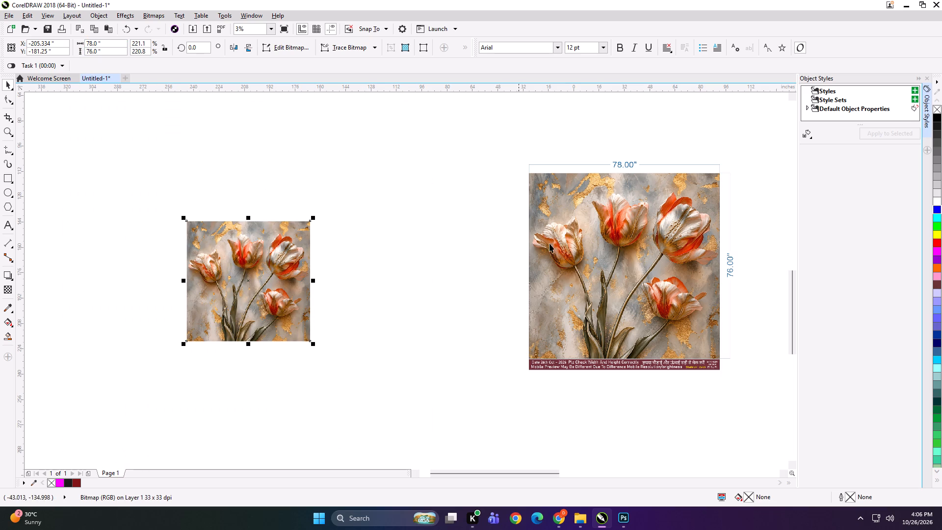
Scale down the dimensioned tulip preview and arrange it side by side with the resized bitmap, preview on the left.
left_click_drag(599, 249, 500, 257)
left_click_drag(494, 257, 454, 262)
left_click_drag(364, 167, 390, 196, "shift")
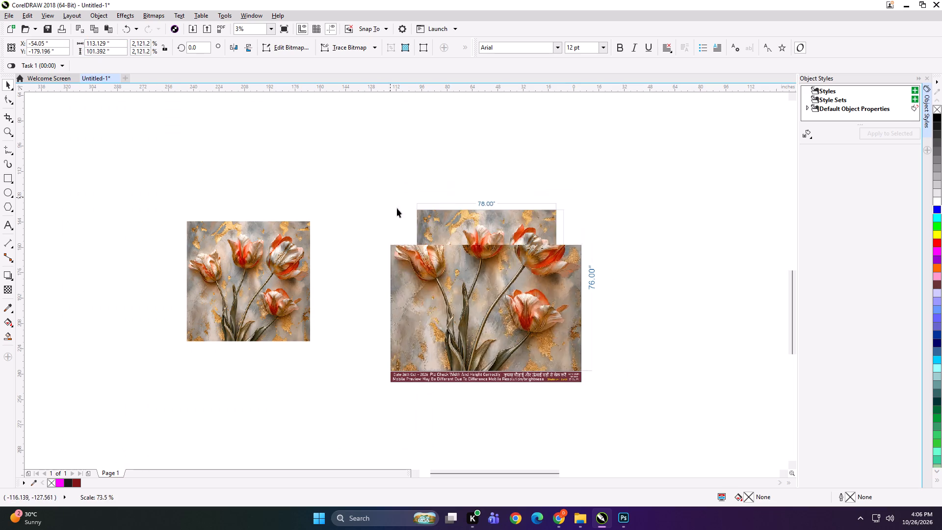
left_click_drag(432, 269, 371, 285)
left_click(250, 276)
left_click_drag(237, 281, 689, 233)
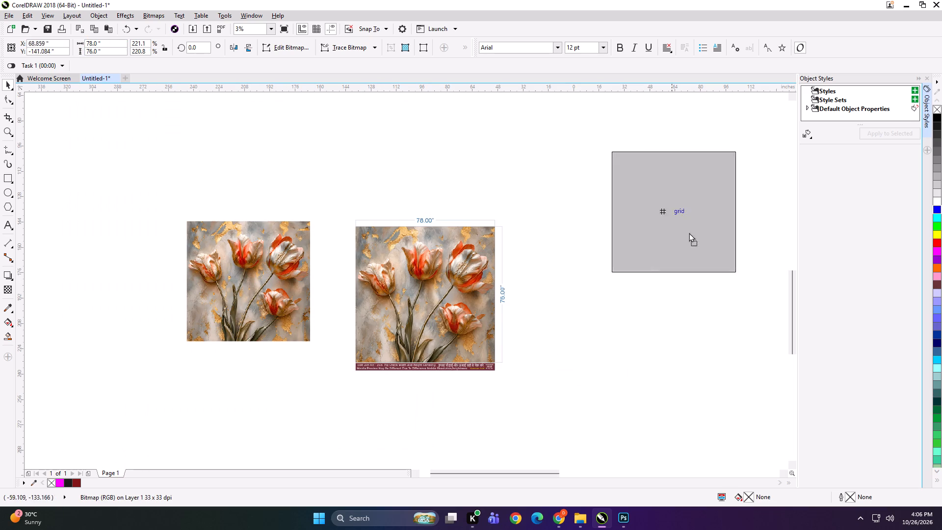
left_click_drag(689, 233, 572, 301)
left_click(484, 304, "shift")
key("shift+F2")
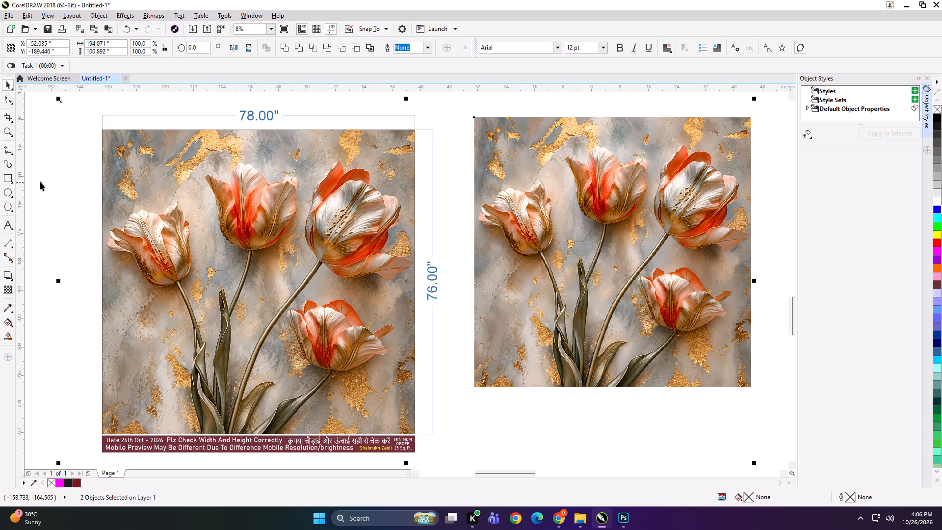
left_click(46, 180)
left_click_drag(201, 200, 196, 200)
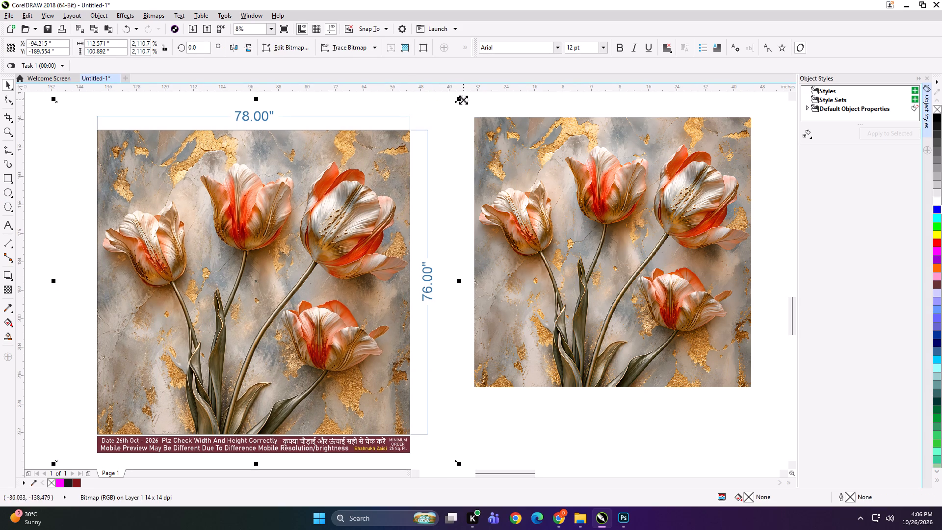
left_click_drag(463, 100, 443, 123, "shift")
left_click_drag(356, 239, 340, 227)
left_click_drag(527, 178, 517, 200)
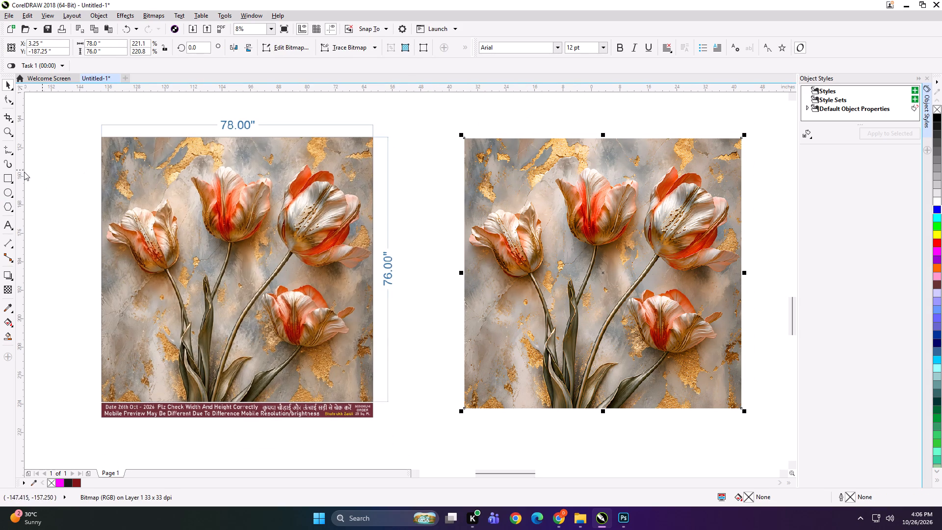
Draw a rectangle framing the resized tulip bitmap, set its width to 41 inches and align it to the bitmap's left edge.
double_click(5, 175, "shift")
key("shift+space")
left_click_drag(108, 44, 68, 45)
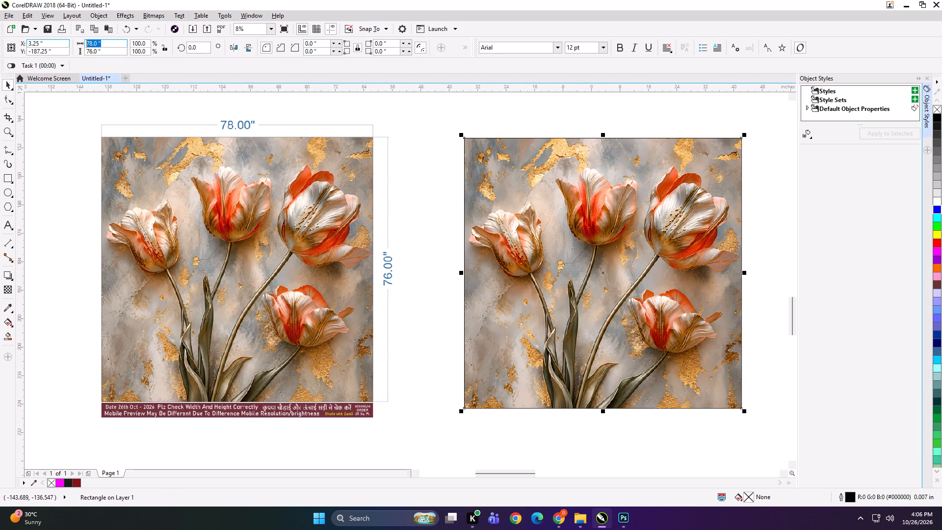
type("41")
key("Return")
left_click(503, 245, "shift")
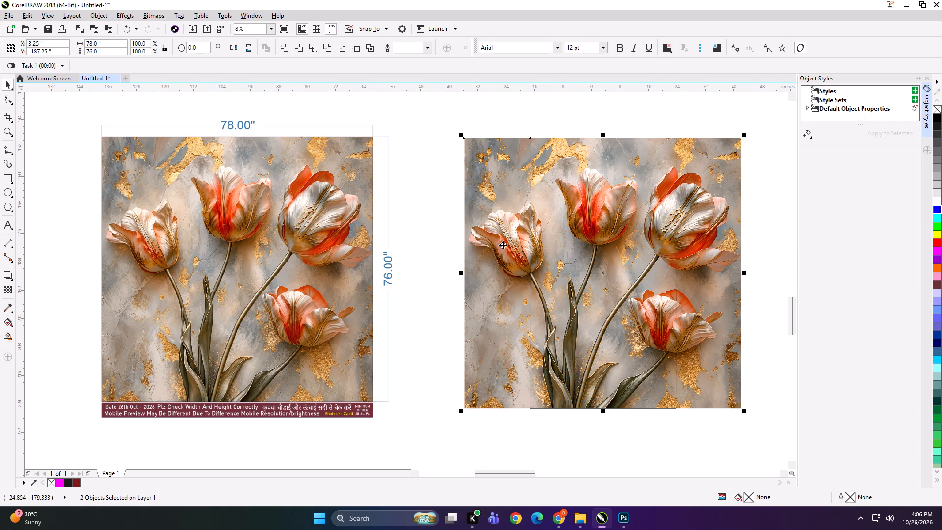
key("l")
left_click(524, 115)
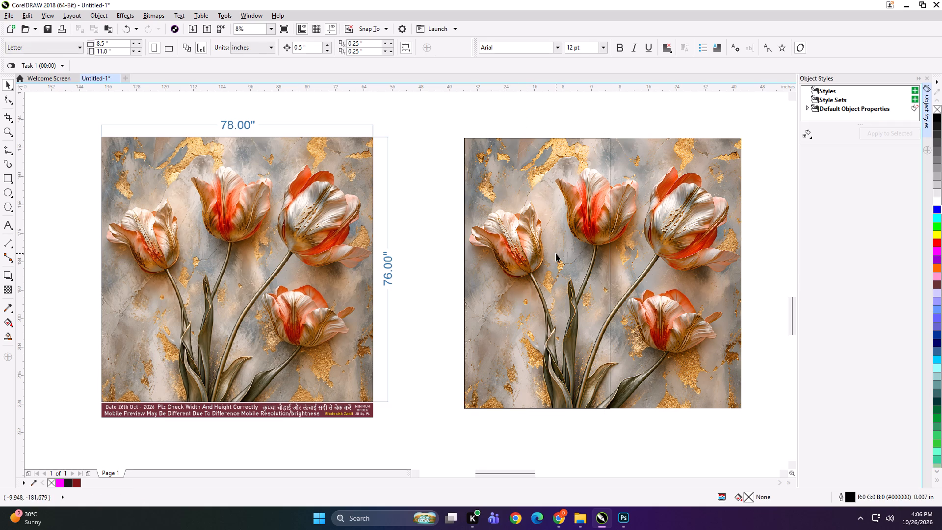
Mirror a copy of the 41-inch rectangle to its right, overlap it by 0.5 inch and narrow it to 37.5 inches at the bitmap's edge.
left_click(556, 253)
left_click_drag(460, 274, 673, 266)
right_click(673, 266, "ctrl")
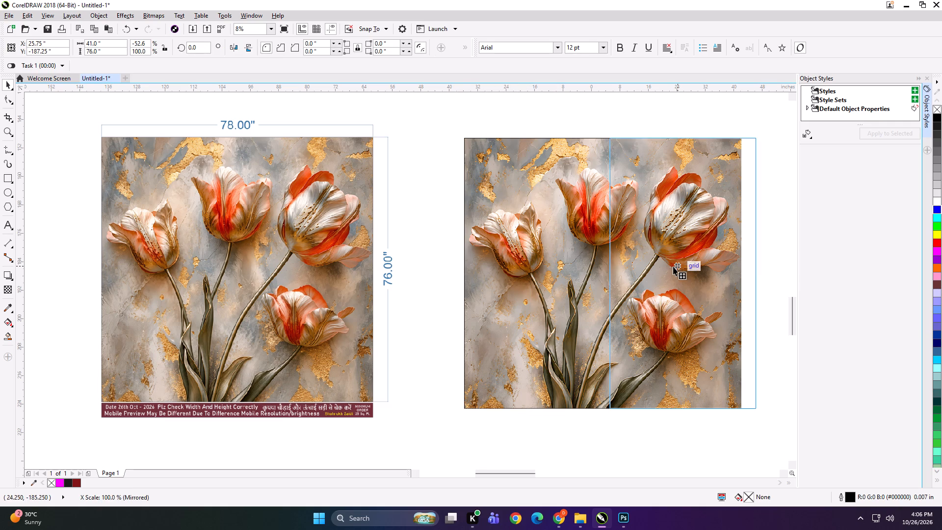
left_click_drag(673, 266, 673, 265)
key("Left")
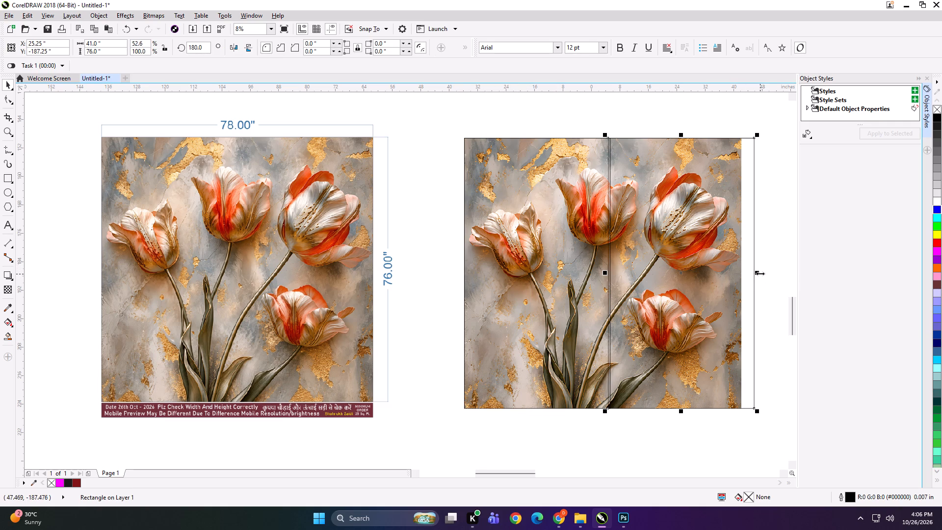
left_click_drag(760, 273, 749, 271)
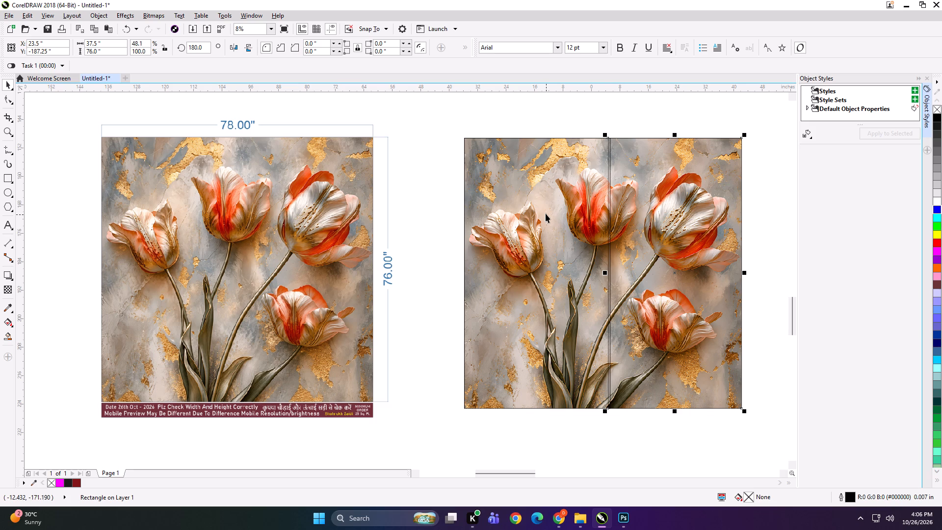
PowerClip the tulip bitmap into the two grouped panel rectangles, then ungroup them into separate panels.
left_click(546, 213)
left_click(661, 200, "shift")
key("ctrl+g")
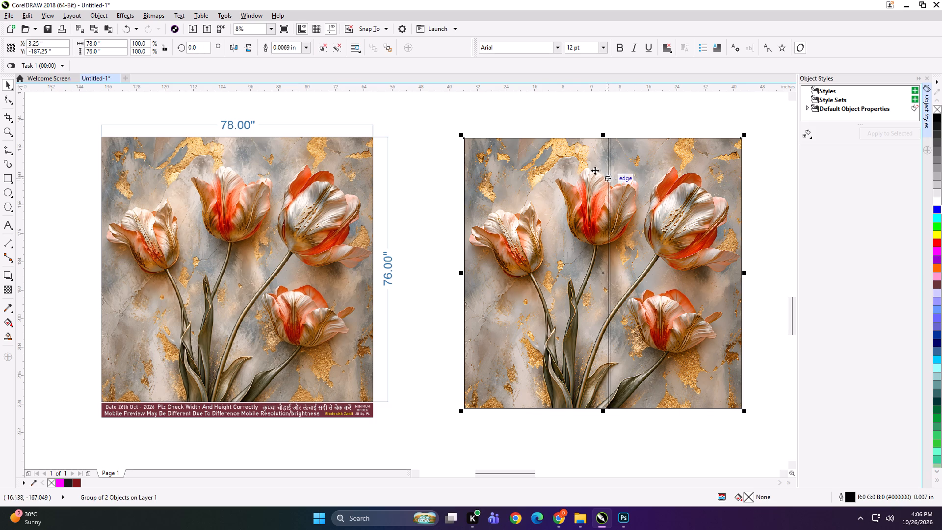
left_click(560, 115)
left_click(565, 193, "alt")
key("shift+Return")
left_click(565, 193)
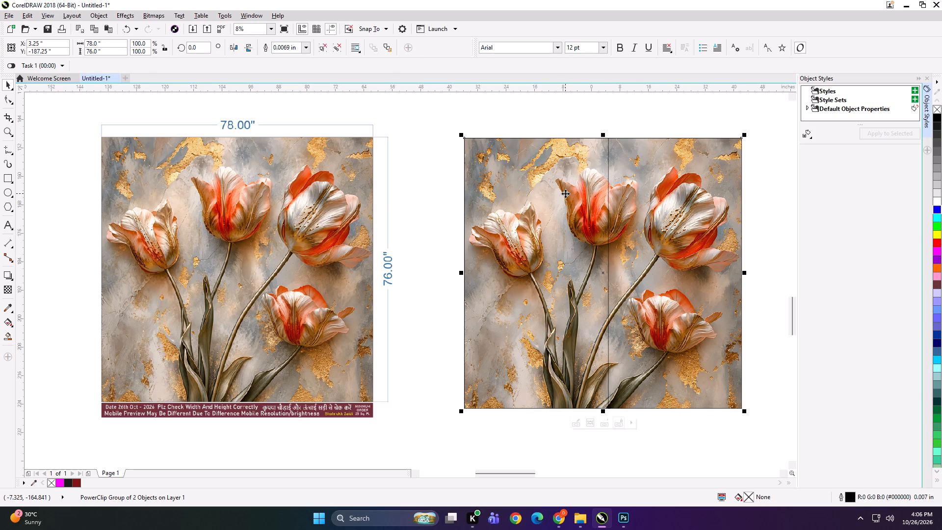
key("ctrl+u")
left_click(563, 116)
Label the top edges of the tulip panels with the texts "78*76 PANEL 1" and "78*76 PANEL 2".
left_click(8, 217)
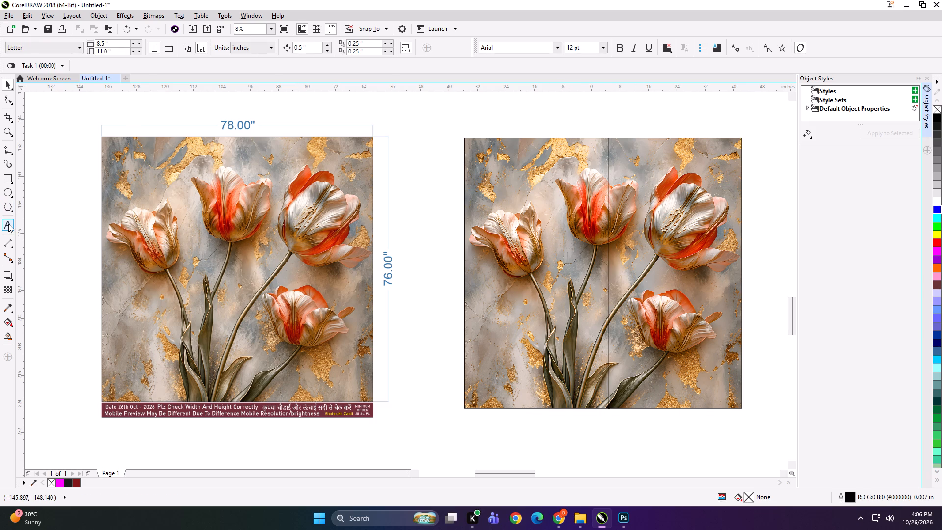
left_click(8, 224)
left_click(509, 136)
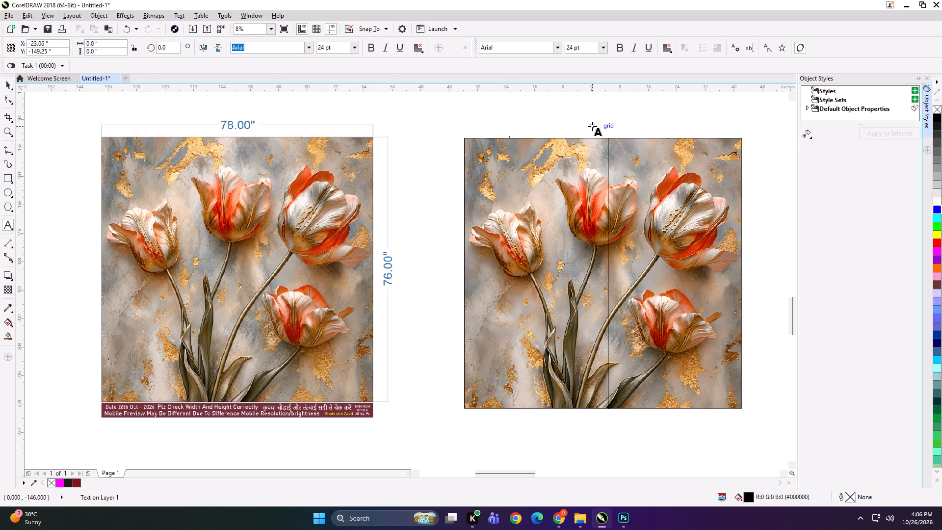
type("78*76 PANEL 1")
key("ctrl+a")
key("ctrl+c")
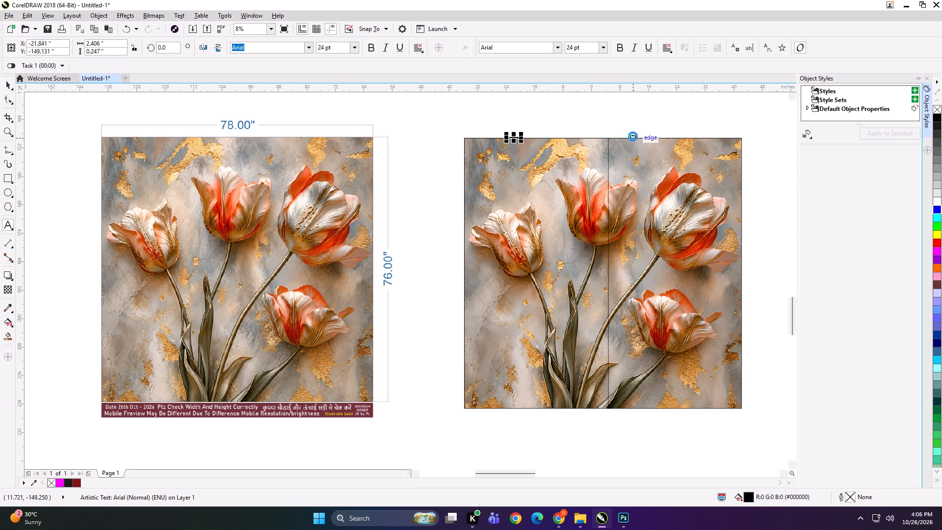
left_click(633, 136)
key("ctrl+v")
key("BackSpace")
key("2")
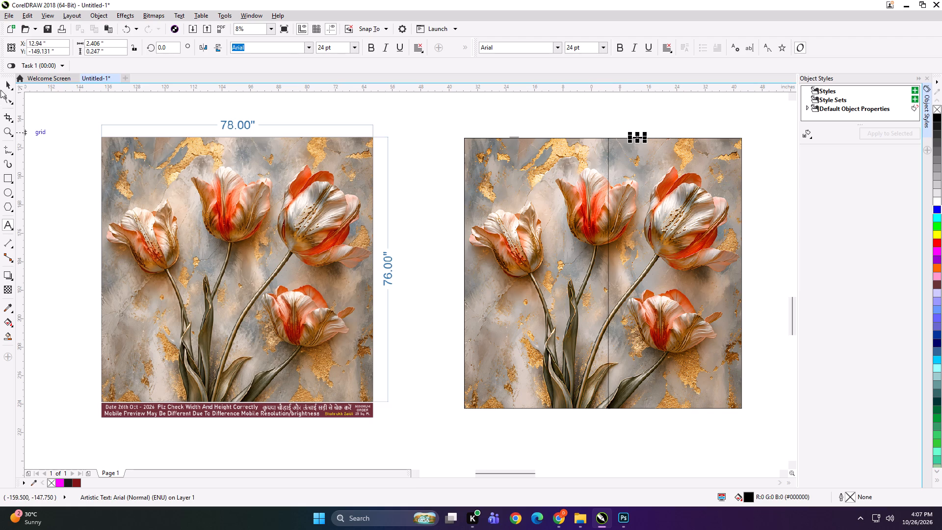
Group each tulip panel with its own label text.
left_click(7, 88)
left_click(685, 179, "shift")
key("ctrl+g")
left_click_drag(637, 125, 431, 169)
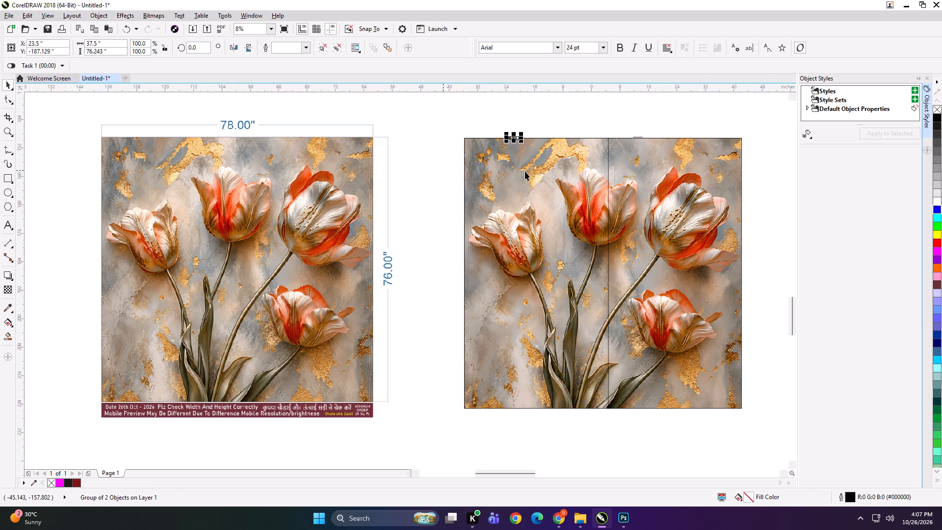
left_click(541, 171, "shift")
key("ctrl+g")
Start a TIFF export of the 41-inch tulip panel group and browse to work (D:) > KD > PRINT FILE > 26.
key("ctrl+e")
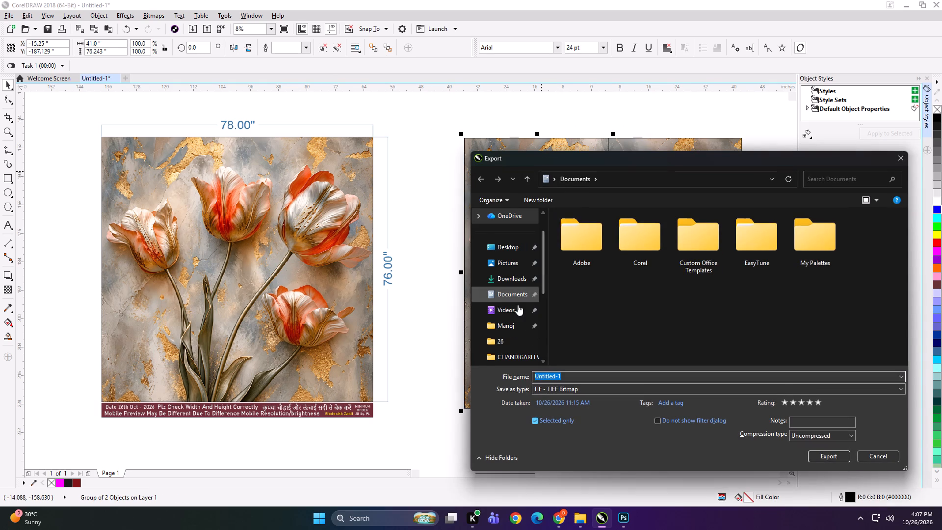
scroll(514, 318, "down", 1)
left_click(508, 294)
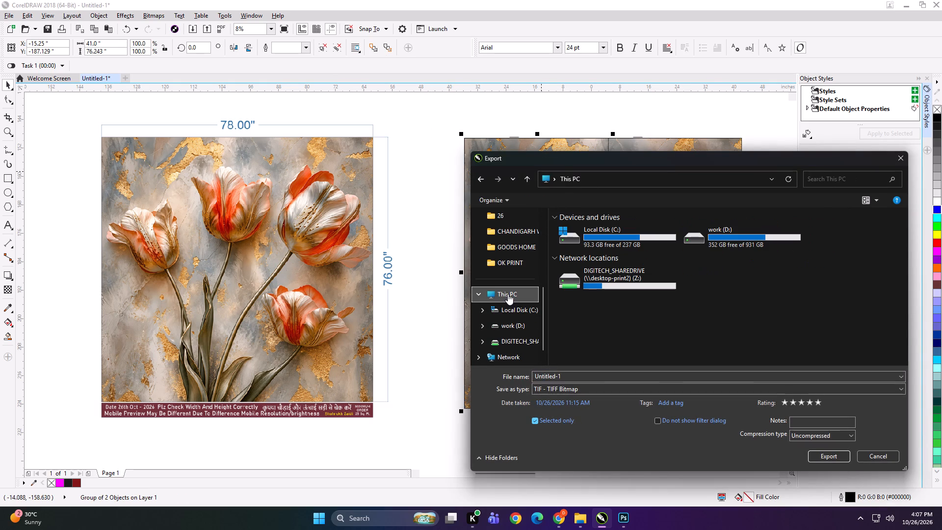
double_click(748, 228)
double_click(756, 273)
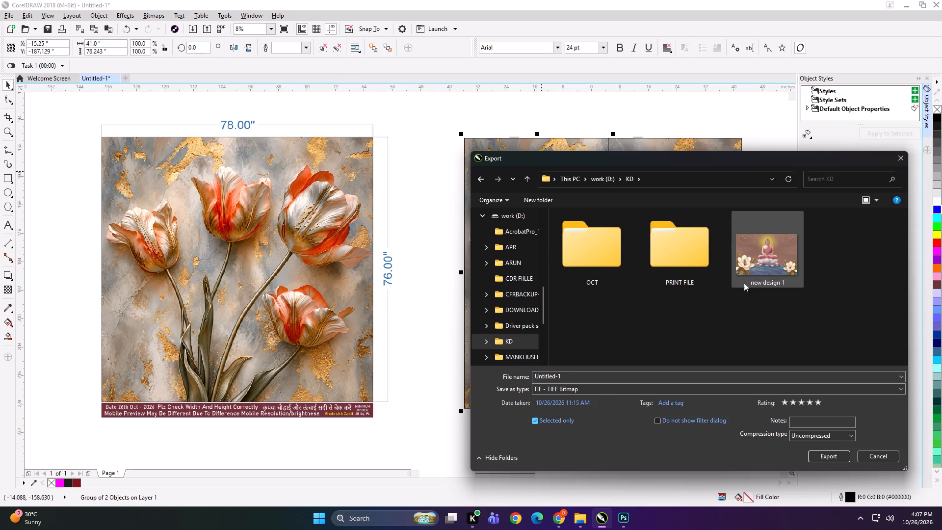
left_click(684, 248)
double_click(684, 248)
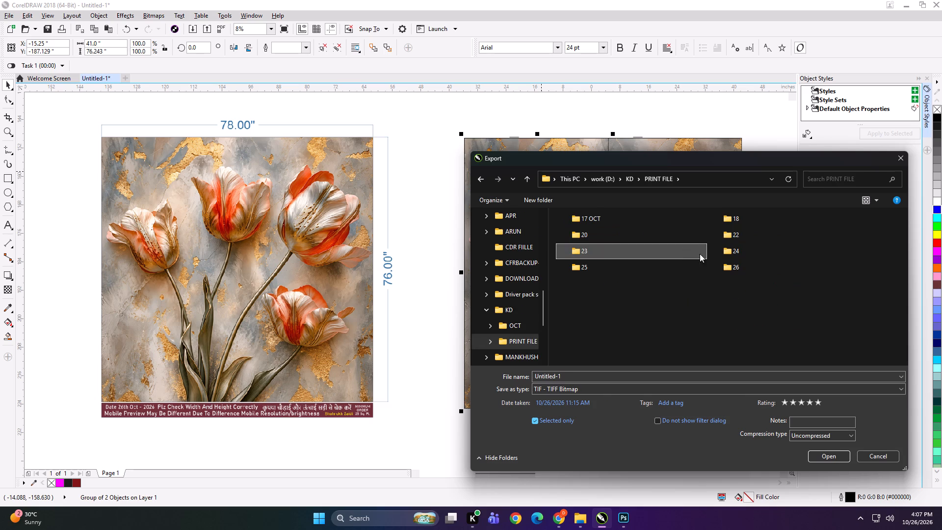
double_click(744, 261)
left_click(655, 288)
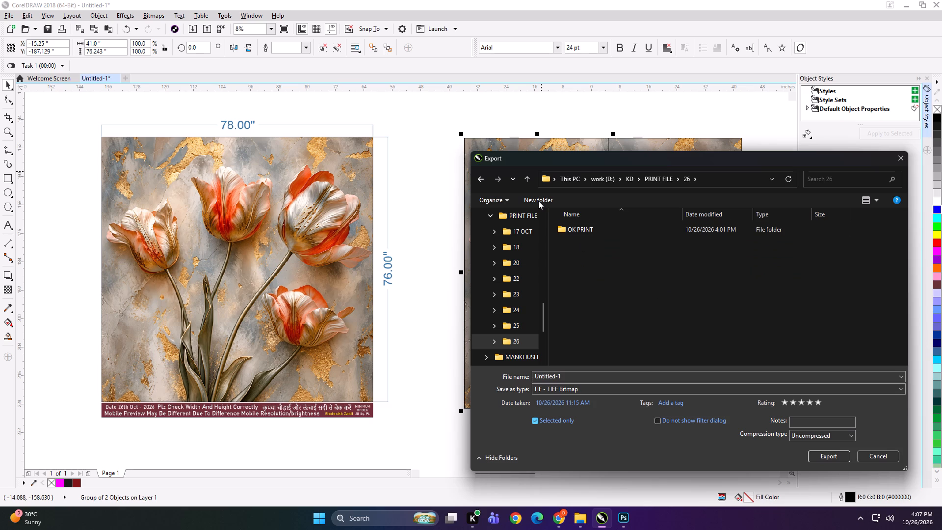
Create a new job folder named VRINDA inside folder 26.
left_click(538, 201)
type("78x76")
key("space")
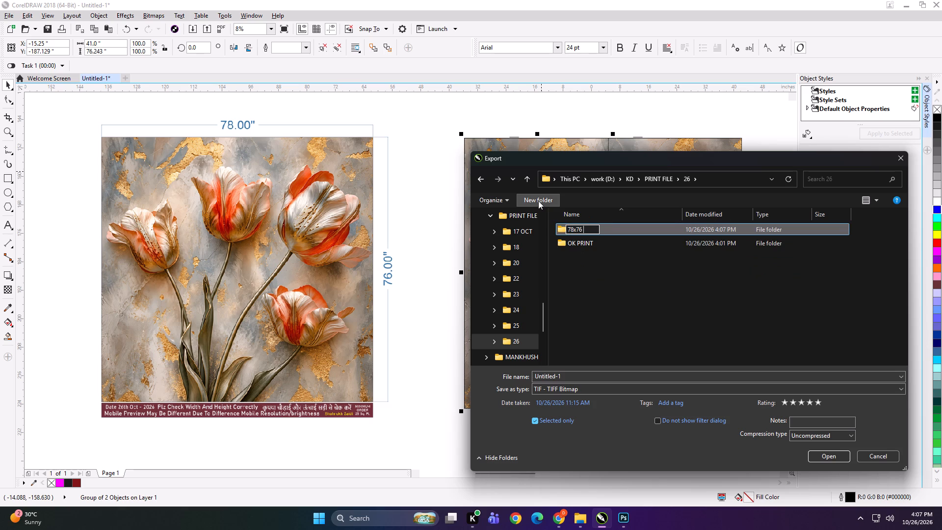
type("NWA")
key("ctrl+a")
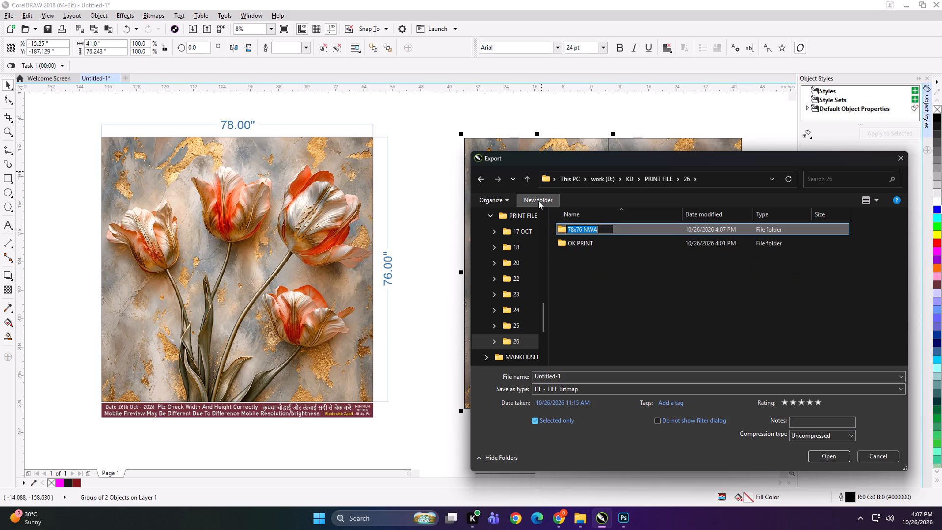
type("VRINF")
key("BackSpace")
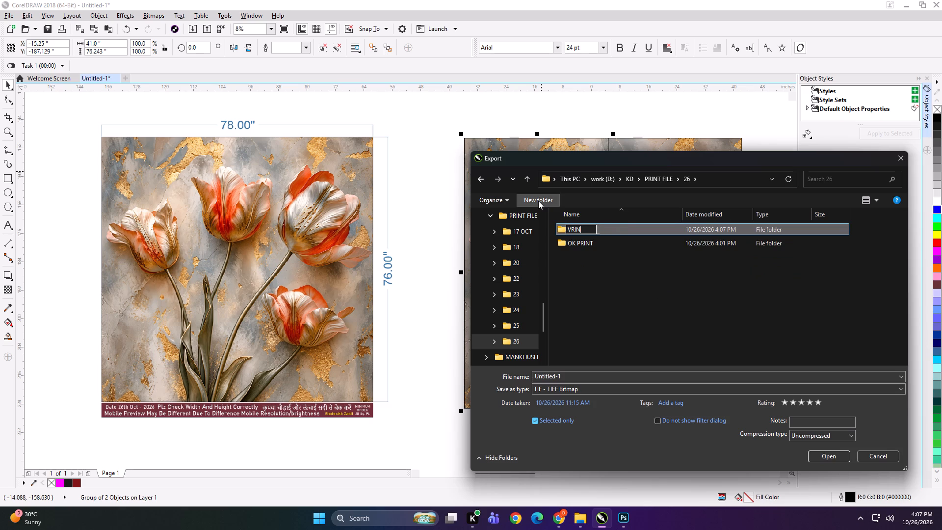
type("DA")
key("Return")
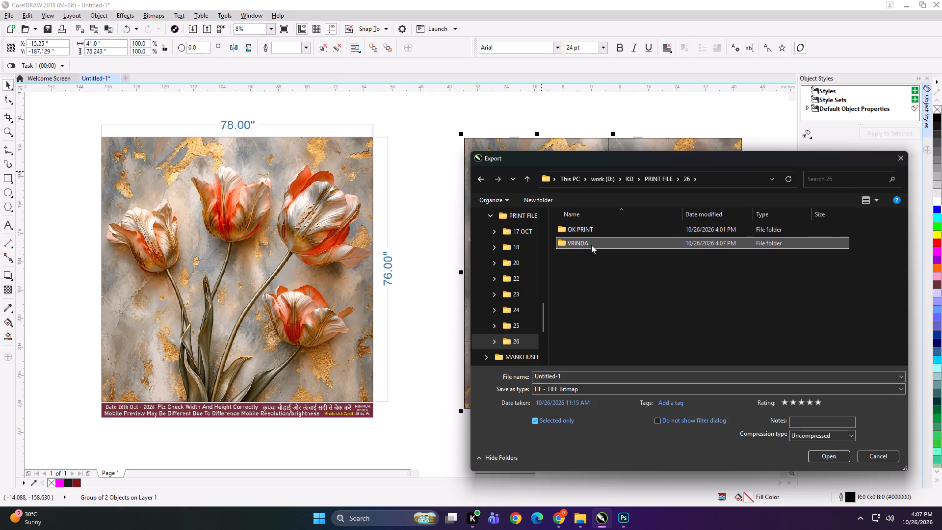
Export the 41-inch tulip panel into the VRINDA folder as an uncompressed TIFF named "41x76 A NW".
double_click(593, 245)
left_click(591, 374)
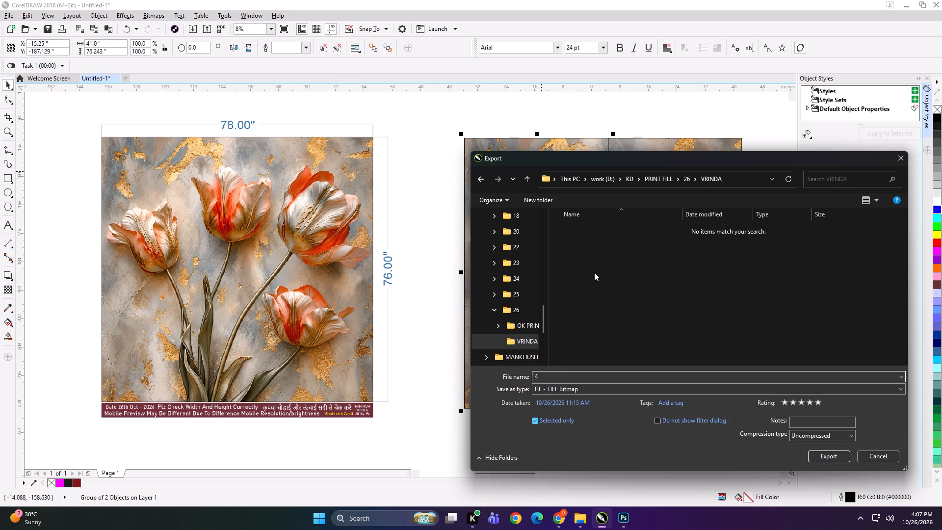
key("Return")
key("Return")
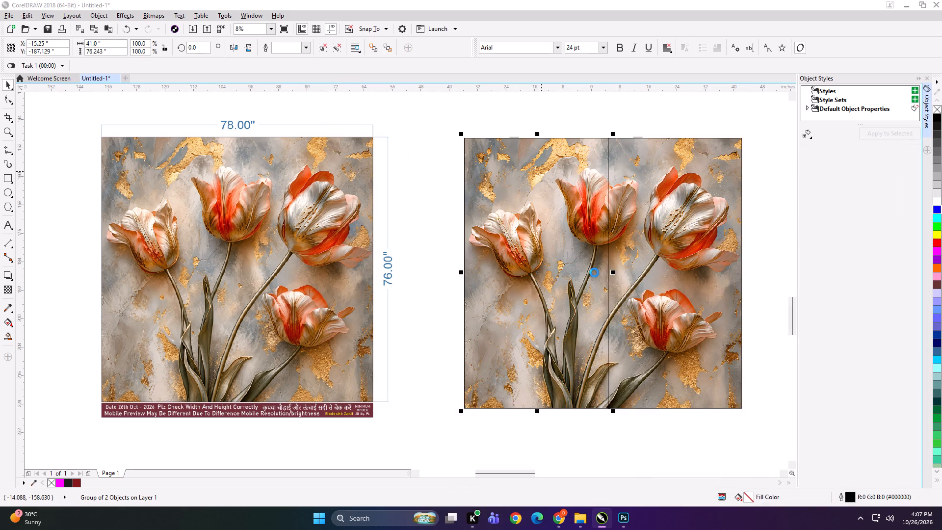
Start exporting the 37.5-inch tulip panel group as a TIFF into the VRINDA folder.
left_click(652, 252)
key("ctrl+e")
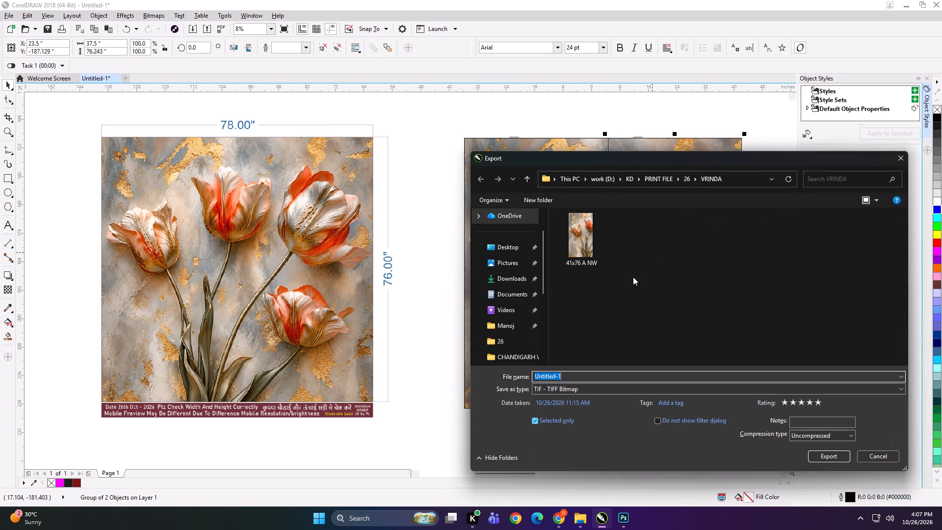
Export the 37.5-inch tulip panel into the VRINDA folder as an uncompressed TIFF named "37.5x76 B NW".
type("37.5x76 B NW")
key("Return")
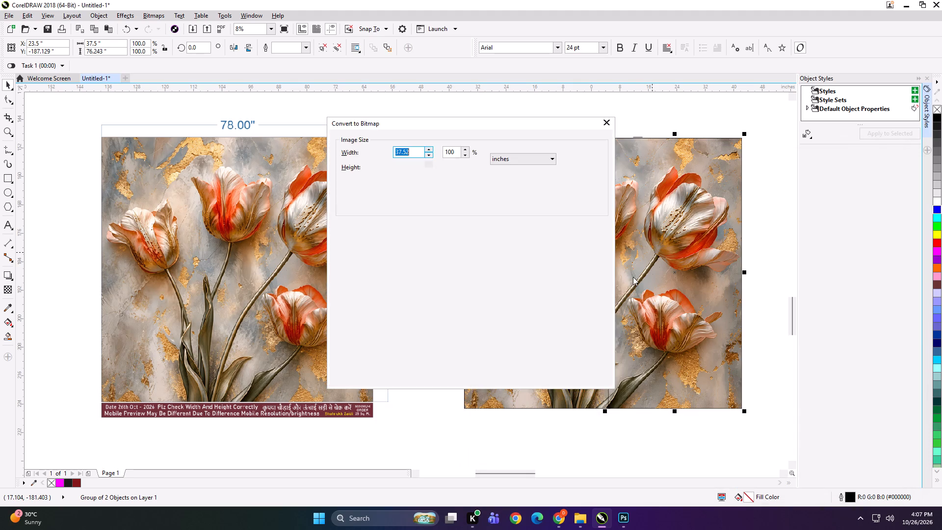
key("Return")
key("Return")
Nudge the 37.5-inch tulip panel 5 inches to the right, away from the 41-inch panel.
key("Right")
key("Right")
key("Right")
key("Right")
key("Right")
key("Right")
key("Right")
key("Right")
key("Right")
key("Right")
Move both tulip panels slightly closer to the dimensioned 78 x 76 inch preview and group all three objects.
scroll(525, 233, "down", 1)
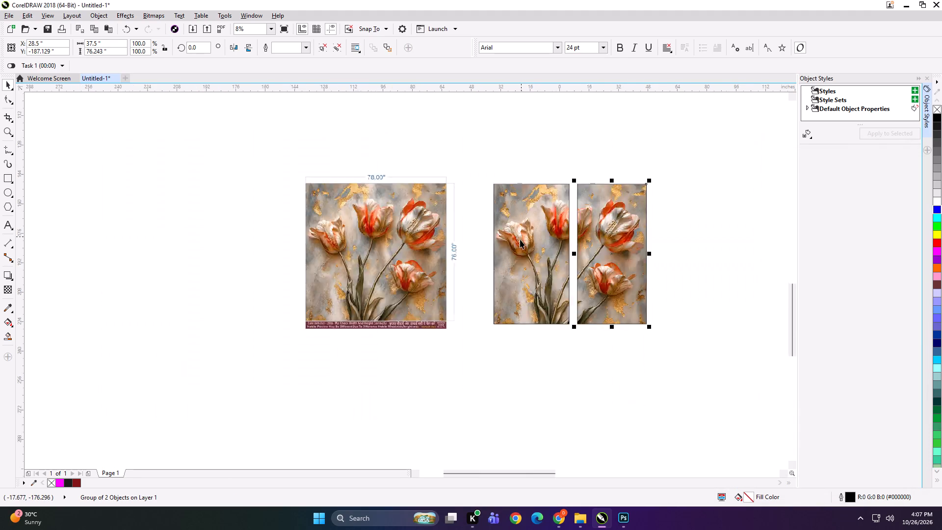
scroll(520, 239, "down", 1)
left_click(518, 240, "shift")
scroll(523, 240, "up", 1)
left_click_drag(514, 239, 504, 238)
left_click(416, 244, "shift")
key("ctrl+g")
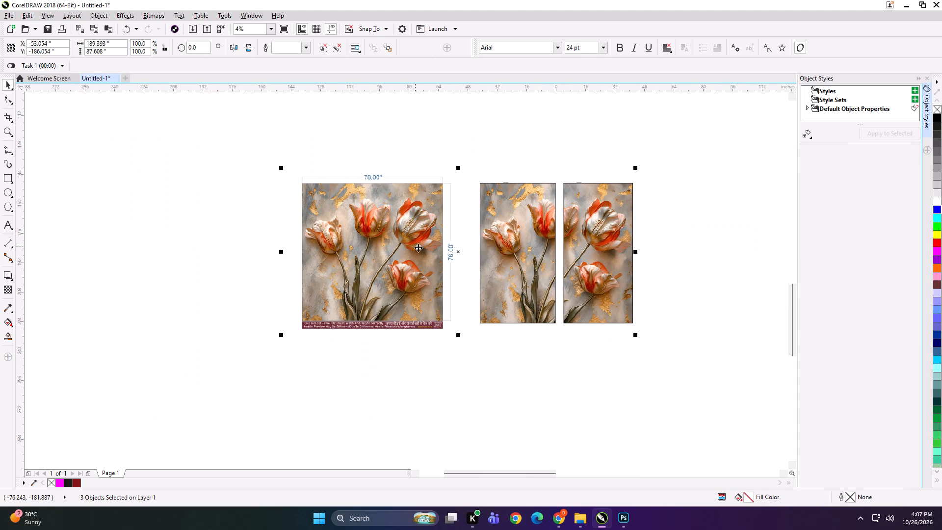
Scale the combined preview-and-panels group down proportionally about its centre to about 4.6 x 2.1 inches.
left_click_drag(640, 335, 503, 291, "shift")
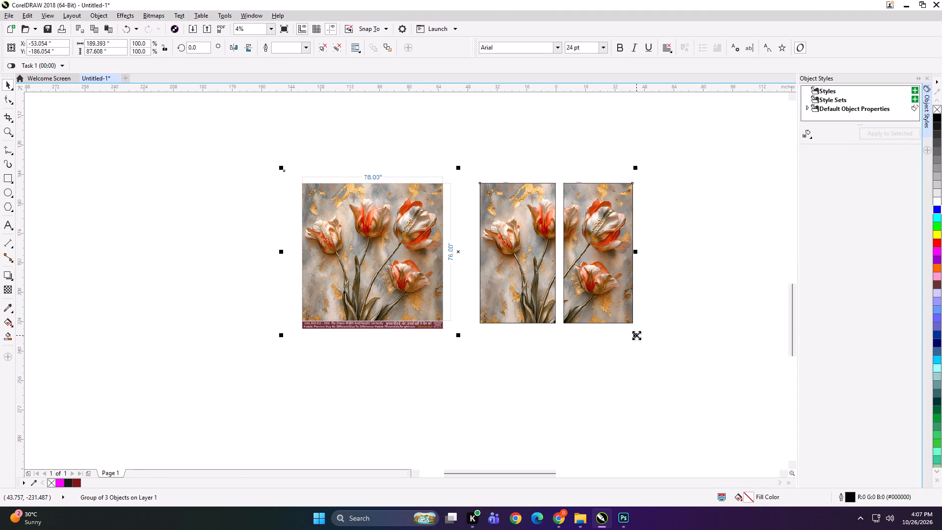
left_click_drag(636, 335, 472, 275, "shift")
scroll(463, 255, "up", 3)
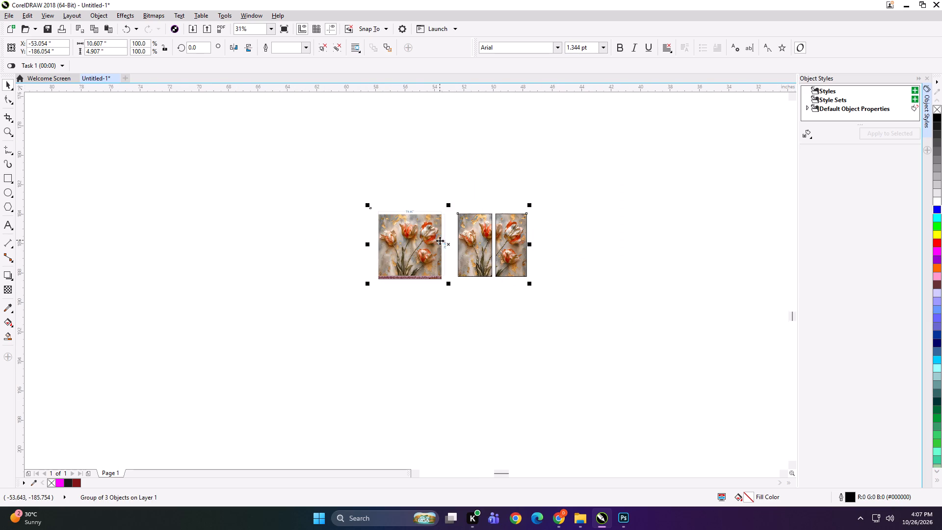
scroll(452, 241, "up", 1)
left_click_drag(605, 322, 563, 313, "shift")
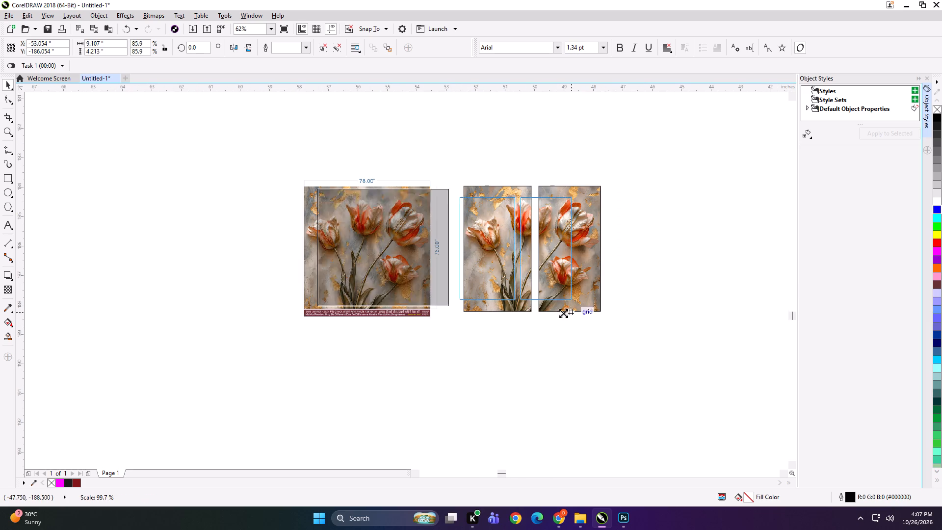
left_click_drag(563, 313, 520, 290, "shift")
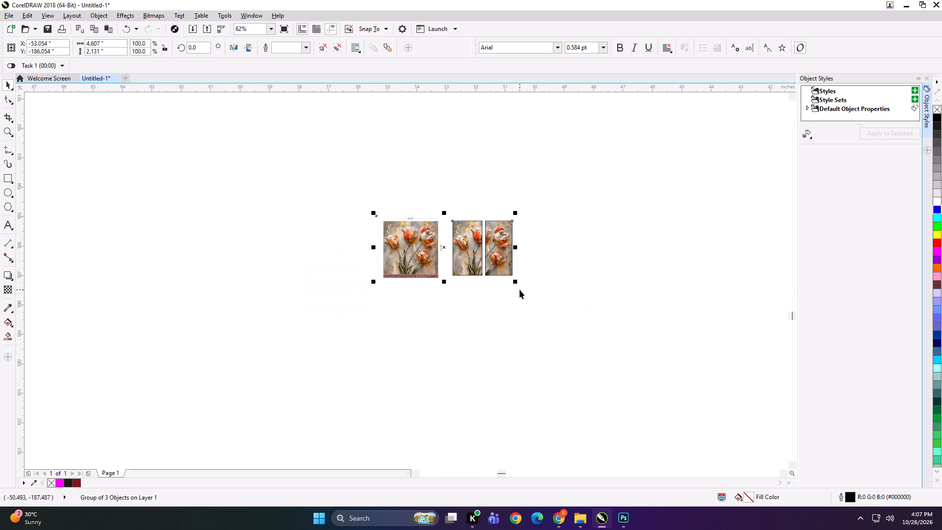
Export the scaled-down tulip layout group under the file name DGFH and delete it from the page.
key("ctrl+e")
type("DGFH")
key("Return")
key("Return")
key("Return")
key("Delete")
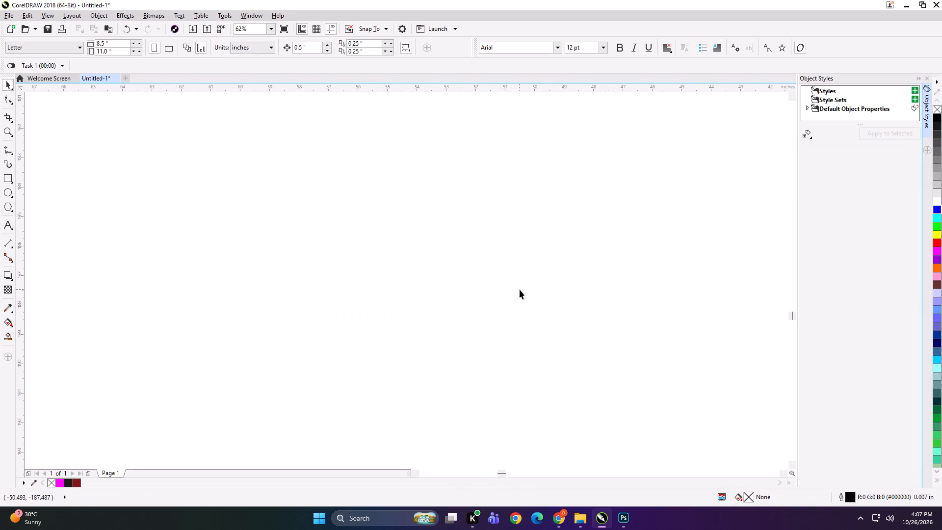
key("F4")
left_click(487, 283)
Switch to the browser window showing the ORDER CUSTOMIZE / DESUTEX chat in WhatsApp Web.
left_click(556, 515)
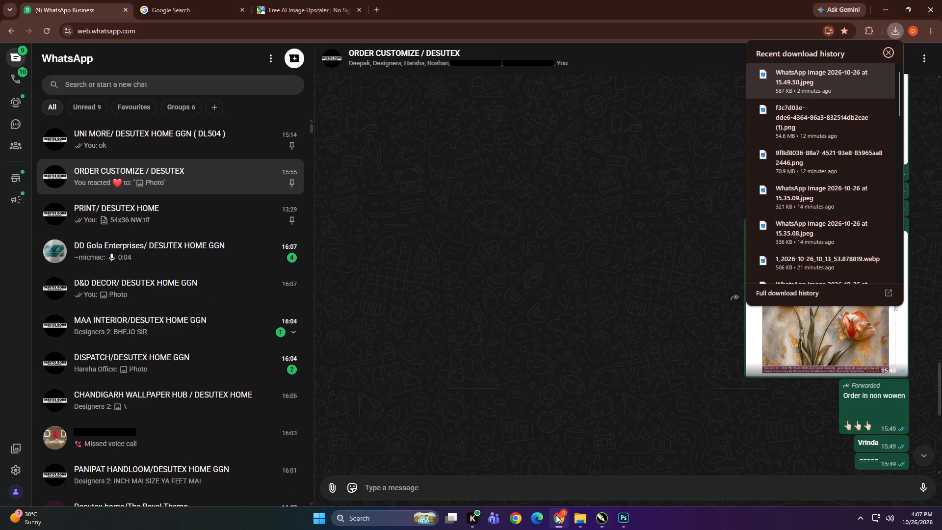
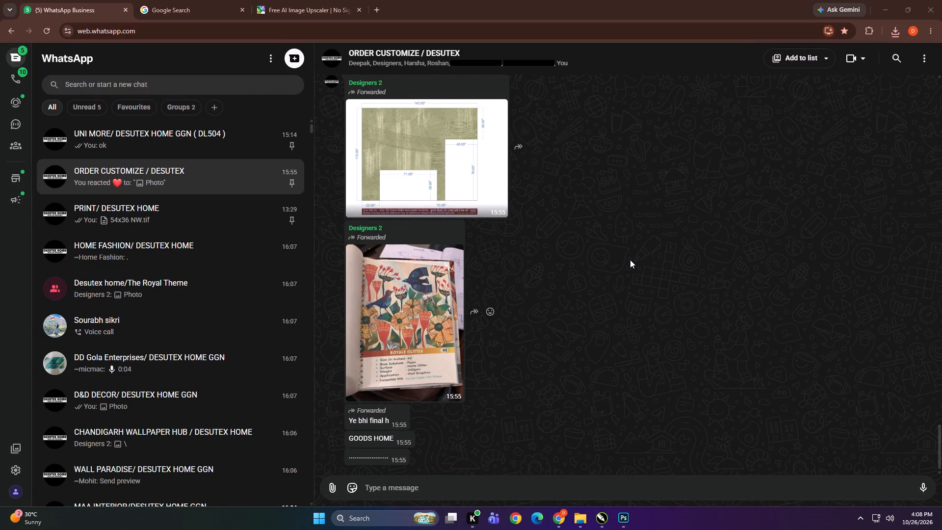
Switch to CorelDRAW to check the olive wall layout with two cut-outs, and bring up shared folder file > 26 in File Explorer.
left_click(901, 31)
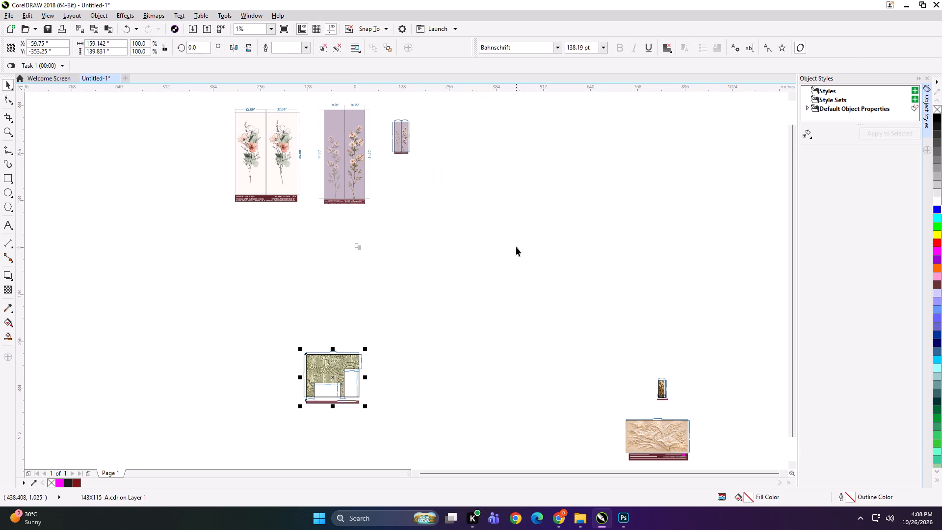
left_click(516, 247)
left_click(348, 363)
left_click(462, 374)
left_click(580, 519)
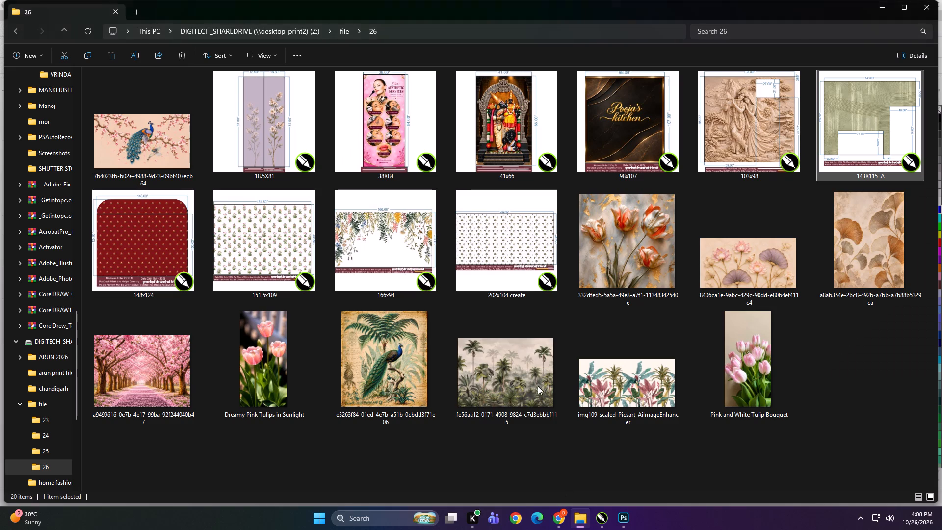
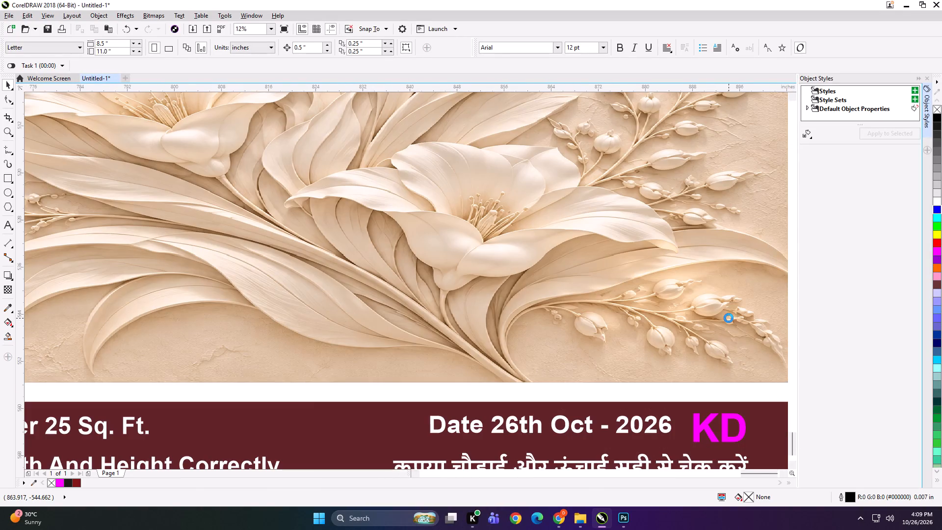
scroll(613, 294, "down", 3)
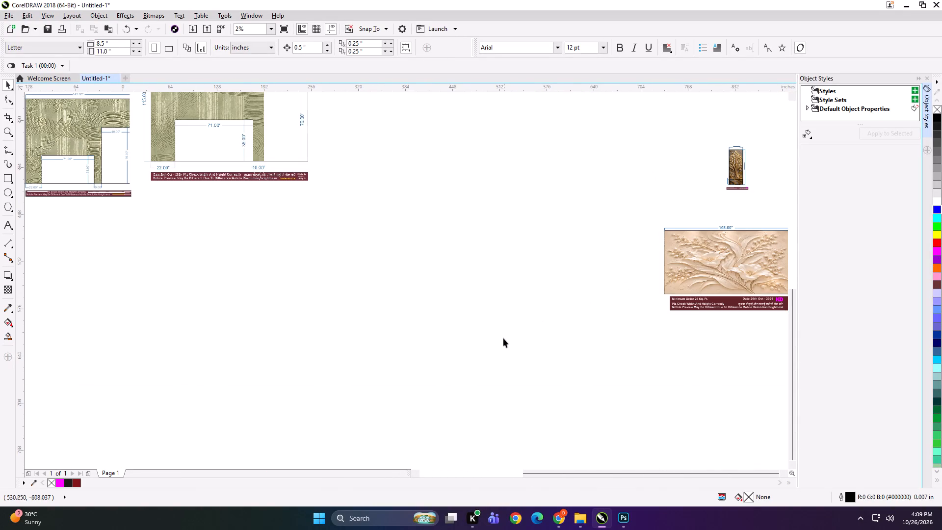
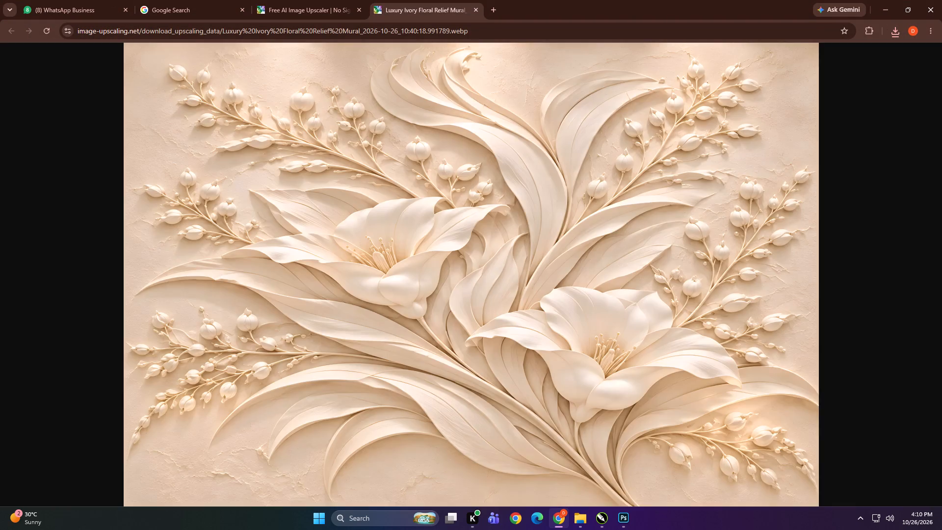
Copy the upscaled ivory floral relief mural image from the browser.
left_click(418, 274)
left_click(390, 257)
right_click(391, 255)
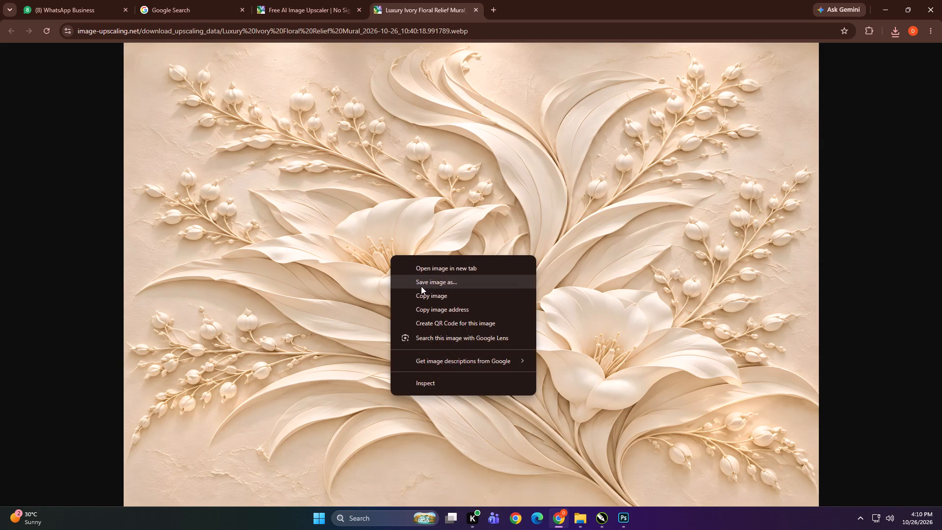
left_click(421, 297)
Switch to Photoshop and start a new document.
left_click(628, 519)
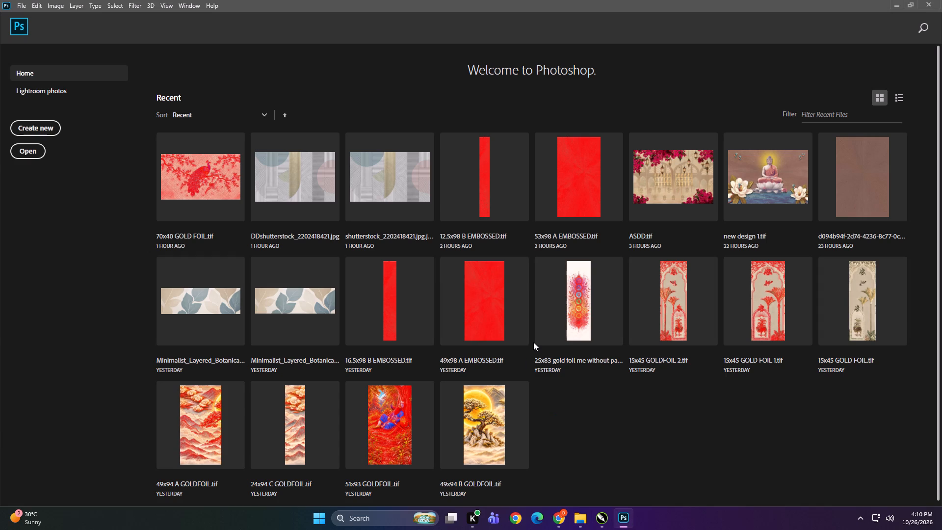
key("ctrl+n")
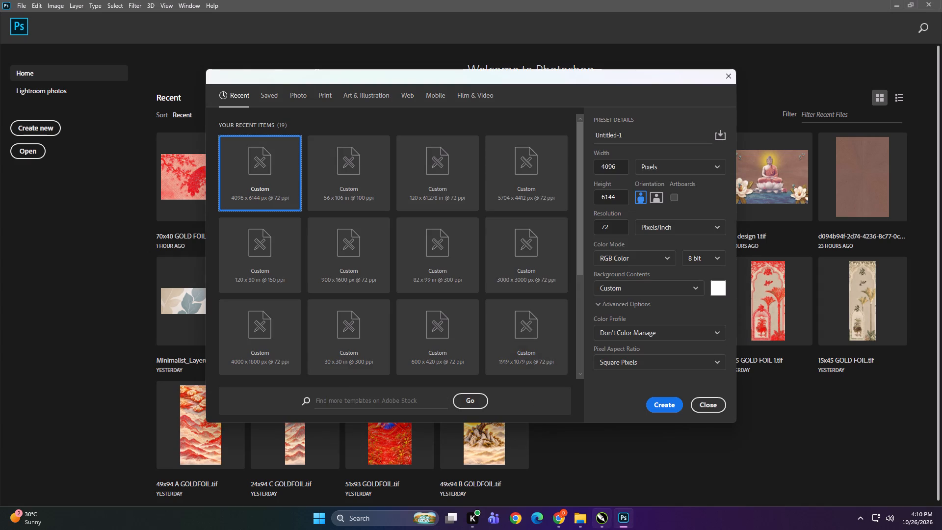
In CorelDRAW, move the 168-inch-wide ivory floral mural preview with its dimensions and label strip leftward so its height dimension can be read.
left_click(601, 525)
scroll(723, 245, "up", 1)
scroll(452, 263, "down", 1)
scroll(750, 273, "up", 1)
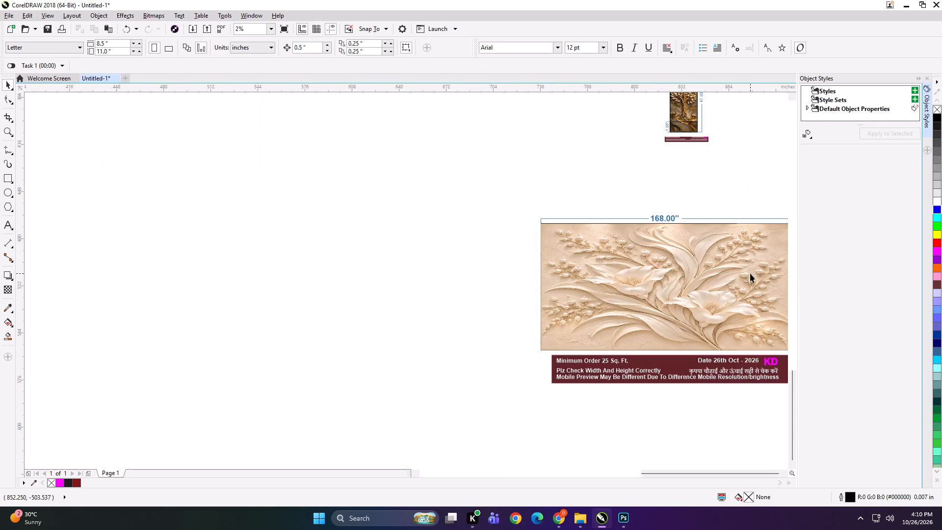
scroll(286, 239, "down", 1)
scroll(756, 269, "up", 2)
scroll(250, 195, "down", 2)
left_click(475, 204)
left_click_drag(581, 235, 650, 273)
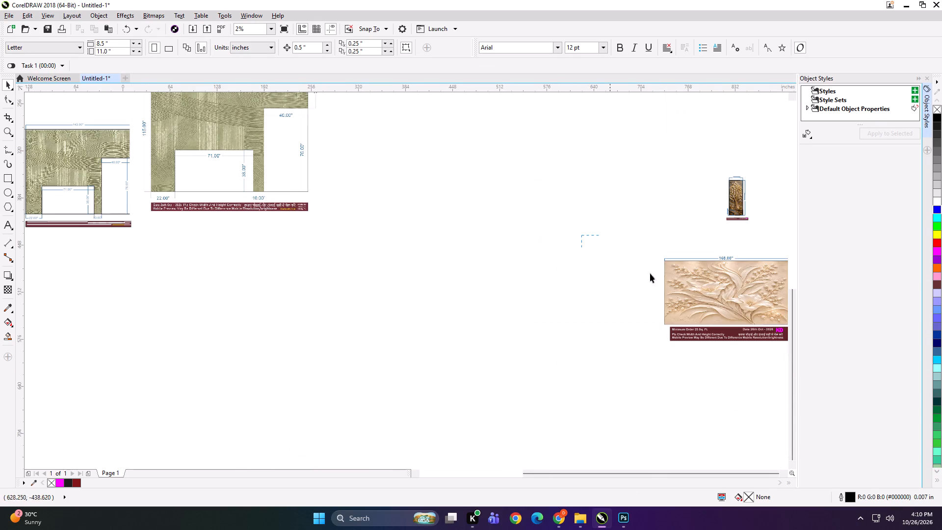
left_click_drag(650, 273, 811, 378)
left_click_drag(753, 289, 675, 295)
scroll(730, 311, "up", 1)
left_click(731, 311)
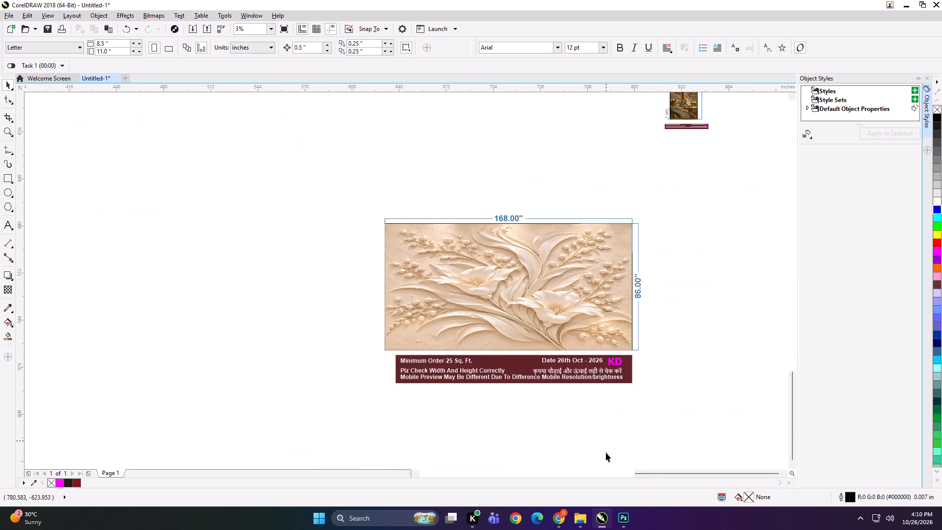
Back in Photoshop, enter 168 by 86 for the new document and choose inches as the unit with landscape orientation.
left_click(619, 479)
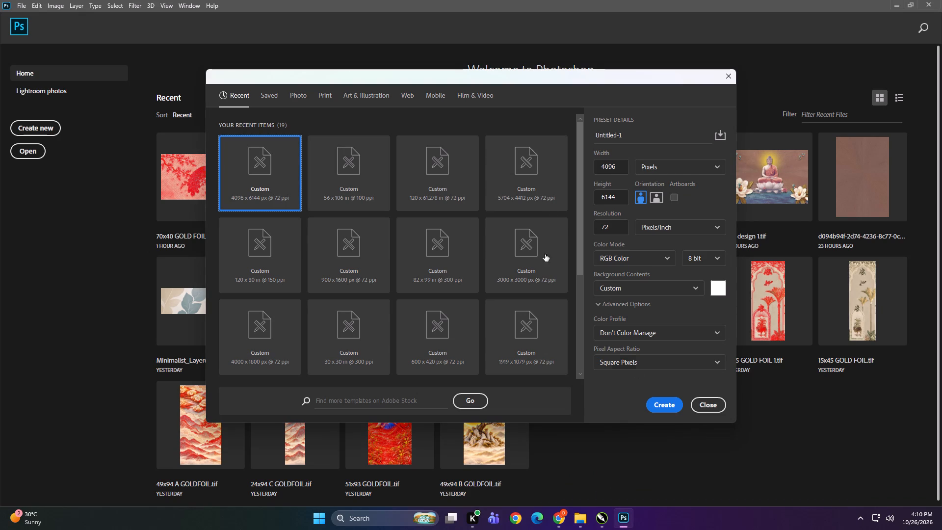
left_click_drag(621, 166, 577, 173)
type("68")
key("Tab")
key("Tab")
type("86")
left_click(647, 164)
left_click(655, 200)
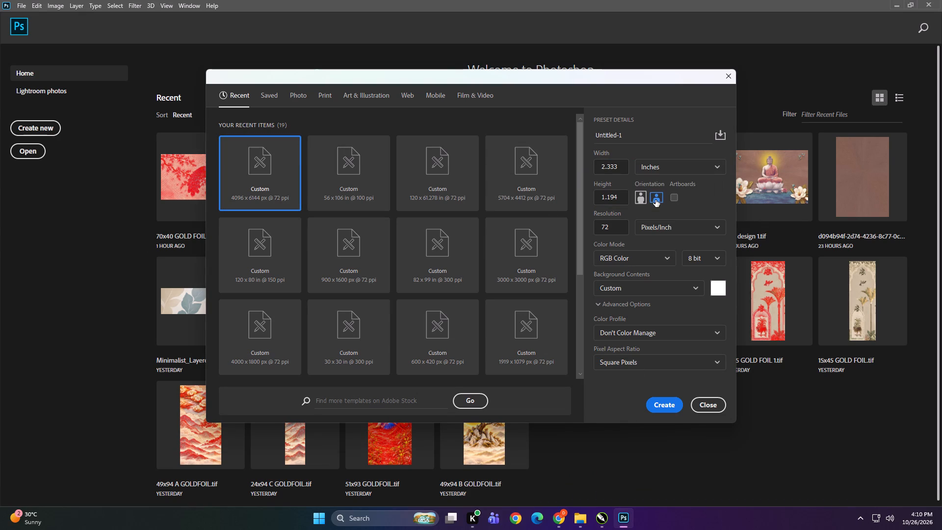
Create the new document with a width of 168 inches, a height of 86 inches and a resolution of 100 pixels/inch.
left_click(619, 164)
key("a")
key("ctrl+a")
type("18")
key("BackSpace")
type("68")
key("Tab")
key("Tab")
type("86")
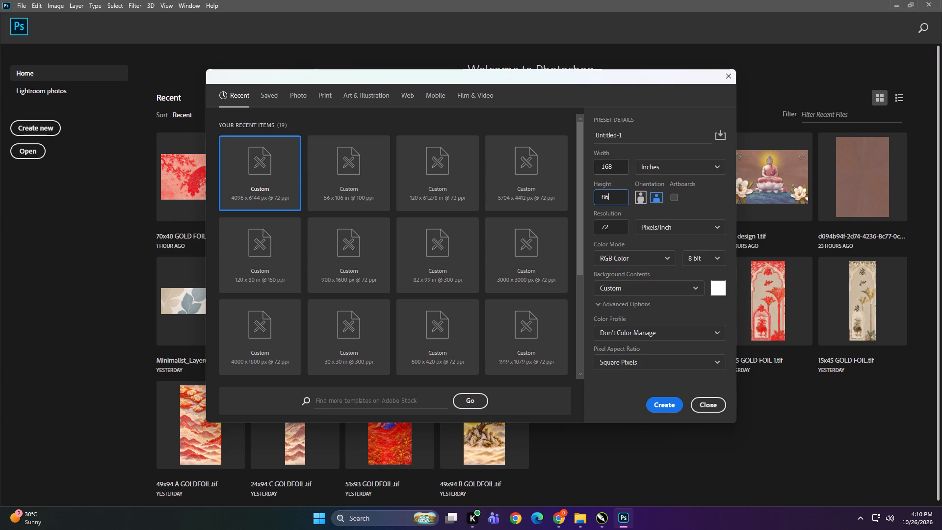
key("Tab")
key("Tab")
key("Tab")
key("Tab")
type("100")
key("Return")
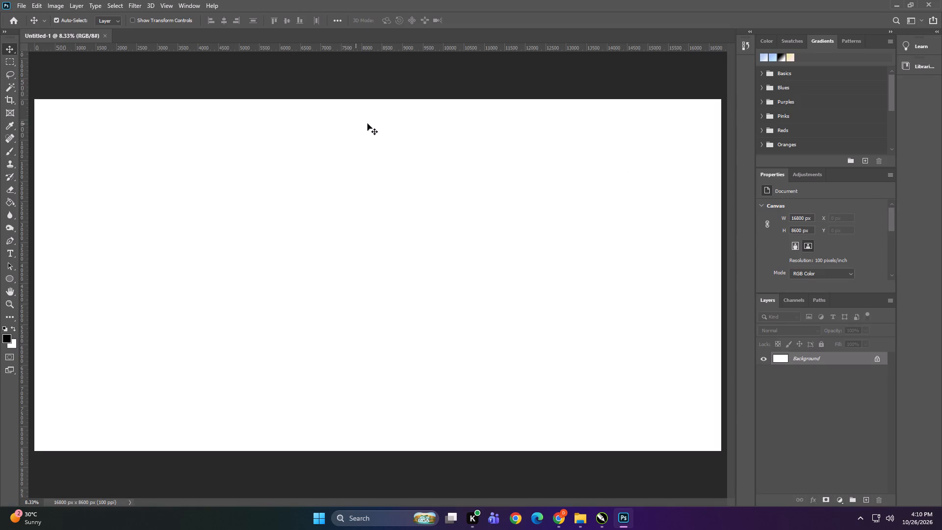
Paste the copied floral mural into the new document and align it with the canvas's top-left corner.
scroll(337, 168, "down", 2, "alt")
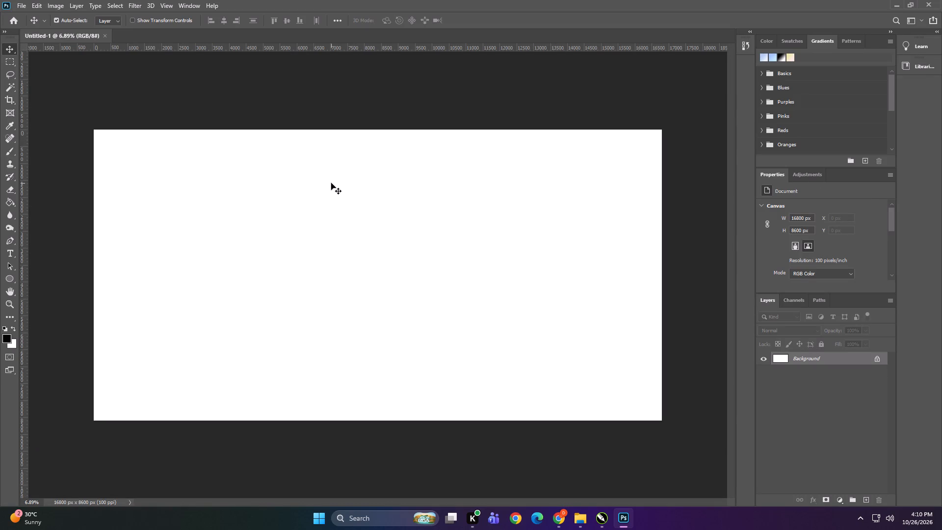
key("ctrl+v")
left_click_drag(402, 262, 237, 206)
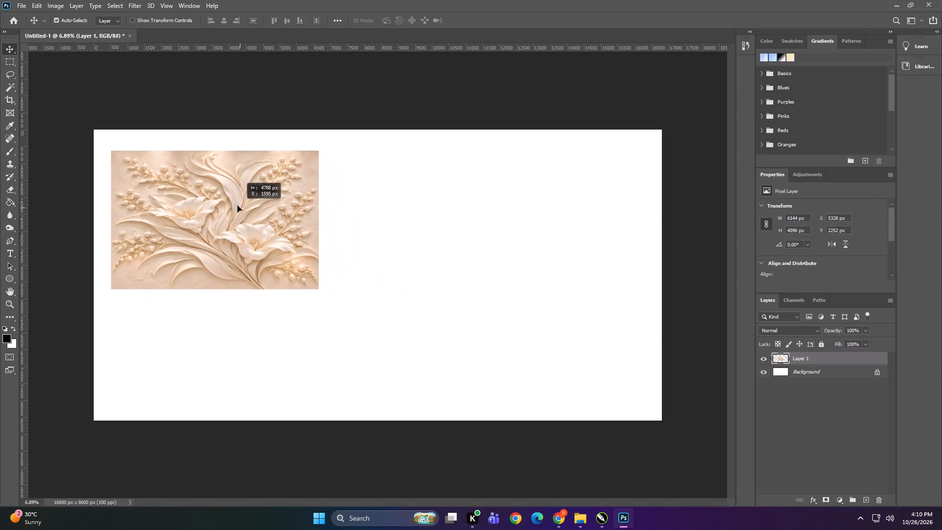
left_click_drag(237, 206, 219, 186)
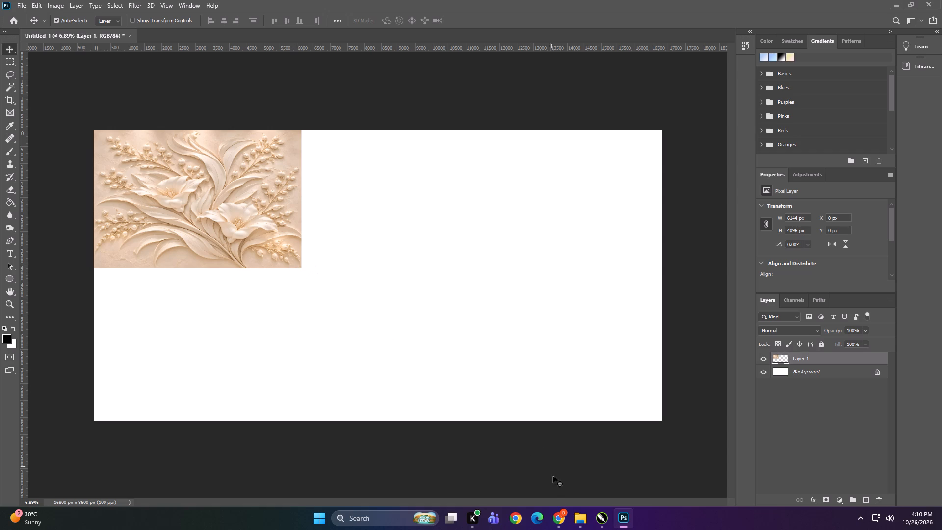
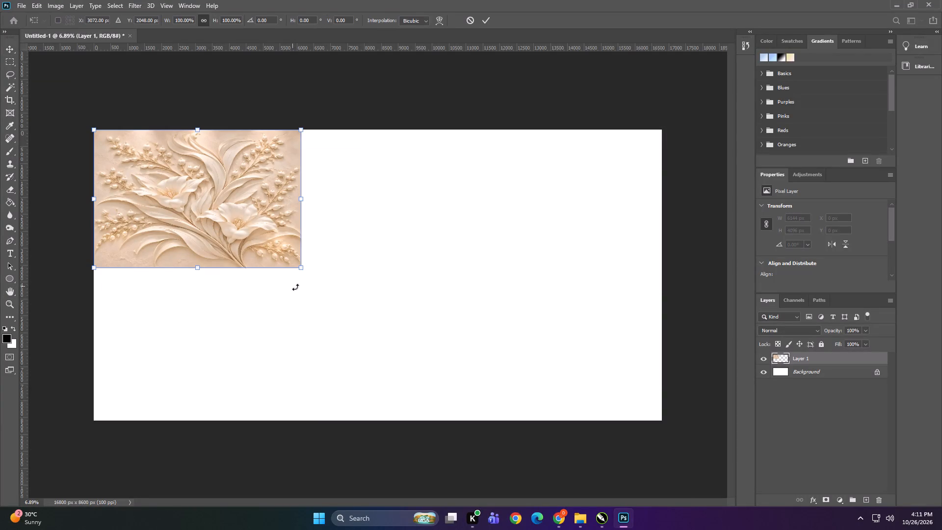
Scale the pasted floral mural to cover the whole canvas, about 16800 px wide and 8604 px high.
left_click_drag(302, 267, 546, 398)
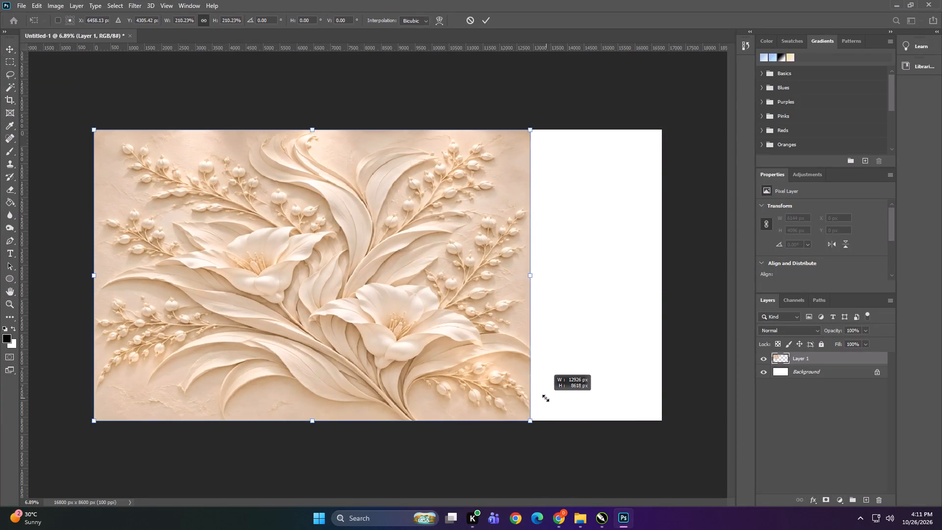
left_click_drag(546, 398, 545, 398)
left_click_drag(531, 276, 655, 271)
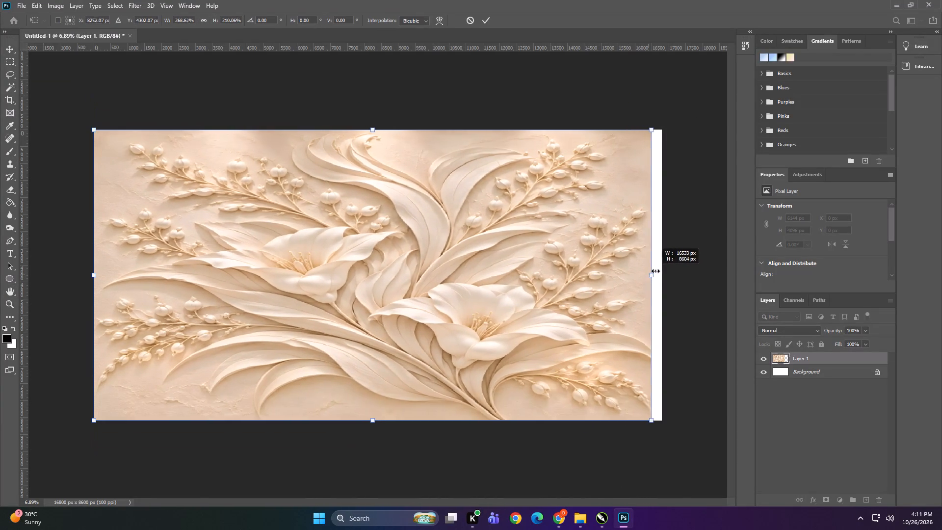
left_click_drag(655, 271, 660, 271)
key("Return")
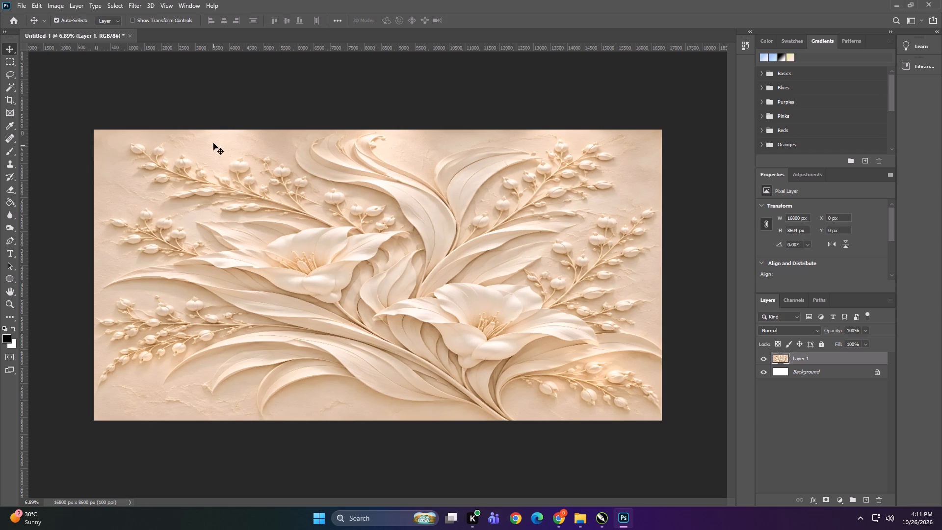
Shrink the mural to about 13028 by 8241 px, centred horizontally on the canvas with its lower edge in place.
left_click(233, 96)
left_click(305, 182)
key("ctrl+t")
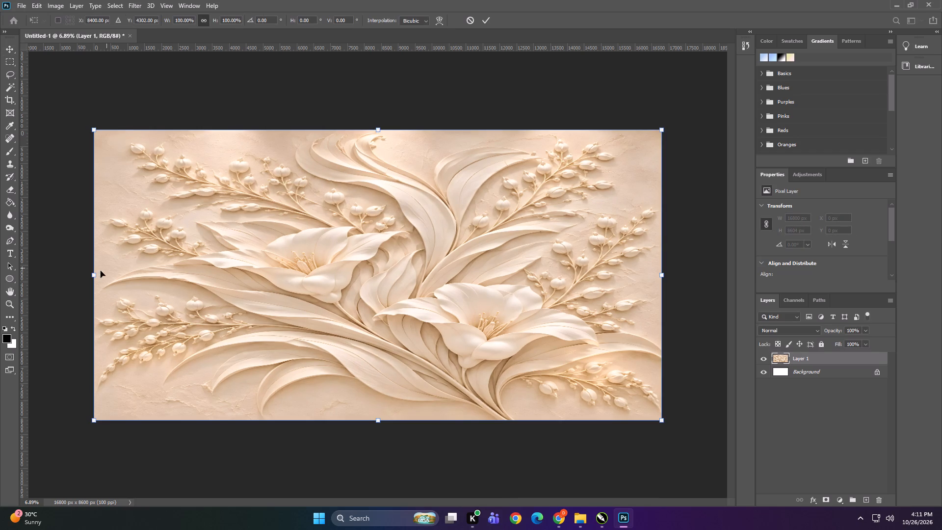
left_click_drag(94, 273, 105, 274, "shift")
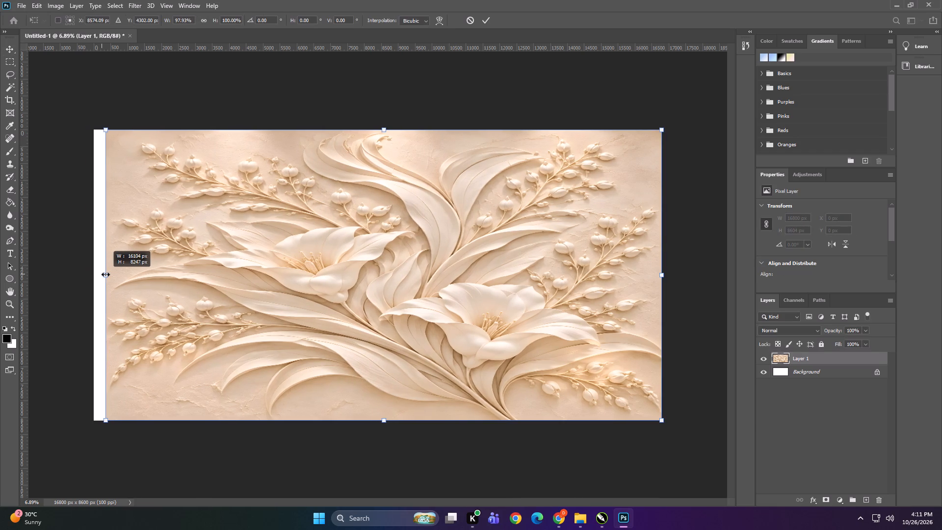
left_click_drag(105, 274, 154, 279, "shift")
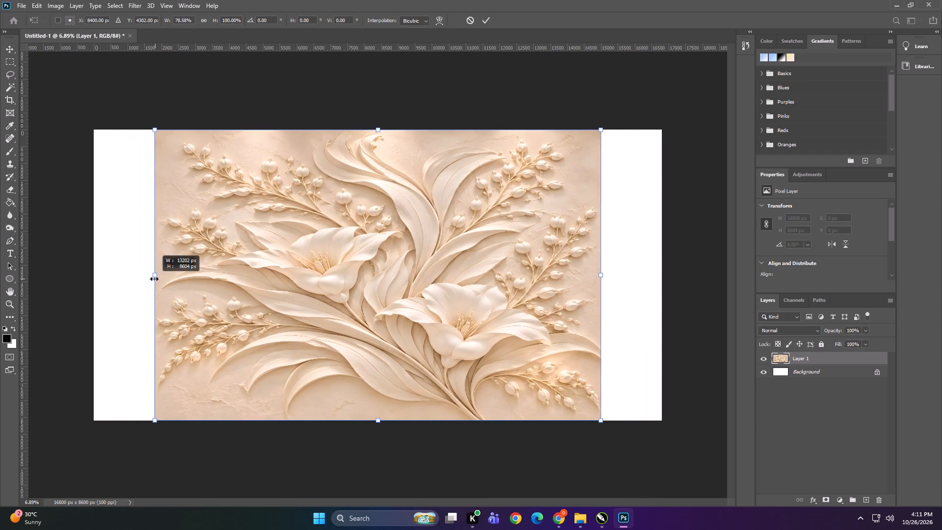
left_click_drag(154, 279, 151, 279, "shift")
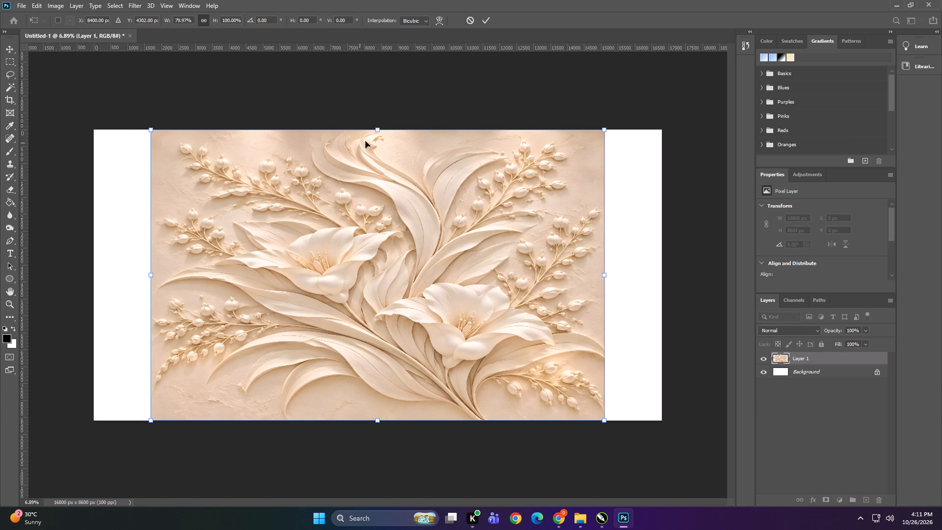
left_click_drag(379, 130, 380, 141, "shift")
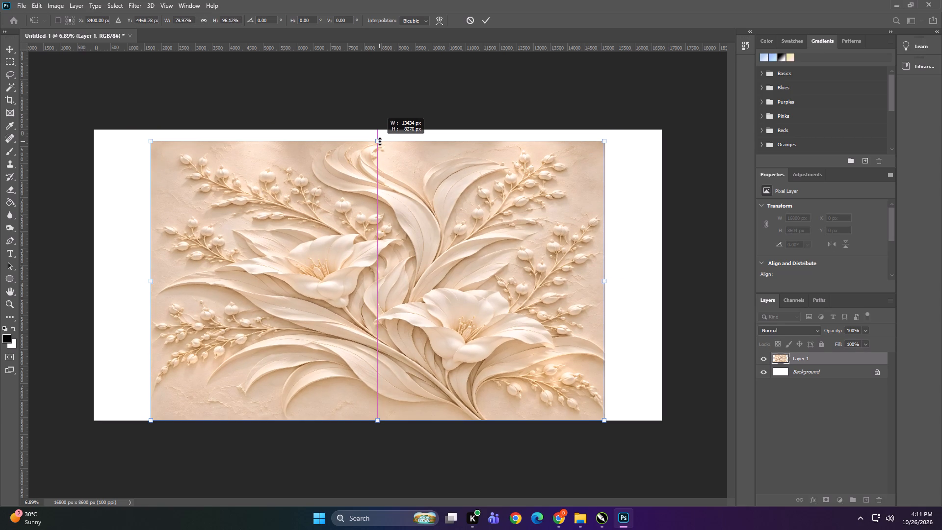
left_click_drag(380, 141, 380, 142, "shift")
left_click_drag(151, 281, 157, 282, "shift")
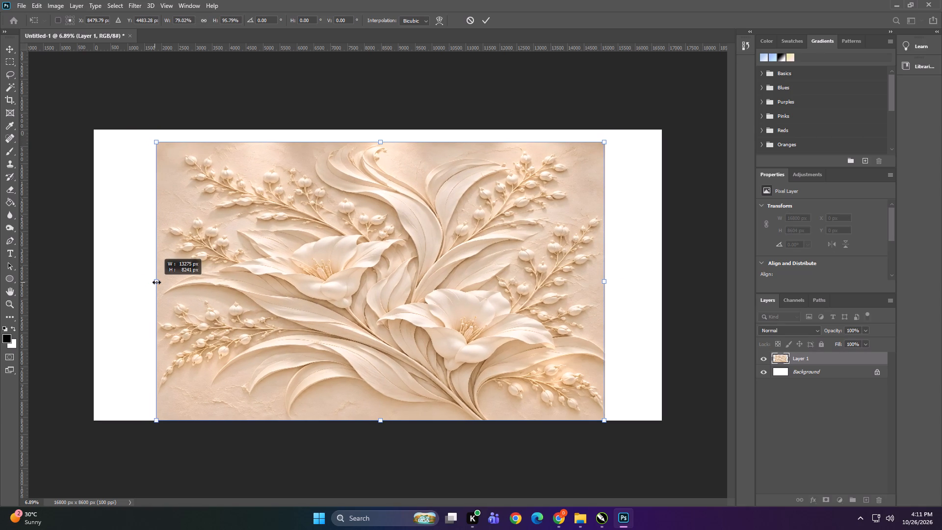
left_click_drag(157, 282, 158, 282, "shift")
key("Return")
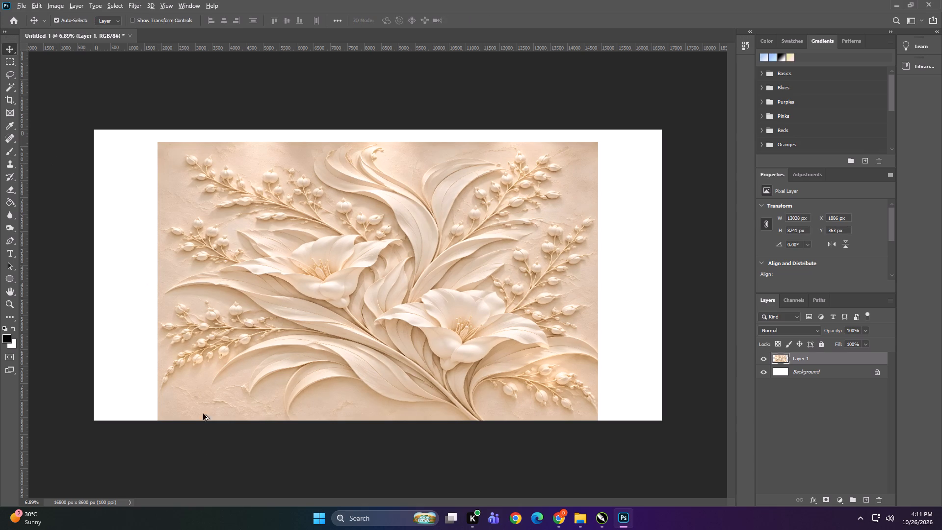
Duplicate the mural layer and place the copy level with it, flush against the original's left edge.
scroll(203, 467, "up", 6, "alt")
scroll(144, 177, "up", 7, "alt")
scroll(323, 179, "down", 7, "alt")
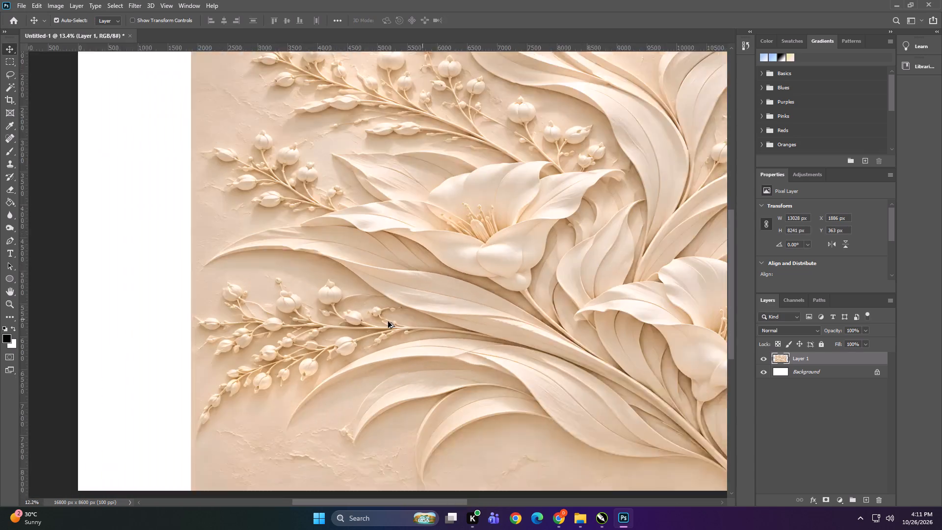
scroll(388, 321, "down", 3, "alt")
scroll(247, 98, "up", 8, "alt")
scroll(213, 113, "down", 7, "alt")
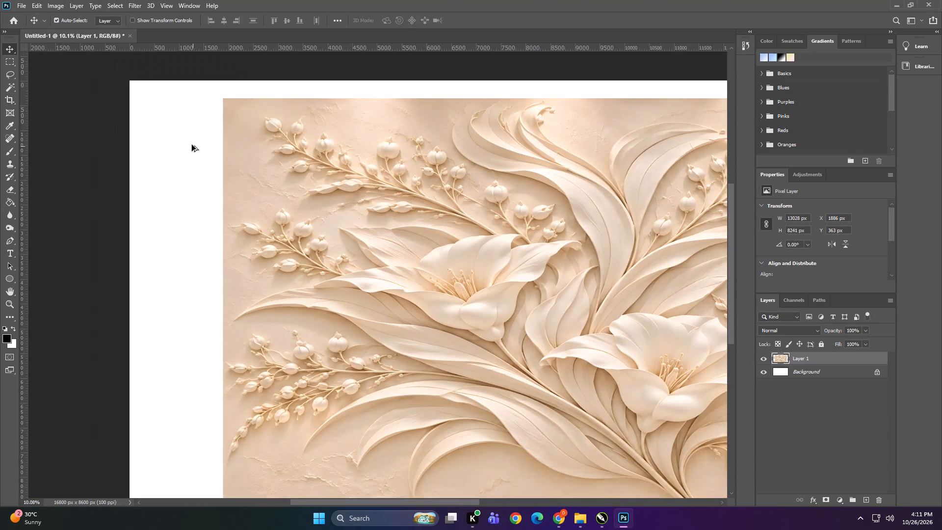
scroll(176, 144, "down", 7, "alt")
scroll(360, 189, "up", 1, "alt")
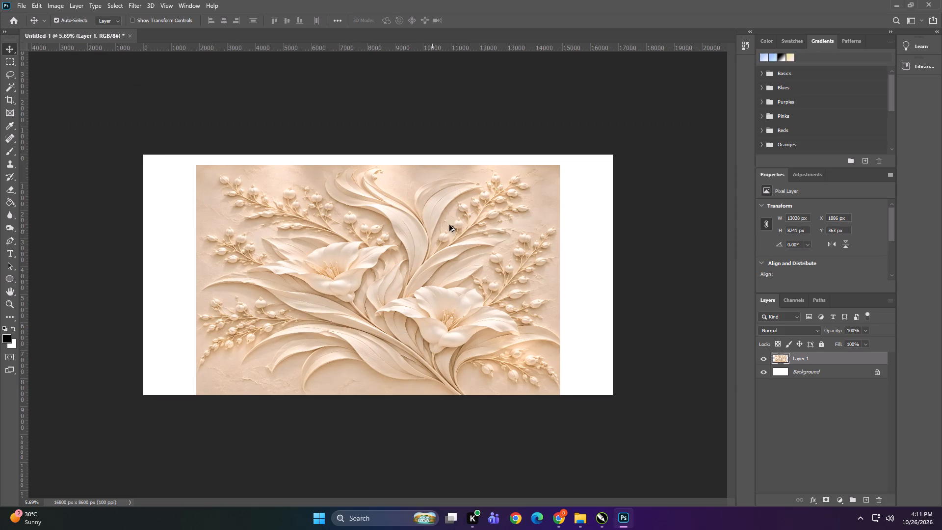
scroll(471, 232, "down", 1, "alt")
left_click_drag(499, 273, 168, 264, "alt")
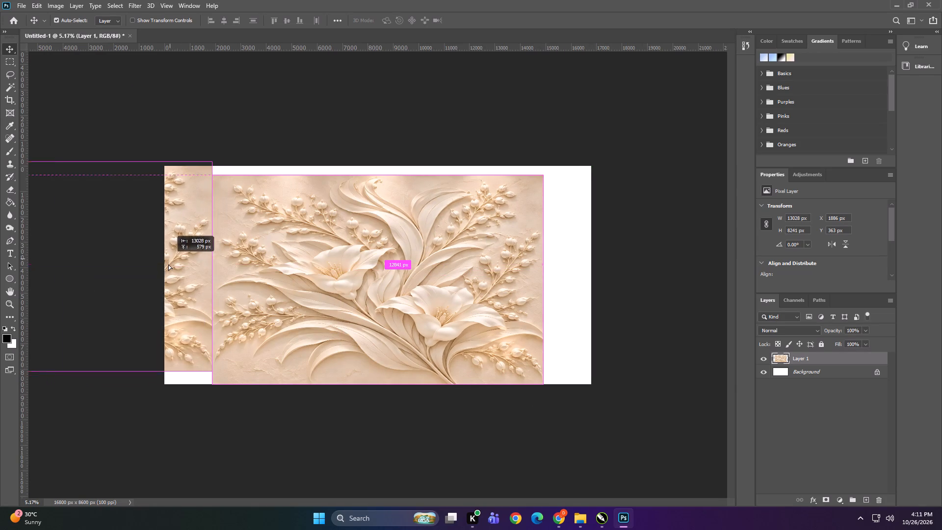
left_click_drag(168, 264, 169, 275, "alt")
left_click(129, 142)
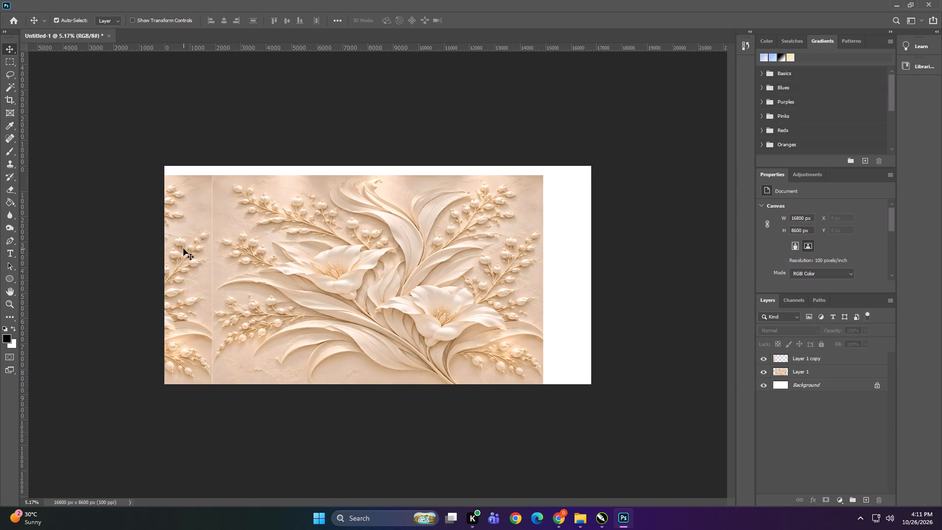
Flip the mural copy horizontally so it mirrors the original at their shared edge.
scroll(210, 355, "up", 7, "alt")
scroll(60, 347, "up", 6, "alt")
left_click(96, 315)
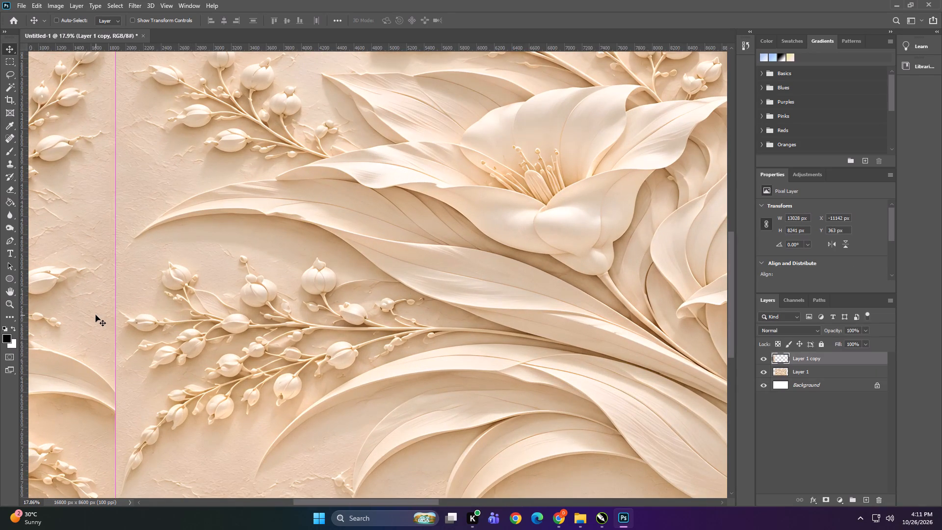
key("ctrl+t")
right_click(96, 315)
left_click(155, 483)
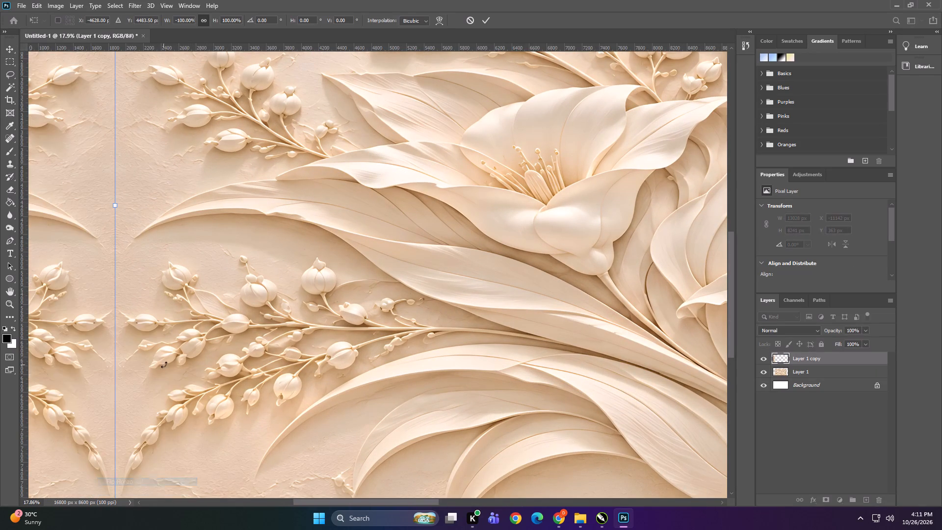
scroll(317, 272, "down", 6, "alt")
left_click(256, 456)
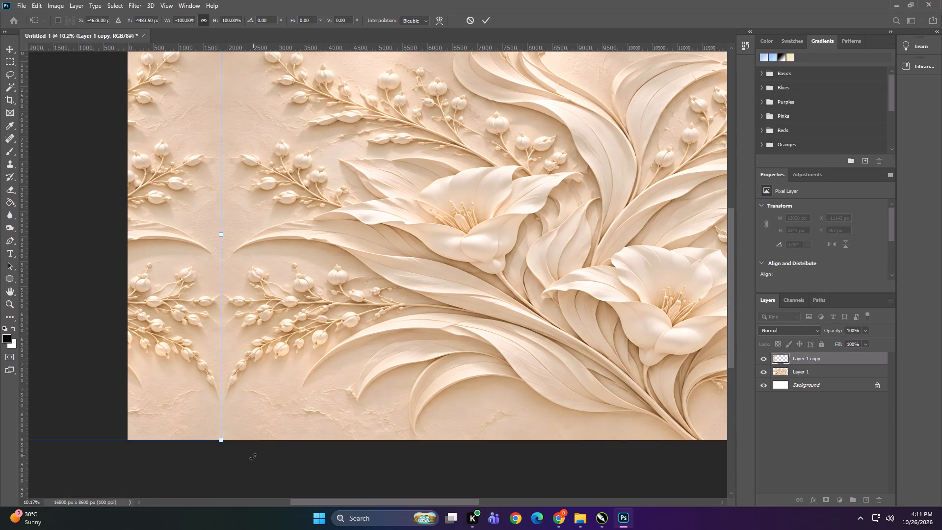
left_click(253, 456)
key("Return")
left_click(256, 433)
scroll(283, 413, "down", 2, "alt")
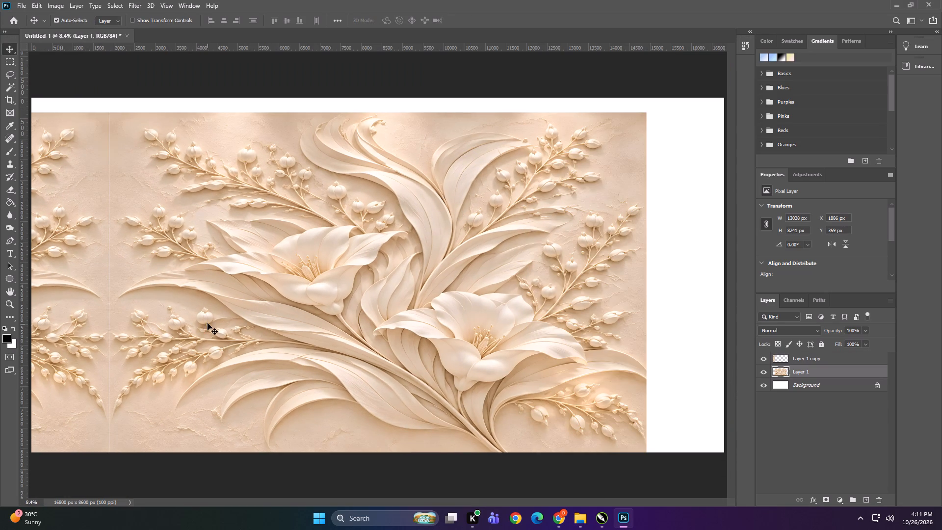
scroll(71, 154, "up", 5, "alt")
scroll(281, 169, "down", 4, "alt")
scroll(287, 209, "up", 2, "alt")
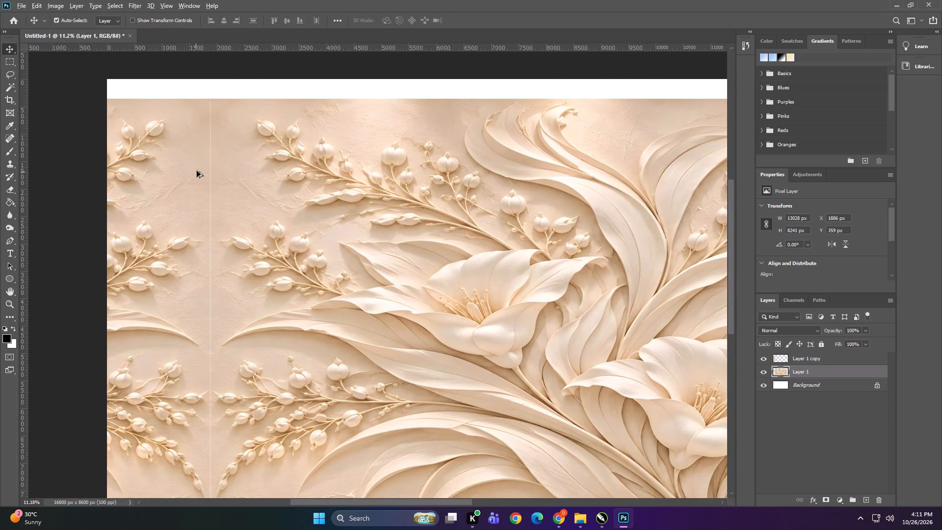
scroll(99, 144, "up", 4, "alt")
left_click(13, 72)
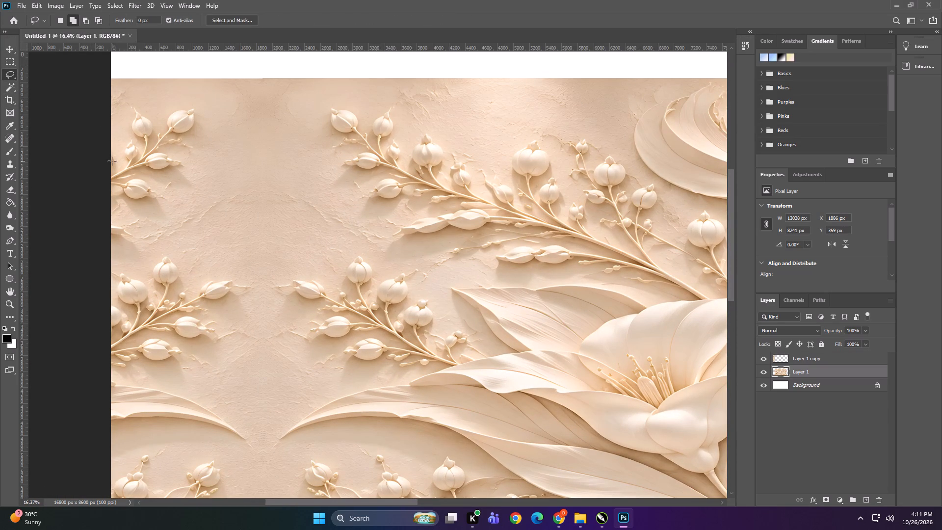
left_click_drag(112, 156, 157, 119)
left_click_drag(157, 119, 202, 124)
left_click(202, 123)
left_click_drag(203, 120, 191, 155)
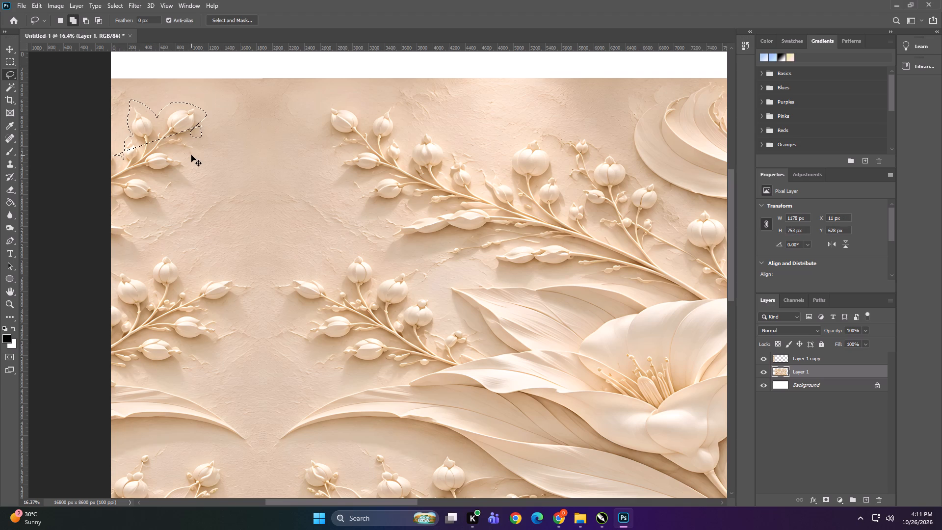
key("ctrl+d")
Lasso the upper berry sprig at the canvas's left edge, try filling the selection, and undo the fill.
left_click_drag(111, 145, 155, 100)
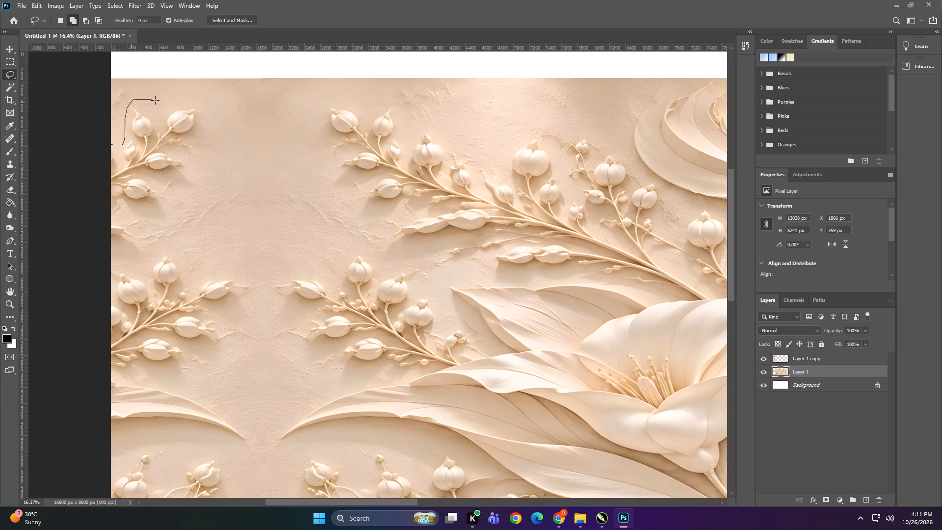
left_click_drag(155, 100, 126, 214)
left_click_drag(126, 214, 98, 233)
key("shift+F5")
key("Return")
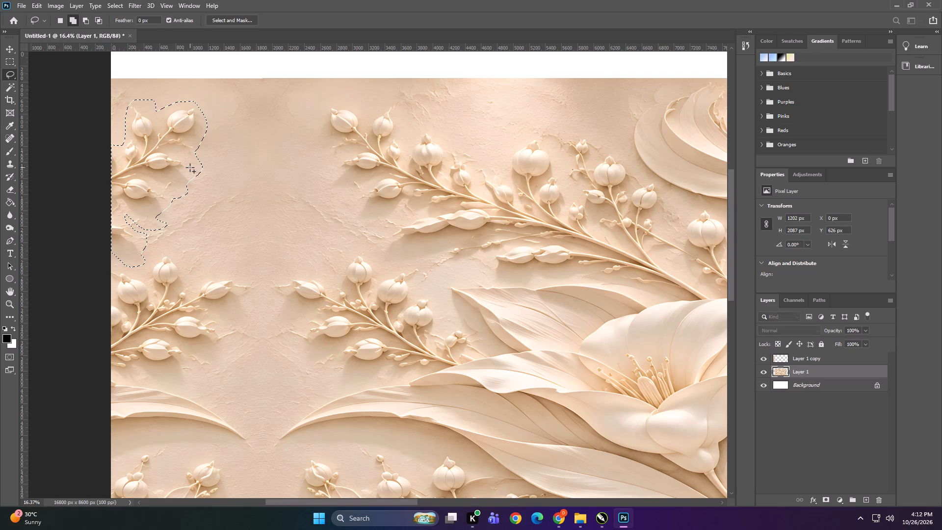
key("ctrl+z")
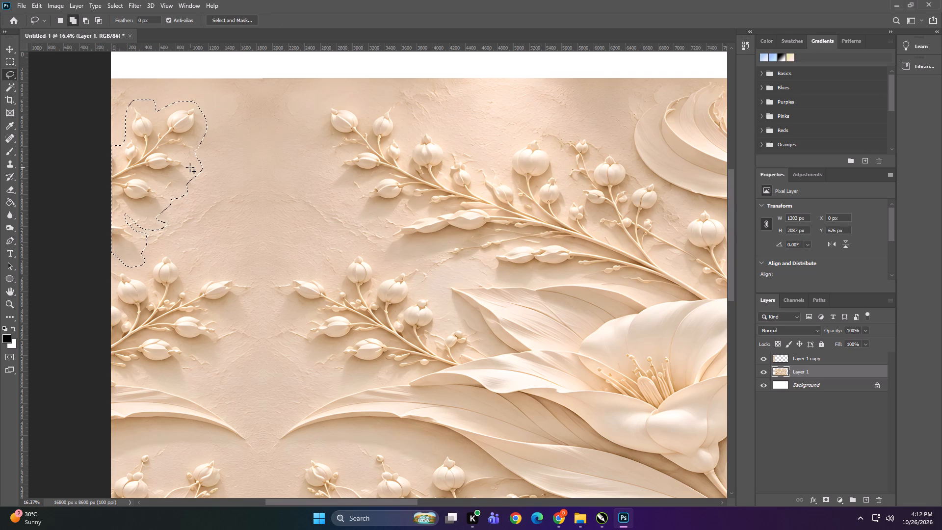
Set up the Spot Healing Brush with a brush size of 800 px.
key("b")
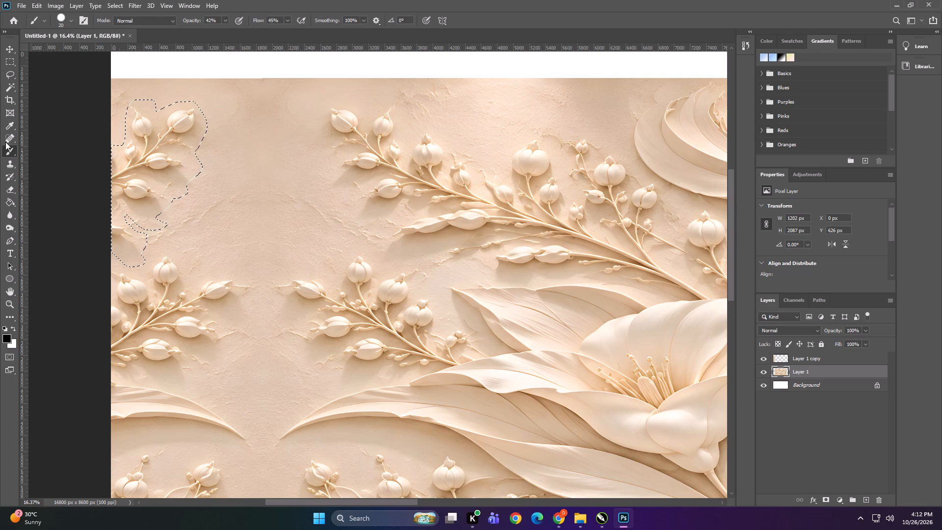
left_click(8, 139)
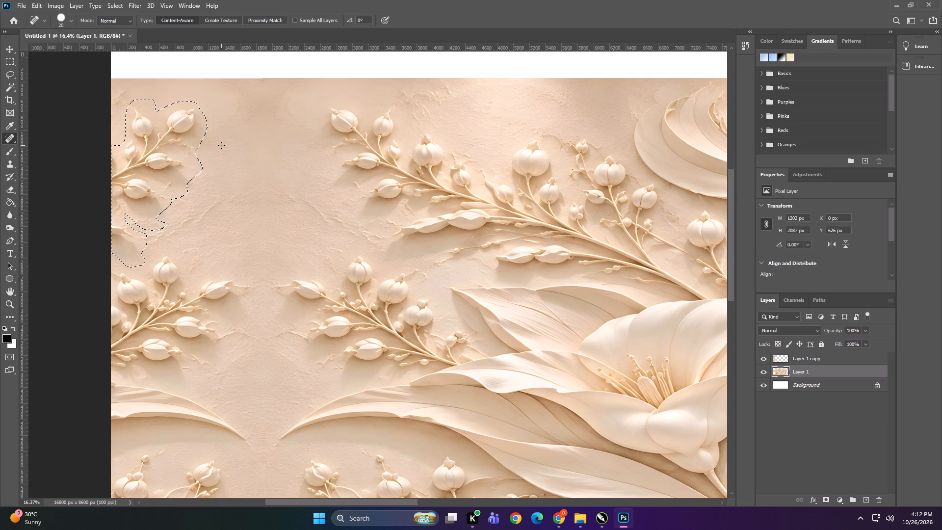
key("j")
key("bracketright")
key("bracketright")
key("bracketright")
key("bracketright")
key("bracketright")
key("bracketright")
key("bracketright")
key("bracketright")
key("bracketright")
key("bracketright")
type("]]]]]]]]]]]]")
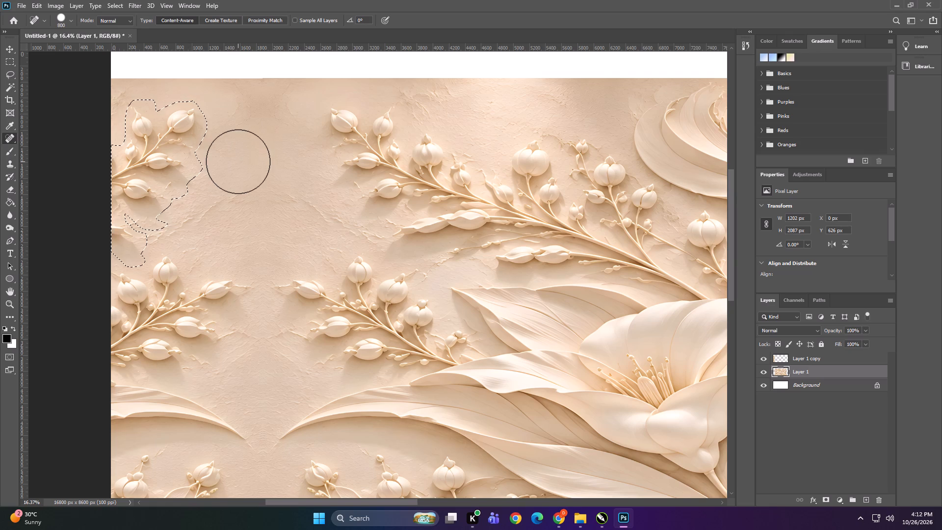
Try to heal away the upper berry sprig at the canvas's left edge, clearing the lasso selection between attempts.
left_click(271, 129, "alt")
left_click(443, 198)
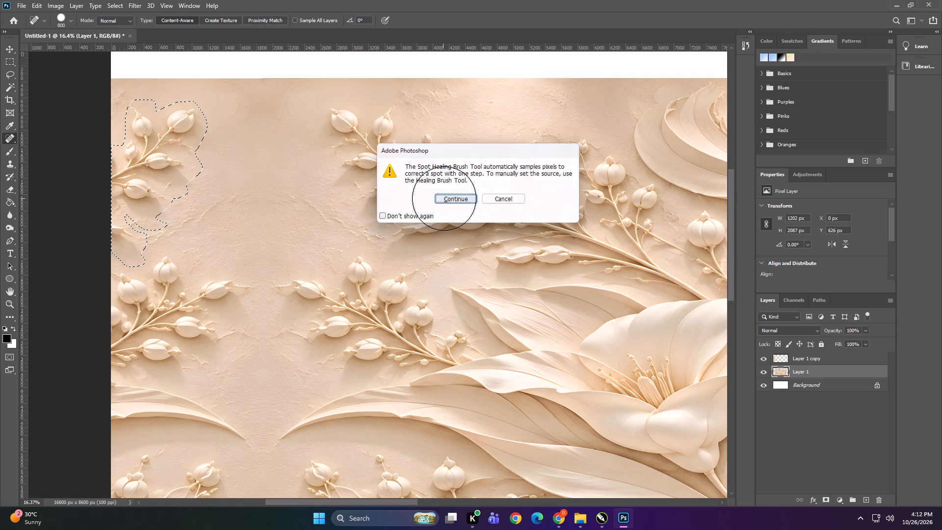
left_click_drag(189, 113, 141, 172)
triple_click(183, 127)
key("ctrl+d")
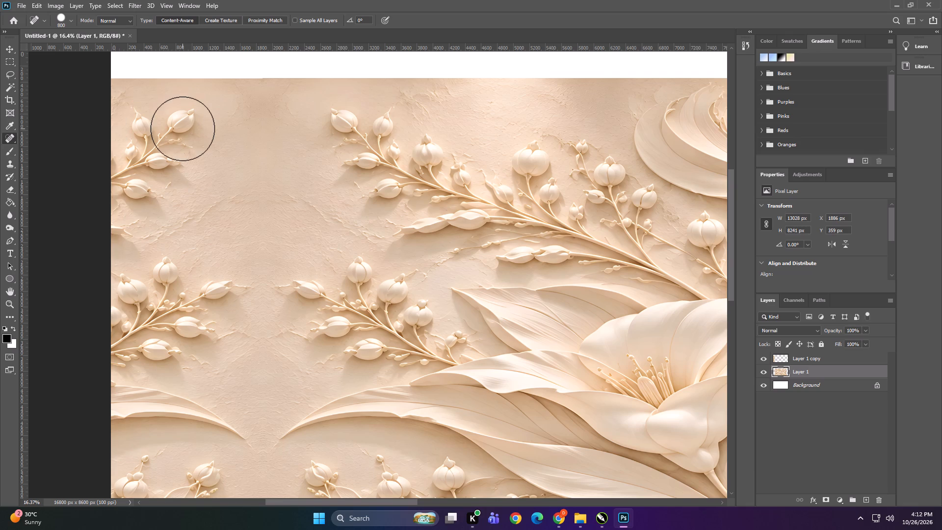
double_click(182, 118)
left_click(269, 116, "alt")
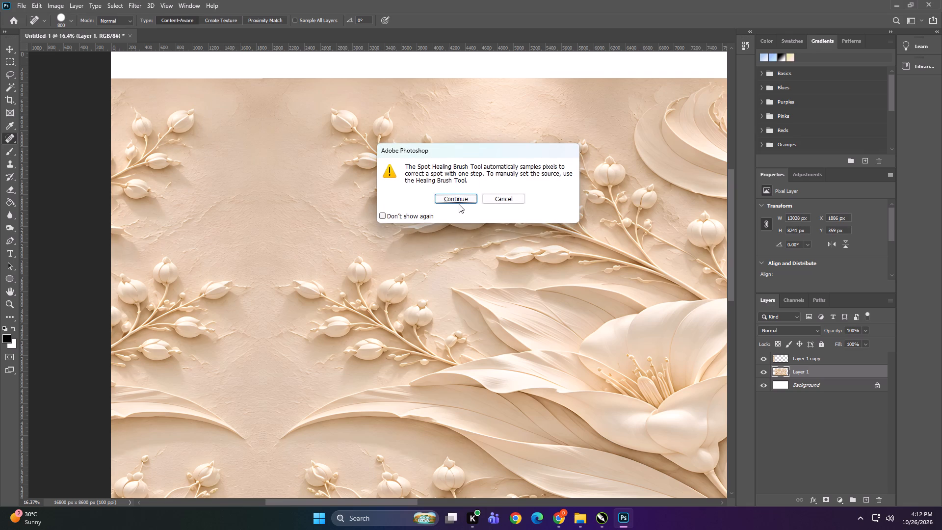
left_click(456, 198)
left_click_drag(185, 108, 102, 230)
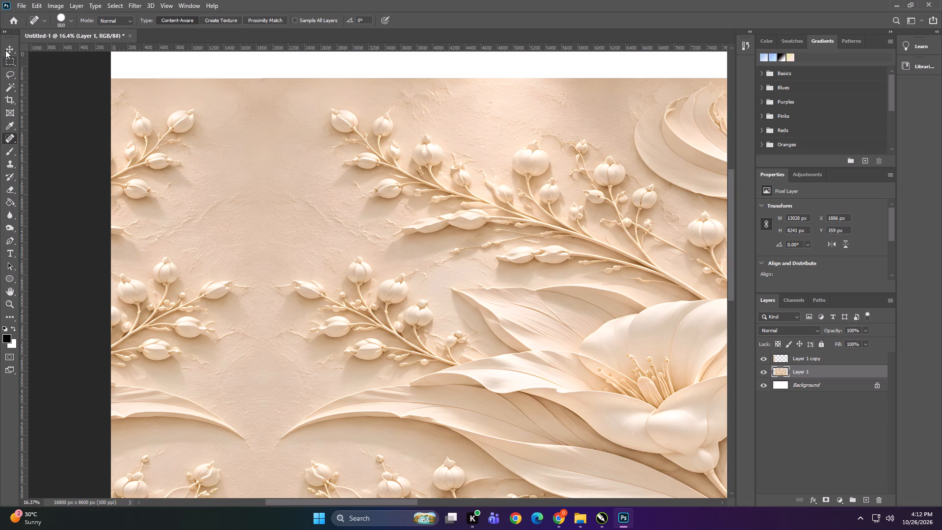
Merge the mural layer and its mirrored copy into one layer.
left_click(6, 50)
scroll(225, 127, "down", 5, "alt")
left_click(221, 179)
left_click(352, 190, "shift")
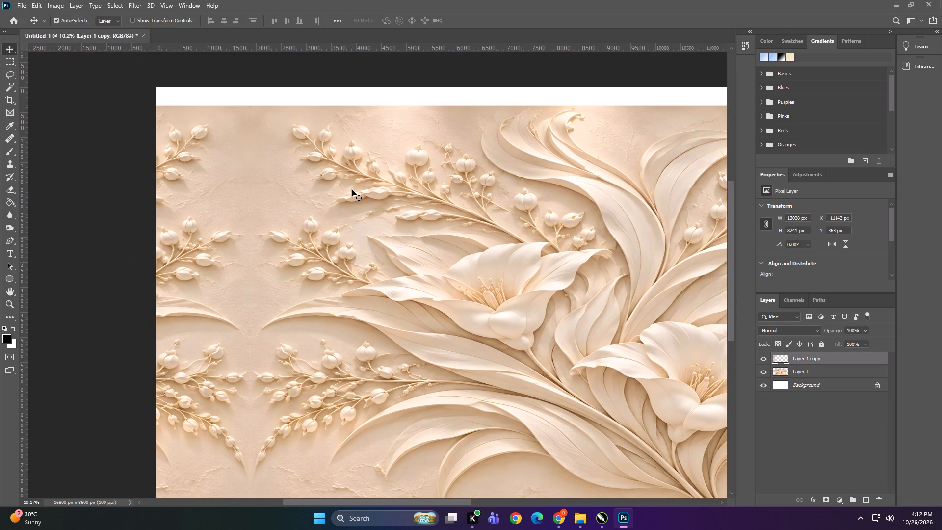
key("ctrl+e")
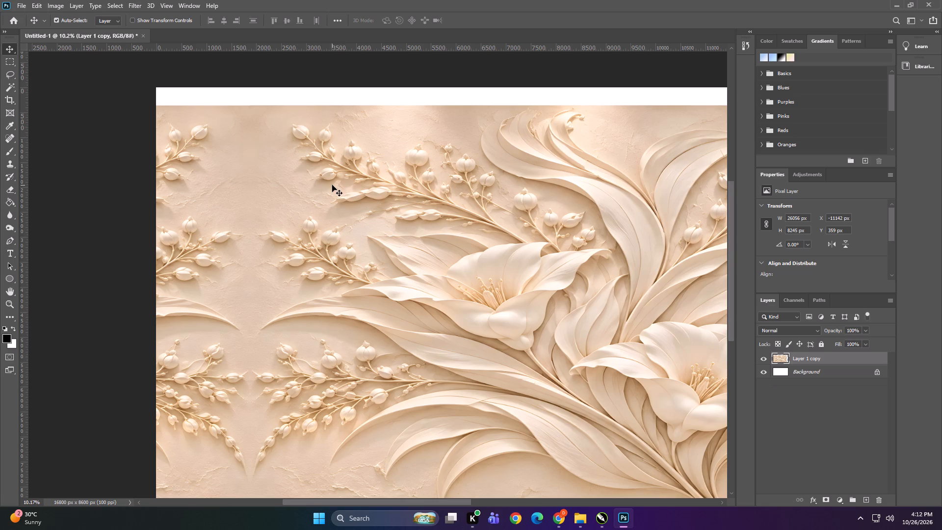
Duplicate the merged mural and align the copy flush with the original's right edge, covering the blank strip there.
scroll(230, 175, "down", 5, "alt")
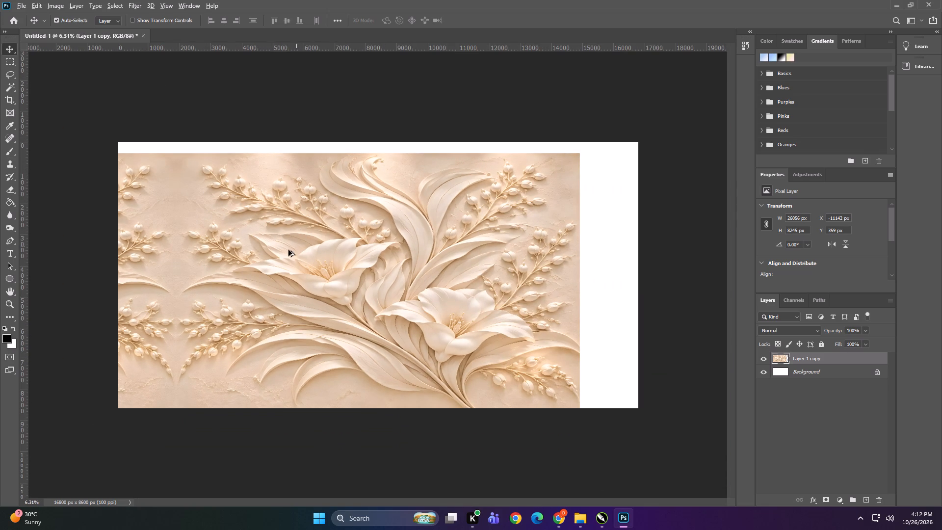
left_click_drag(260, 257, 587, 346, "alt")
left_click_drag(237, 329, 690, 263)
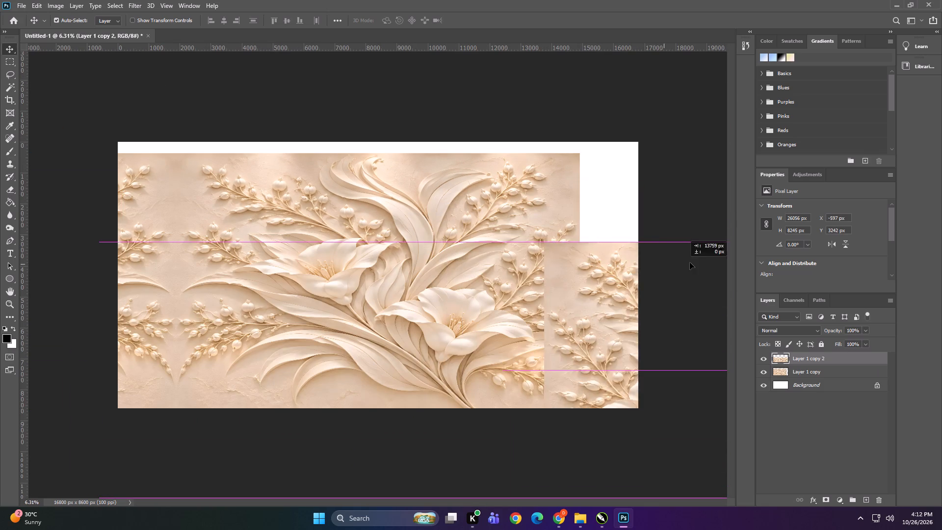
left_click_drag(690, 263, 705, 238)
left_click_drag(589, 286, 604, 233)
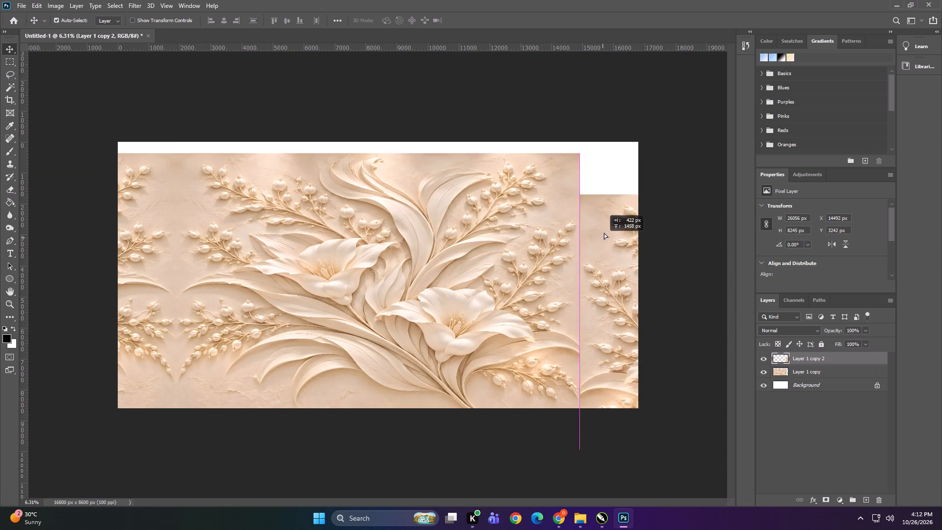
left_click_drag(604, 233, 599, 198)
scroll(518, 235, "down", 3, "alt")
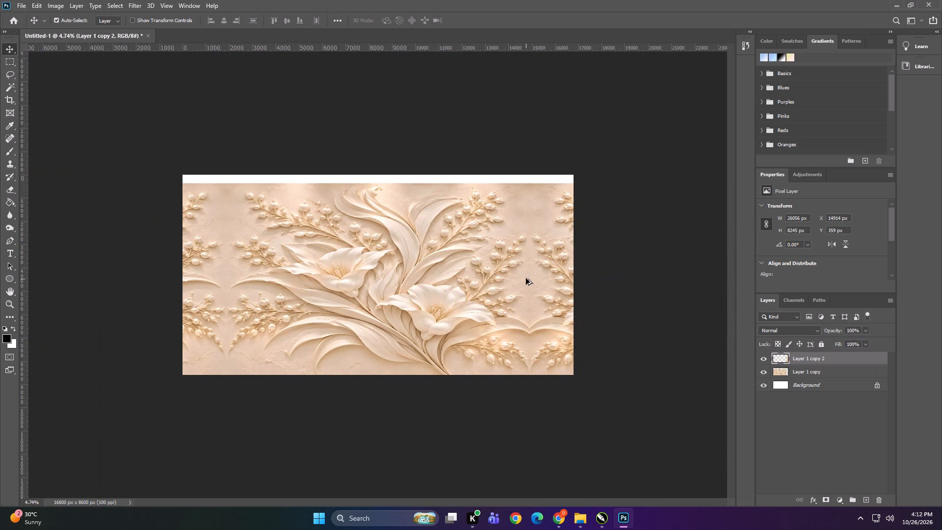
Merge both mural layers down into the Background layer.
left_click(827, 372)
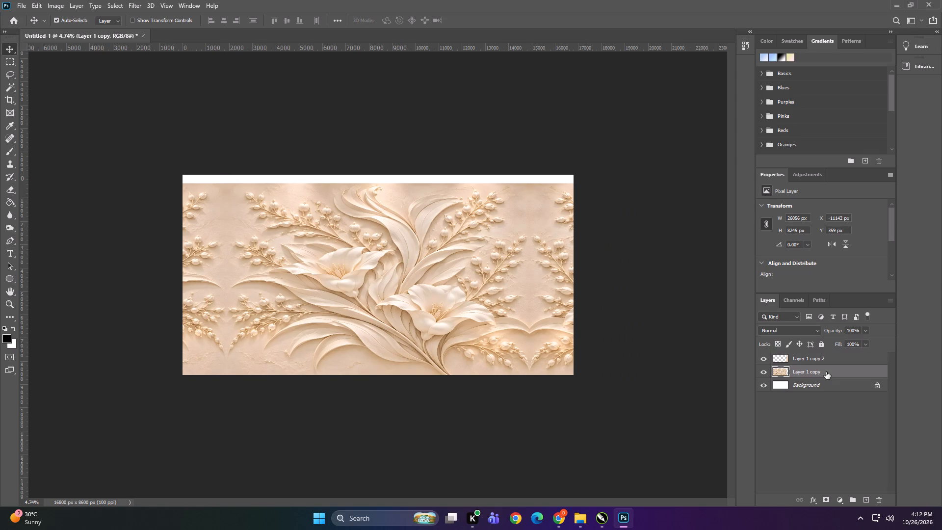
key("ctrl+e")
left_click(808, 362, "shift")
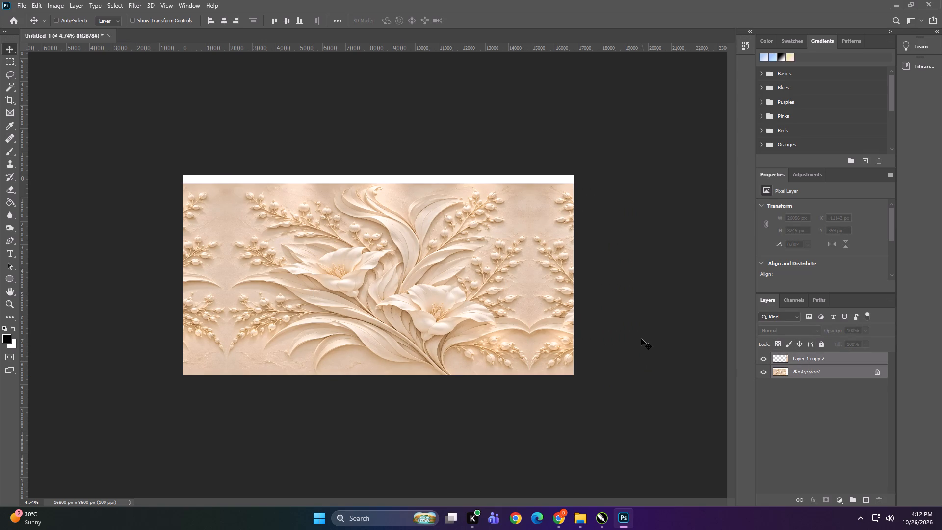
key("ctrl+e")
left_click(404, 138)
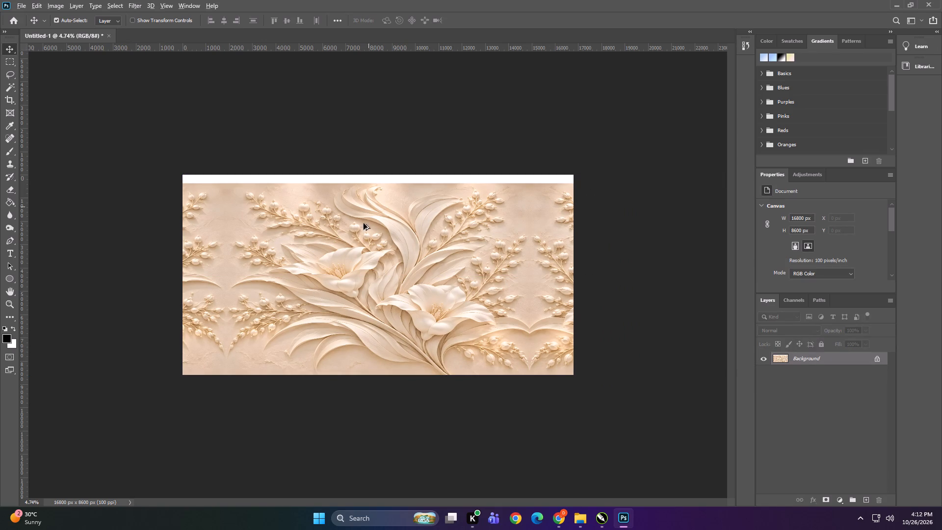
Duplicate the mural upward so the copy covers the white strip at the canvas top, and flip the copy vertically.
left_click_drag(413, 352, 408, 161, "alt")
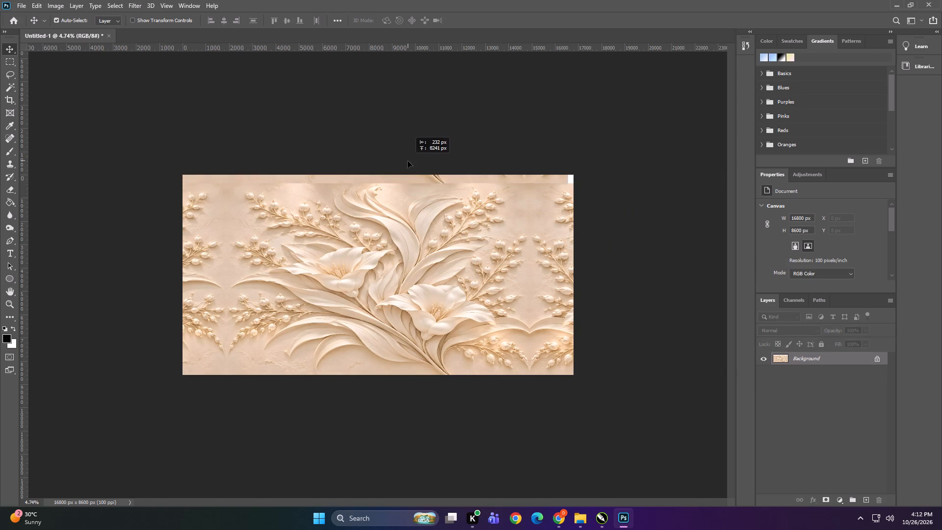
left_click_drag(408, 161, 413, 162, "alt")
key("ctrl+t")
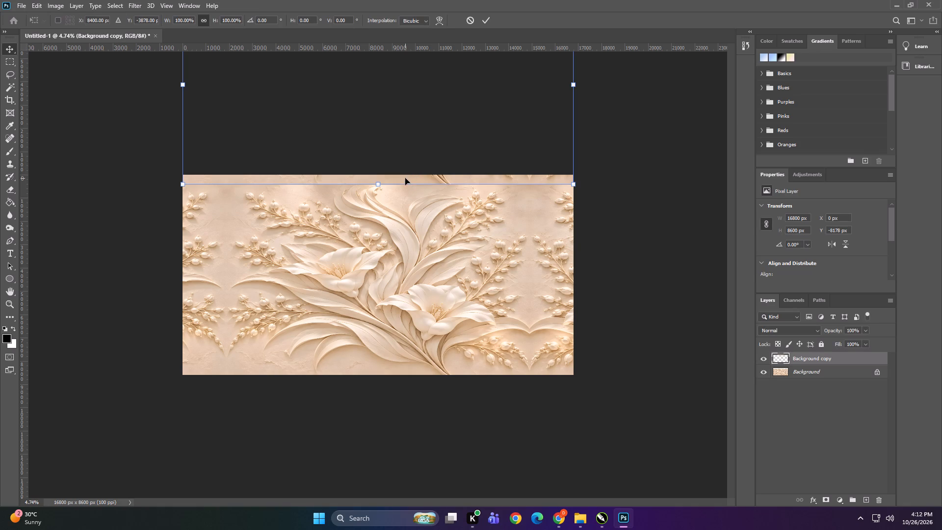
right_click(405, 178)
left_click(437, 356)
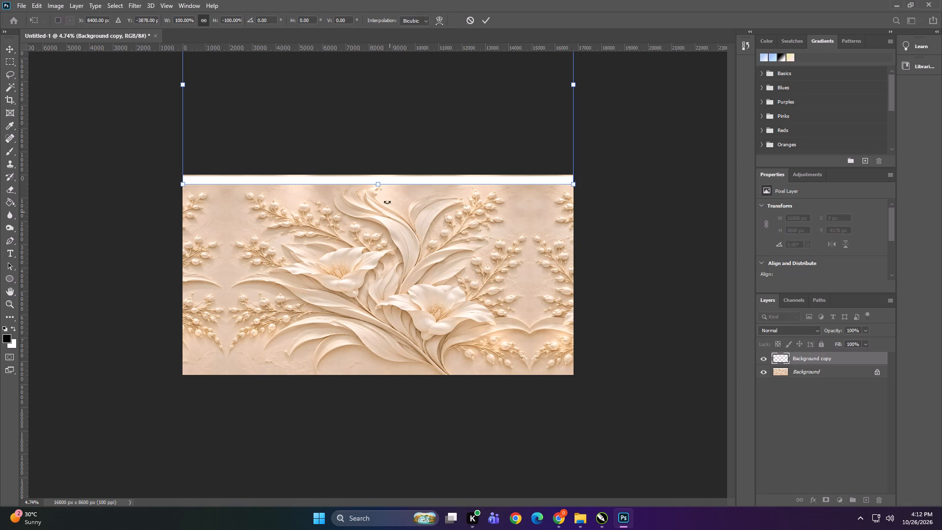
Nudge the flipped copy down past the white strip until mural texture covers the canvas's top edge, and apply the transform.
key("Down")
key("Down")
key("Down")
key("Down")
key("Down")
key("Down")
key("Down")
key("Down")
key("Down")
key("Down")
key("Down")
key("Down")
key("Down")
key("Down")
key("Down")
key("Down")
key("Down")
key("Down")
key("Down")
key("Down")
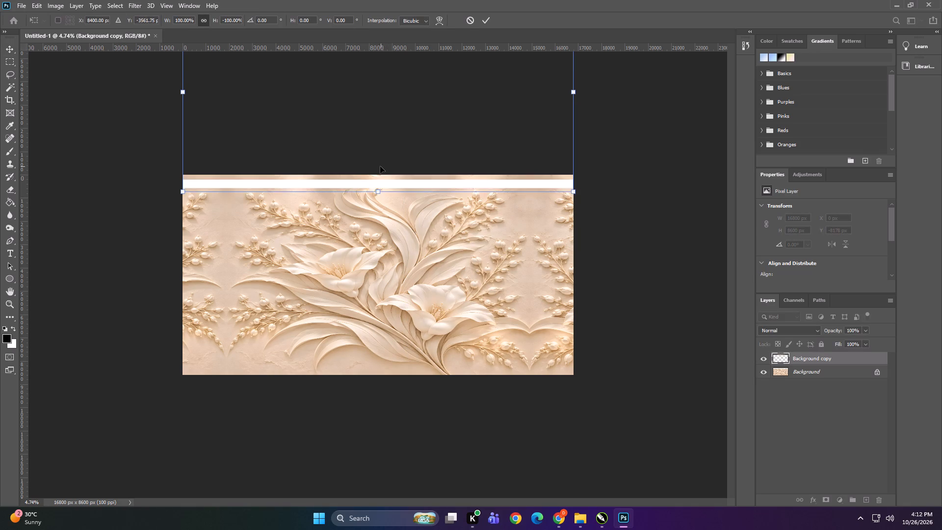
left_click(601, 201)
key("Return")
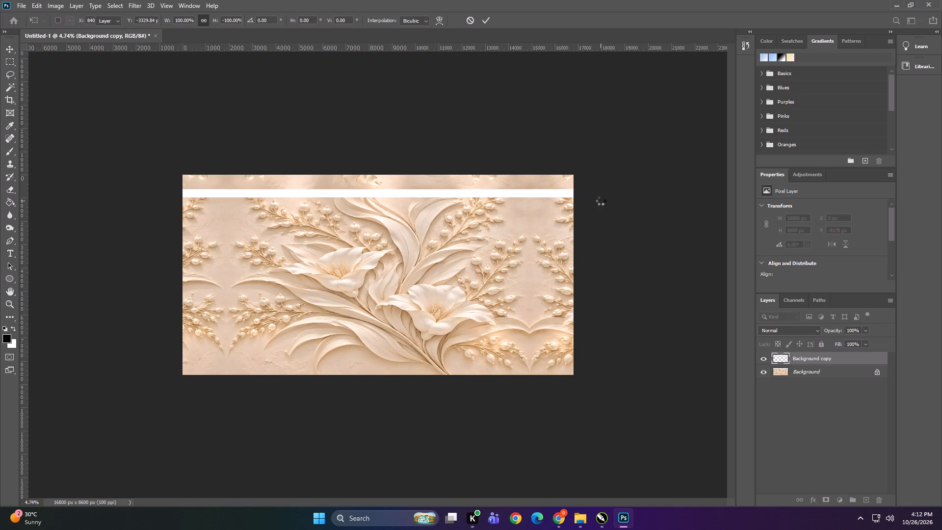
Unlock the Background layer and move the Background copy layer beneath it.
left_click(601, 201)
scroll(347, 171, "up", 7, "alt")
left_click(365, 188)
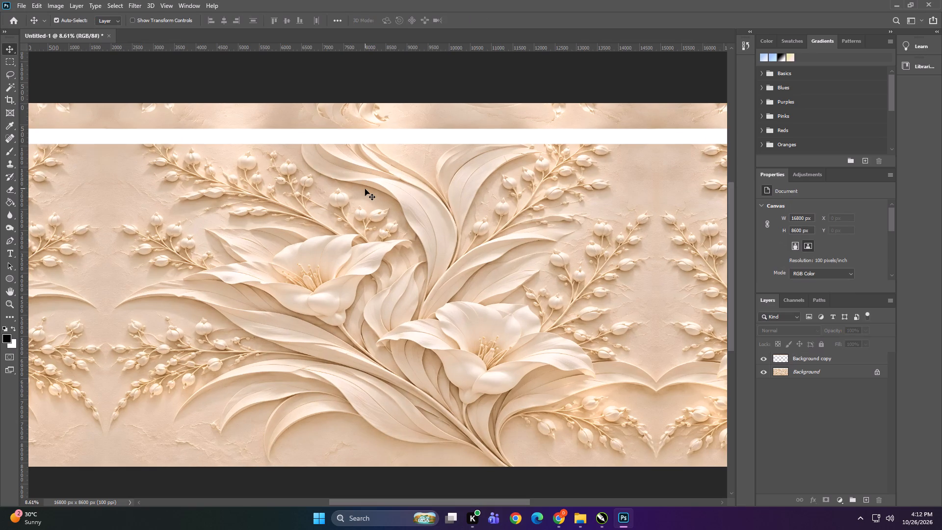
key("ctrl+shift+bracketright")
double_click(875, 371)
left_click(831, 359)
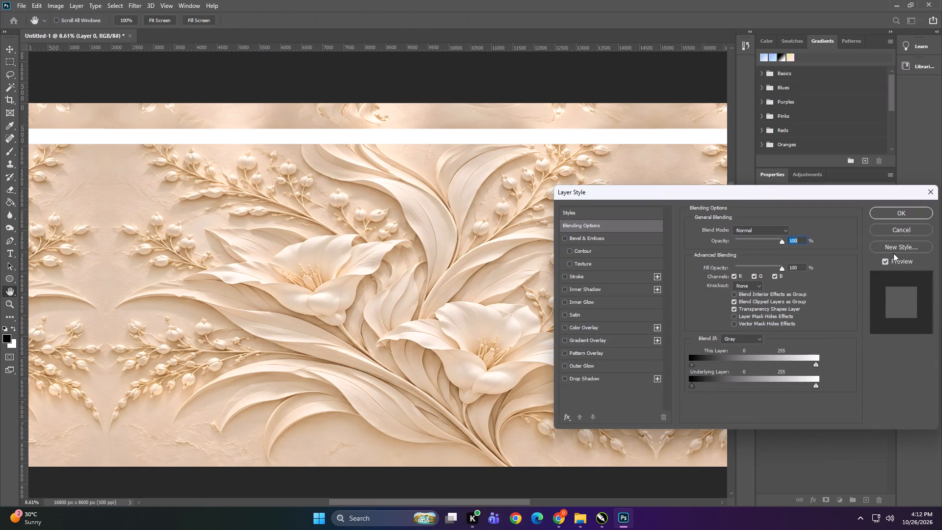
left_click(898, 233)
left_click(840, 359)
left_click_drag(833, 359, 833, 378)
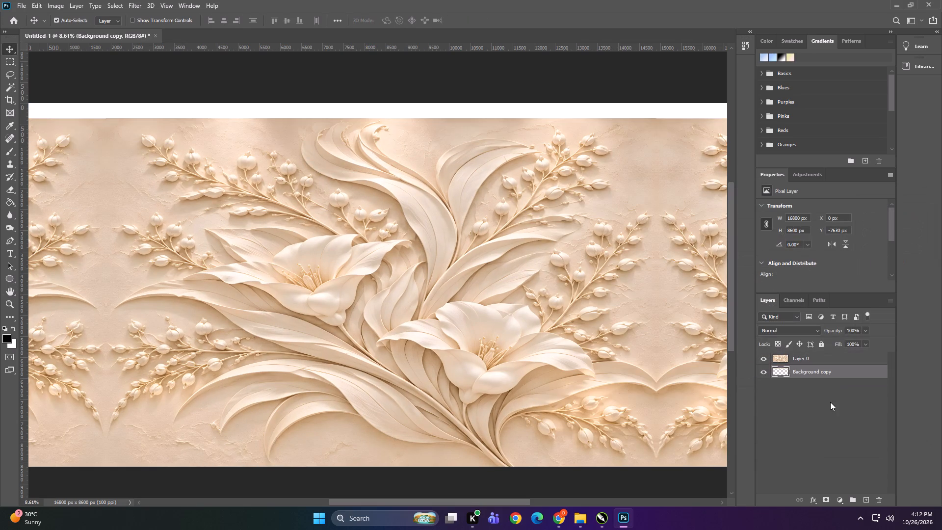
Move the Layer 0 mural straight down about 478 px.
left_click(830, 402)
scroll(402, 211, "down", 2, "alt")
left_click_drag(363, 182, 365, 198)
Select the white strip across the mural's full width, about 16800 by 493 px, fill it with matching background texture, and deselect.
left_click(8, 61)
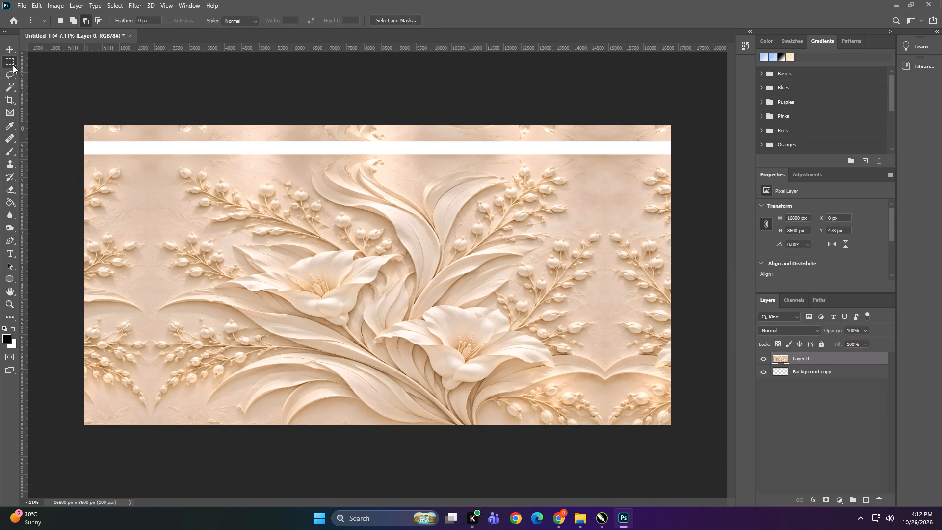
left_click_drag(78, 139, 668, 154)
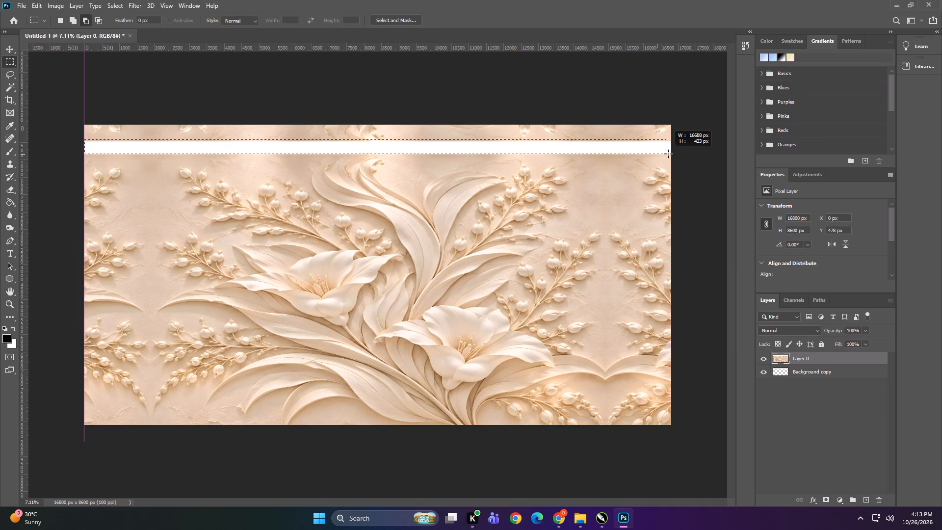
left_click_drag(668, 154, 671, 156)
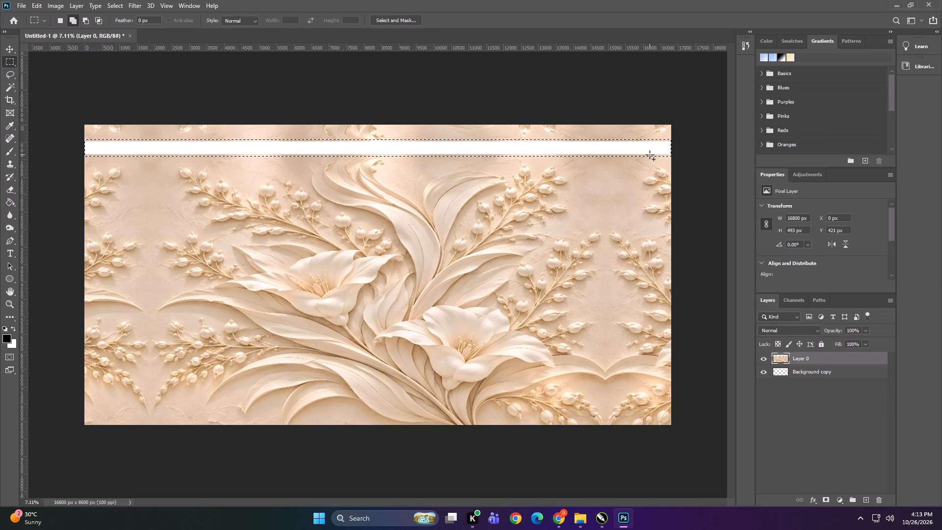
key("shift+F5")
key("Return")
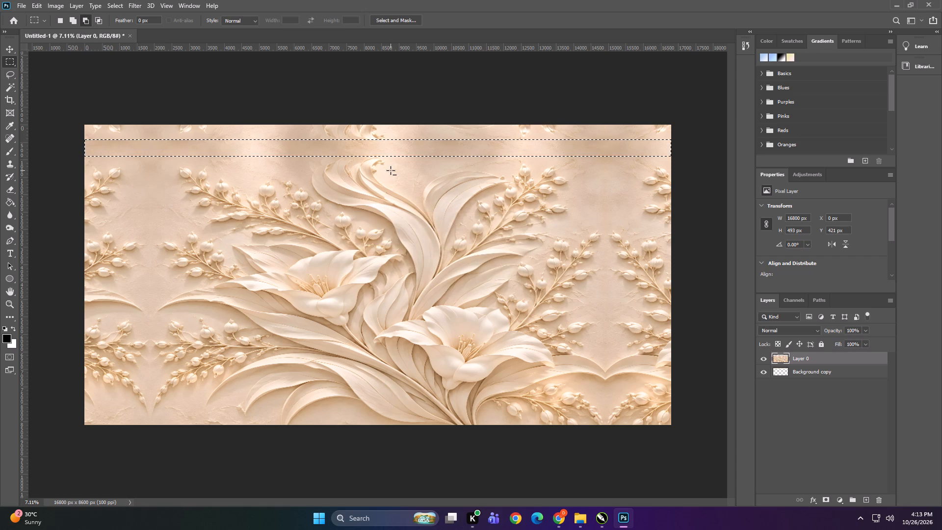
left_click(9, 51)
key("ctrl+d")
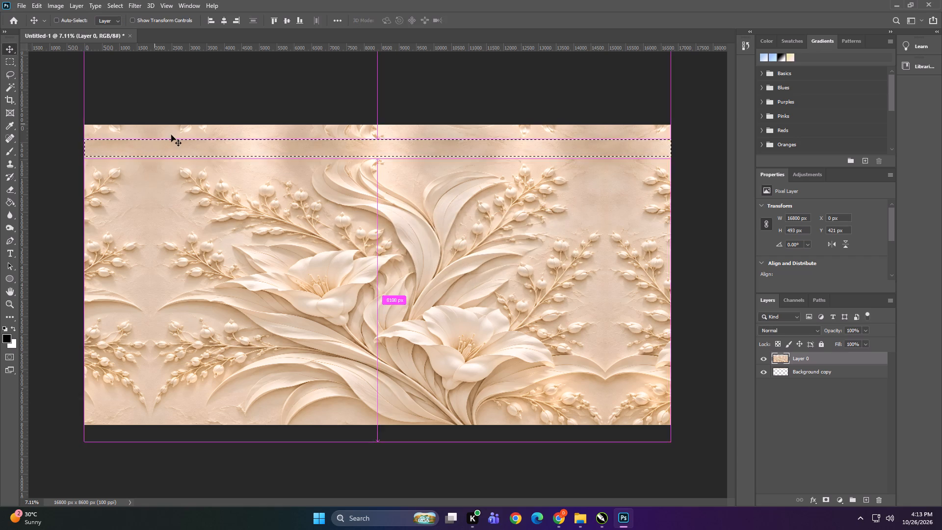
Delete the Background copy layer showing above the mural.
left_click(268, 131)
key("Delete")
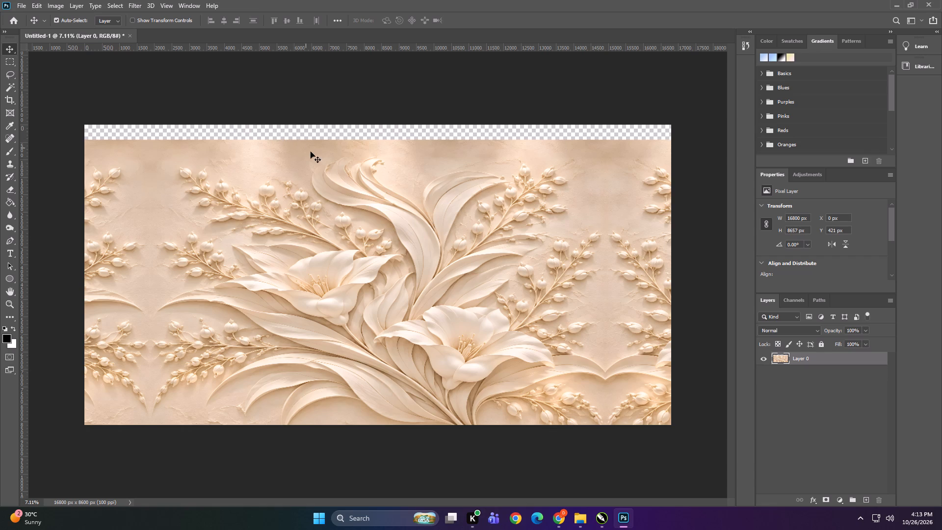
Move the mural up about 449 px so it covers the transparent gap at the canvas top.
left_click_drag(360, 198, 360, 183)
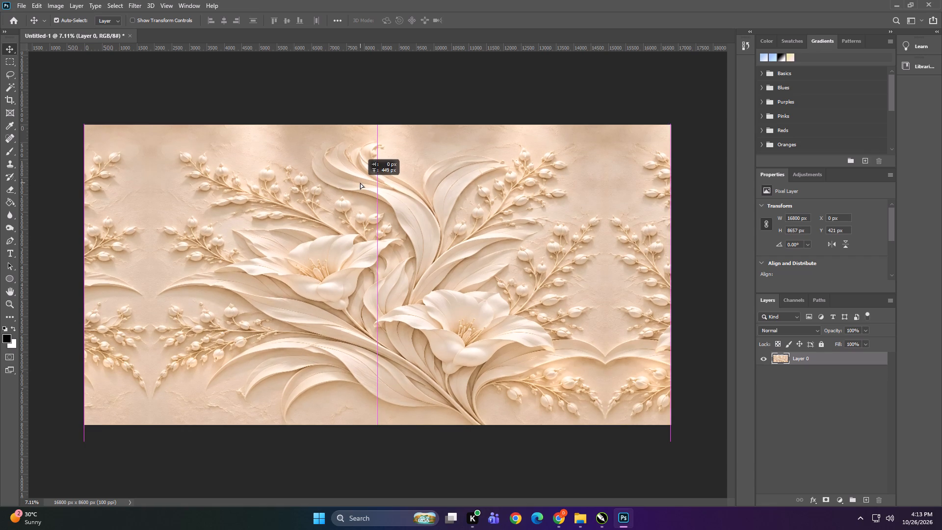
left_click_drag(360, 183, 363, 183)
Examine the berry sprigs and mirrored join near the canvas's left edge up close.
scroll(73, 174, "up", 9, "alt")
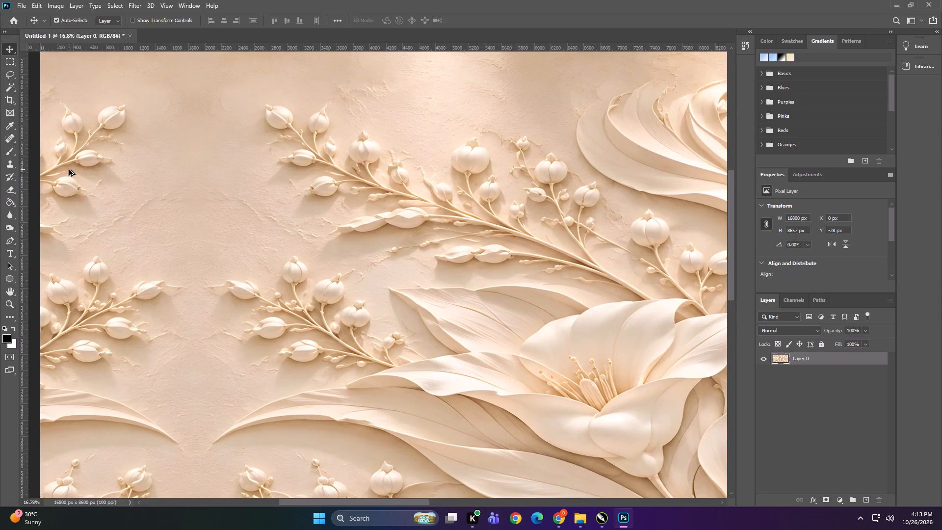
scroll(277, 166, "down", 6, "alt")
scroll(13, 133, "up", 8, "alt")
scroll(156, 159, "down", 3, "alt")
key("space")
key("space")
key("space")
key("space")
key("space")
key("space")
key("space")
key("space")
left_click_drag(93, 146, 331, 254)
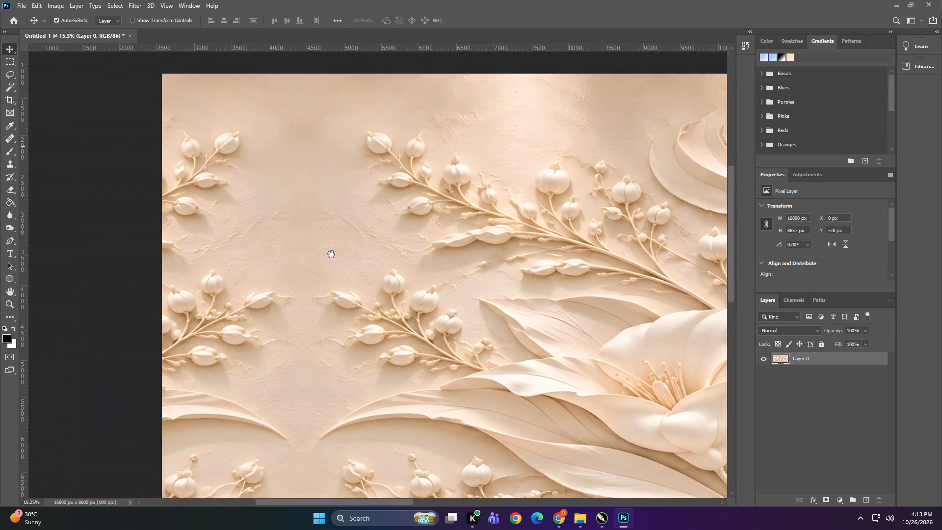
left_click_drag(331, 254, 353, 263)
scroll(247, 198, "up", 6, "alt")
scroll(172, 159, "down", 3, "alt")
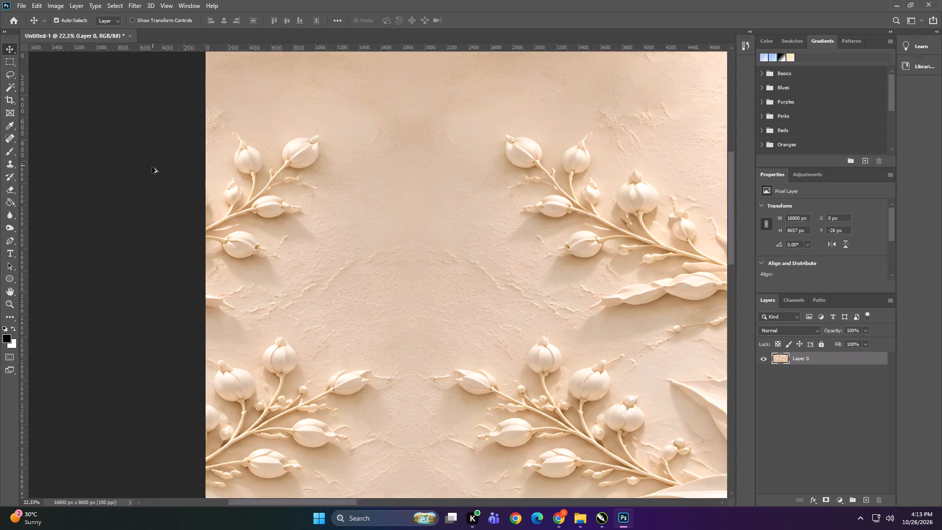
scroll(152, 167, "down", 11, "alt")
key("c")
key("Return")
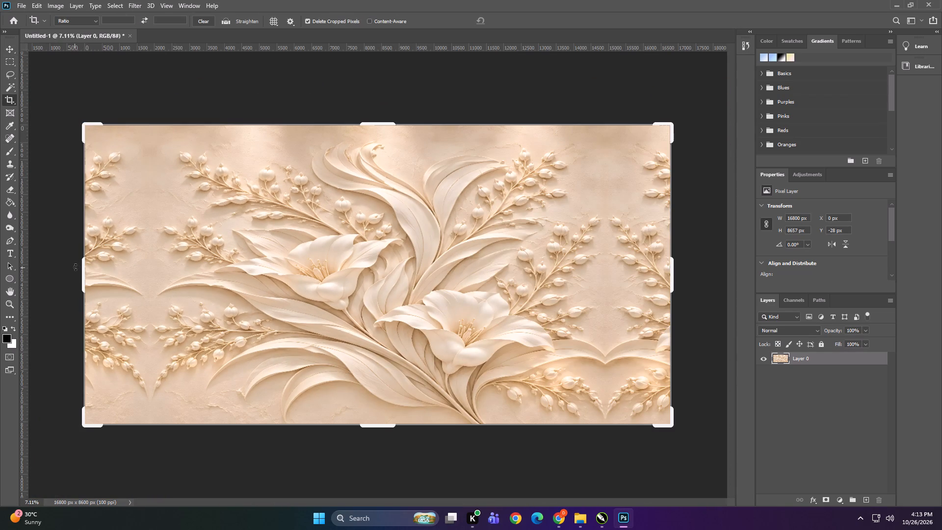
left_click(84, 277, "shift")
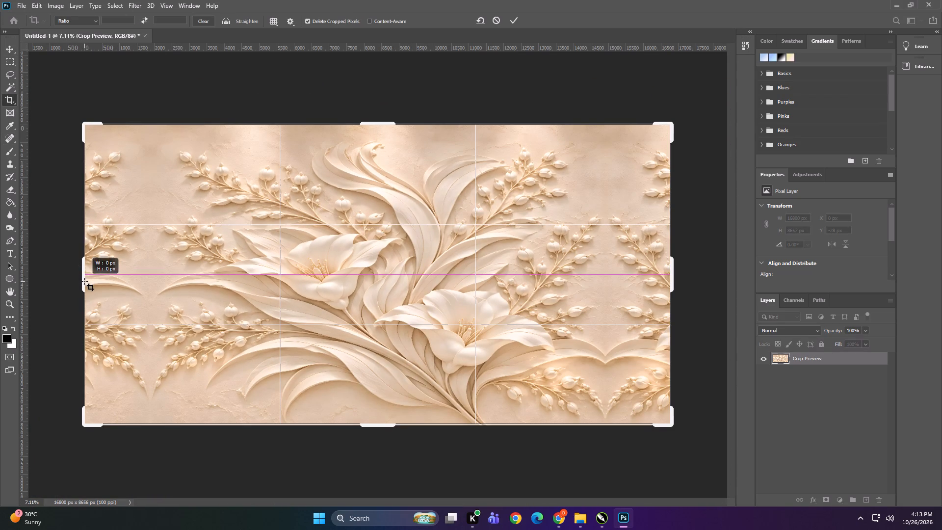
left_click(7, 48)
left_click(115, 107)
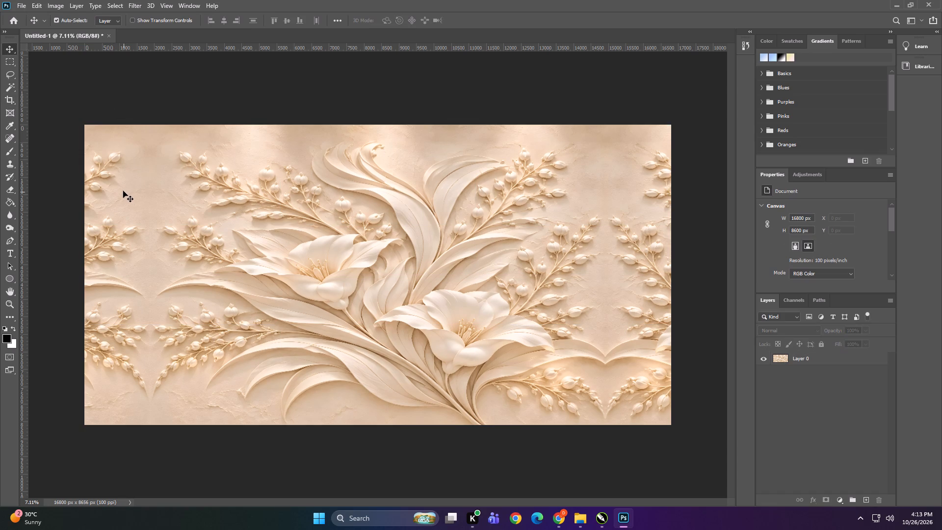
Lasso the cut-off berry sprig at the mural's upper-left edge on Layer 0, about 1193 by 1939 px, Content-Aware fill it, and deselect.
left_click(8, 74)
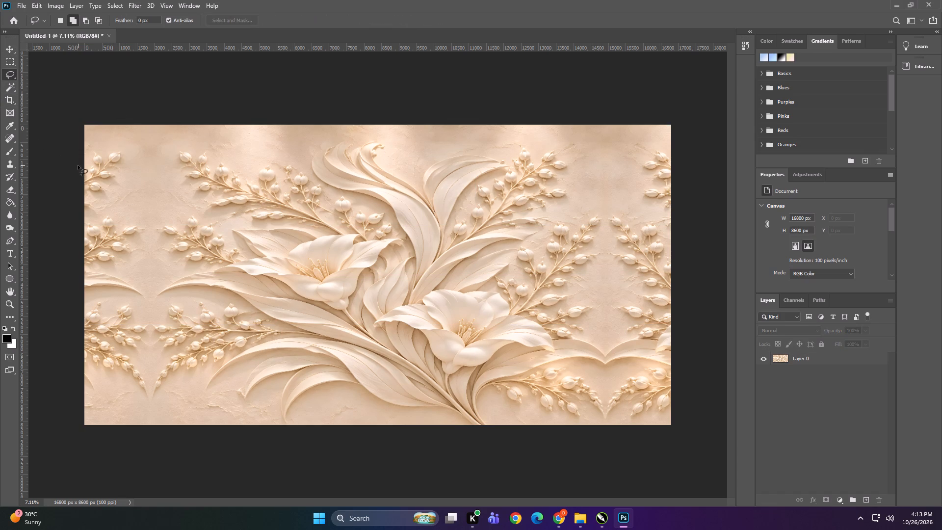
left_click_drag(83, 165, 75, 209)
key("shift+F5")
key("shift+Return")
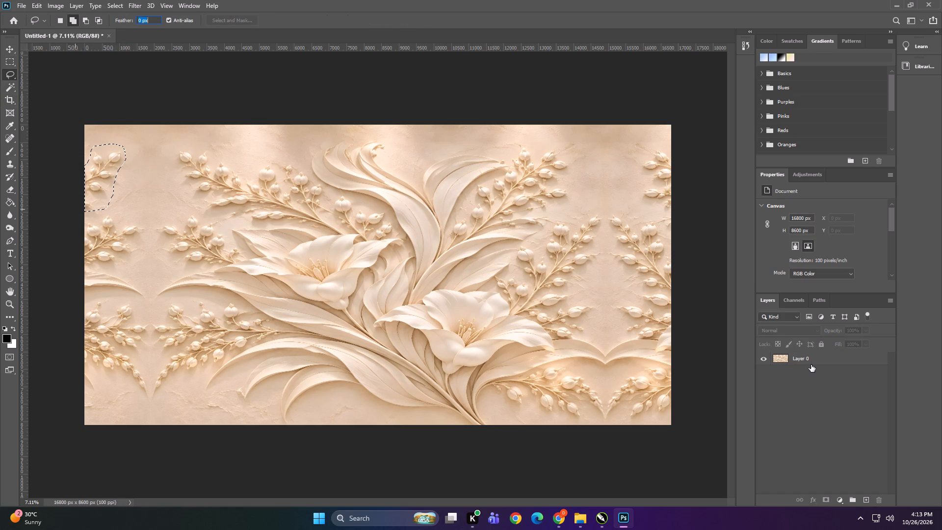
left_click(811, 365)
key("shift+F5")
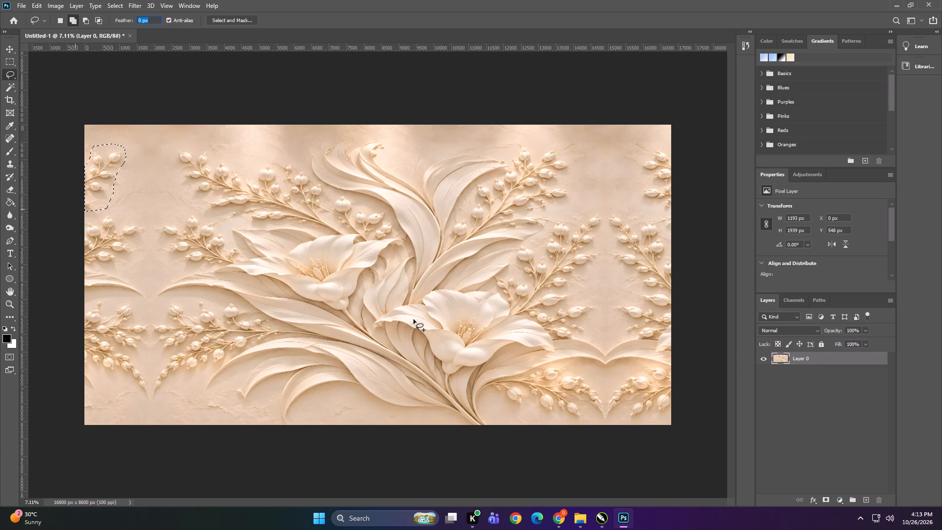
left_click(9, 44)
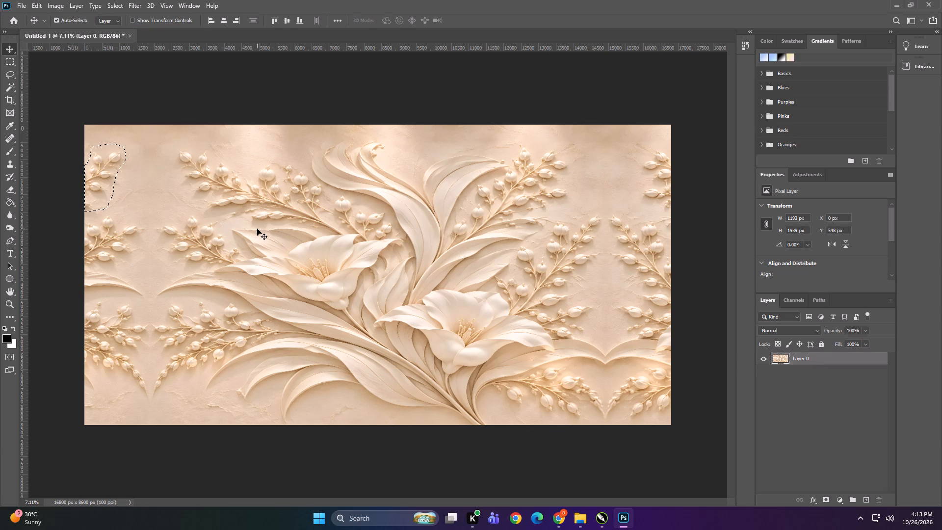
key("shift+F5")
key("Return")
key("ctrl+d")
Lasso the middle berry sprig at the mural's left edge, about 1690 by 1696 px, fill it with Content-Aware background, and deselect.
scroll(93, 204, "up", 7, "alt")
scroll(314, 160, "down", 7, "alt")
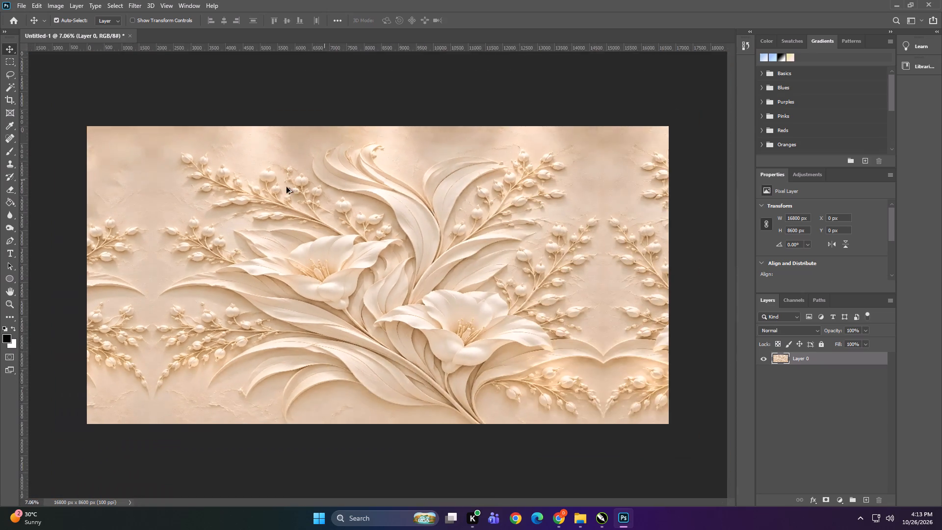
scroll(66, 167, "up", 14, "alt")
scroll(265, 140, "down", 6, "alt")
scroll(161, 360, "up", 4, "alt")
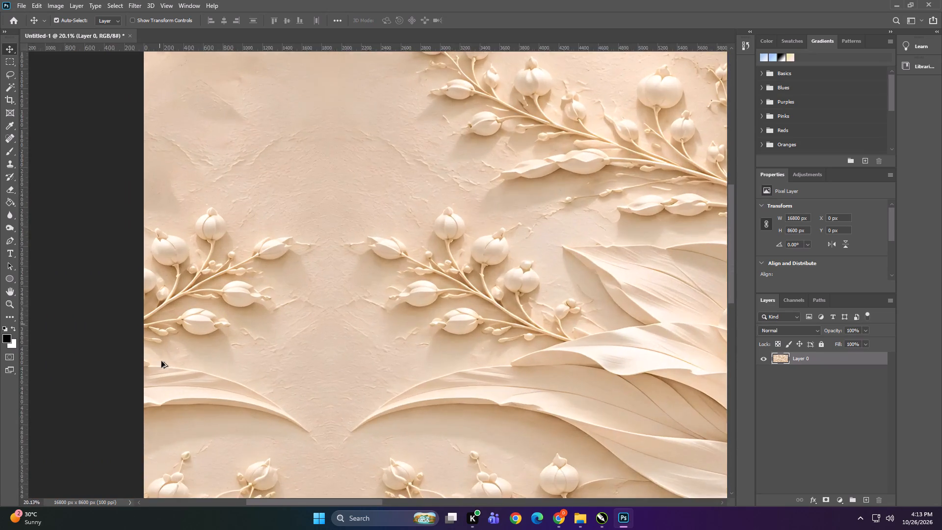
scroll(161, 361, "up", 3, "alt")
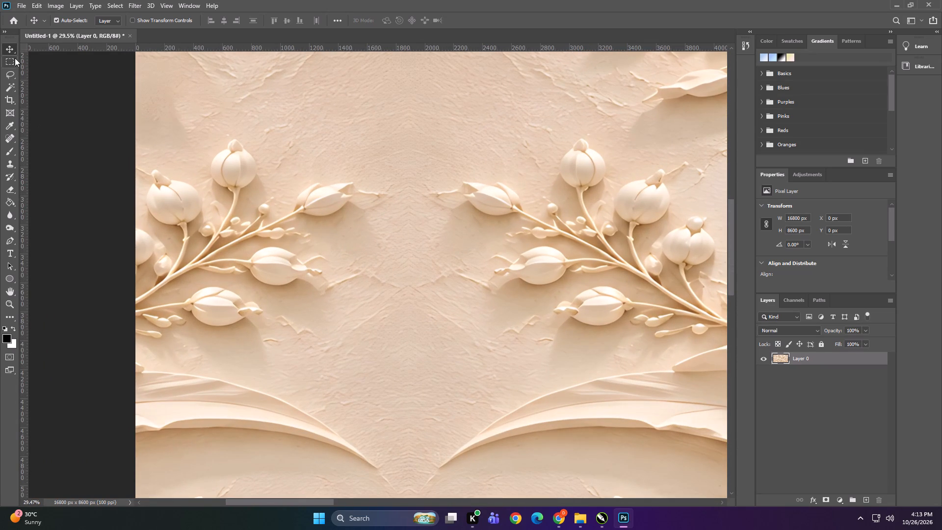
left_click(10, 75)
left_click_drag(134, 211, 157, 164)
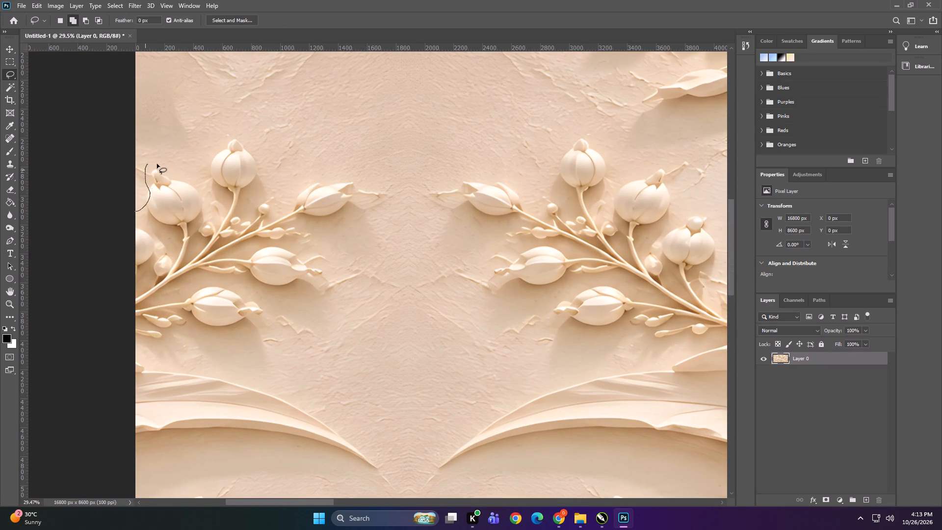
left_click_drag(157, 164, 157, 164)
key("ctrl+d")
left_click_drag(137, 201, 174, 166)
left_click_drag(174, 166, 345, 169)
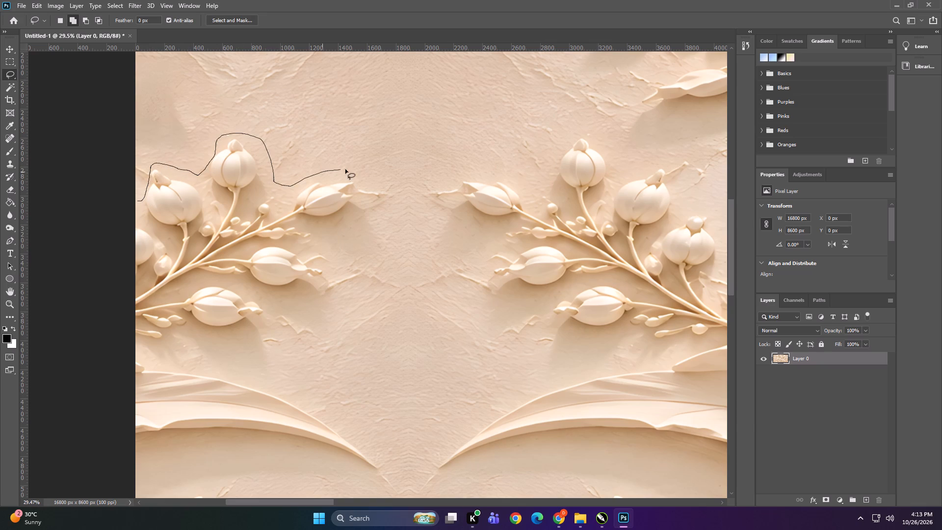
left_click_drag(345, 169, 325, 303)
left_click_drag(325, 303, 173, 363)
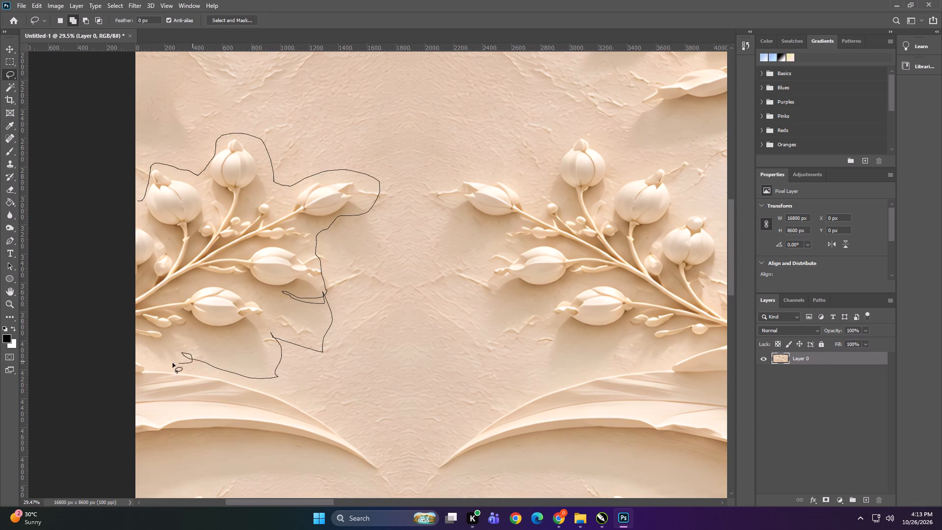
left_click_drag(173, 363, 127, 352)
key("shift+F5")
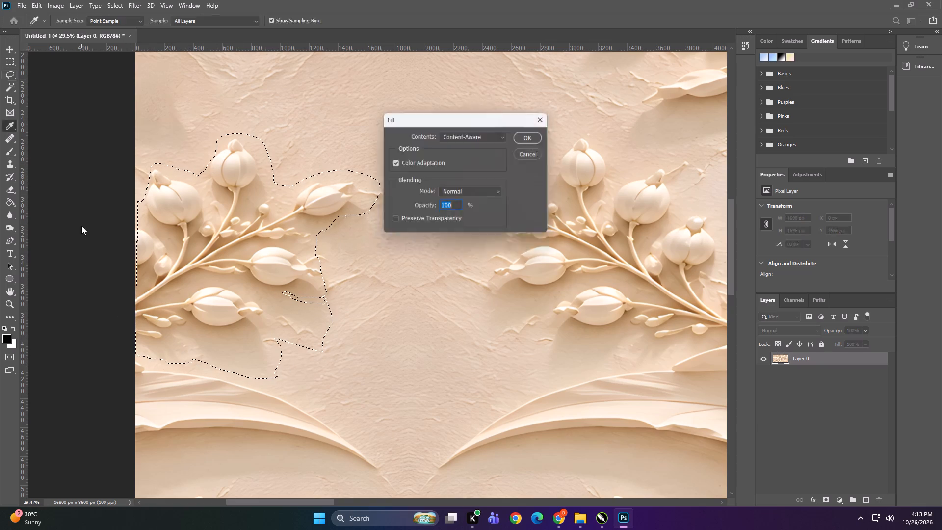
key("Return")
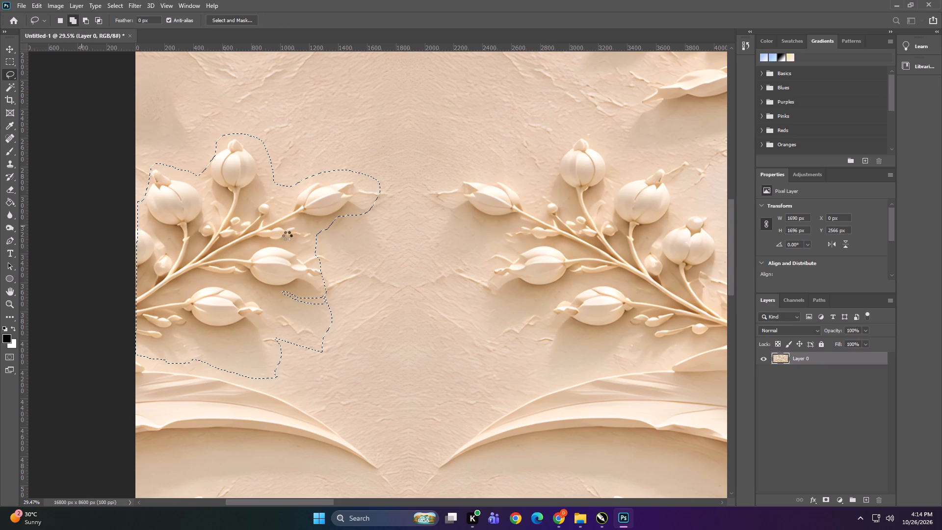
key("ctrl+d")
Lasso the cut-off leaf tip at the mural's left edge, about 1794 by 1207 px, replace it with Content-Aware fill, and deselect.
scroll(272, 193, "down", 9, "alt")
scroll(315, 169, "down", 5, "alt")
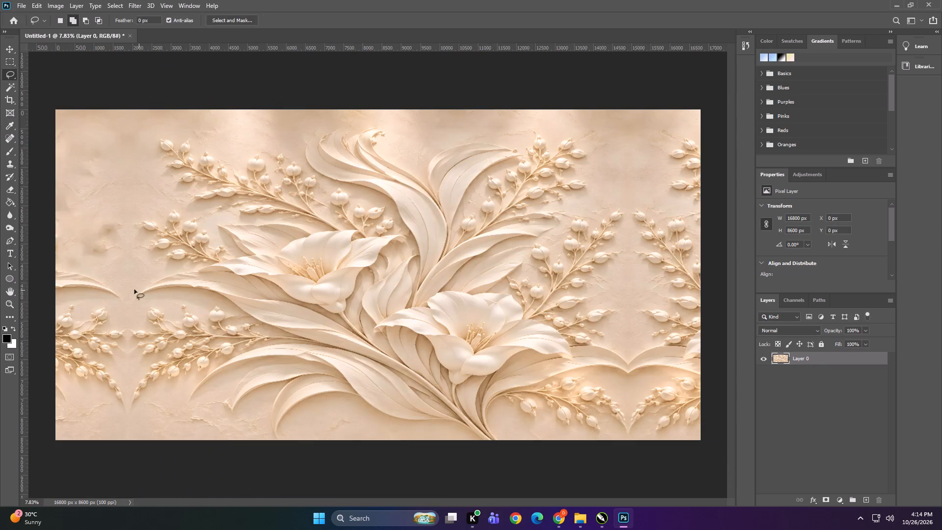
scroll(75, 288, "up", 6, "alt")
scroll(411, 149, "down", 2, "alt")
scroll(113, 263, "up", 3, "alt")
left_click_drag(102, 217, 160, 231)
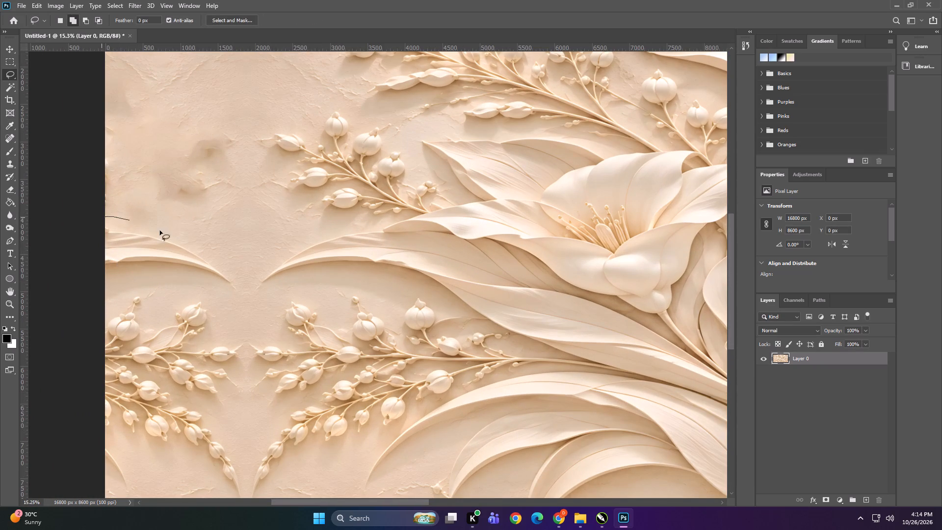
left_click_drag(160, 231, 93, 299)
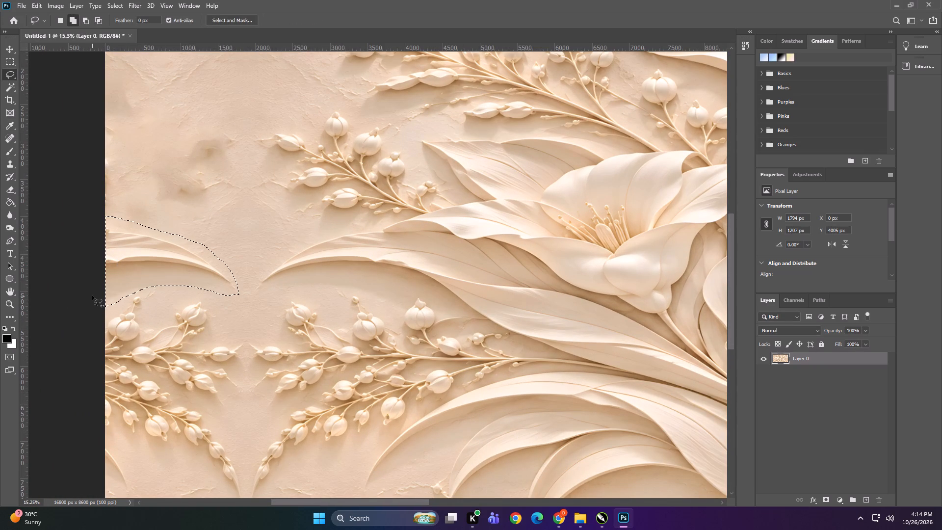
key("shift+F5")
key("Return")
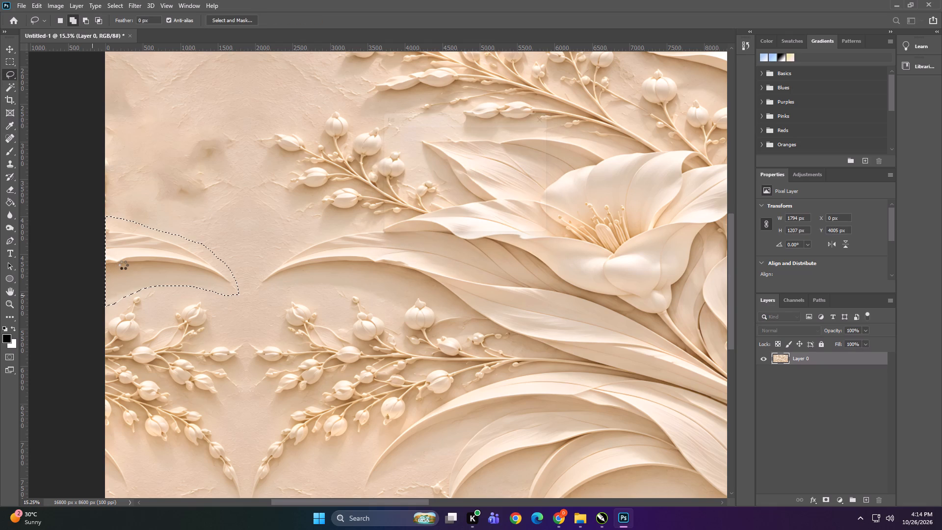
key("ctrl+d")
Lasso the lower berry sprigs at the mural's left edge, about 1881 by 3013 px, replace them with Content-Aware fill, and deselect.
scroll(196, 367, "up", 1, "alt")
scroll(258, 183, "down", 3, "alt")
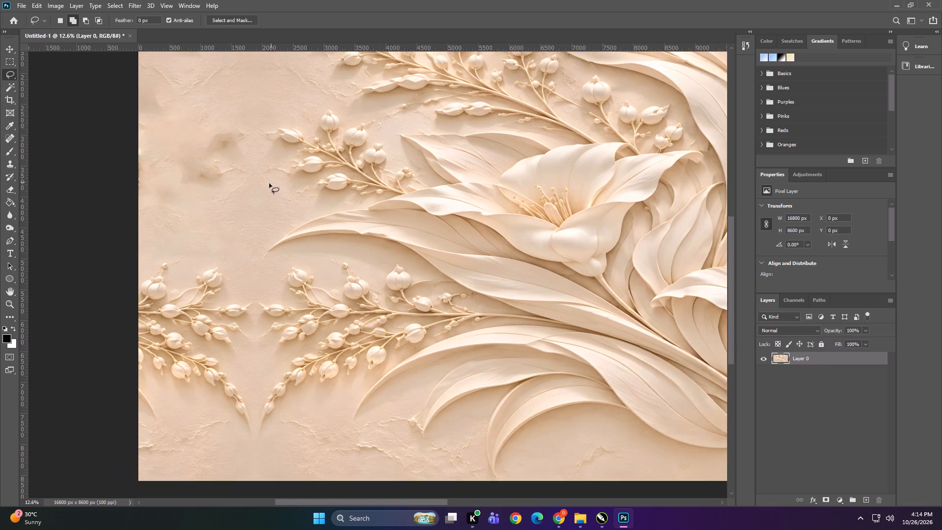
scroll(155, 410, "up", 1, "alt")
left_click_drag(135, 266, 183, 249)
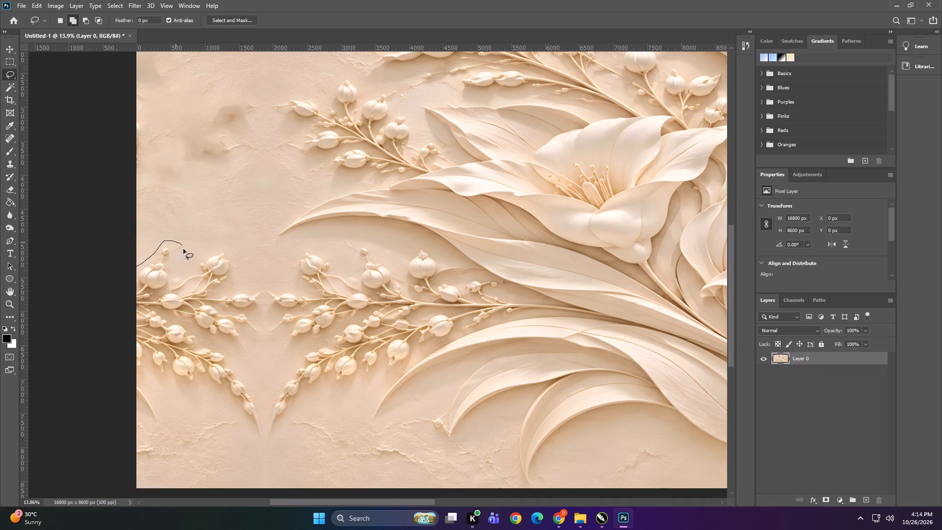
left_click_drag(183, 249, 263, 334)
left_click_drag(263, 334, 188, 412)
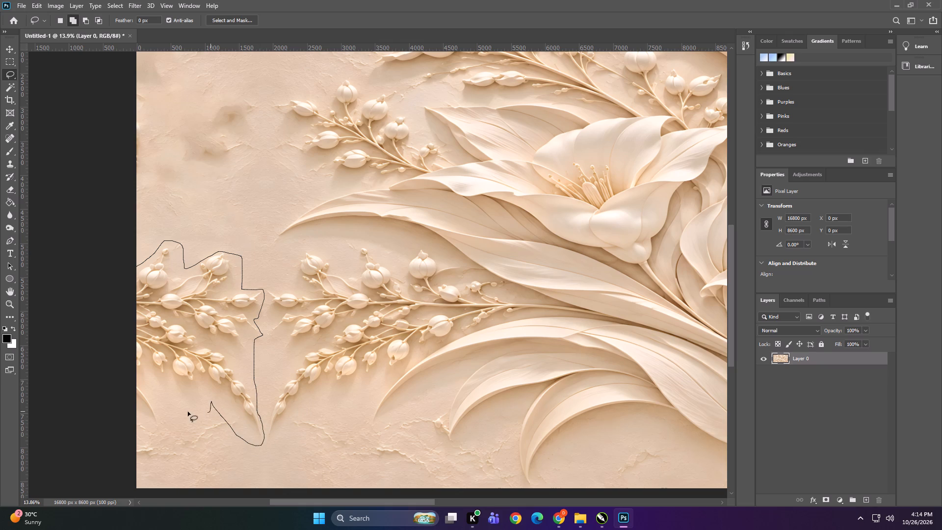
left_click_drag(188, 412, 125, 404)
key("shift+F5")
key("Return")
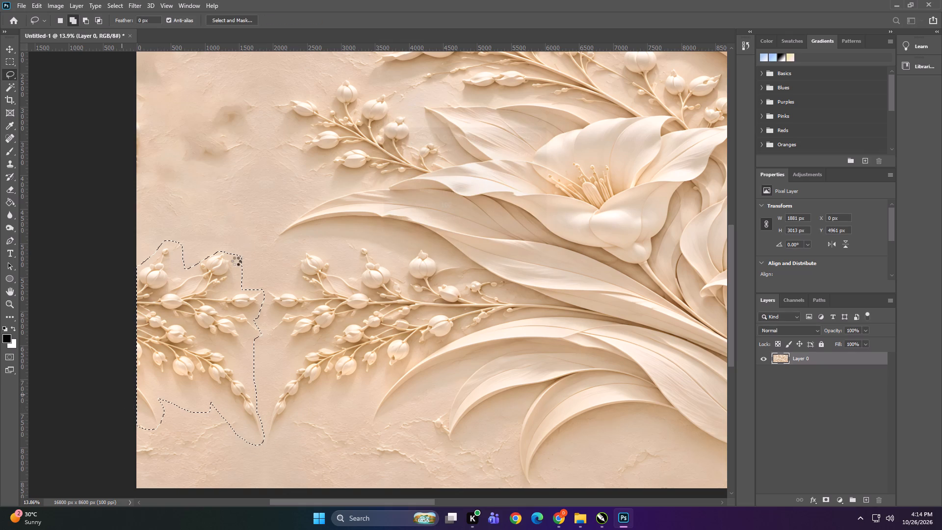
key("ctrl+d")
Lasso the dark smudges in the lower-left background, about 1166 by 1108 px, smooth them with Content-Aware fill, and deselect.
scroll(342, 198, "down", 5, "alt")
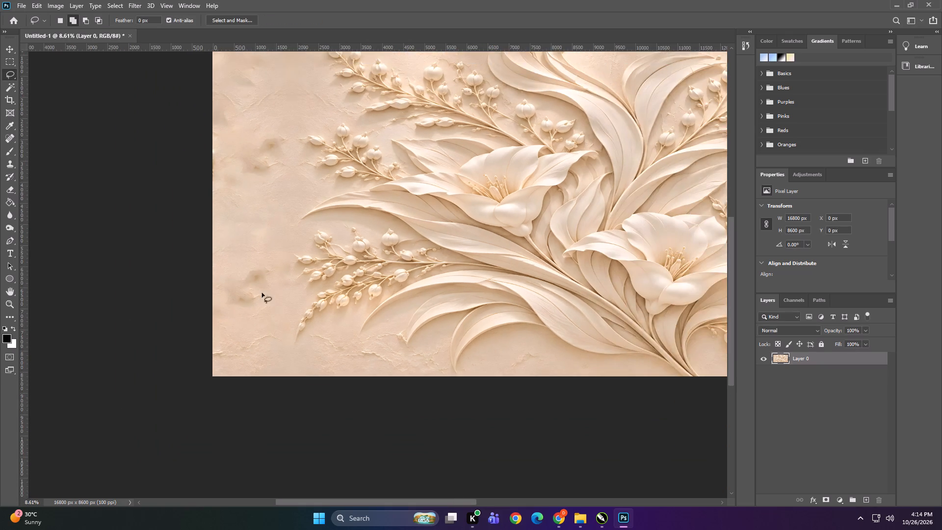
scroll(215, 391, "up", 8, "alt")
scroll(278, 251, "up", 5, "alt")
scroll(280, 280, "down", 5, "alt")
scroll(268, 195, "up", 4, "alt")
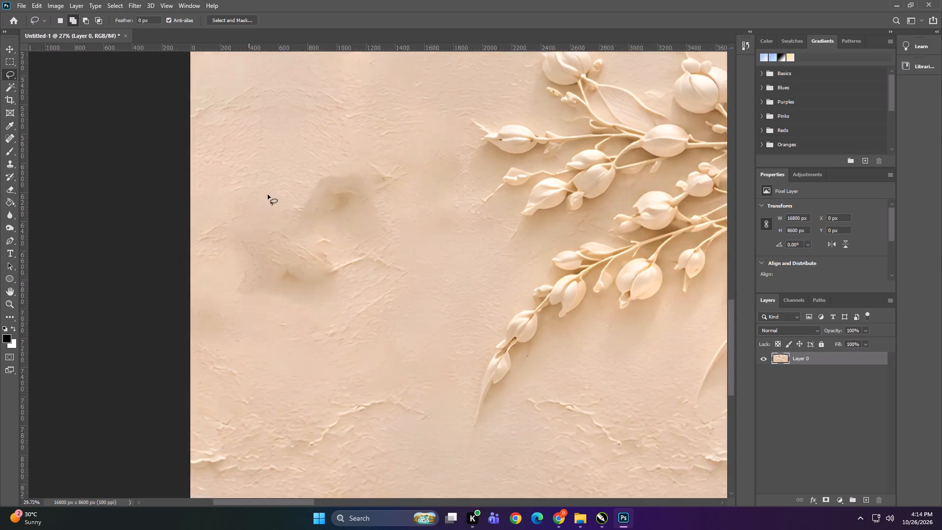
scroll(268, 195, "up", 4, "alt")
left_click(402, 250)
left_click_drag(410, 250, 229, 257)
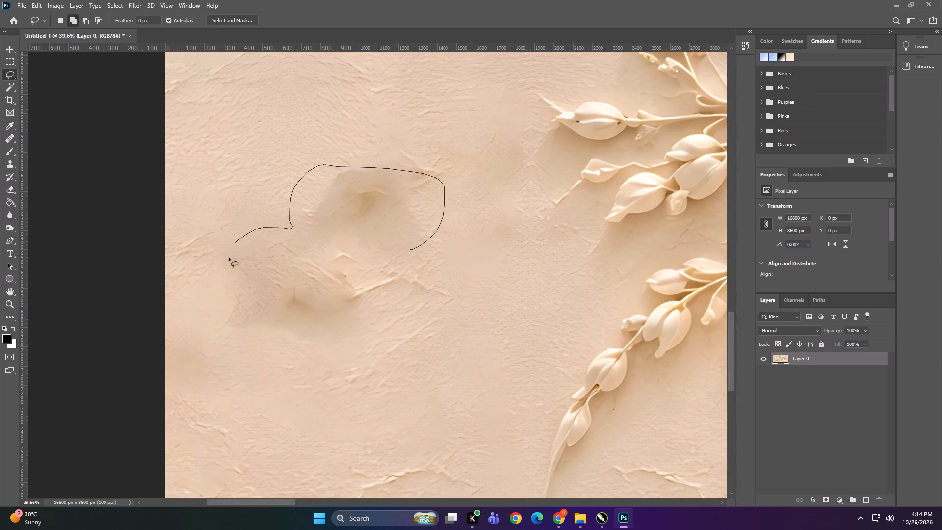
left_click_drag(229, 257, 444, 243)
key("shift+F5")
key("Return")
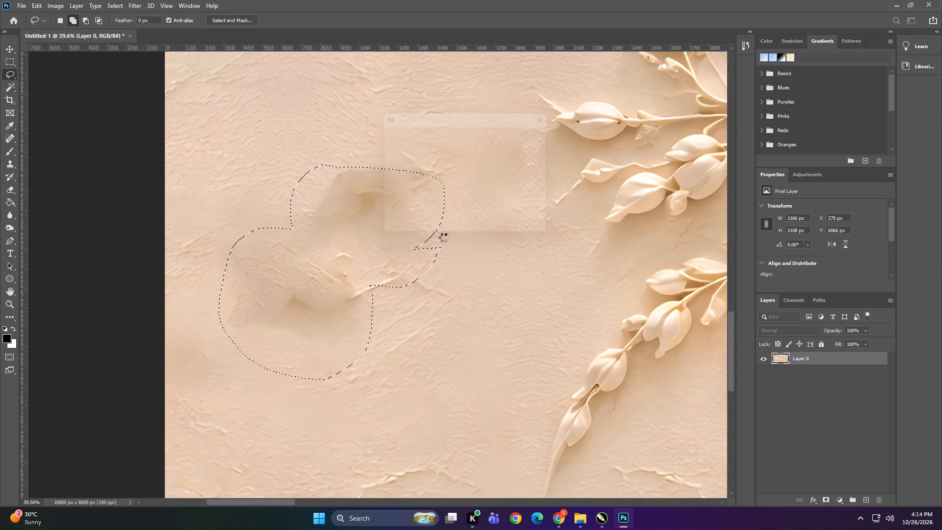
key("ctrl+d")
Lasso the dark smudges beside the middle-left berry sprig, about 1300 by 1108 px, remove them with Content-Aware fill, and deselect.
scroll(337, 275, "down", 10, "alt")
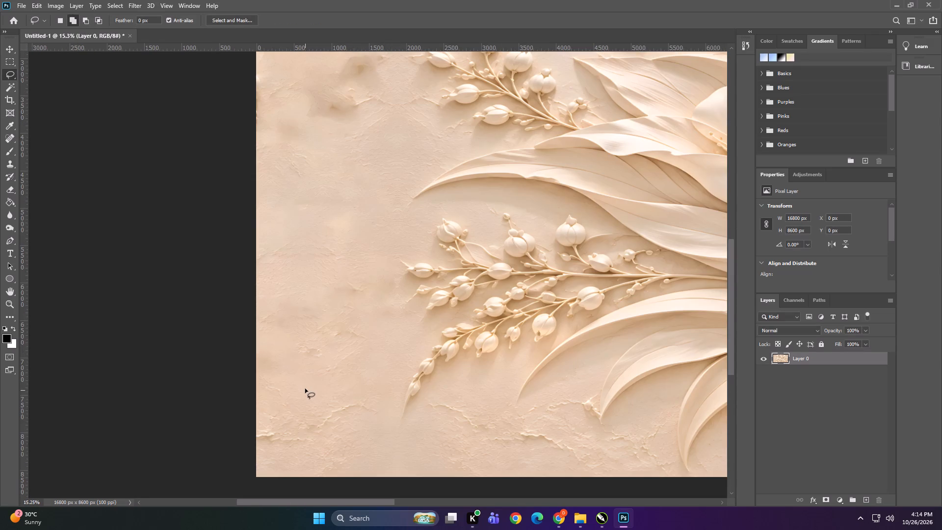
scroll(349, 269, "down", 4, "alt")
scroll(333, 92, "up", 12, "alt")
left_click_drag(356, 190, 363, 153)
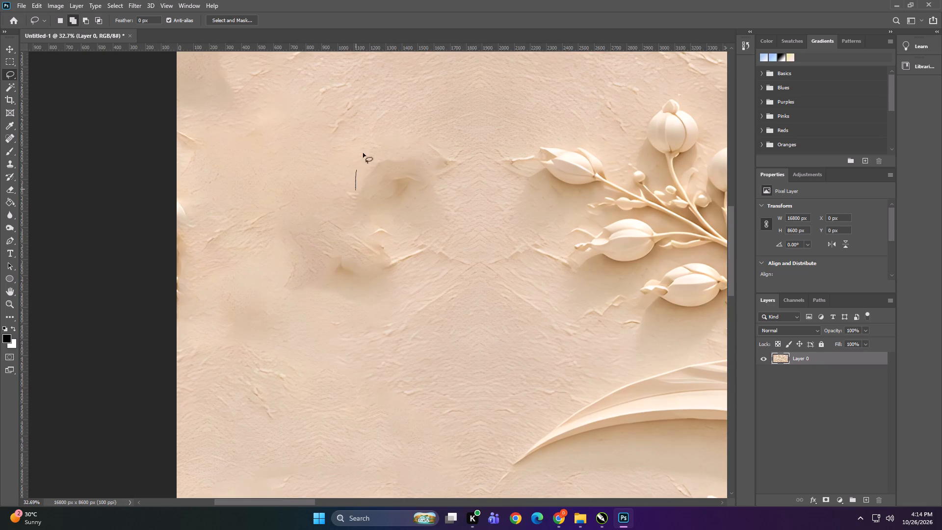
left_click_drag(363, 153, 287, 189)
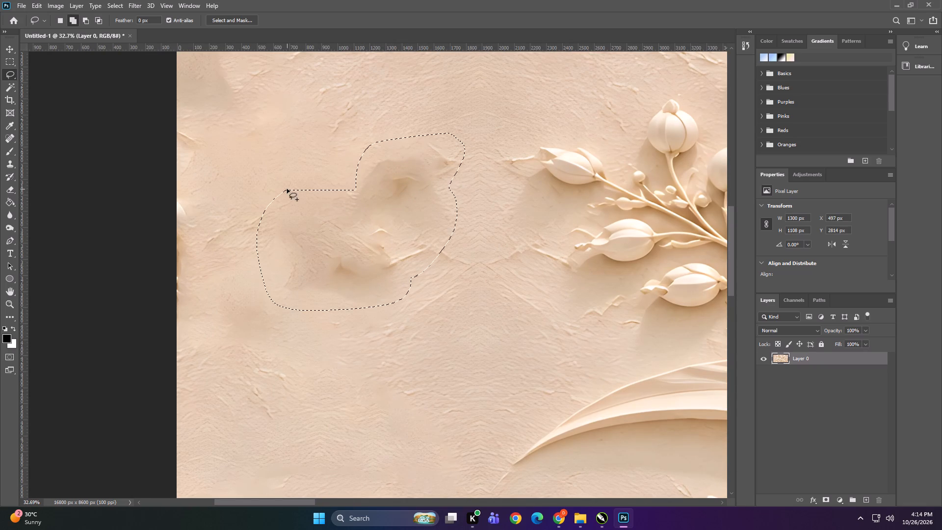
key("shift+F5")
key("Return")
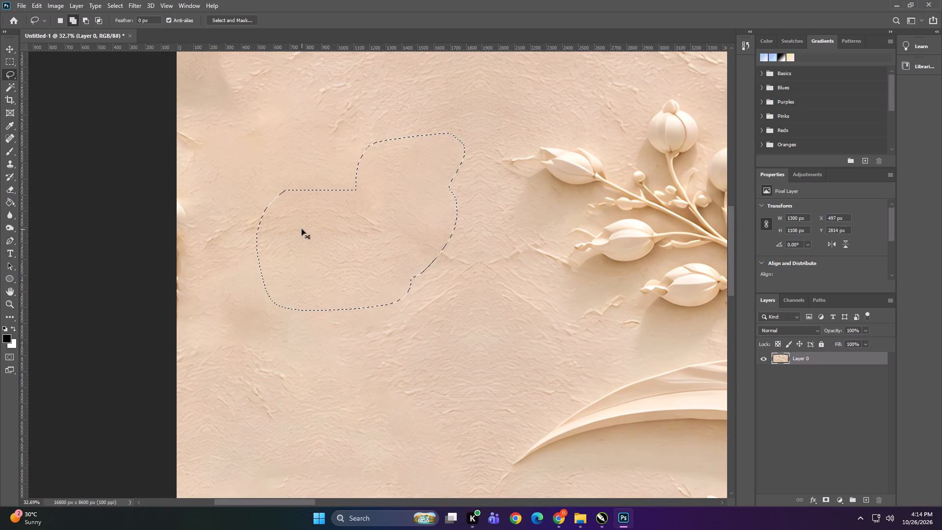
key("ctrl+d")
key("ctrl+d")
Lasso the dark smudge in the mural's upper-left background, about 1120 by 815 px, smooth it with Content-Aware fill, and deselect.
scroll(333, 236, "down", 8, "alt")
scroll(297, 67, "up", 5, "alt")
scroll(311, 244, "down", 6, "alt")
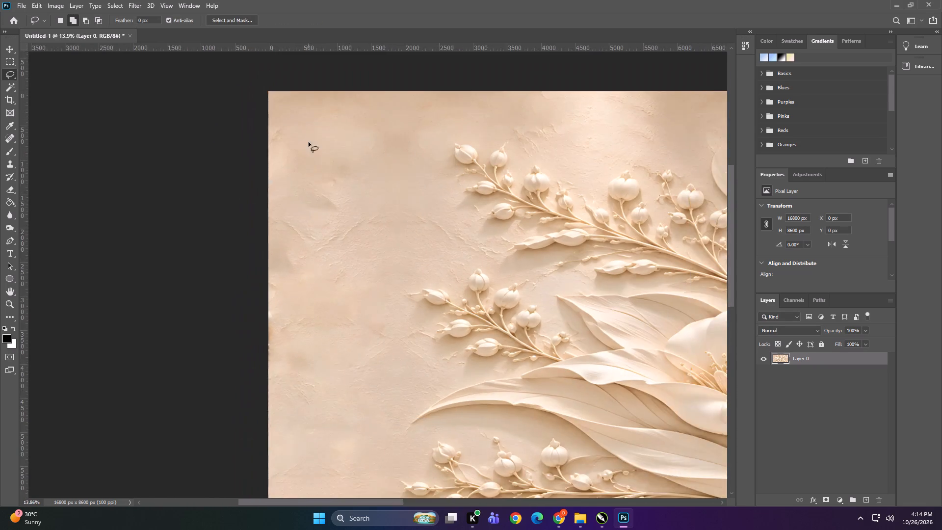
scroll(308, 122, "up", 7, "alt")
scroll(338, 185, "up", 3, "alt")
left_click_drag(287, 165, 353, 215)
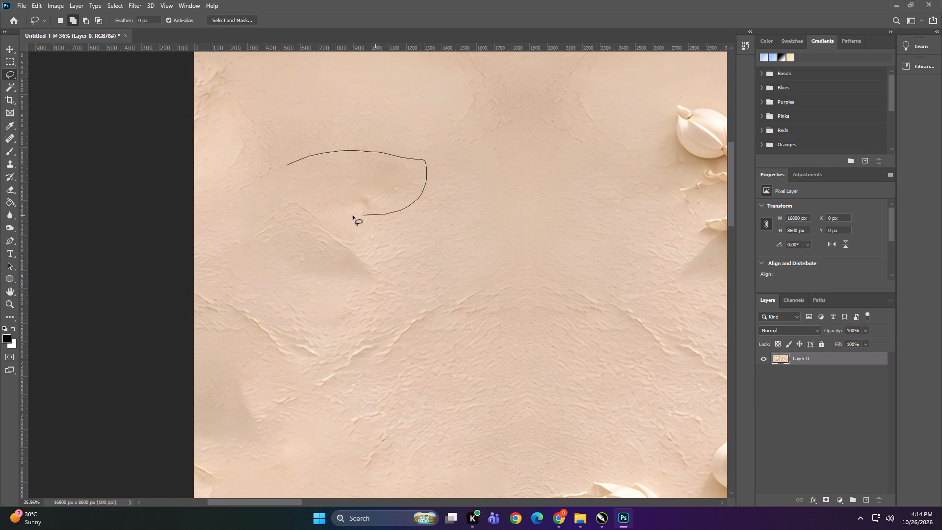
left_click_drag(353, 215, 240, 171)
key("shift+F5")
key("Return")
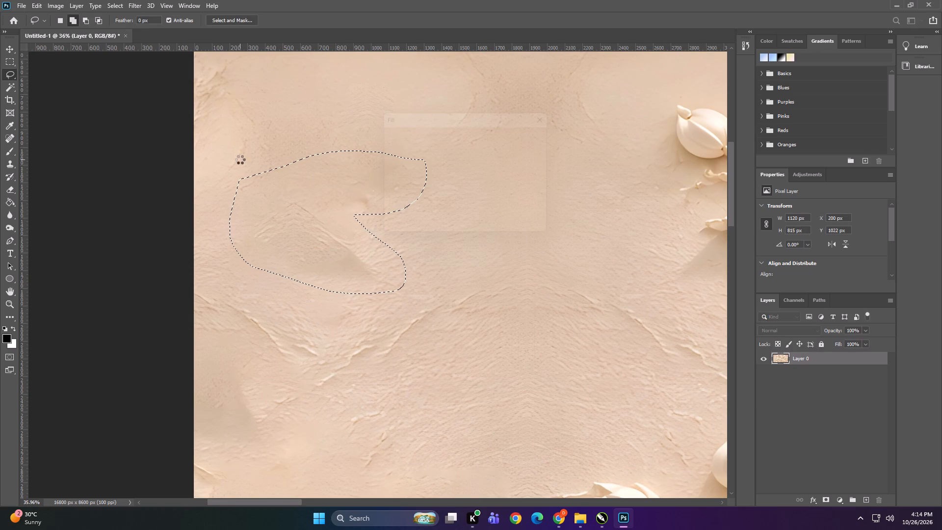
key("ctrl+d")
Lasso the ridge and dark patch at the mural's upper-left edge, about 689 by 1111 px, replace them with Content-Aware fill, and deselect.
scroll(314, 134, "down", 5, "alt")
scroll(283, 273, "up", 4, "alt")
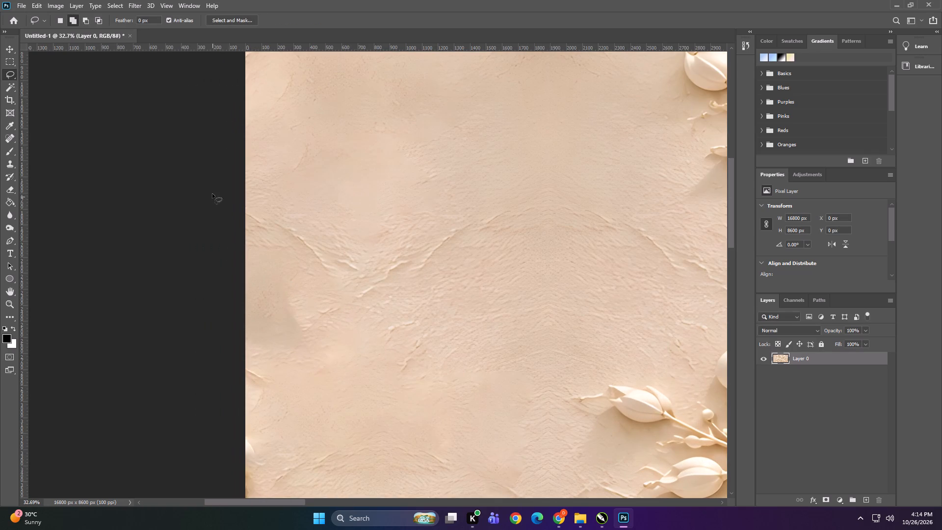
left_click_drag(237, 193, 172, 331)
key("shift+F5")
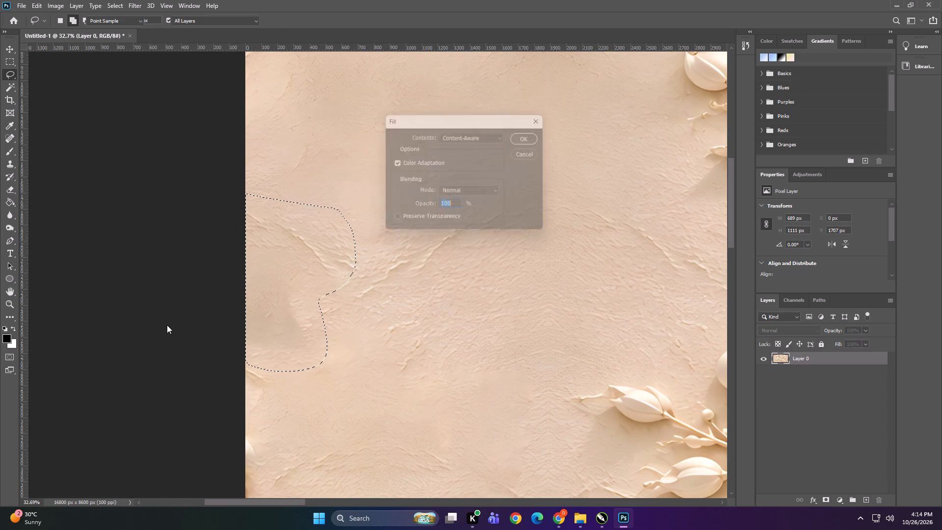
key("Return")
key("ctrl+d")
Lasso the leftover fragments along the middle of the mural's left edge, about 725 by 1615 px, replace them with Content-Aware fill, and deselect.
scroll(299, 182, "down", 8, "alt")
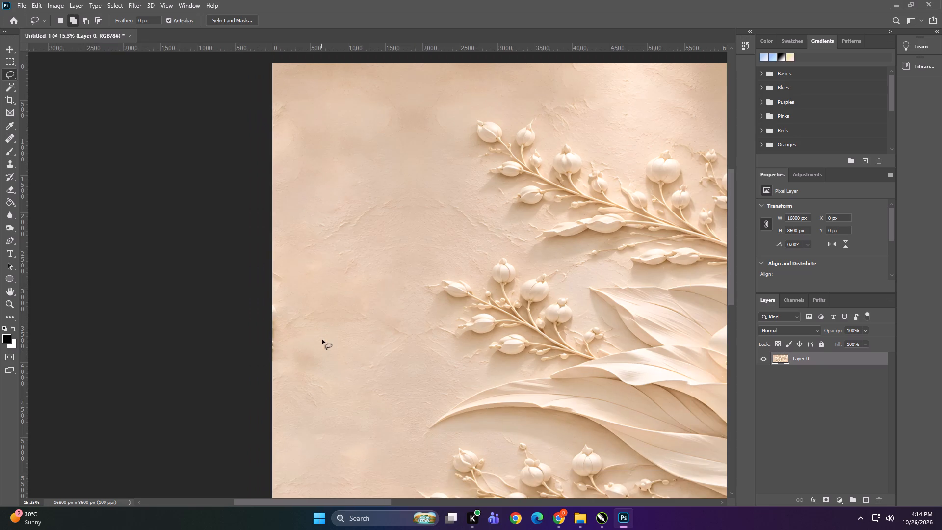
scroll(297, 205, "down", 5, "alt")
scroll(309, 285, "up", 4, "alt")
left_click_drag(270, 241, 294, 350)
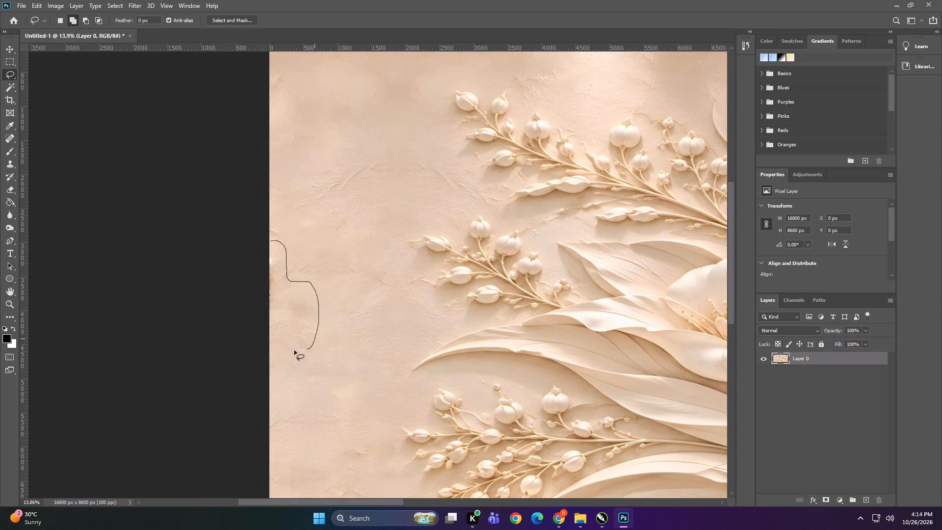
left_click_drag(294, 350, 237, 288)
key("shift+F5")
key("Return")
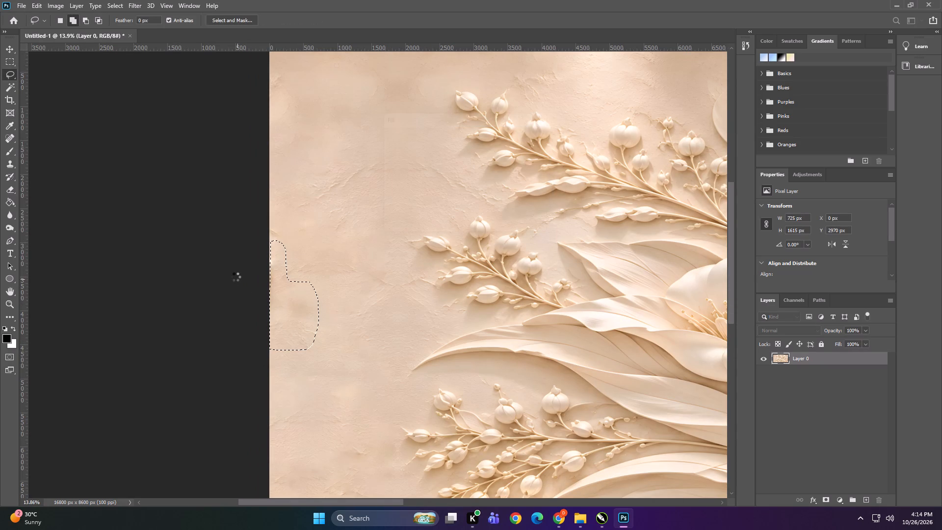
key("ctrl+d")
Lasso the remaining patch at the mural's left edge, about 604 by 1235 px, smooth it with Content-Aware fill, and deselect.
scroll(273, 202, "down", 7, "alt")
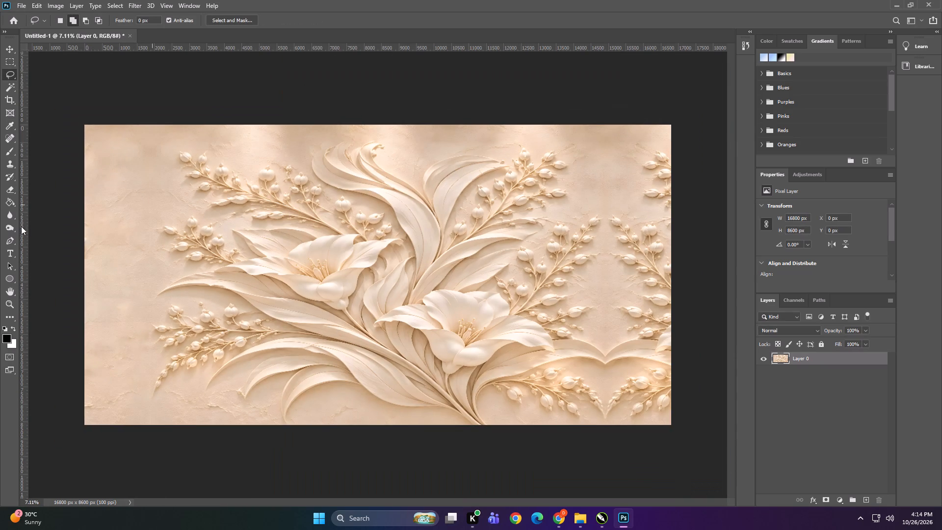
left_click_drag(73, 215, 78, 259)
key("shift+F5")
key("Return")
key("ctrl+d")
Lasso the small blemish left of the lower-left berry sprig, about 458 by 423 px, remove it with Content-Aware fill, and deselect.
scroll(75, 132, "up", 6, "alt")
scroll(84, 171, "up", 5, "alt")
scroll(292, 119, "down", 7, "alt")
scroll(247, 228, "up", 9, "alt")
scroll(254, 180, "down", 9, "alt")
scroll(252, 129, "down", 6, "alt")
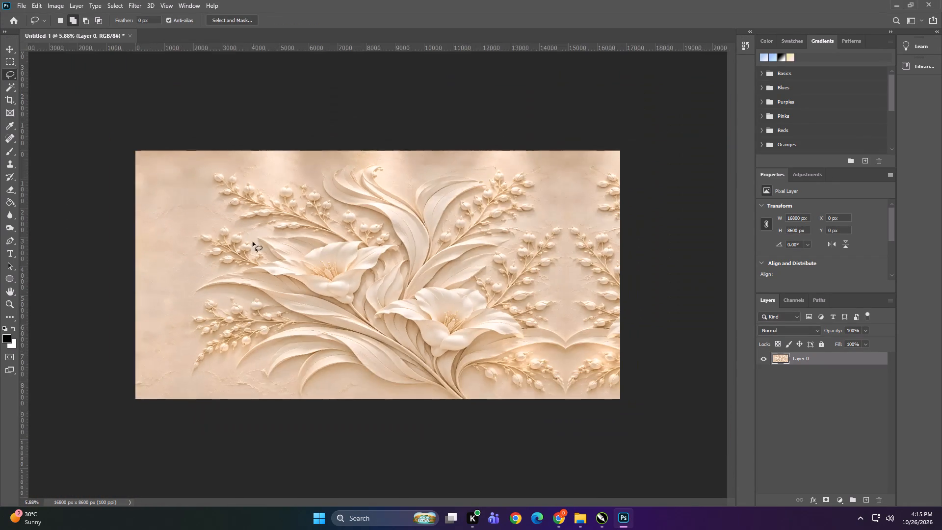
scroll(208, 386, "up", 7, "alt")
scroll(89, 417, "up", 7, "alt")
scroll(290, 345, "down", 4, "alt")
scroll(96, 237, "up", 6, "alt")
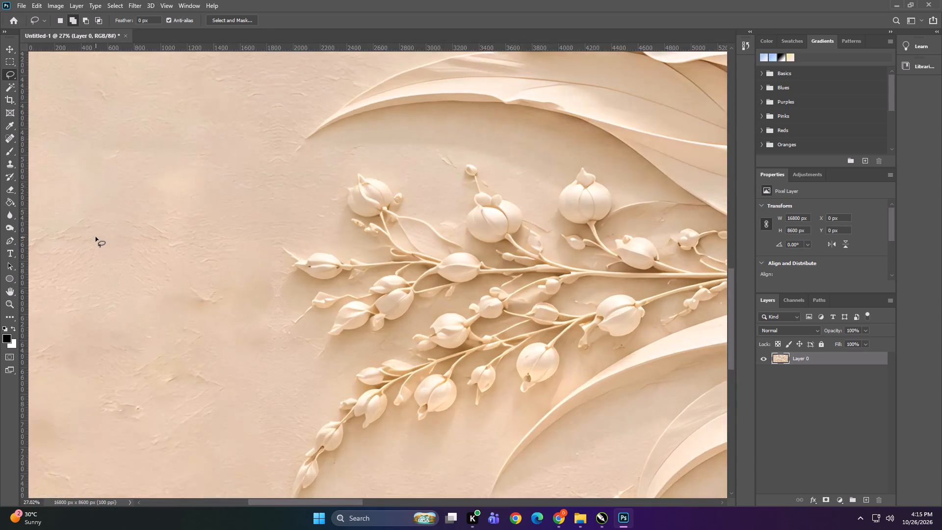
scroll(207, 274, "up", 2, "alt")
left_click_drag(205, 272, 236, 275)
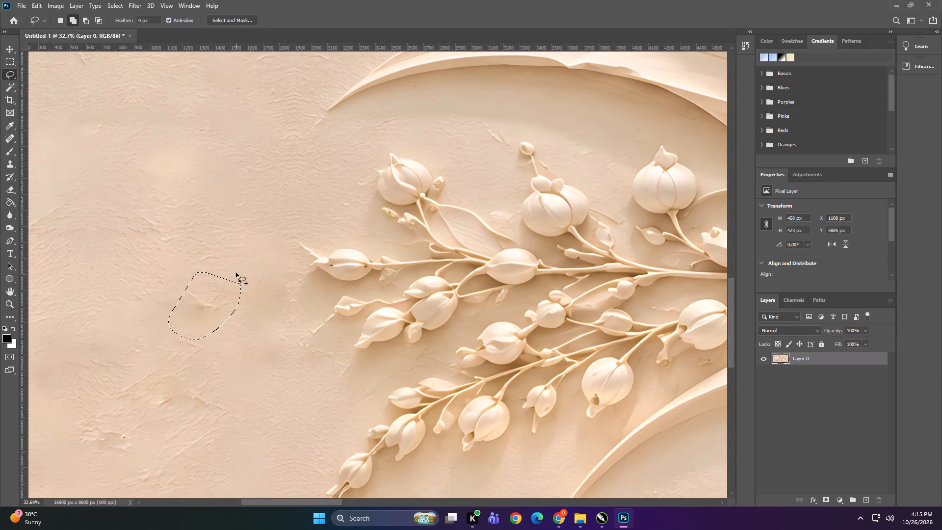
key("shift+F5")
key("Return")
key("ctrl+d")
Lasso the mirrored berry sprig at the mural's upper-right edge, about 963 by 1993 px, replace it with Content-Aware fill, and deselect.
scroll(236, 273, "down", 11, "alt")
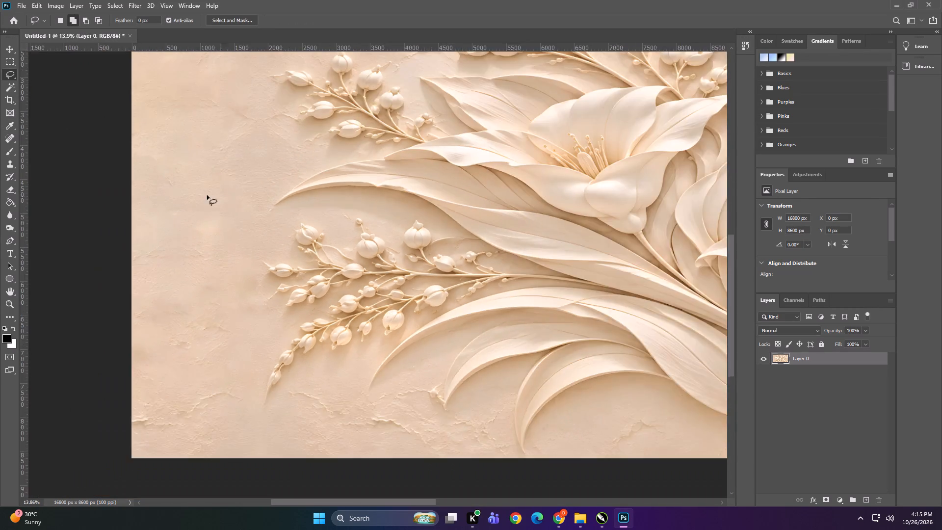
scroll(207, 195, "down", 5, "alt")
scroll(668, 144, "up", 7, "alt")
scroll(461, 136, "down", 2, "alt")
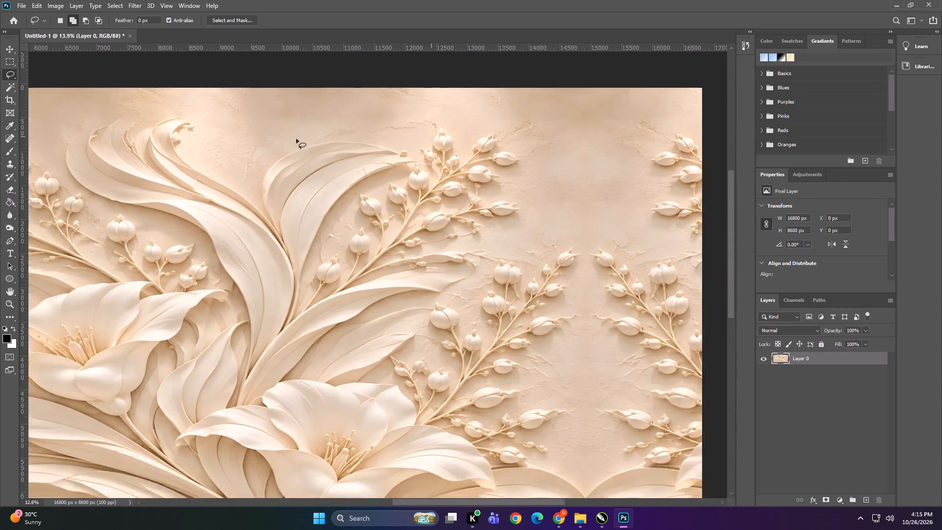
scroll(296, 139, "down", 2, "alt")
scroll(583, 120, "up", 5, "alt")
left_click_drag(578, 152, 514, 177)
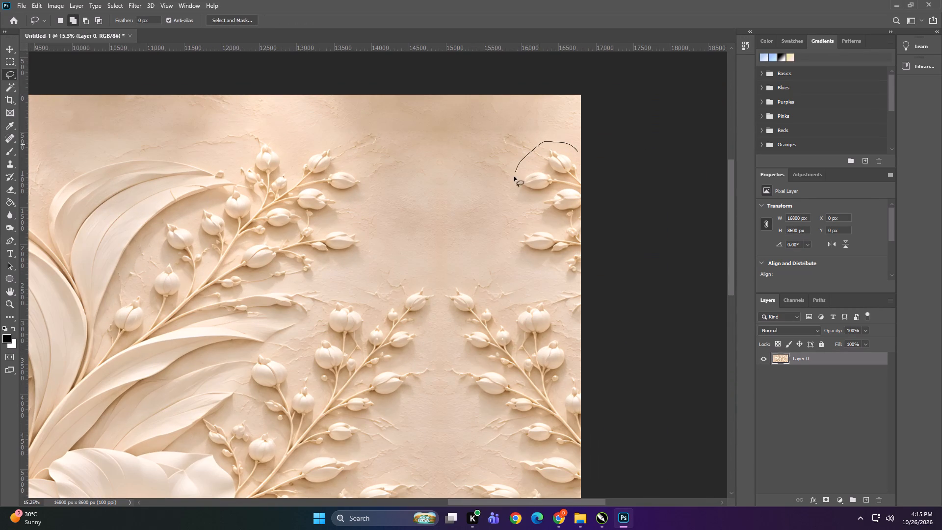
left_click_drag(514, 177, 615, 239)
key("shift+F5")
key("Return")
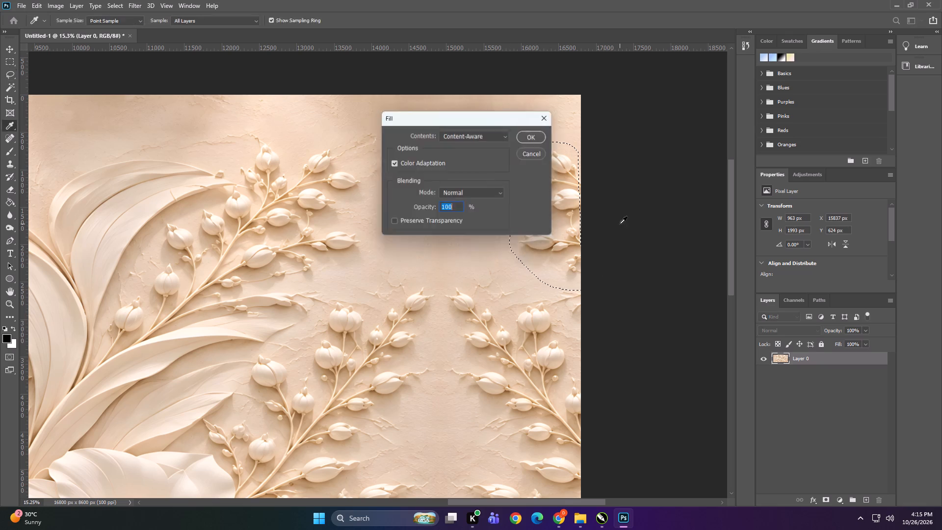
key("ctrl+d")
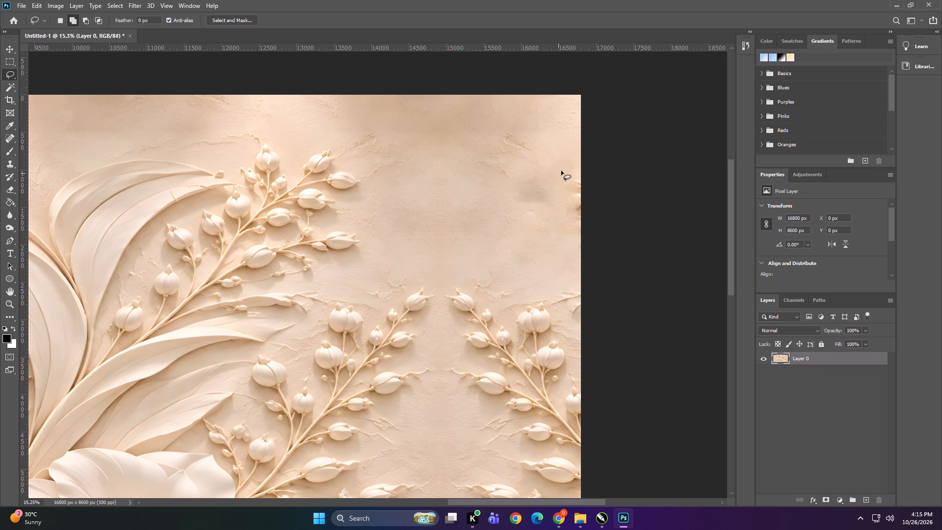
Lasso the narrow berry remnants left at the mural's upper-right edge, replace them with Content-Aware fill, and deselect.
left_click_drag(582, 154, 620, 233)
key("shift+F5")
key("Return")
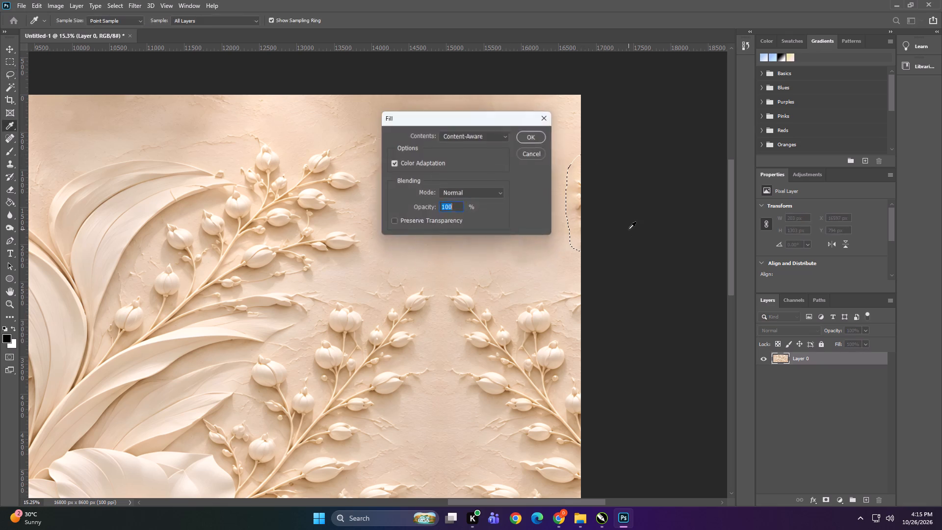
key("ctrl+d")
Lasso the mirrored berry branch at the mural's middle-right edge, about 1867 by 2967 px, replace it with Content-Aware fill, and deselect.
scroll(501, 131, "down", 4, "alt")
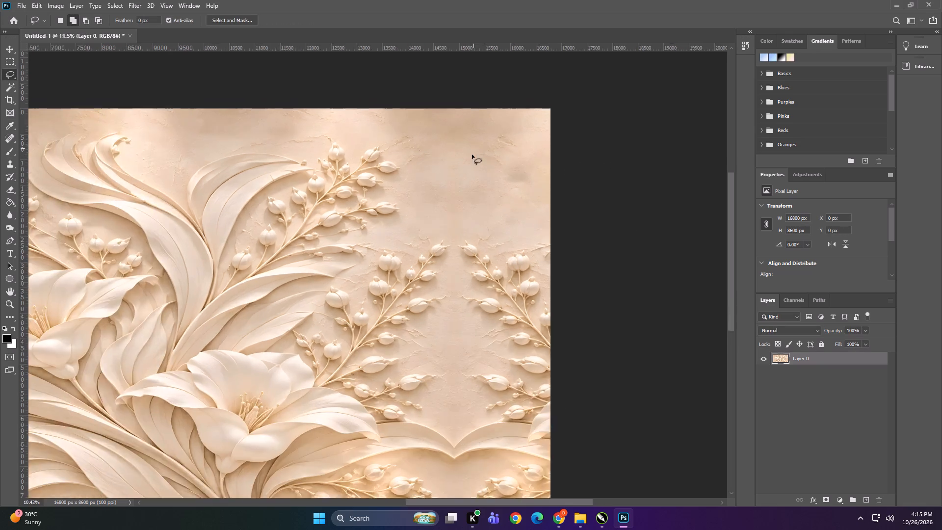
scroll(472, 155, "down", 2, "alt")
scroll(565, 321, "up", 4, "alt")
left_click_drag(522, 179, 496, 189)
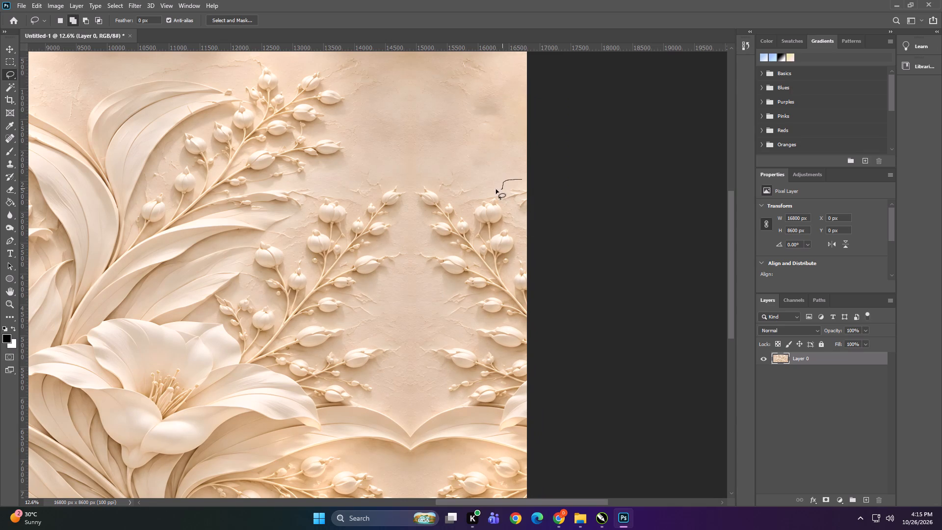
left_click_drag(496, 189, 420, 264)
left_click_drag(420, 264, 581, 305)
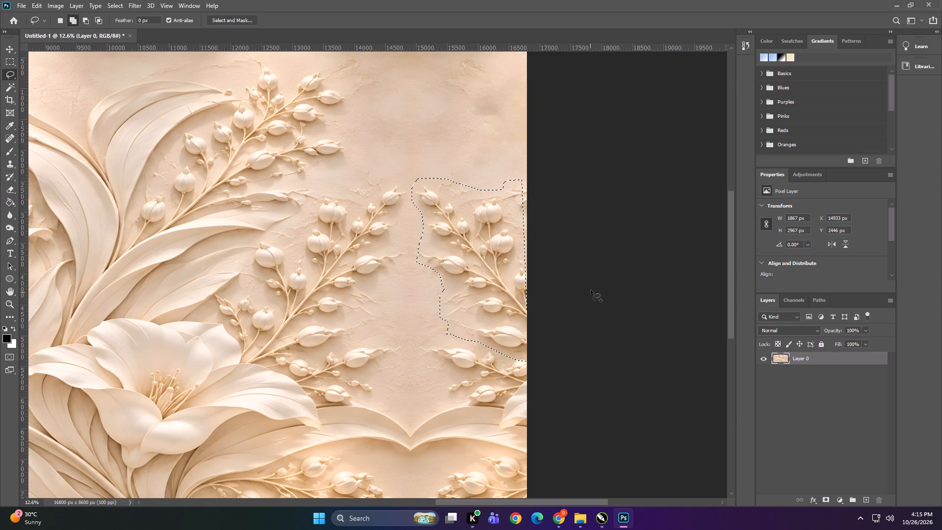
key("shift+F5")
key("Return")
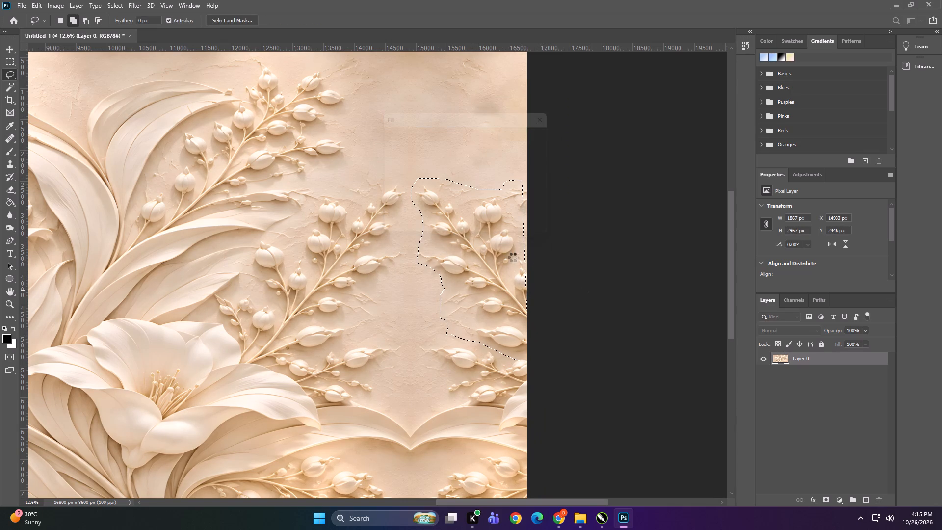
key("ctrl+d")
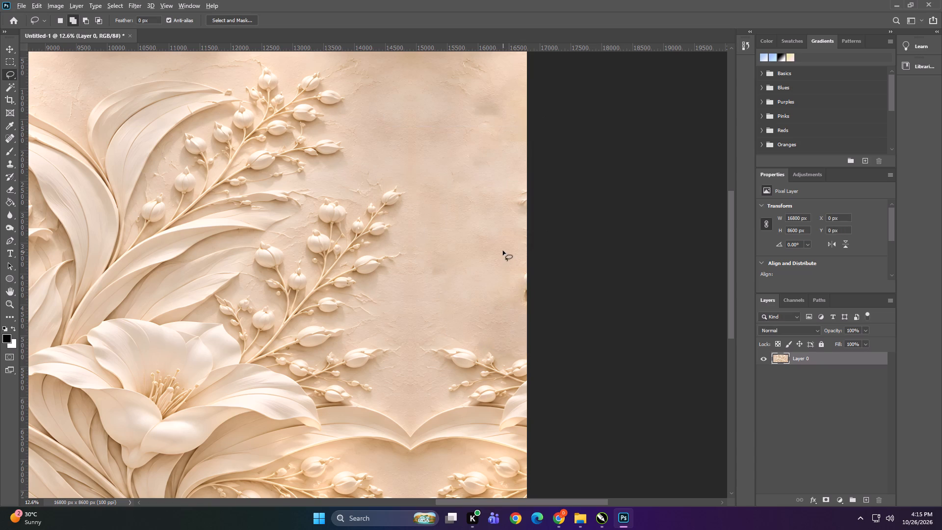
Lasso the upper leftover fragment at the mural's right edge, about 330 by 447 px, remove it with Content-Aware fill, and deselect.
scroll(516, 210, "up", 5, "alt")
left_click_drag(535, 171, 569, 180)
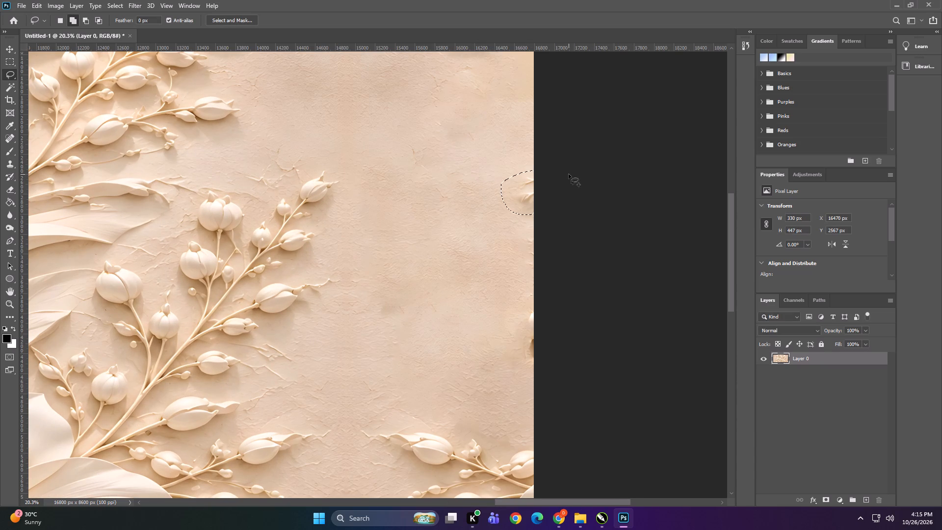
key("shift+F5")
key("Return")
key("ctrl+d")
Lasso the thin bud remnant at the mural's right edge, about 124 by 691 px, remove it with Content-Aware fill, and deselect.
left_click_drag(538, 289, 522, 357)
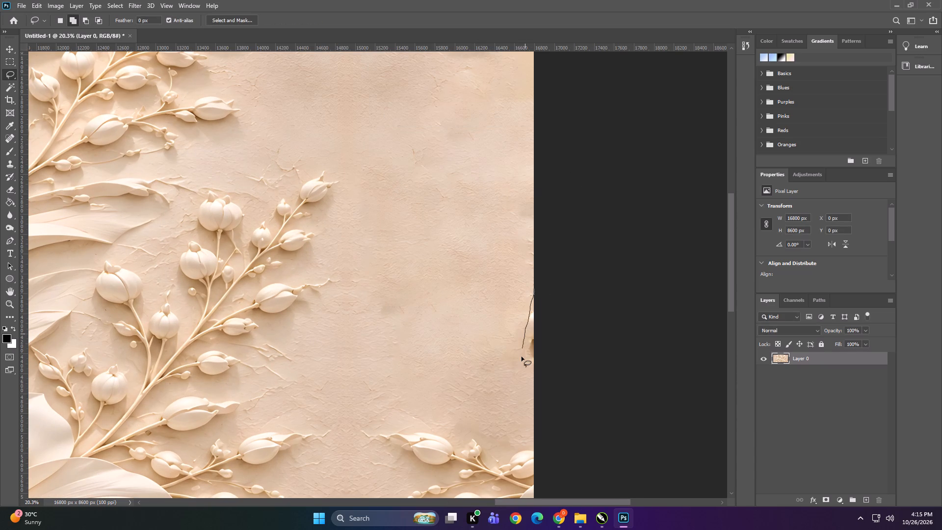
left_click_drag(522, 357, 563, 360)
key("shift+F5")
key("Return")
key("ctrl+d")
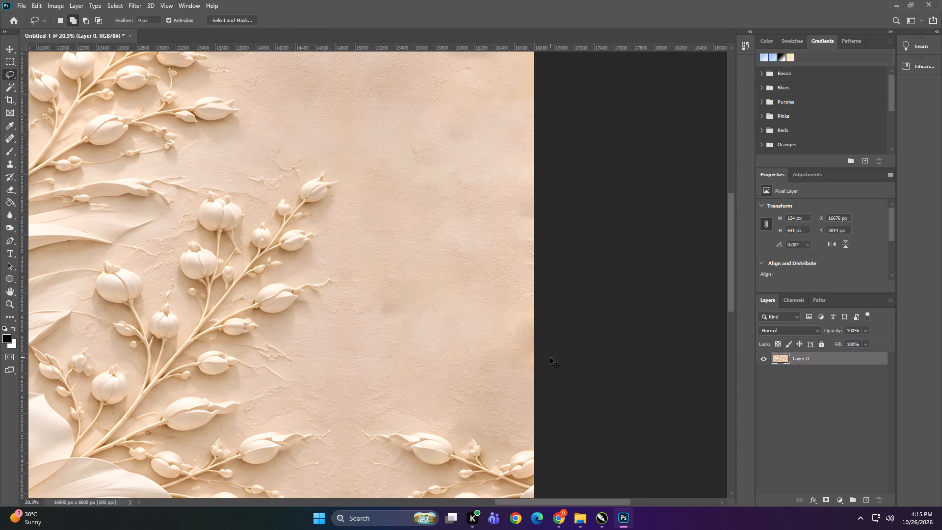
Lasso the mirrored berries and cut-off petal above the right-edge leaf, about 1743 by 2135 px, replace them with Content-Aware fill, and deselect.
scroll(454, 156, "down", 8, "alt")
scroll(486, 320, "up", 3, "alt")
left_click_drag(487, 285, 425, 249)
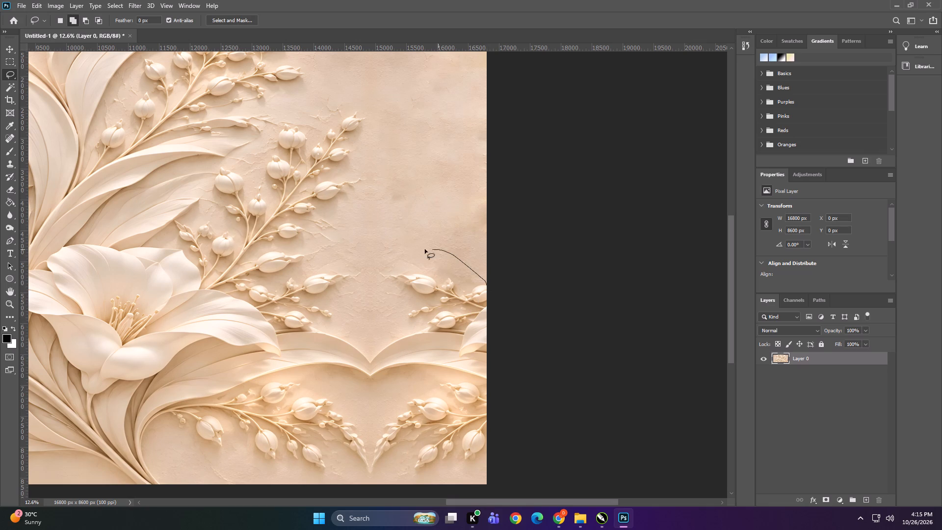
left_click_drag(425, 249, 430, 327)
left_click_drag(430, 327, 513, 363)
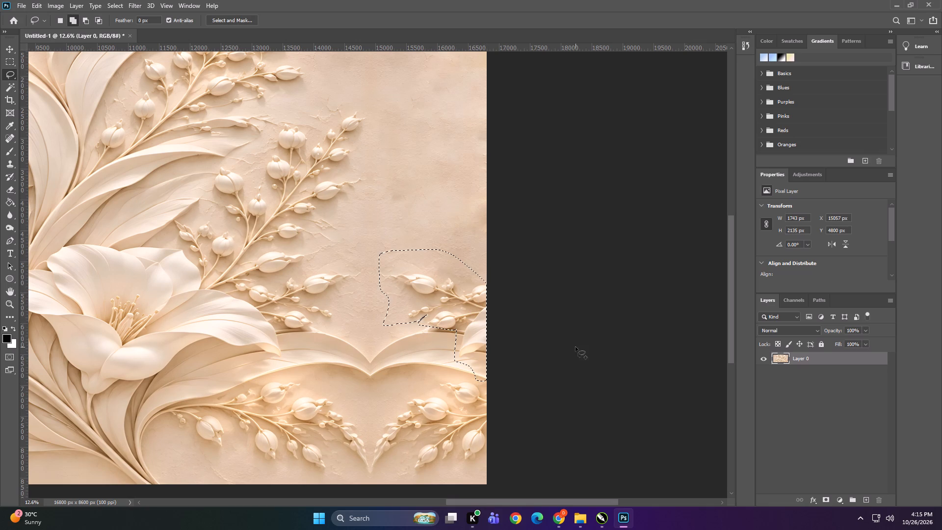
key("shift+F5")
key("Return")
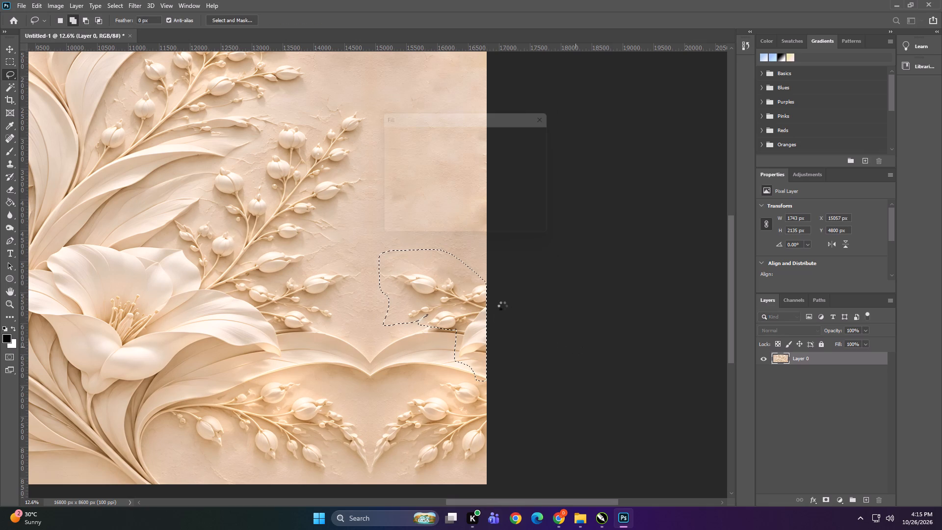
key("ctrl+d")
Lasso the mirrored berry branch in the mural's lower-right corner, about 1870 by 1554 px, replace it with Content-Aware fill, and deselect.
scroll(468, 468, "up", 5, "alt")
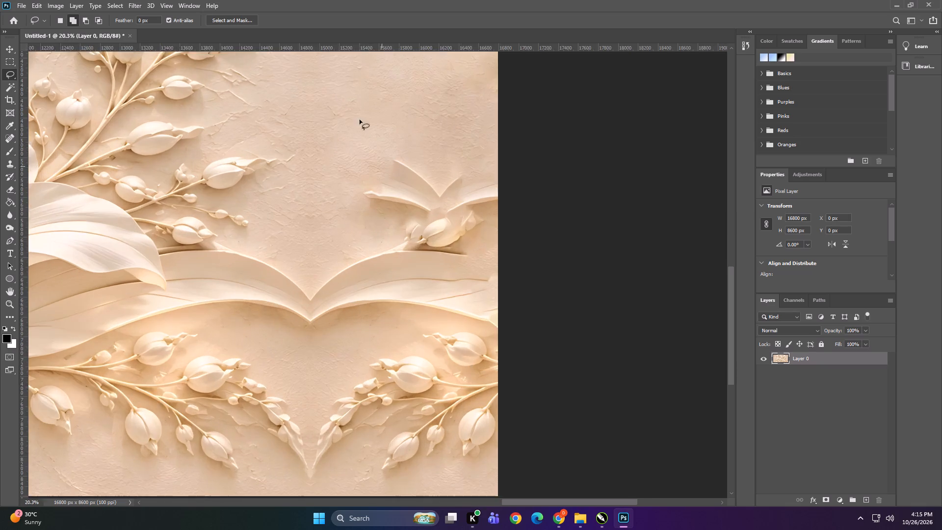
scroll(368, 131, "down", 4, "alt")
scroll(374, 310, "up", 3, "alt")
left_click_drag(313, 300, 325, 376)
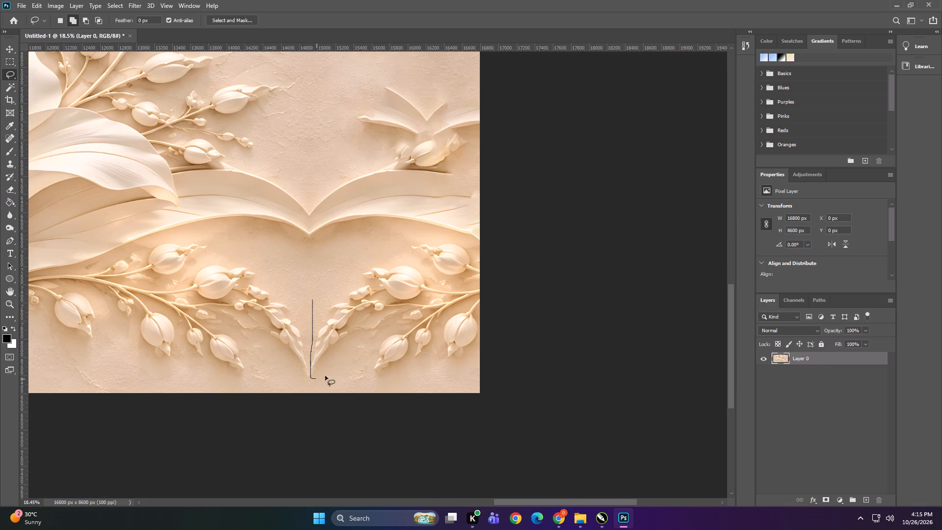
left_click_drag(325, 376, 474, 242)
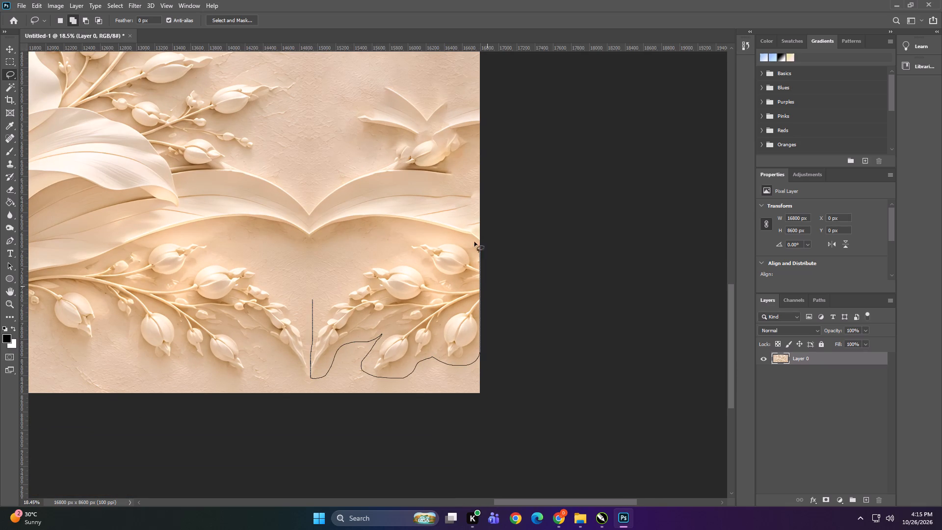
left_click_drag(474, 242, 344, 287)
key("shift+F5")
key("Return")
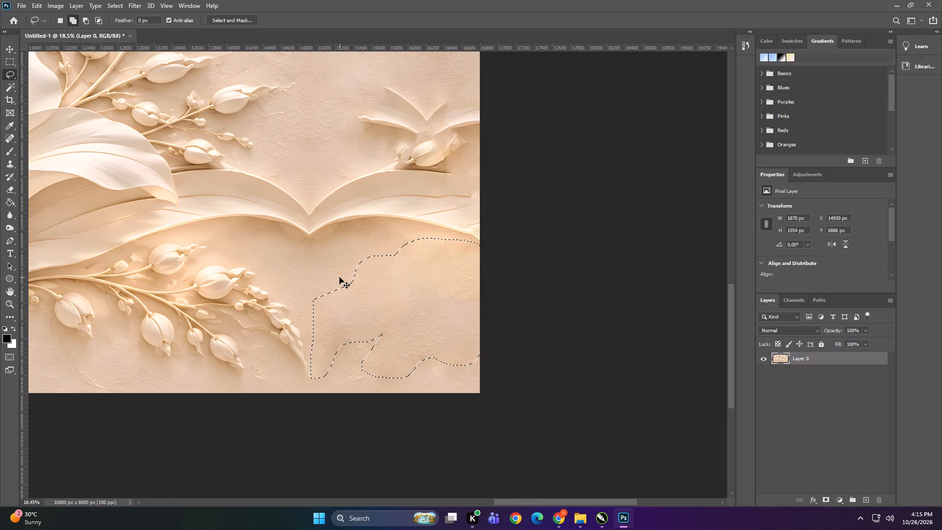
key("ctrl+d")
Lasso the mirrored leaf and leftover buds at the mural's lower-right edge, about 1900 by 1814 px, replace them with Content-Aware fill, and deselect.
scroll(386, 378, "up", 7, "alt")
scroll(416, 375, "down", 6, "alt")
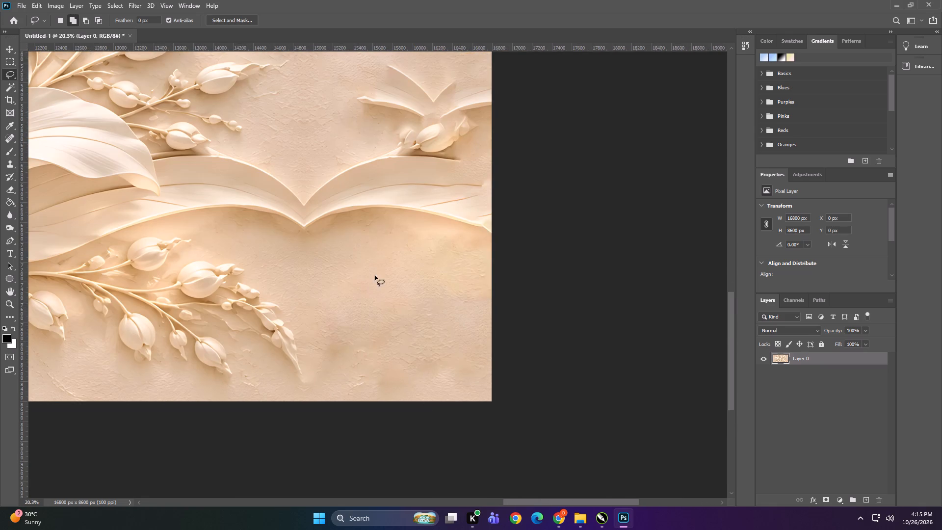
scroll(331, 114, "up", 5, "alt")
scroll(345, 221, "down", 4, "alt")
scroll(365, 160, "up", 2, "alt")
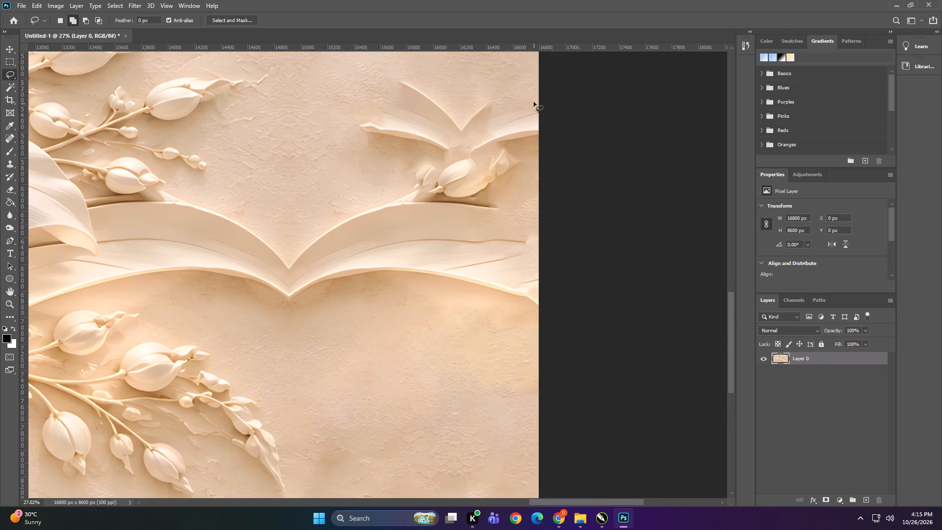
left_click_drag(532, 101, 325, 179)
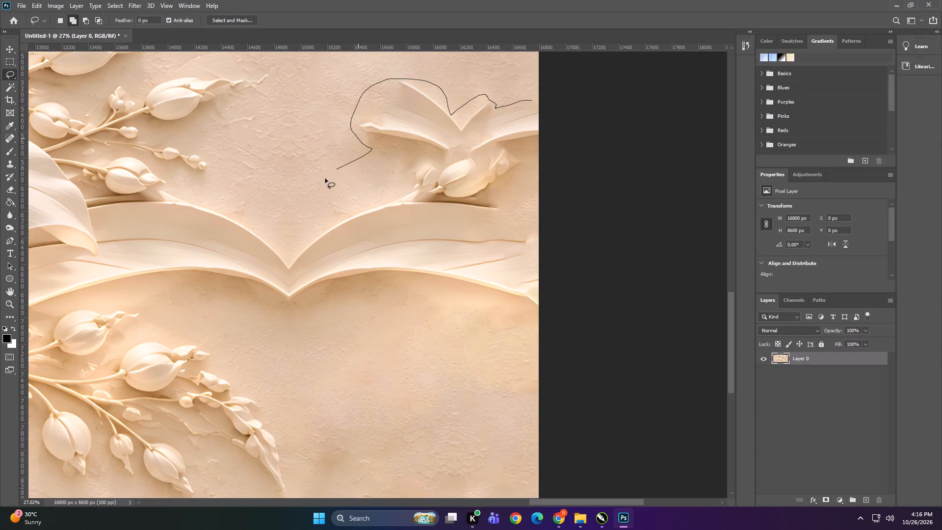
left_click_drag(325, 179, 299, 311)
left_click_drag(299, 311, 644, 267)
key("shift+F5")
key("Return")
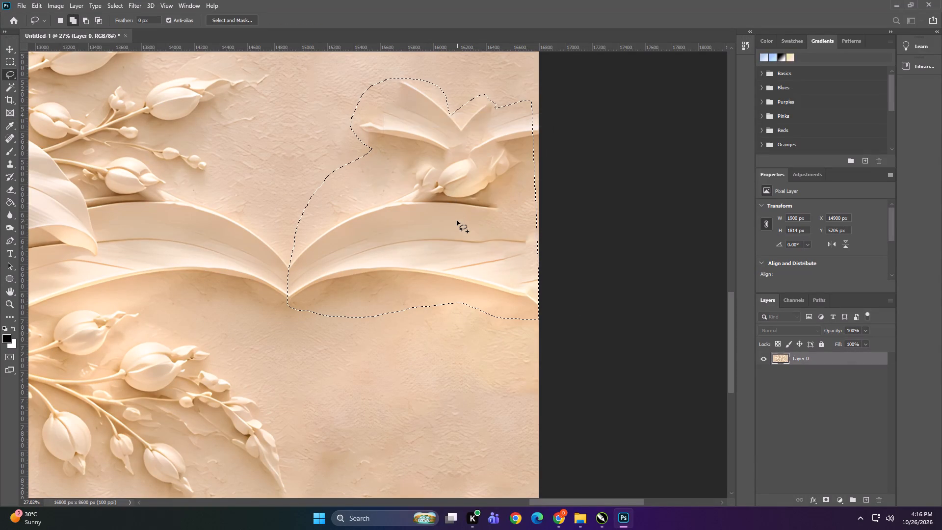
key("ctrl+d")
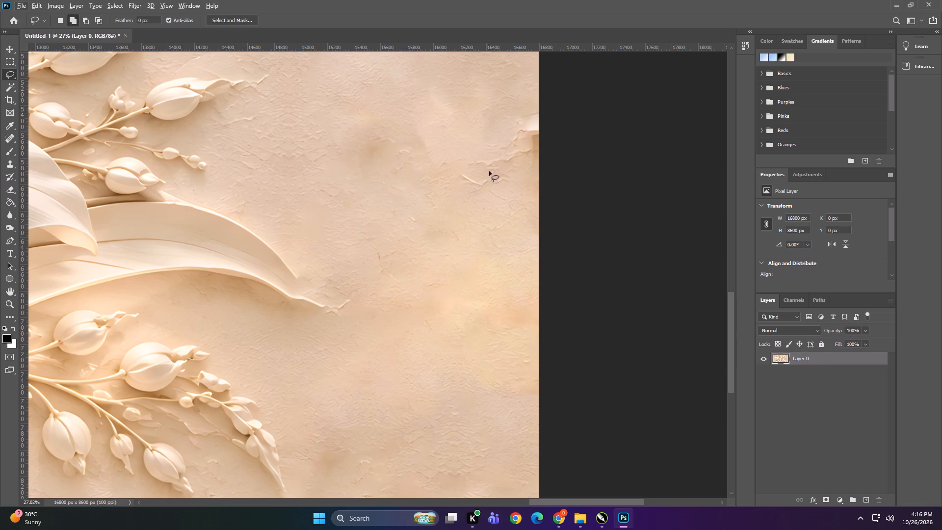
Lasso the small leaf remnant at the mural's right edge, about 505 by 641 px, remove it with Content-Aware fill, and deselect.
left_click_drag(533, 112, 568, 115)
key("shift+F5")
key("shift+Return")
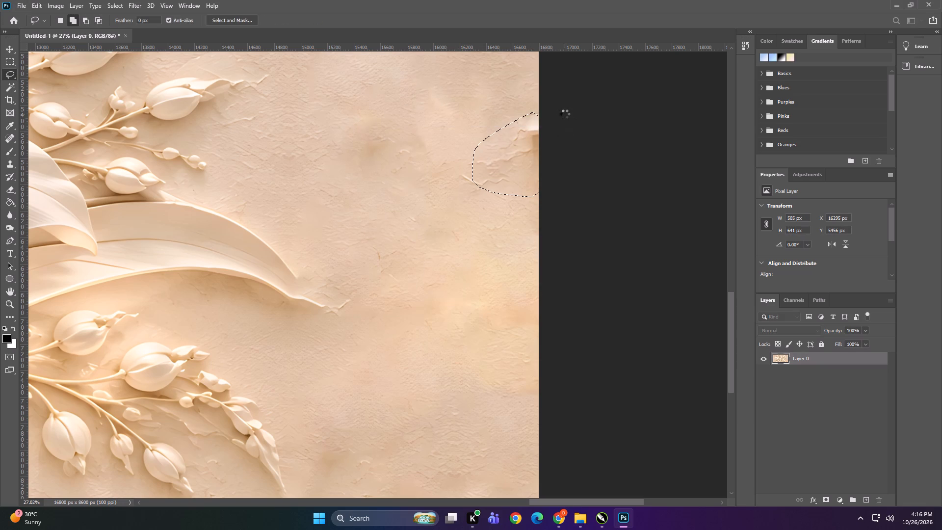
key("ctrl+d")
Lasso the two blemished background patches beyond the lower-right leaf tip, spanning about 752 by 1539 px, blend them with Content-Aware fill, and deselect.
scroll(422, 212, "down", 8, "alt")
scroll(457, 228, "up", 4, "alt")
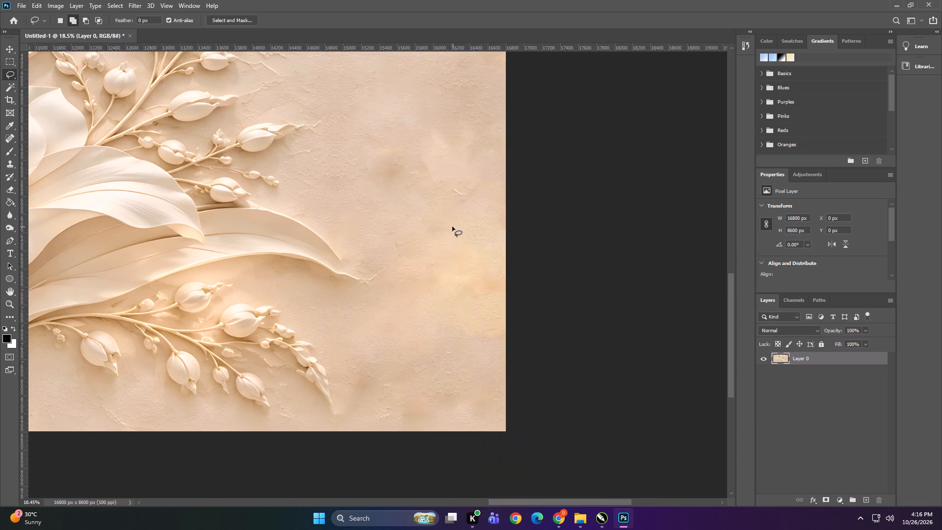
left_click_drag(393, 232, 383, 218)
left_click_drag(411, 133, 433, 154, "shift")
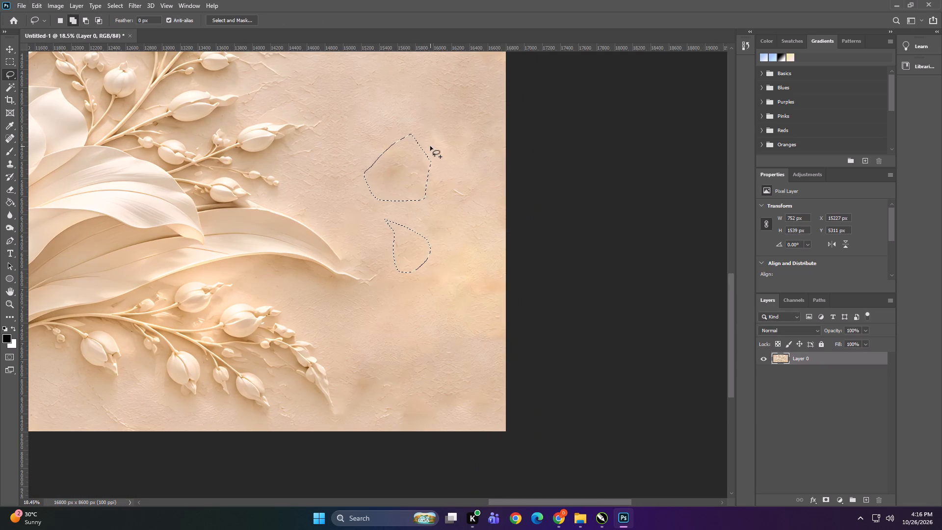
key("shift+F5")
key("Return")
key("ctrl+d")
Marquee the mural's left vertical seam, about 25 px wide by 8600 px high at X 1876 px, blend it with Content-Aware fill, and deselect.
scroll(470, 189, "down", 3, "alt")
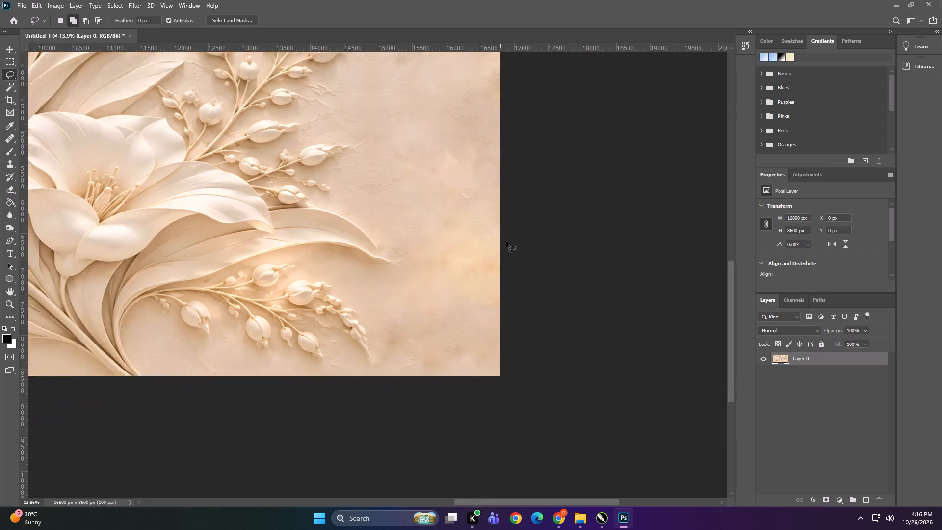
scroll(506, 242, "down", 11, "alt")
scroll(425, 299, "up", 2, "alt")
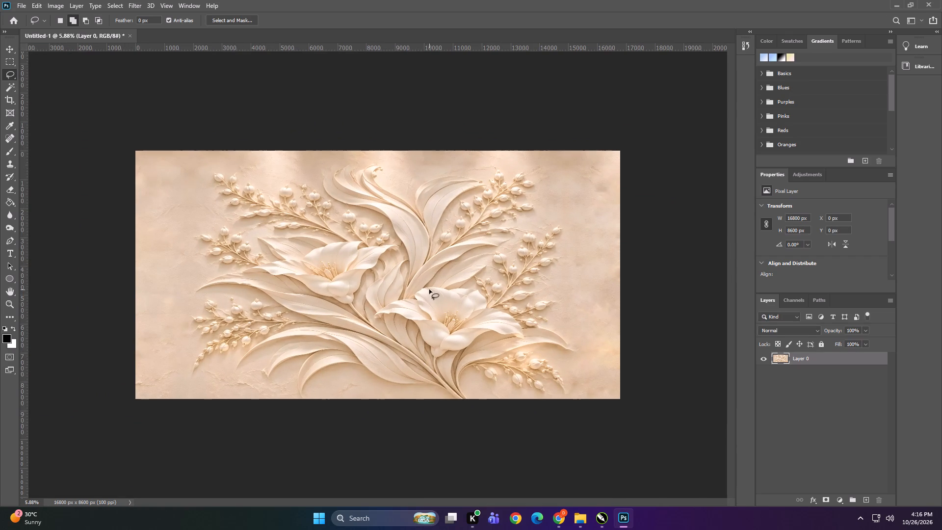
scroll(164, 186, "up", 6, "alt")
scroll(75, 119, "up", 8, "alt")
scroll(228, 178, "down", 6, "alt")
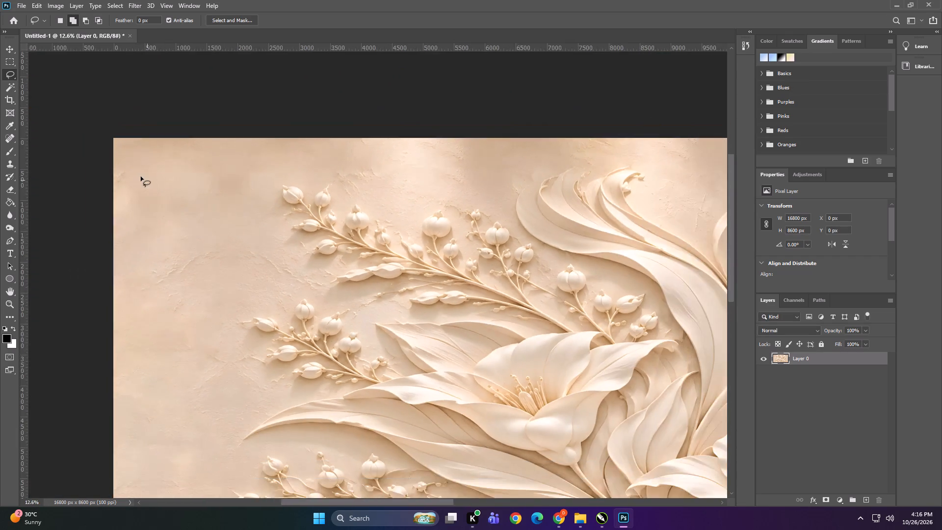
scroll(140, 175, "up", 6, "alt")
scroll(289, 121, "up", 15, "alt")
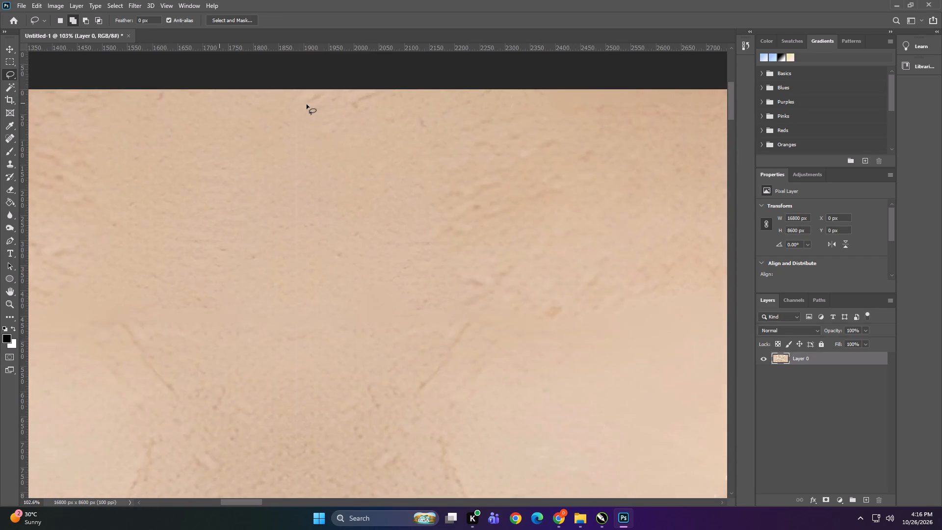
scroll(307, 105, "up", 1, "alt")
left_click(6, 61)
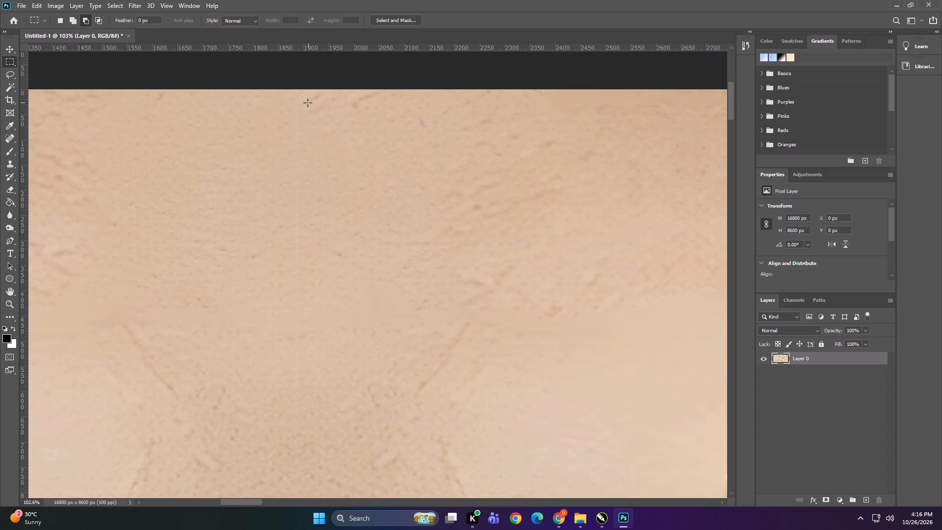
left_click_drag(291, 88, 300, 226)
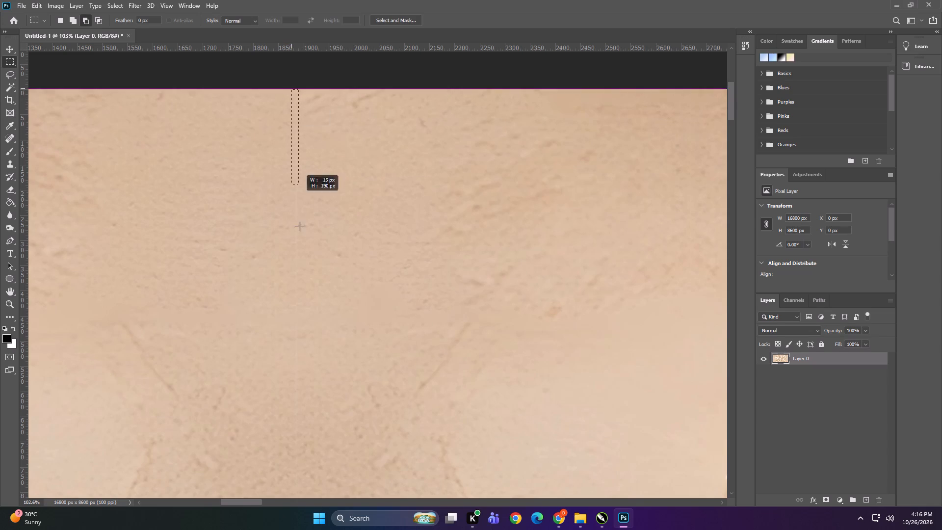
left_click_drag(300, 226, 303, 529)
scroll(306, 467, "down", 20, "alt")
scroll(306, 467, "down", 2, "alt")
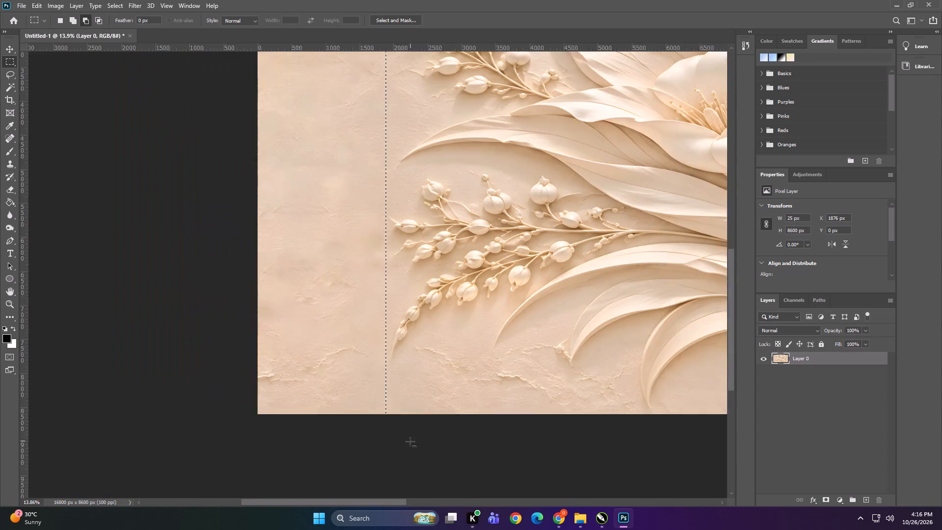
scroll(370, 6, "up", 20, "alt")
scroll(370, 6, "up", 4, "alt")
key("shift+F5")
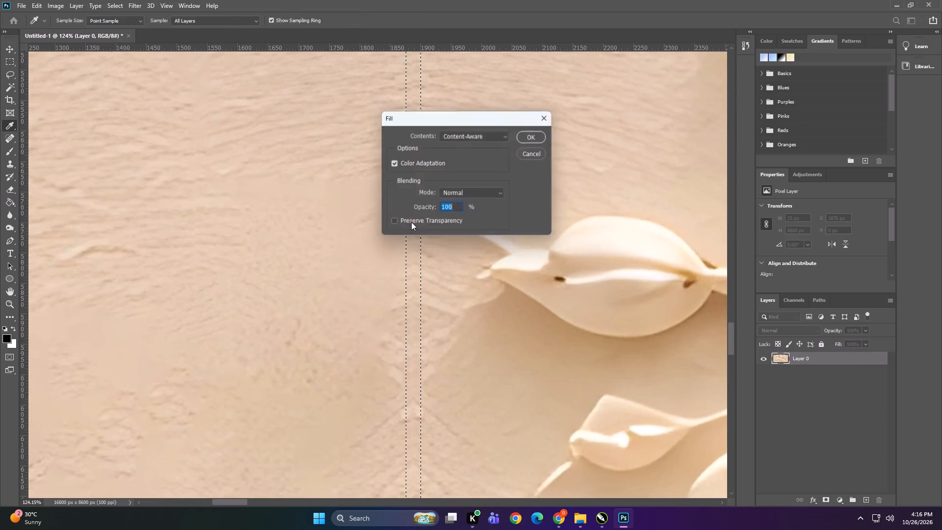
key("Return")
key("ctrl+d")
Marquee a full-height strip along the mural's right vertical seam, about 50 by 8600 px at X 14928 px, apply Content-Aware fill, and deselect.
scroll(361, 211, "down", 9, "alt")
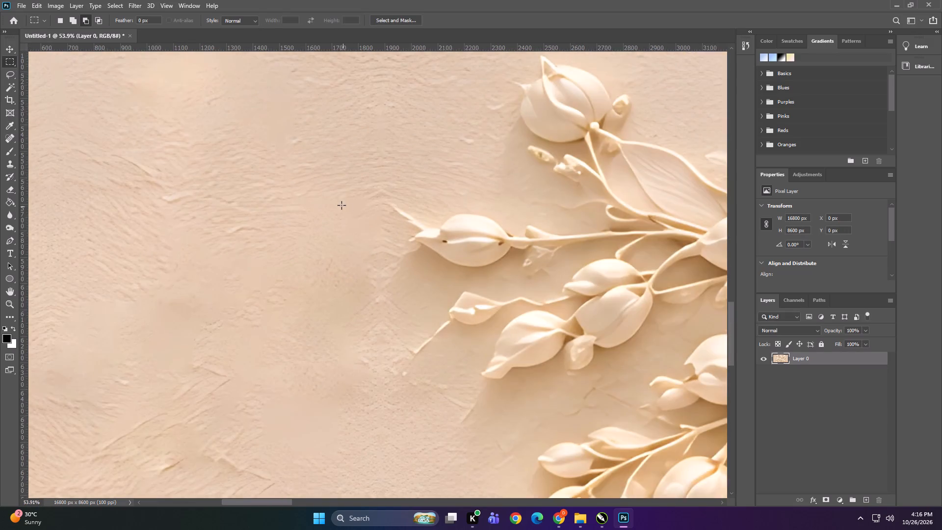
scroll(341, 205, "down", 20, "alt")
scroll(341, 205, "down", 3, "alt")
scroll(110, 217, "down", 1, "alt")
scroll(585, 296, "up", 5, "alt")
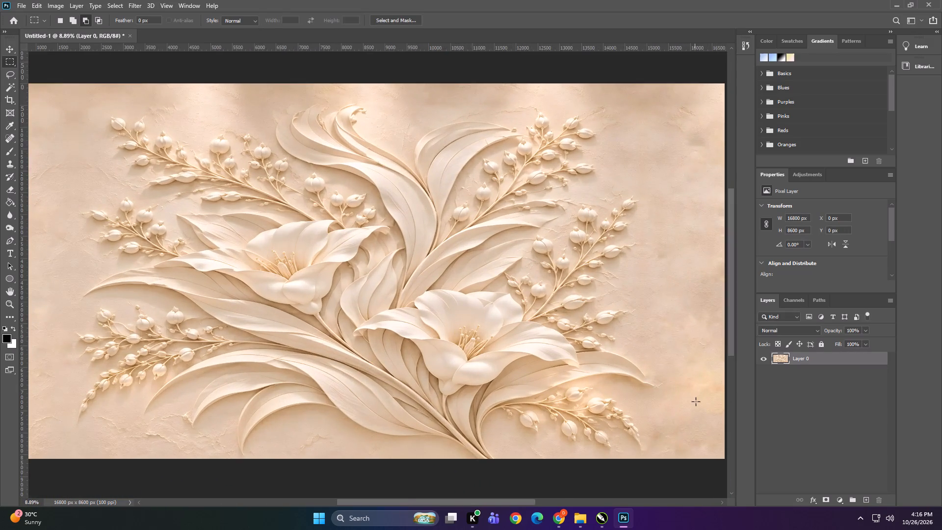
scroll(667, 447, "up", 6, "alt")
scroll(631, 185, "up", 7, "alt")
key("space")
key("space")
key("space")
key("space")
key("space")
key("space")
key("space")
key("space")
key("space")
key("space")
key("space")
key("space")
key("space")
key("space")
key("space")
key("space")
key("space")
key("space")
key("space")
key("space")
left_click_drag(642, 130, 526, 281)
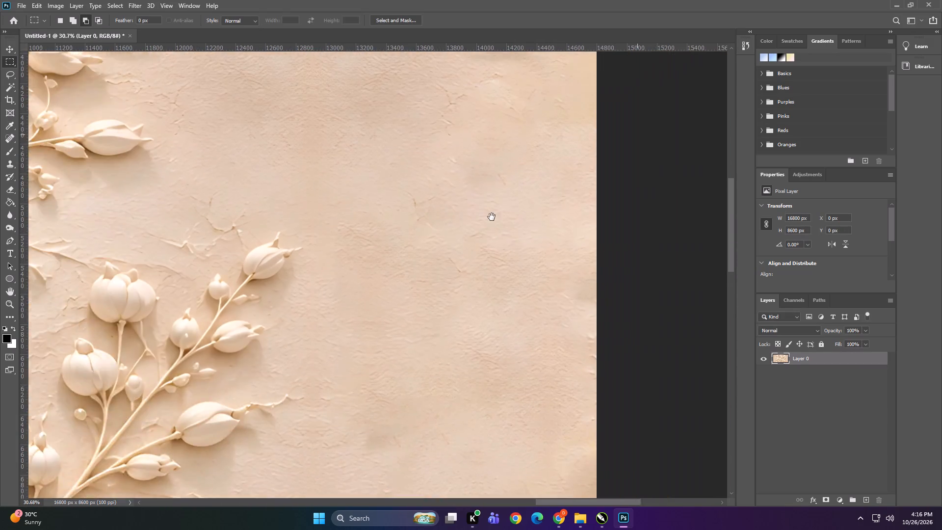
left_click_drag(484, 201, 569, 229)
left_click_drag(349, 159, 392, 261)
left_click_drag(421, 254, 457, 139)
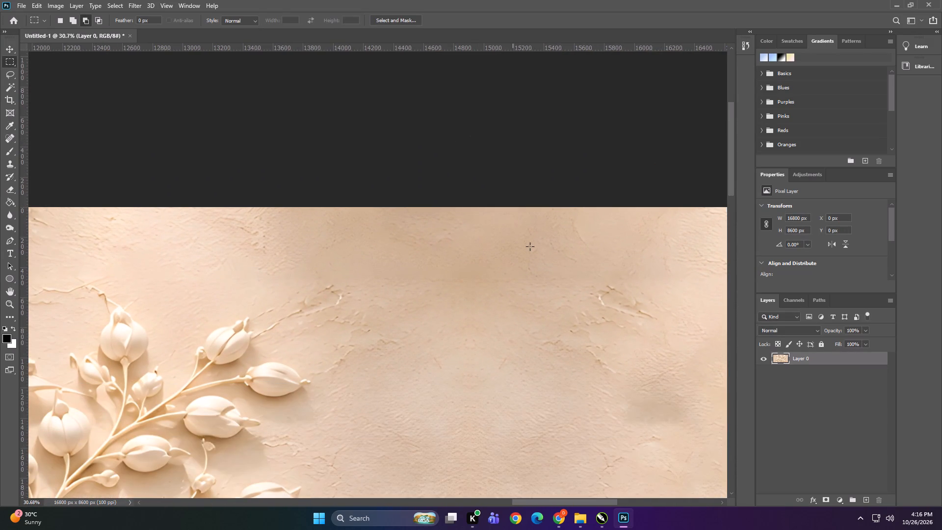
scroll(520, 317, "up", 6, "alt")
scroll(465, 211, "up", 5, "alt")
scroll(434, 80, "up", 1, "alt")
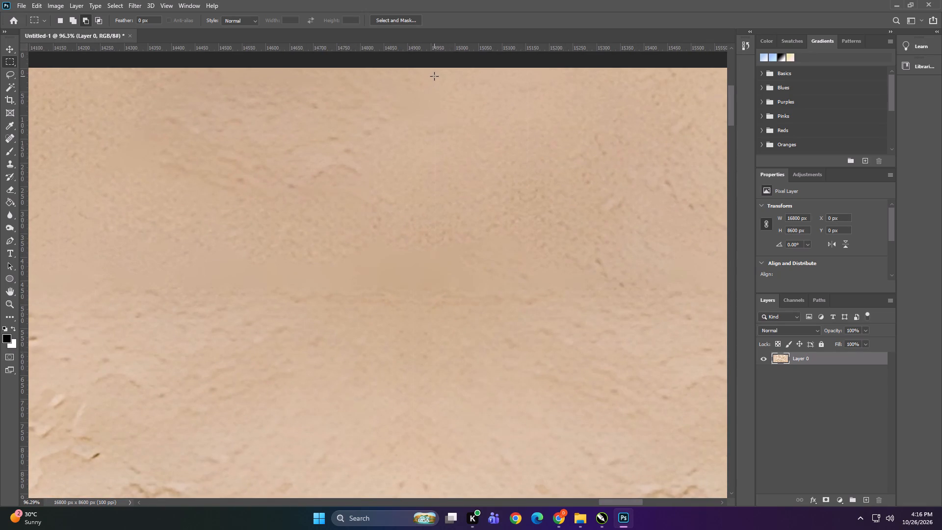
left_click_drag(420, 65, 442, 320)
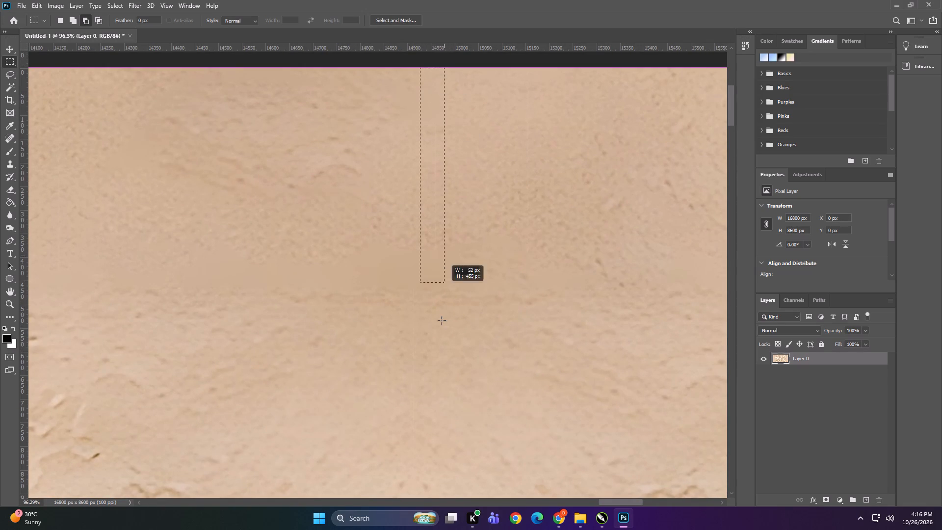
left_click_drag(442, 320, 443, 528)
scroll(427, 409, "down", 16, "alt")
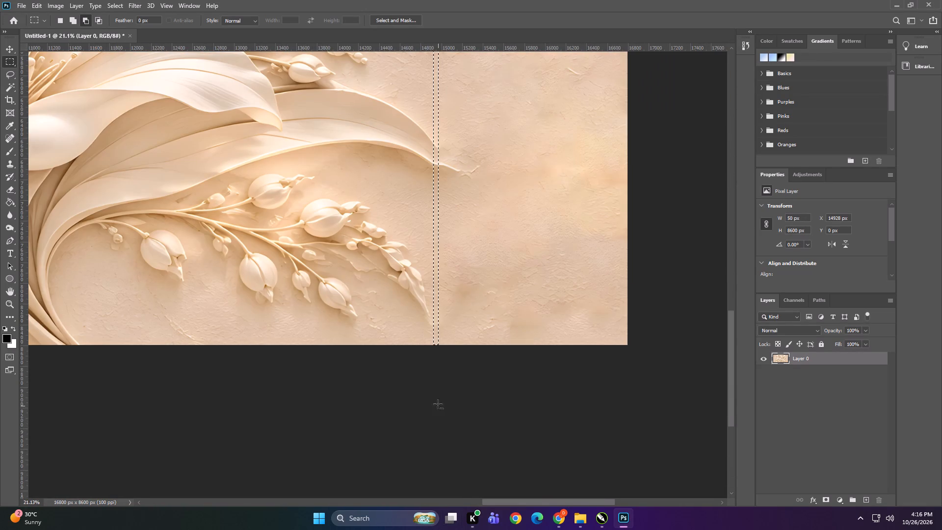
scroll(455, 383, "down", 2, "alt")
scroll(426, 112, "up", 8, "alt")
key("shift+F5")
key("Return")
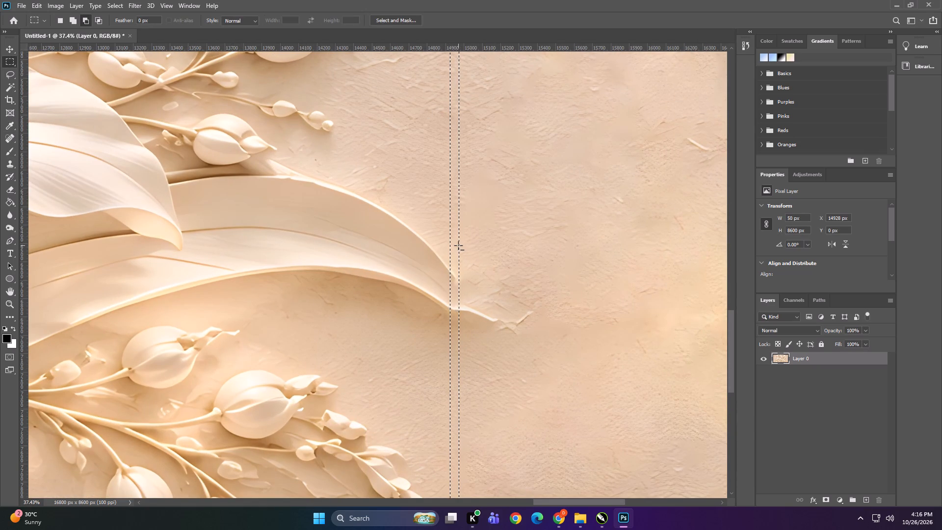
key("ctrl+d")
Marquee a narrow background strip at the mural's top edge, about 35 by 739 px at X 15143 px, and apply Content-Aware fill.
scroll(458, 247, "down", 19, "alt")
scroll(511, 140, "up", 1, "alt")
scroll(662, 128, "up", 6, "alt")
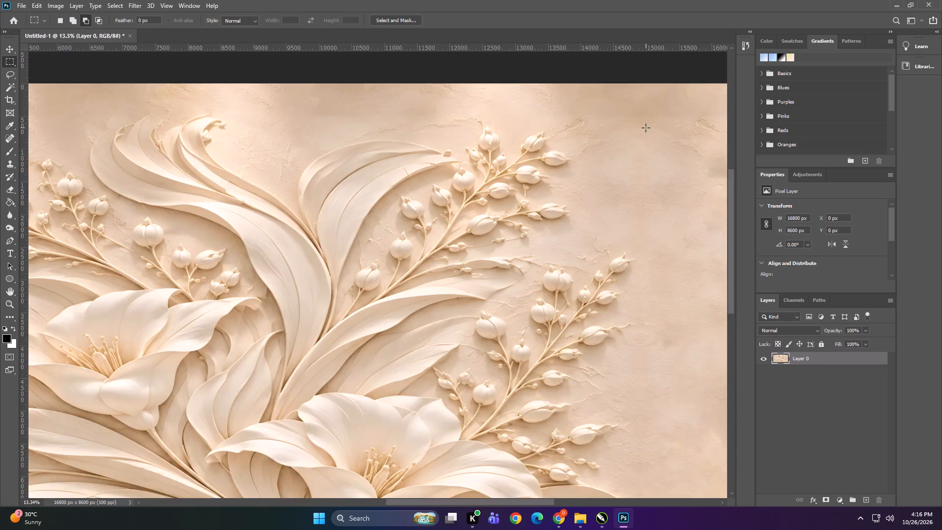
scroll(646, 128, "up", 18, "alt")
key("space")
key("space")
key("space")
key("space")
key("space")
key("space")
key("space")
key("space")
key("space")
key("space")
key("space")
key("space")
key("space")
key("space")
key("space")
key("space")
key("space")
key("space")
key("space")
key("space")
left_click_drag(600, 119, 305, 352)
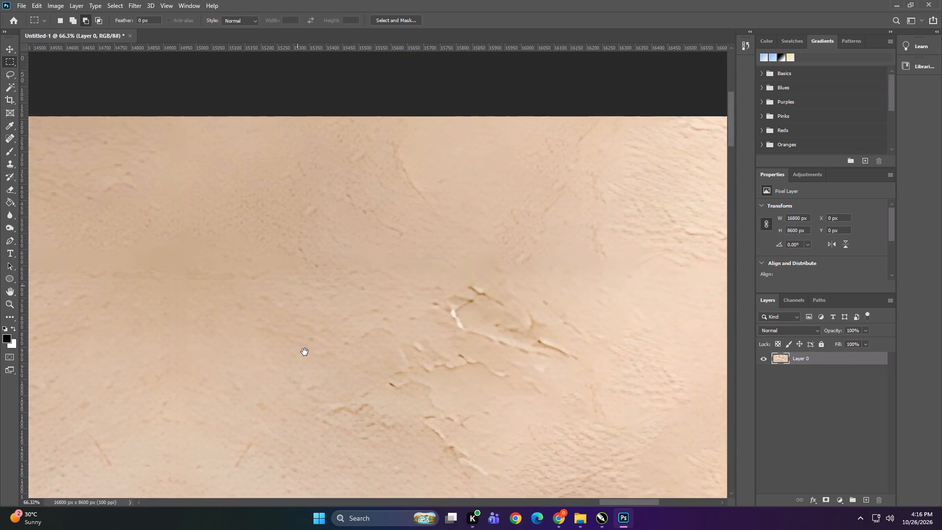
left_click_drag(305, 352, 455, 295)
scroll(353, 146, "up", 5, "alt")
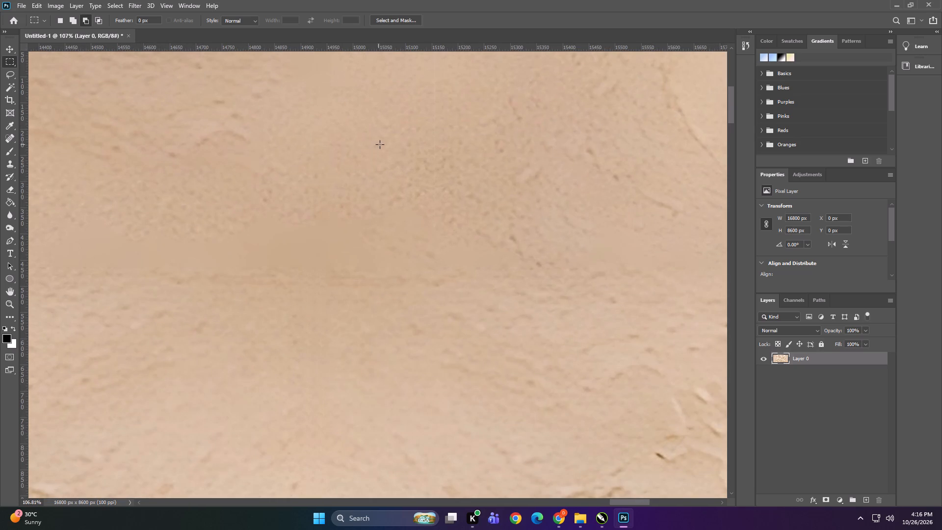
scroll(295, 109, "up", 4, "alt")
scroll(408, 190, "down", 4, "alt")
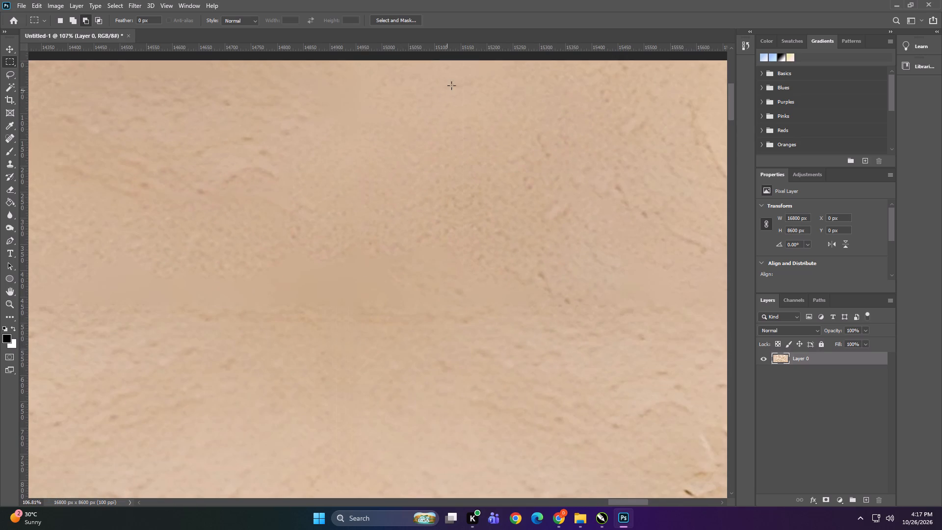
left_click_drag(457, 60, 474, 448)
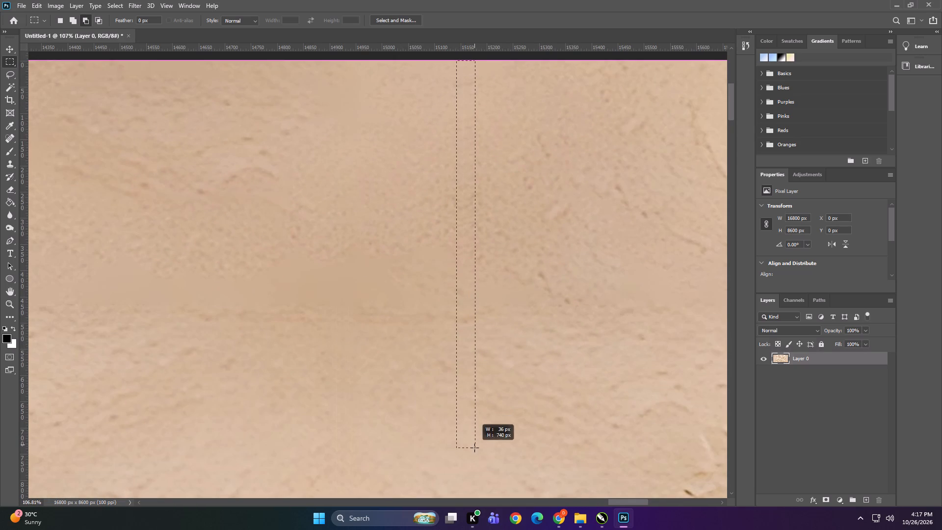
left_click_drag(474, 448, 474, 447)
key("shift+F5")
key("Return")
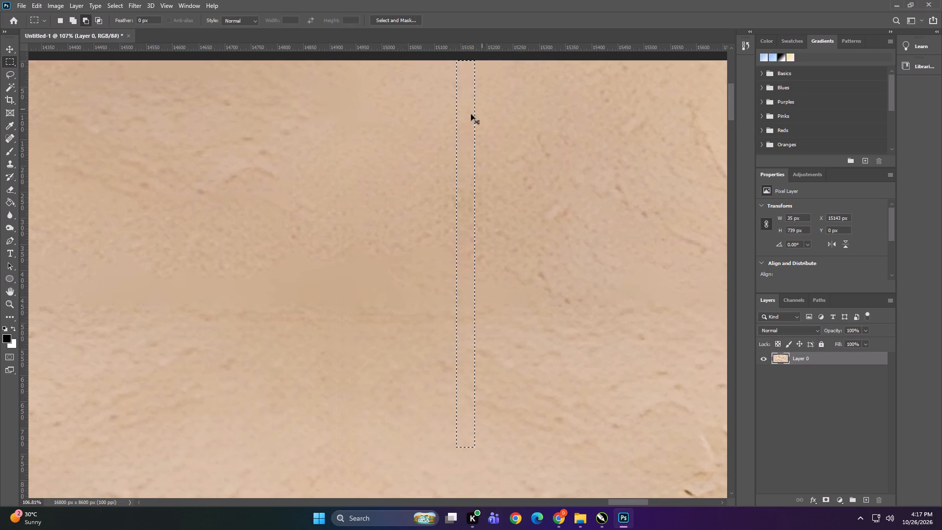
Deselect the filled background strip at the mural's top edge.
key("ctrl+d")
scroll(497, 184, "down", 20, "alt")
scroll(497, 184, "down", 6, "alt")
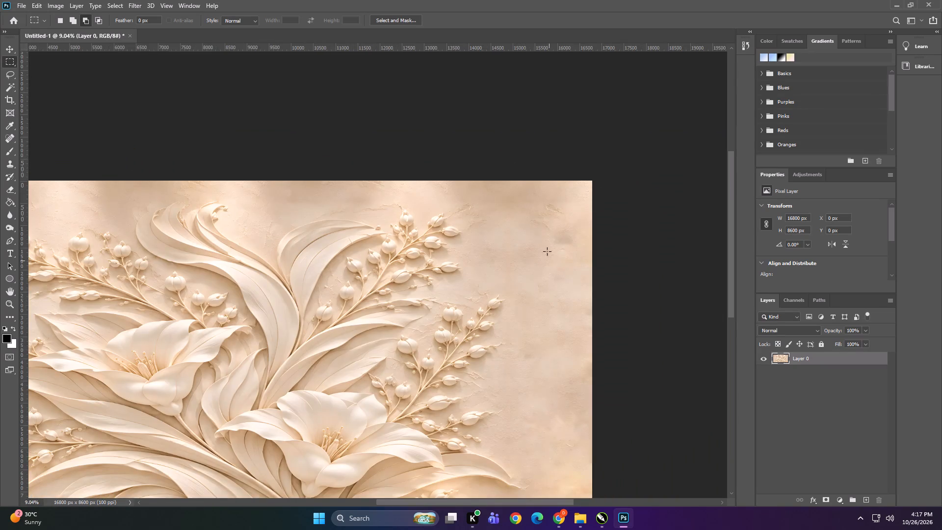
scroll(547, 192, "down", 5, "alt")
scroll(445, 247, "up", 1, "alt")
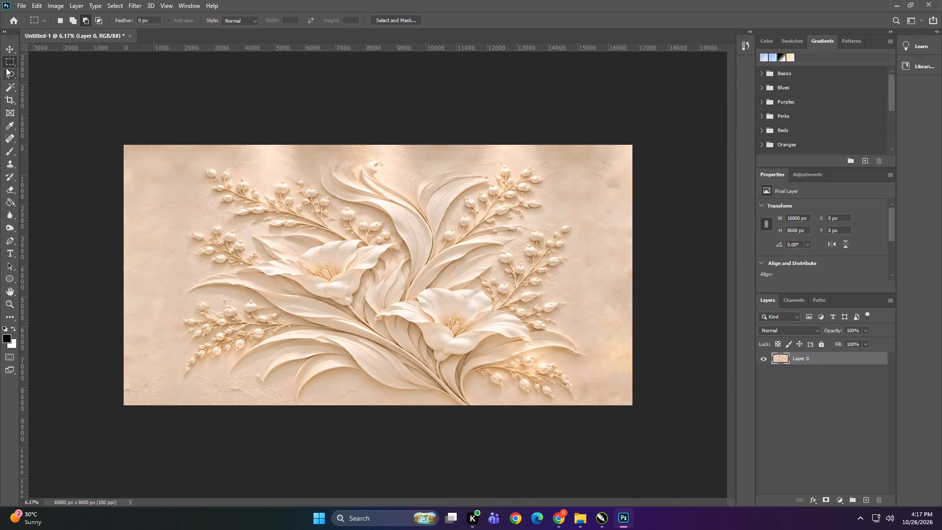
Save the retouched mural on the computer in Downloads as a JPEG named "fdgh;" at quality 12, Baseline Standard.
left_click(9, 51)
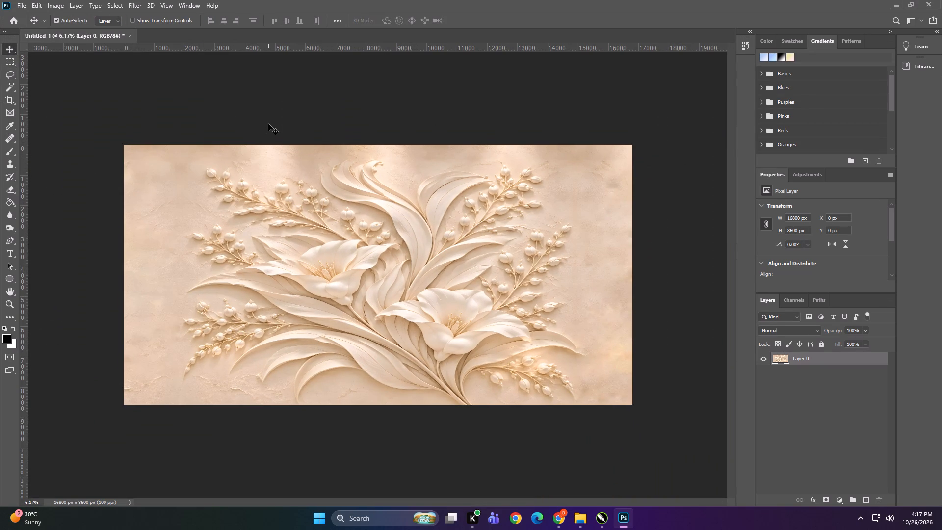
key("ctrl+shift+s")
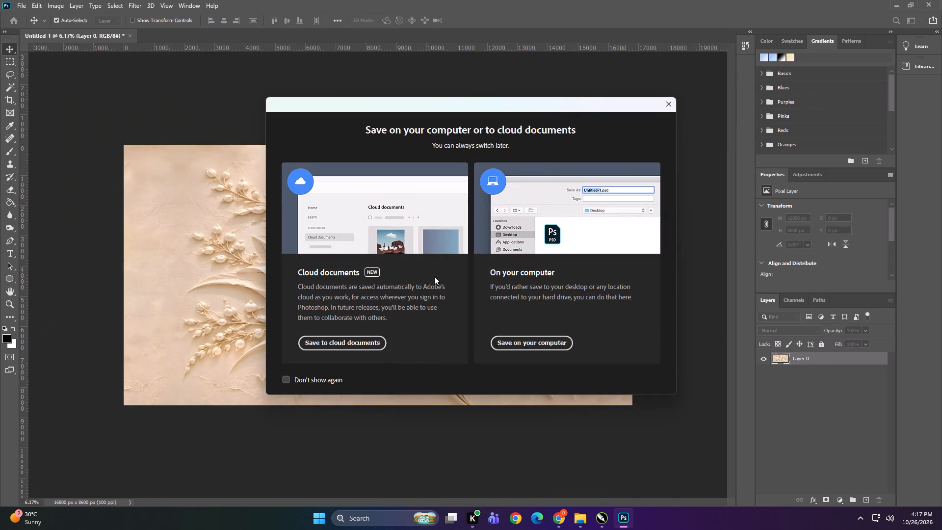
left_click(554, 348)
type("fdgh;")
scroll(218, 229, "up", 2)
left_click(203, 261)
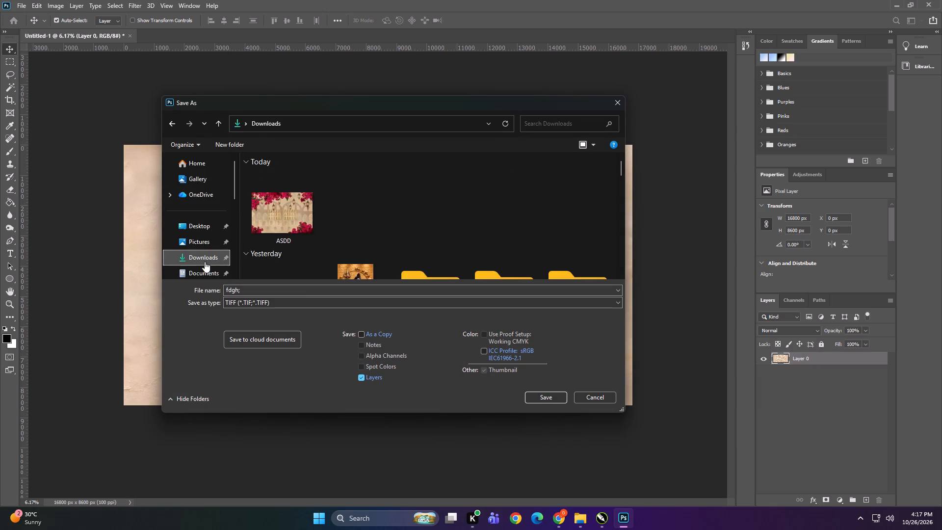
left_click(291, 304)
double_click(291, 304)
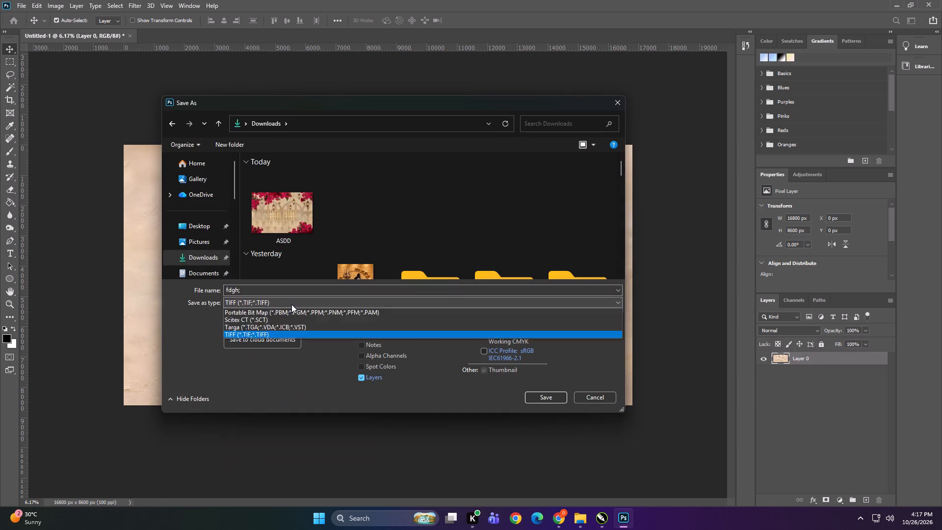
left_click(281, 375)
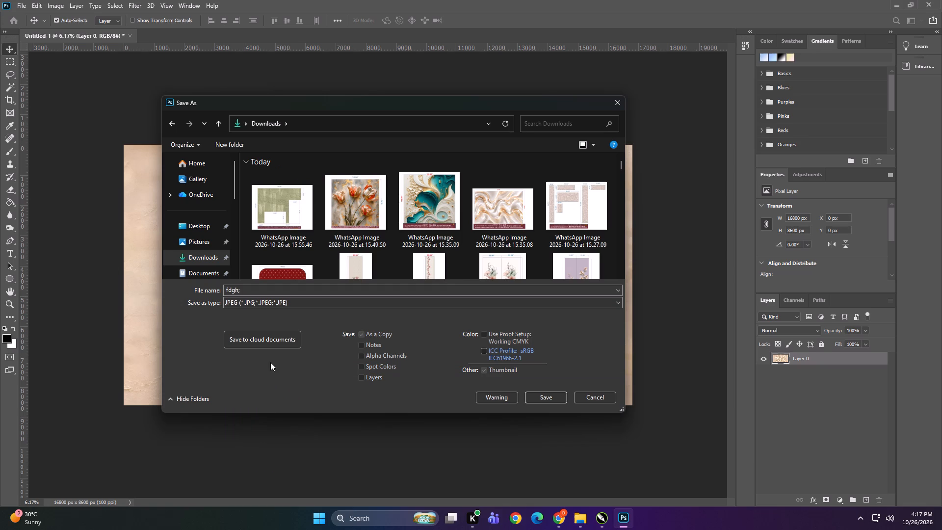
left_click(540, 397)
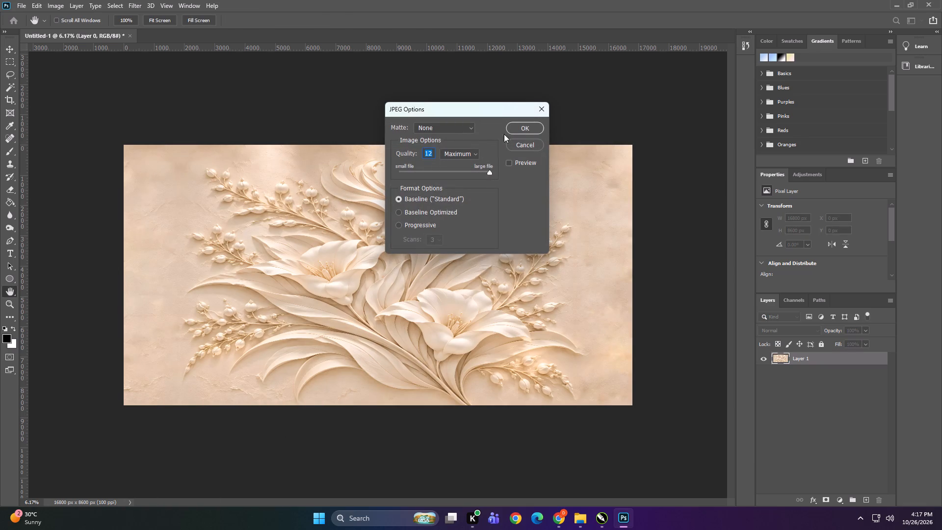
left_click(515, 126)
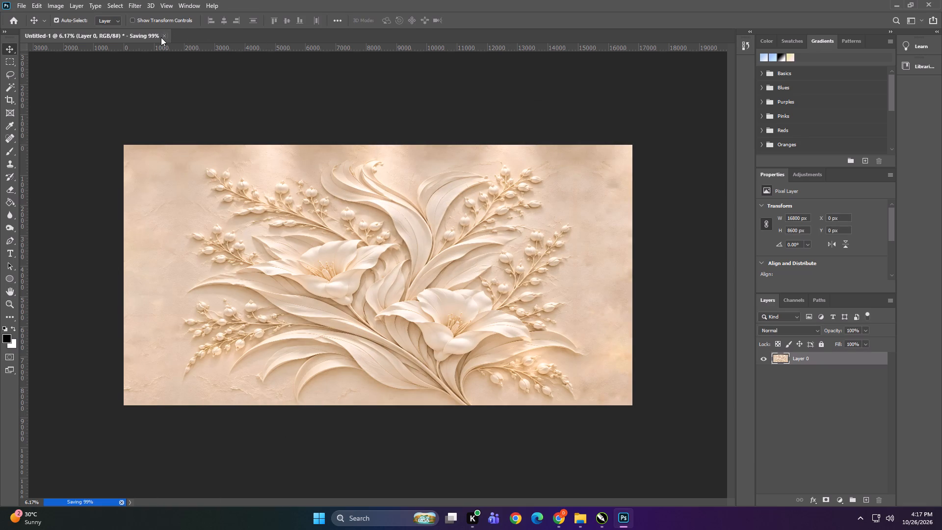
Close the Untitled-1 mural document without saving its changes.
left_click(131, 33)
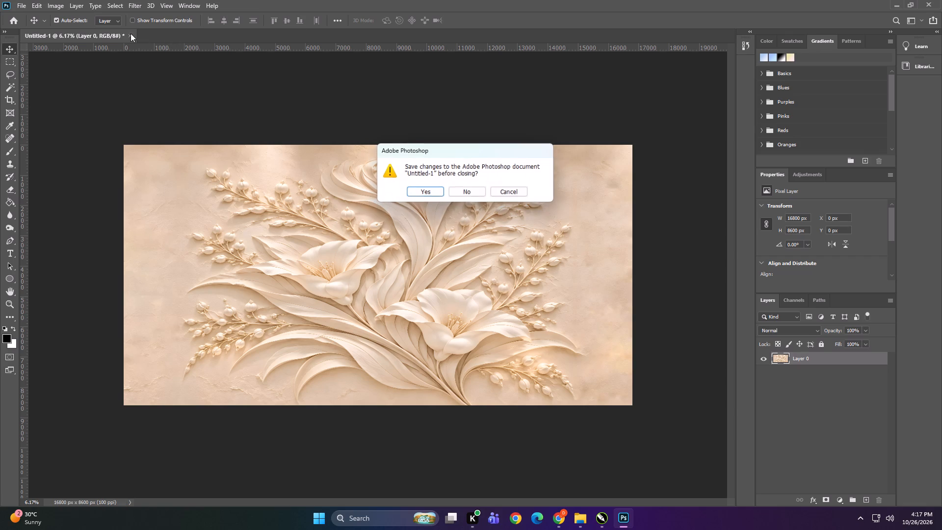
left_click(469, 194)
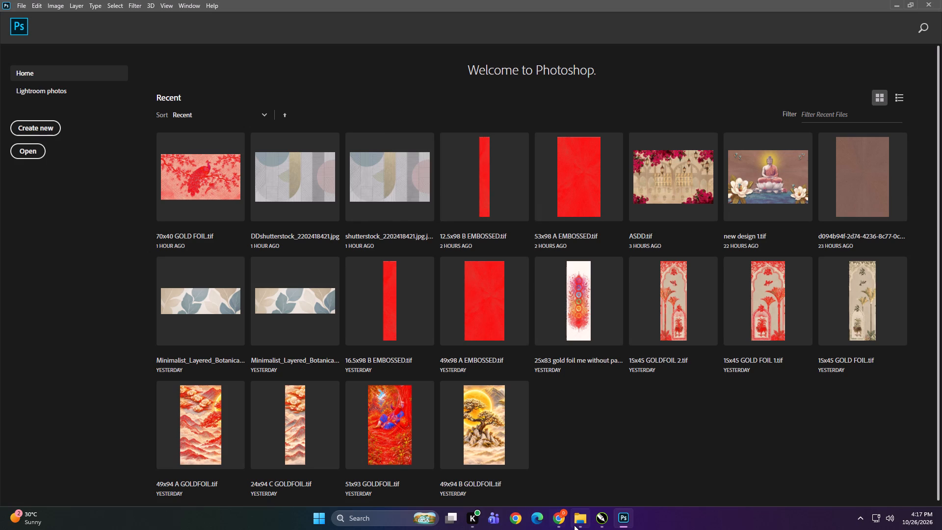
Bring the "fdgh;" image from Downloads into the CorelDRAW drawing, placing it beside the 168 by 86 inch proof.
left_click(576, 525)
scroll(40, 191, "up", 9)
left_click(39, 177)
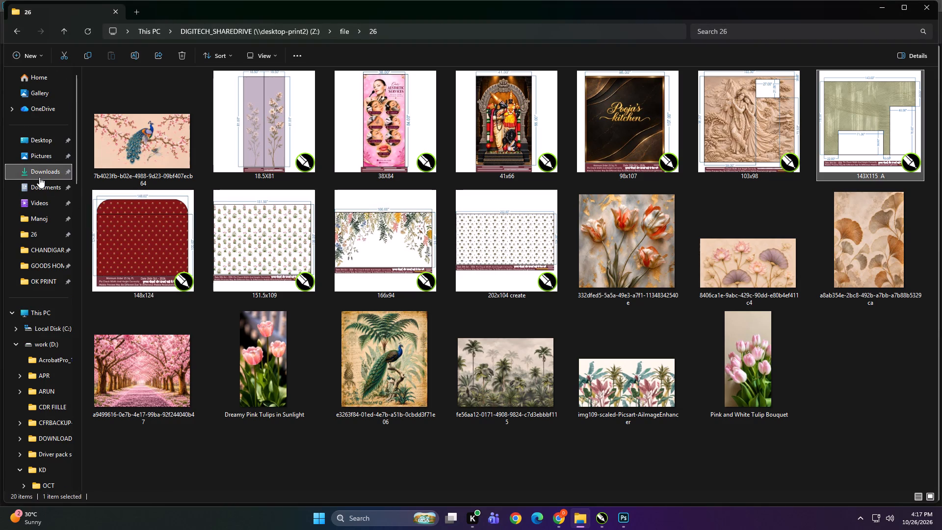
left_click(146, 203)
left_click_drag(150, 162, 597, 516)
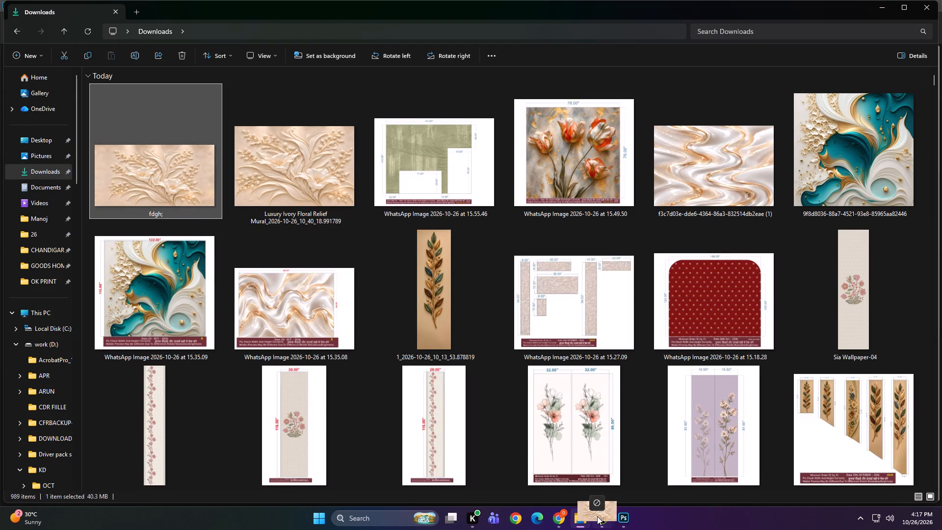
left_click_drag(597, 516, 304, 332)
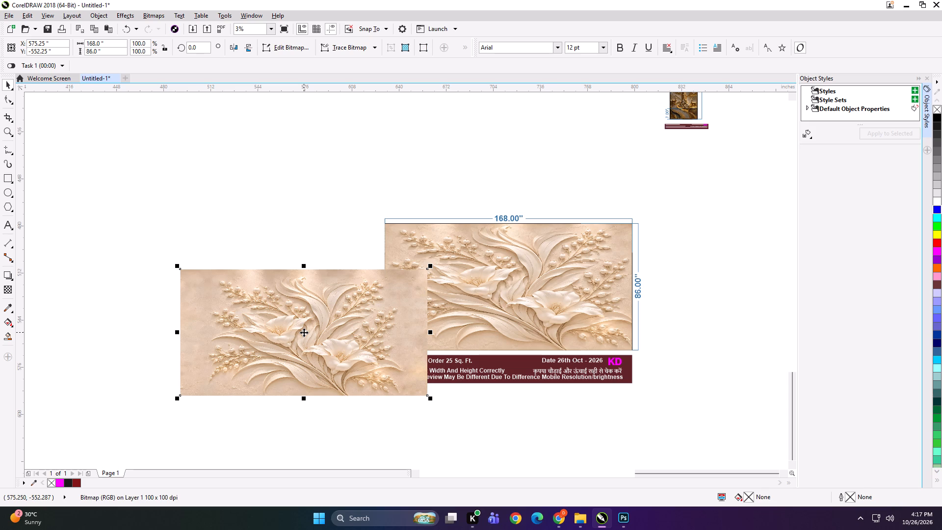
left_click(271, 230)
Select the retouched mural together with the old proof image and align their centres horizontally and vertically.
left_click(366, 307)
left_click(509, 295, "shift")
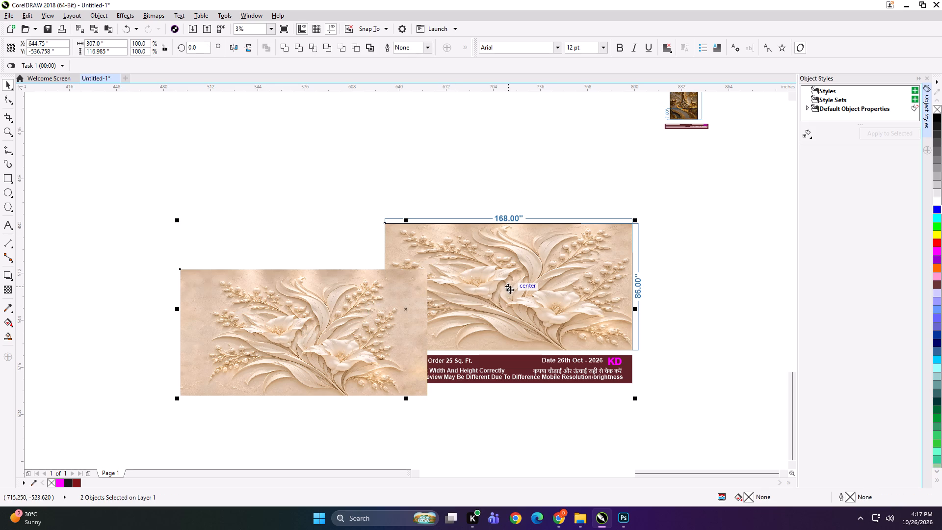
key("x")
key("x")
key("c")
key("e")
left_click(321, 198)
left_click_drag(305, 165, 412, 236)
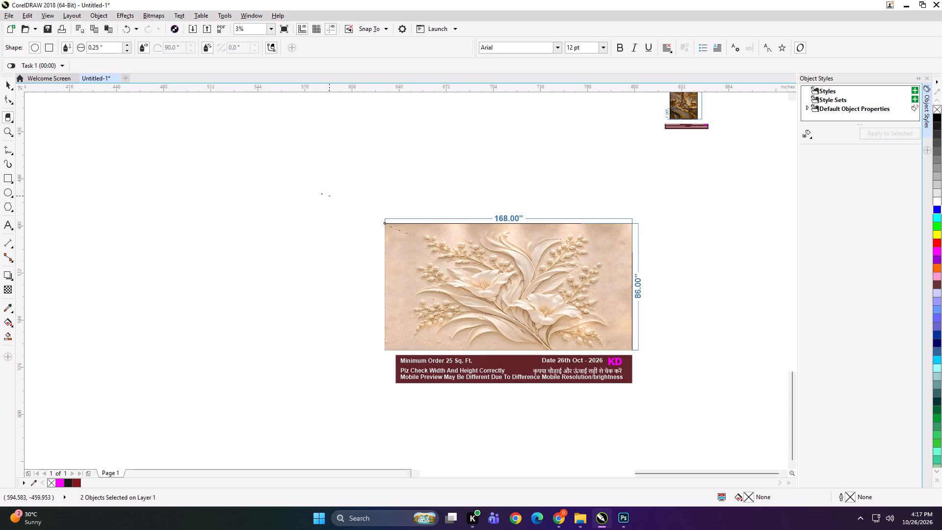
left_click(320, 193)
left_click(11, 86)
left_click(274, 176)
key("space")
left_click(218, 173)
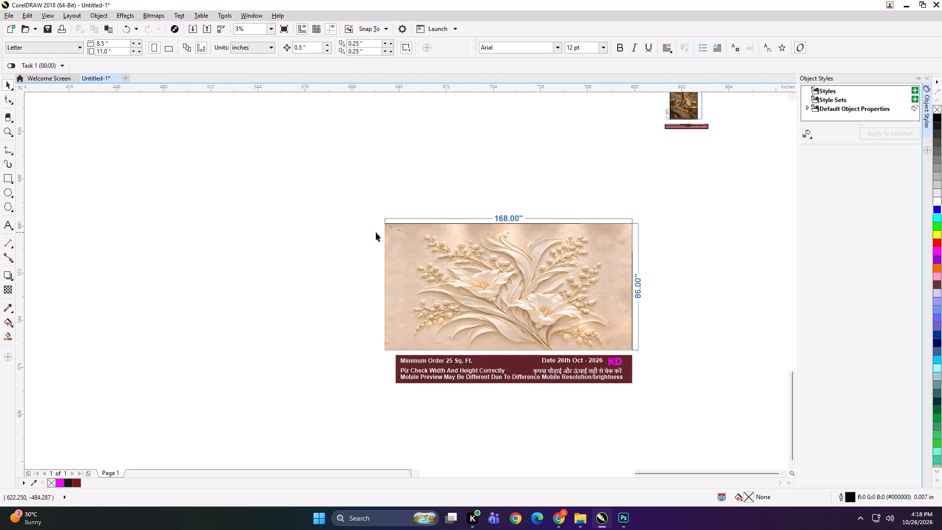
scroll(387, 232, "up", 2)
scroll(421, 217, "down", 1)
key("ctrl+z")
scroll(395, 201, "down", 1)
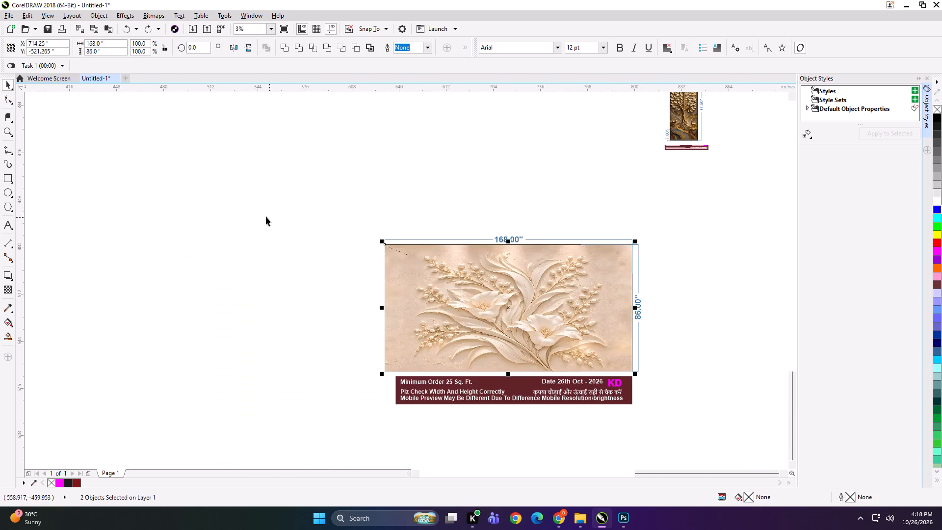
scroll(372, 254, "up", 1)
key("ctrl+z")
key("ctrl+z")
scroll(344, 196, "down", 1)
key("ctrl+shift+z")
Select the mural proof with its dimensions and order banner, zoom to it, and capture a full-screen preview screenshot.
left_click(301, 214)
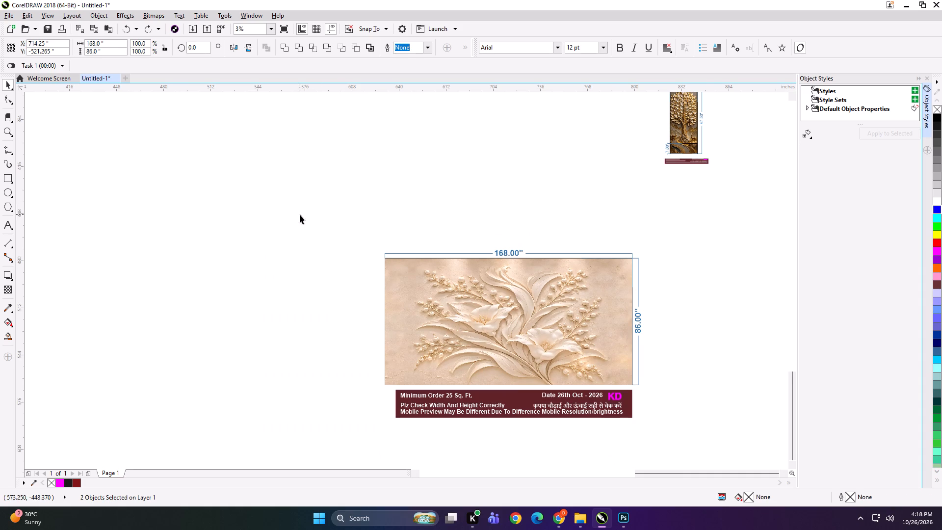
left_click_drag(294, 214, 710, 457)
key("shift+F2")
key("F9")
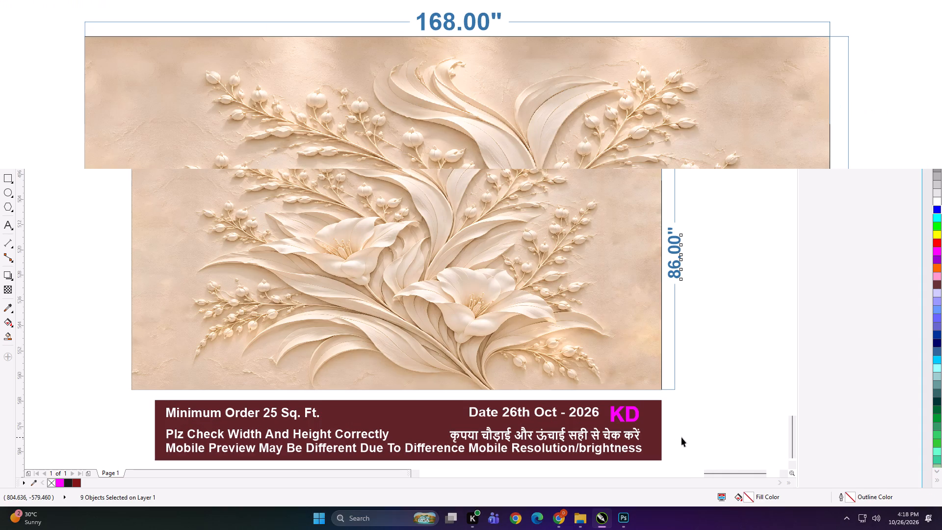
key("Print")
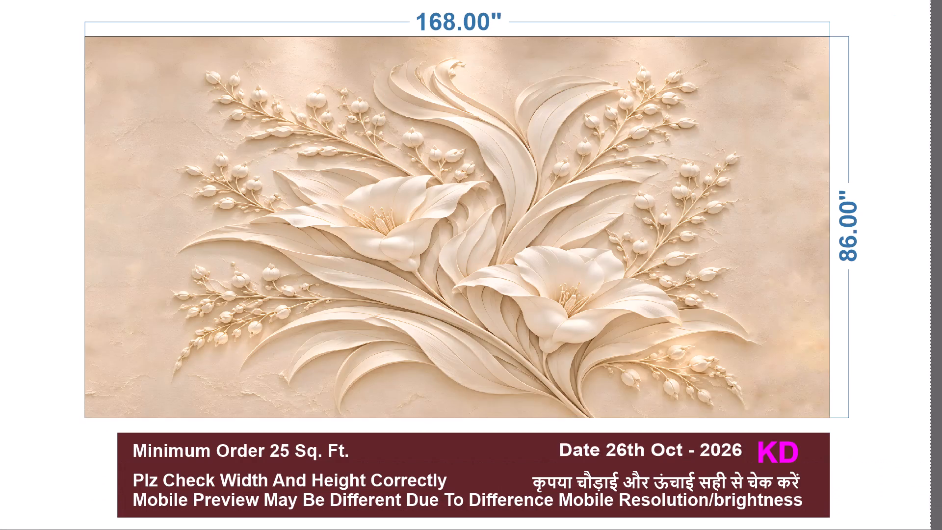
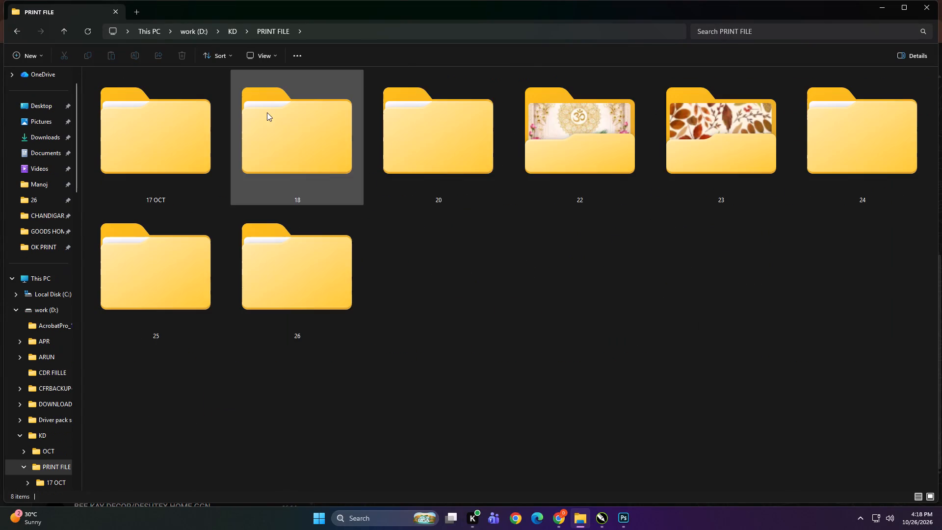
Browse the PRINT FILE folder 26 to OK PRINT's Wall N Floor folder and examine the DGFGH proof image.
double_click(260, 268)
double_click(279, 159)
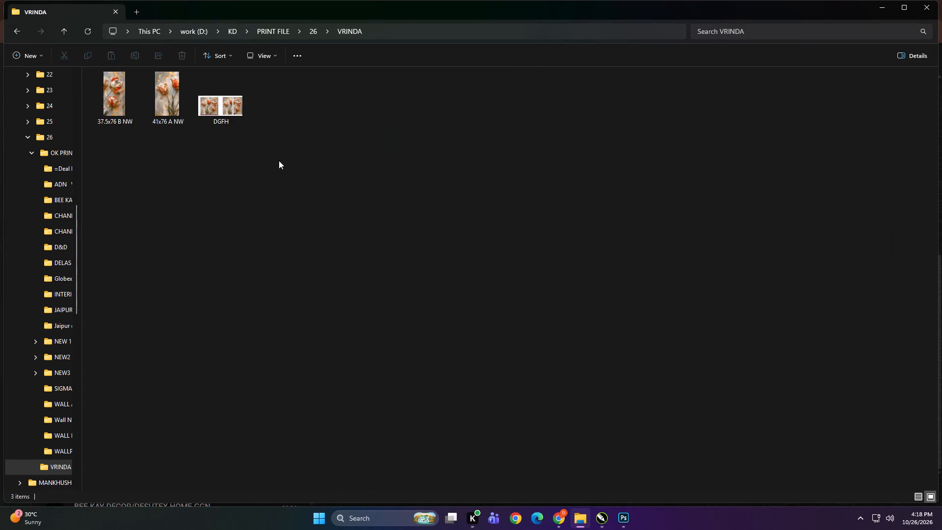
scroll(285, 248, "up", 19, "ctrl")
left_click(285, 262)
key("BackSpace")
key("BackSpace")
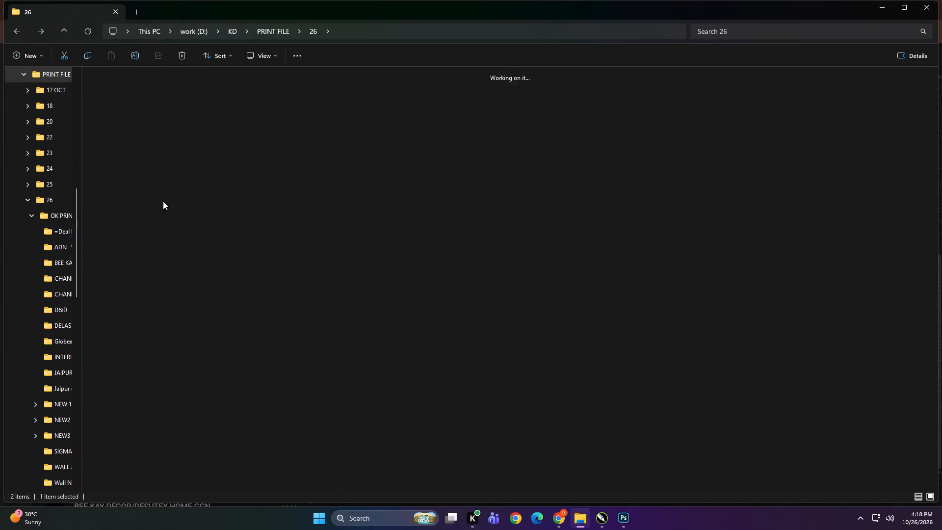
double_click(332, 271)
double_click(180, 153)
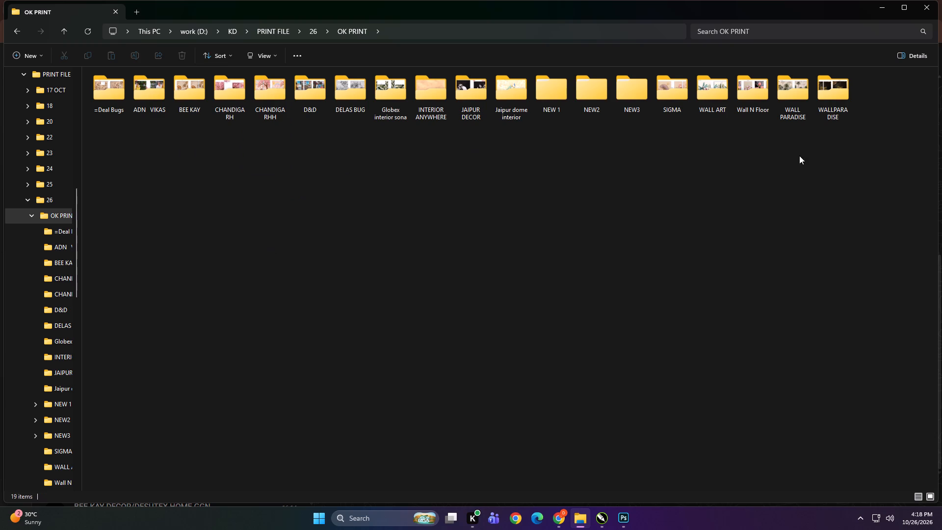
scroll(550, 287, "up", 14, "ctrl")
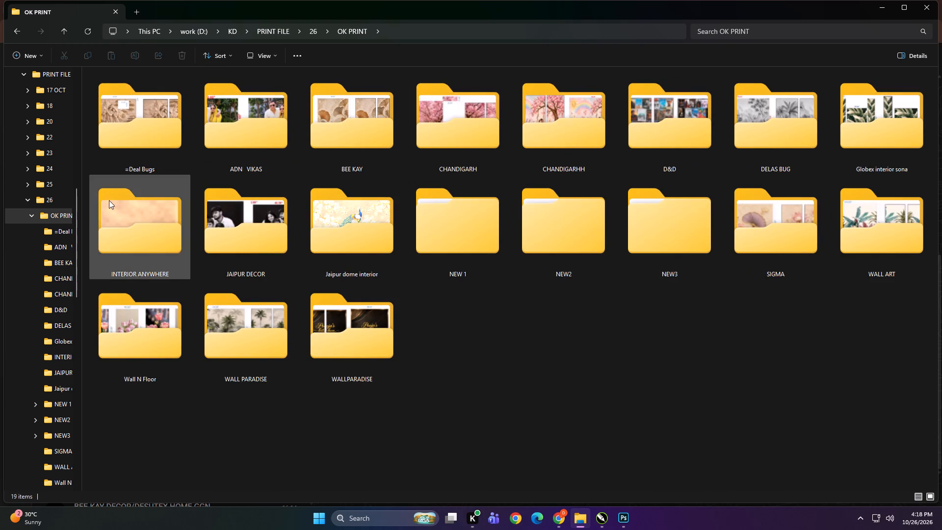
triple_click(118, 333)
scroll(245, 320, "up", 20, "ctrl")
scroll(245, 320, "up", 6, "ctrl")
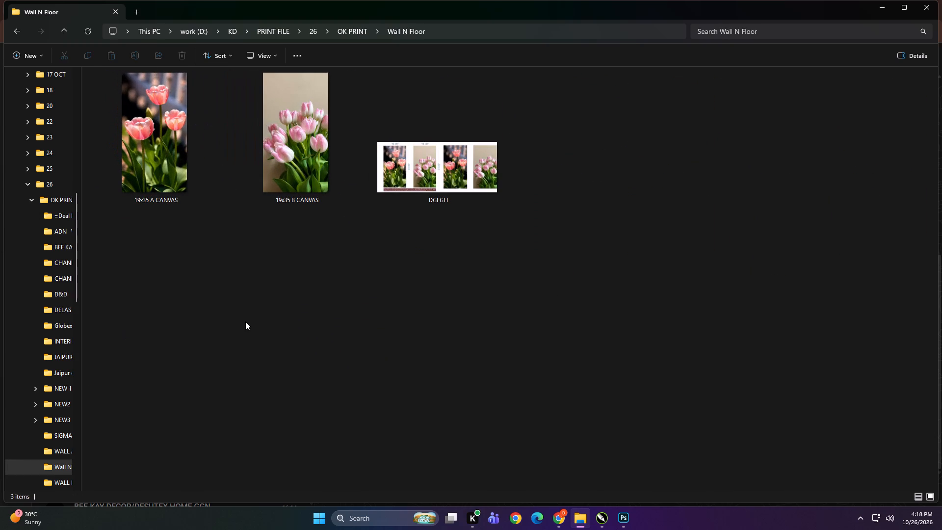
left_click(245, 321)
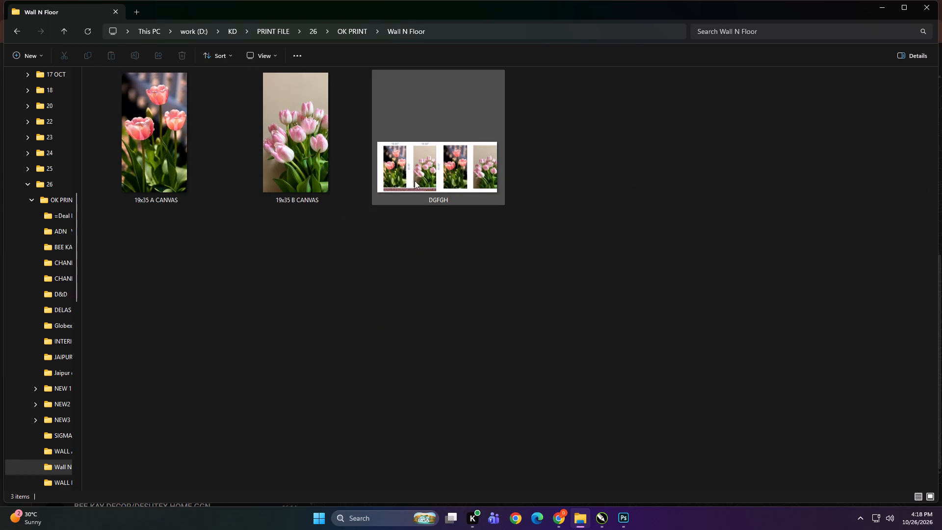
double_click(431, 182)
left_click(746, 94)
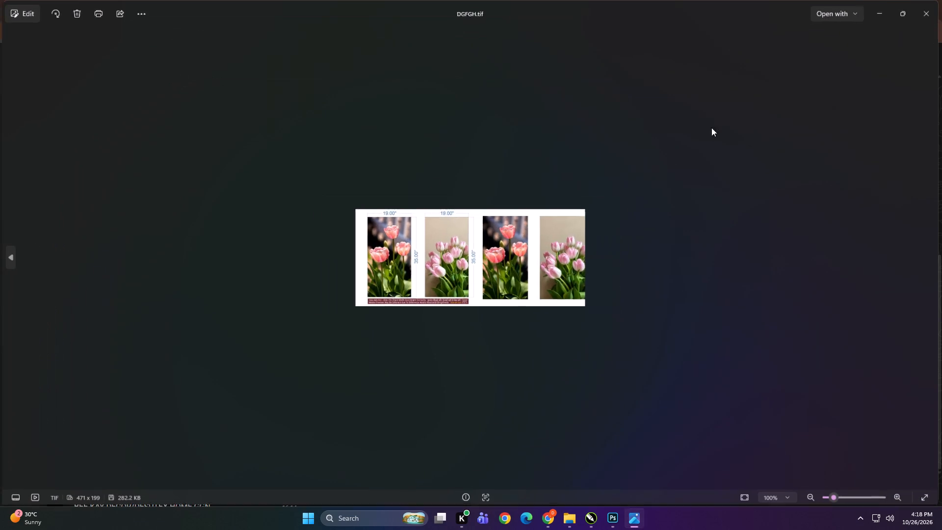
scroll(562, 265, "up", 12)
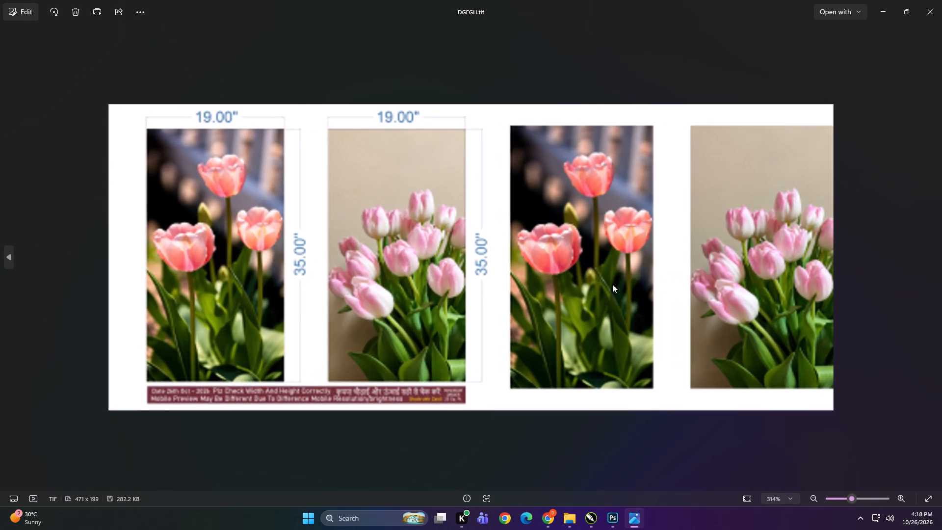
left_click(941, 0)
Examine the 19x35 B CANVAS print file at full size.
left_click(295, 256)
double_click(294, 159)
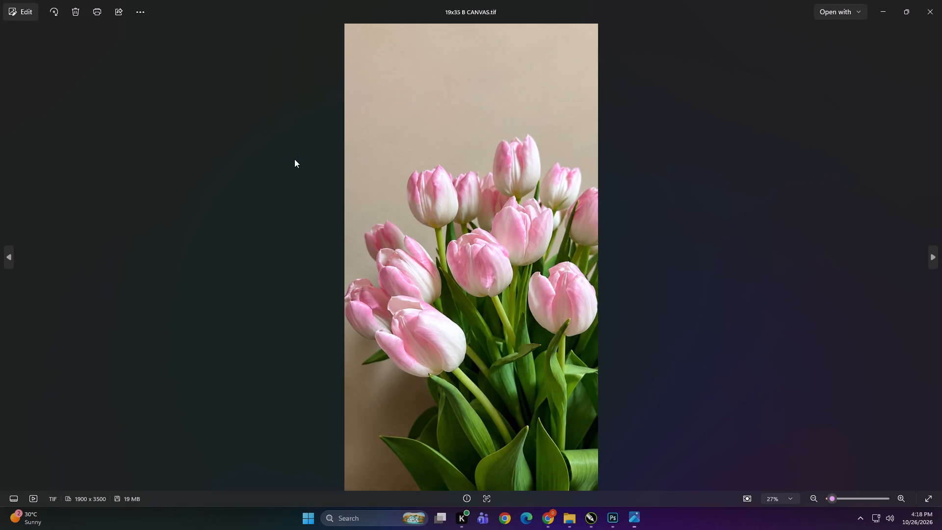
scroll(432, 177, "down", 2)
left_click(941, 0)
Bring the 19x35 B CANVAS image into the CorelDRAW drawing, placing it in empty space beside the 168 inch mural proof.
left_click_drag(299, 119, 606, 516)
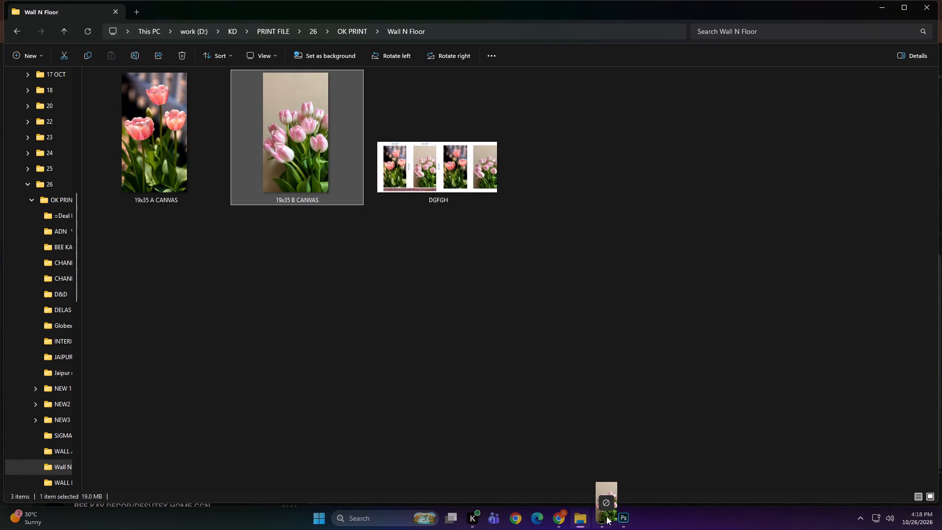
left_click_drag(606, 516, 54, 344)
scroll(605, 290, "down", 1)
scroll(664, 262, "down", 1)
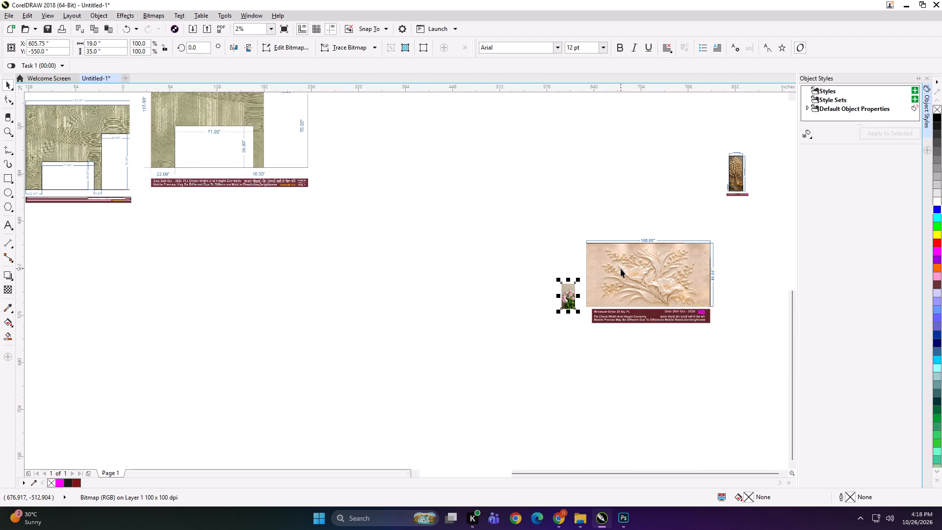
left_click_drag(573, 294, 500, 297)
left_click(546, 375)
Bring "Pink and White Tulip Bouquet" from the shared drive's file folder 26 into the drawing, placing it beside the canvas image.
left_click(576, 522)
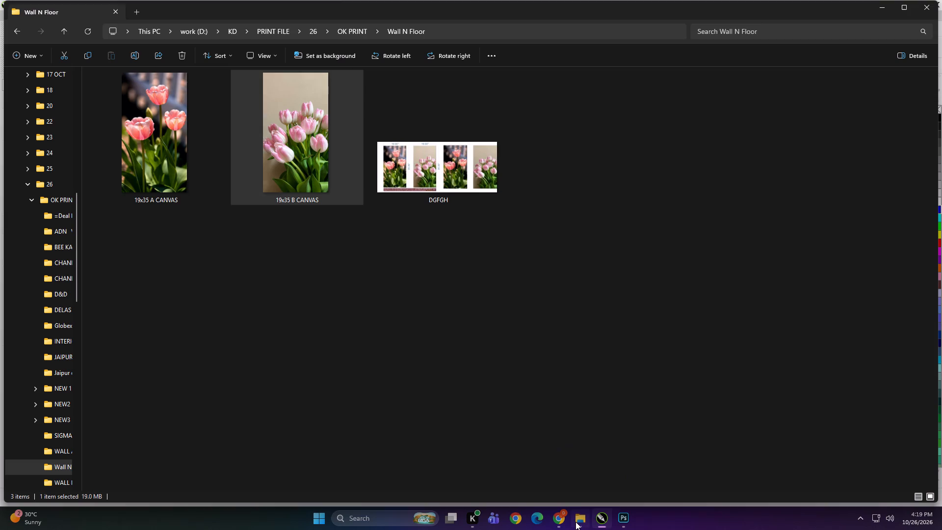
left_click(359, 321)
scroll(39, 319, "up", 4)
left_click(43, 314)
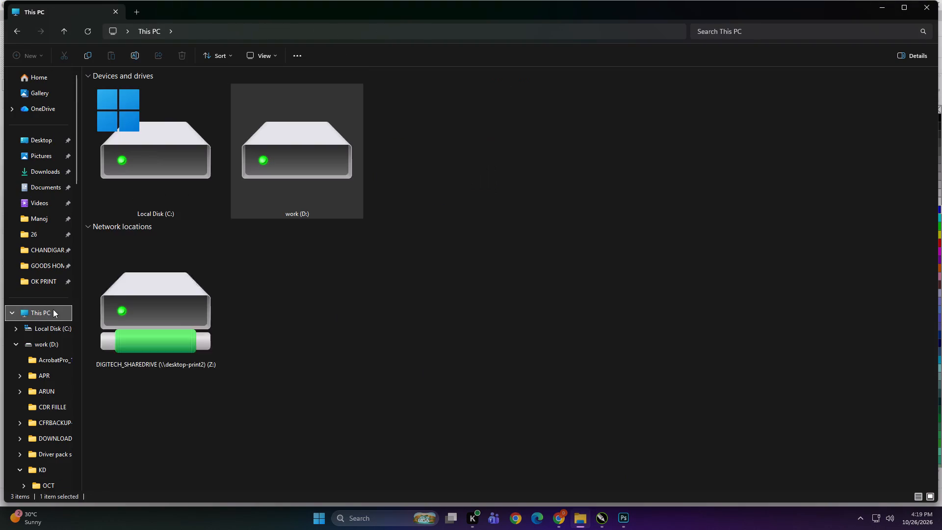
double_click(211, 306)
double_click(391, 120)
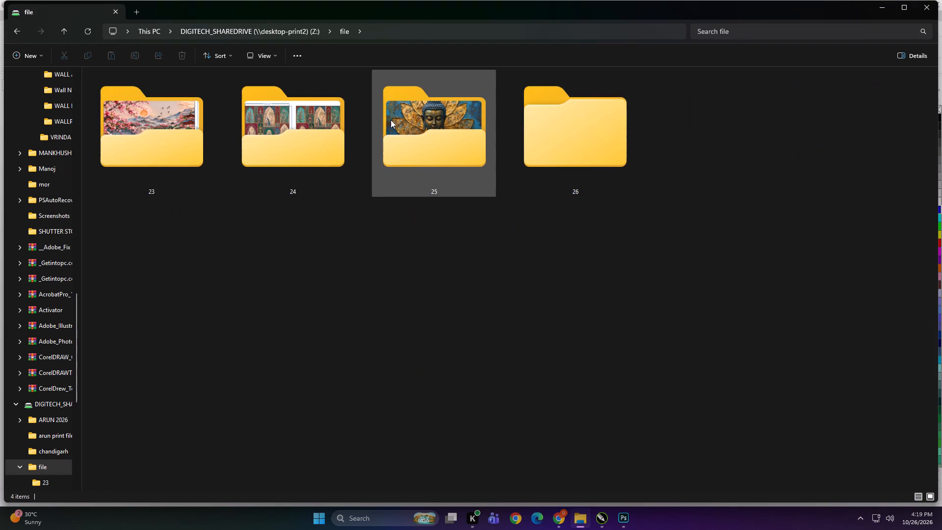
double_click(565, 141)
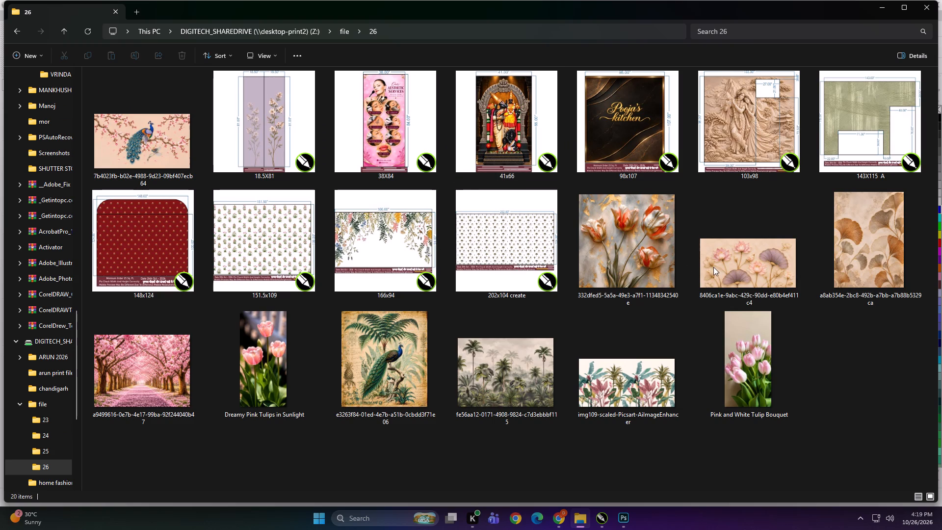
left_click(744, 221)
left_click(750, 367)
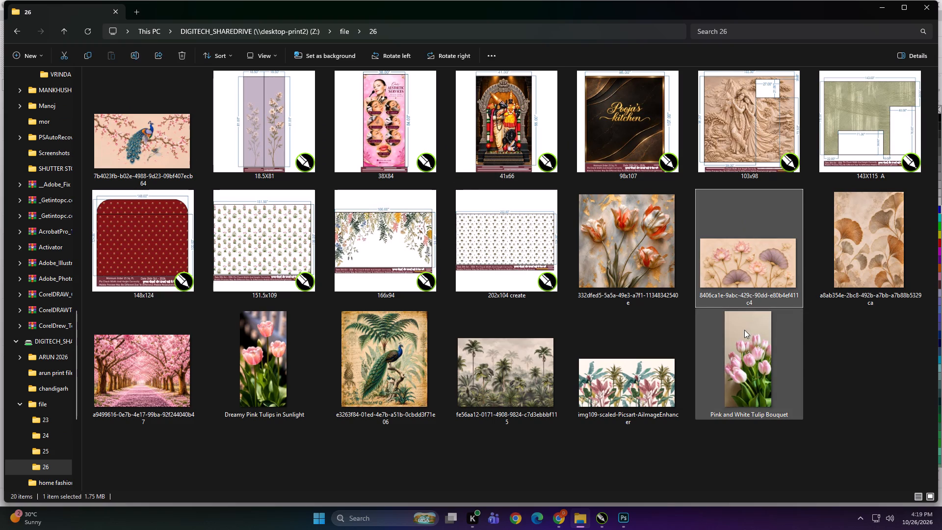
left_click_drag(744, 330, 457, 323)
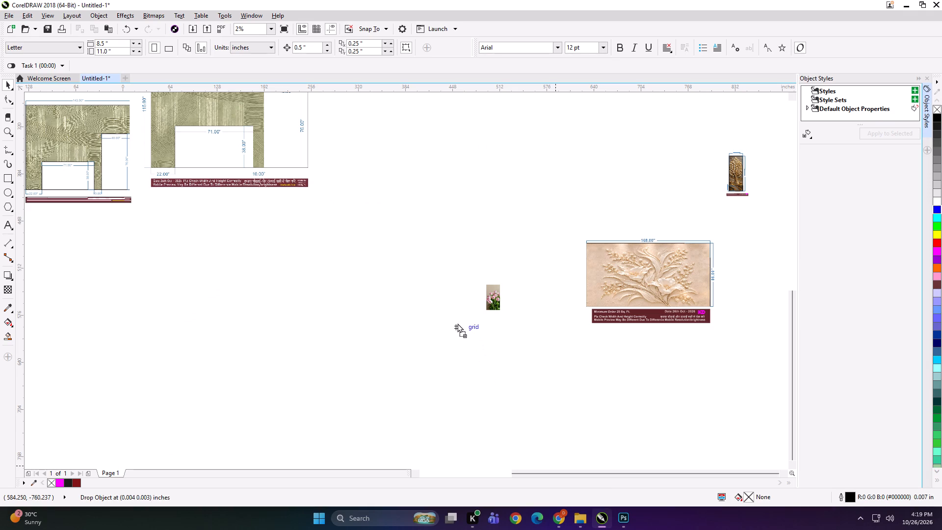
left_click_drag(457, 323, 457, 307)
scroll(471, 309, "up", 1)
scroll(234, 290, "up", 1)
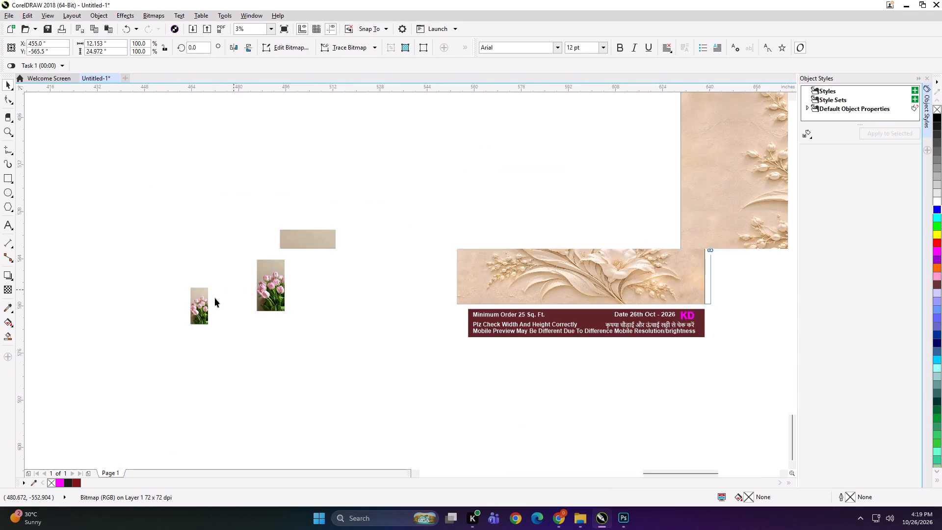
scroll(163, 327, "up", 1)
left_click_drag(168, 332, 274, 256)
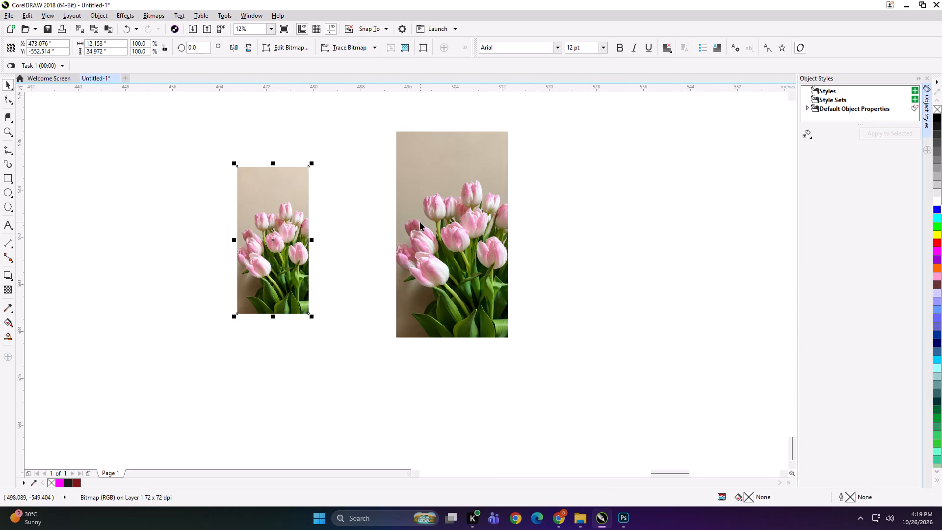
Resize the original tulip bouquet image to 19 inches wide by 35 inches high.
left_click(420, 222)
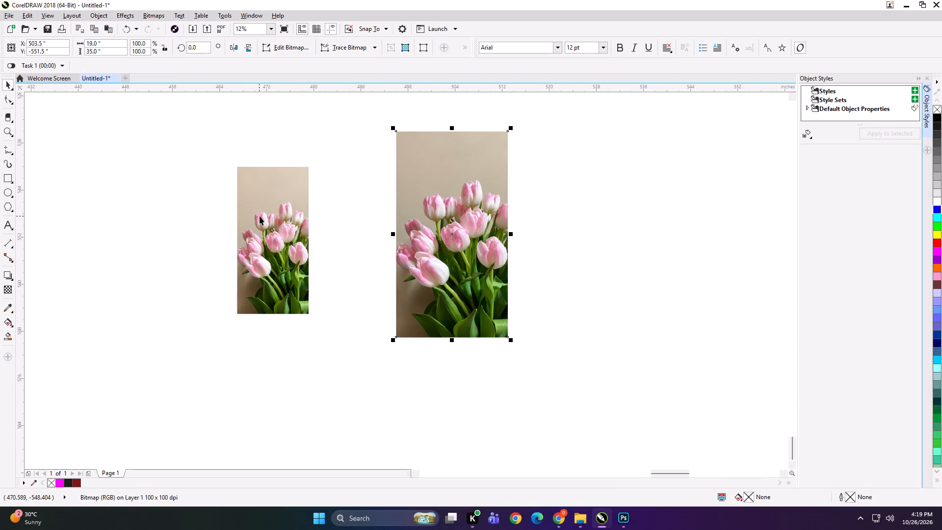
left_click(260, 216)
left_click_drag(121, 47, 83, 47)
left_click_drag(115, 45, 68, 44)
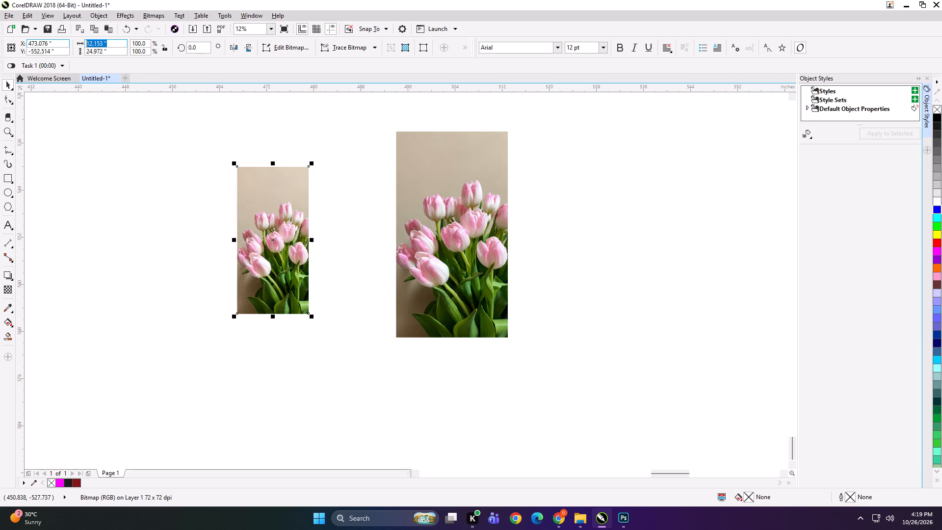
key("1")
key("Tab")
type("35")
key("Return")
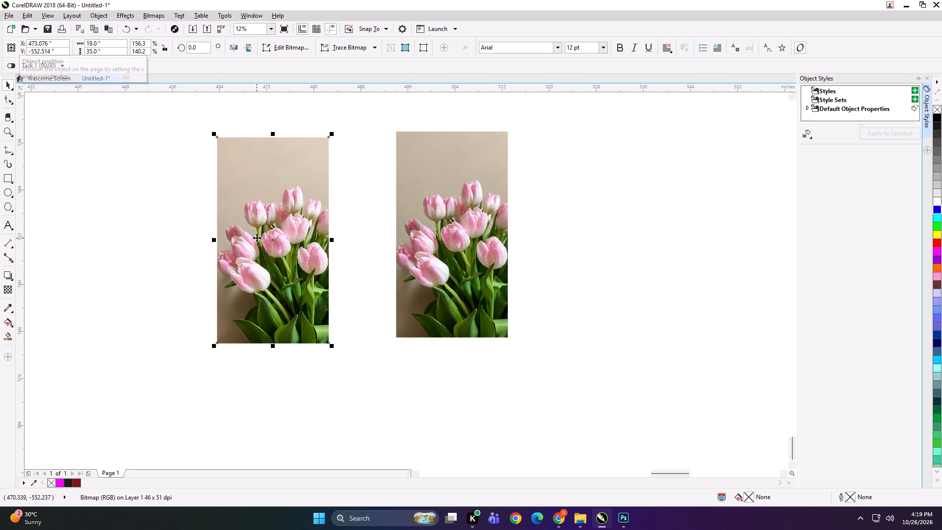
Move the resized tulip image closer to the canvas image and align their top edges.
left_click_drag(270, 237, 316, 233)
left_click(434, 230, "shift")
key("t")
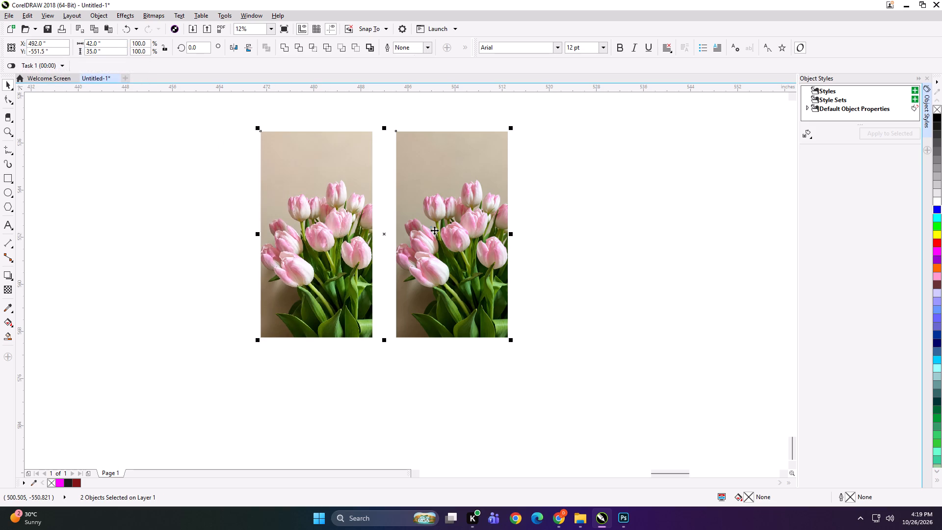
Compare the two selected tulip images side by side in full-screen preview.
key("shift+F2")
key("F9")
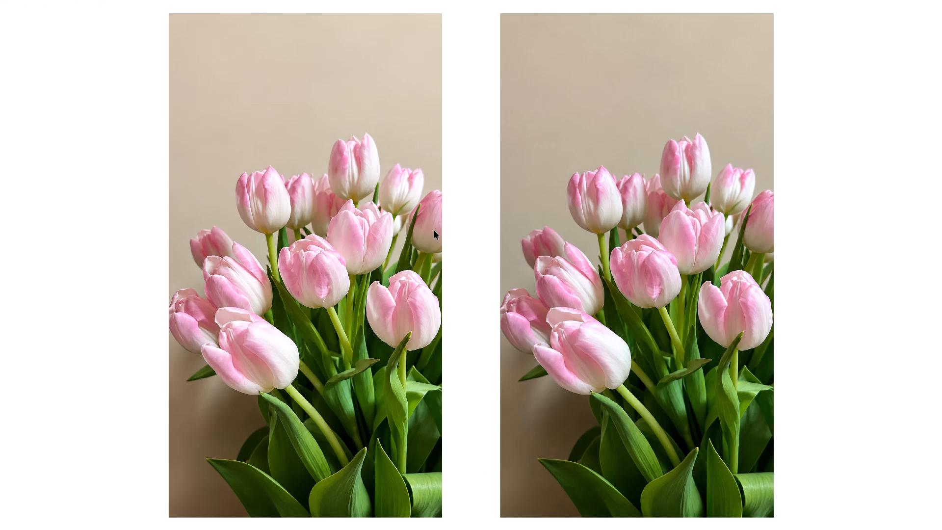
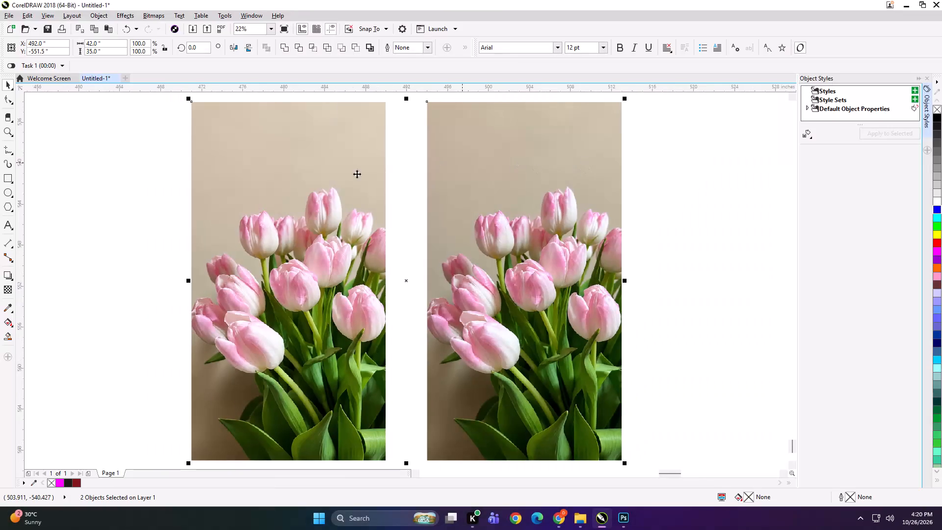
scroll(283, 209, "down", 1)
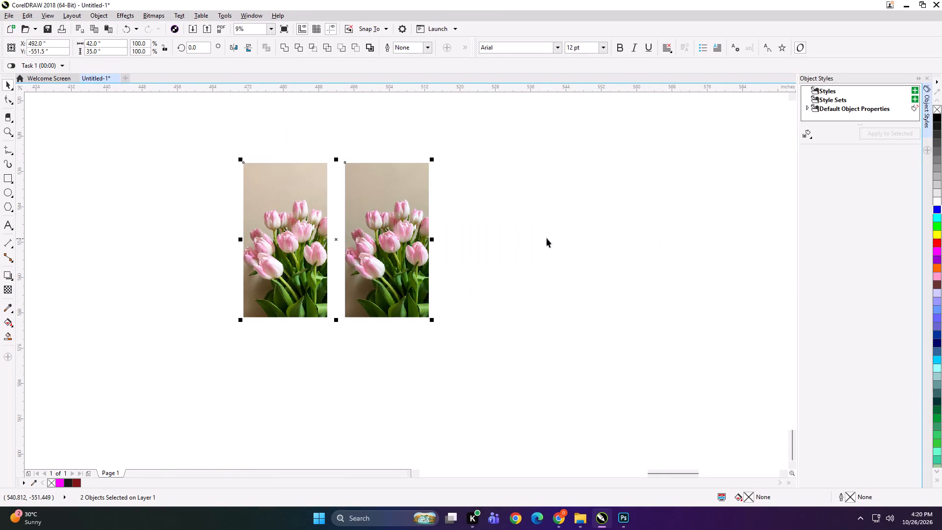
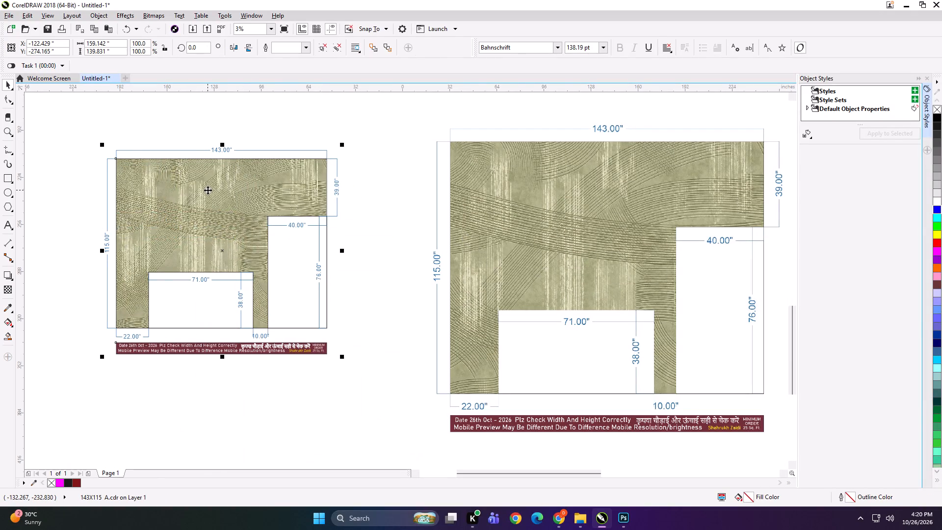
Ungroup the smaller copy of the 143x115 wallpaper layout and delete all its dimension lines and the maroon date-and-notice strip beneath it.
key("ctrl+u")
left_click(191, 130)
left_click_drag(193, 126, 359, 309)
key("Delete")
left_click_drag(63, 228, 231, 365)
key("Delete")
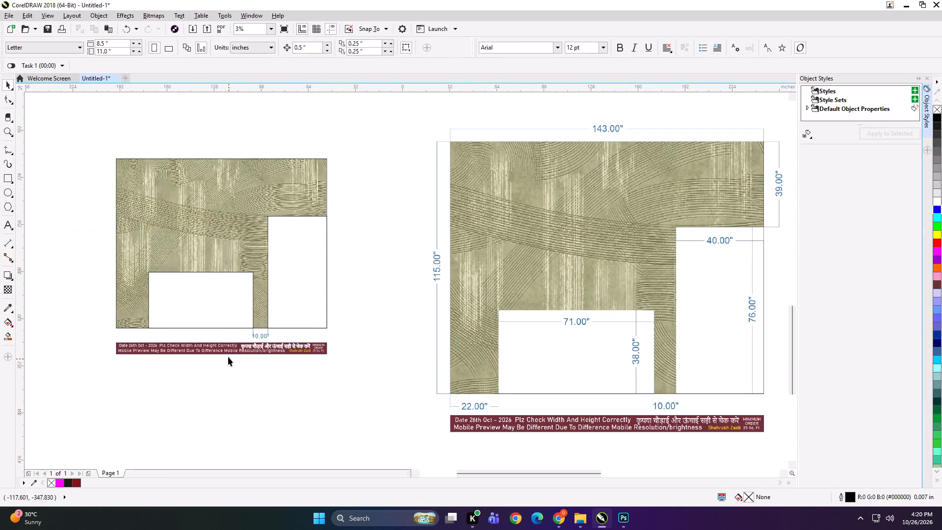
left_click(227, 346)
key("Delete")
left_click_drag(227, 342, 321, 328)
key("Delete")
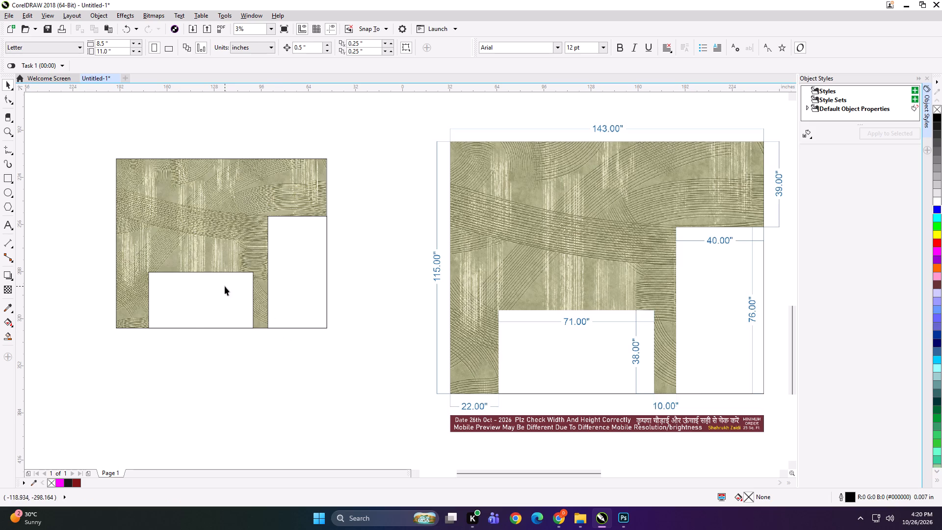
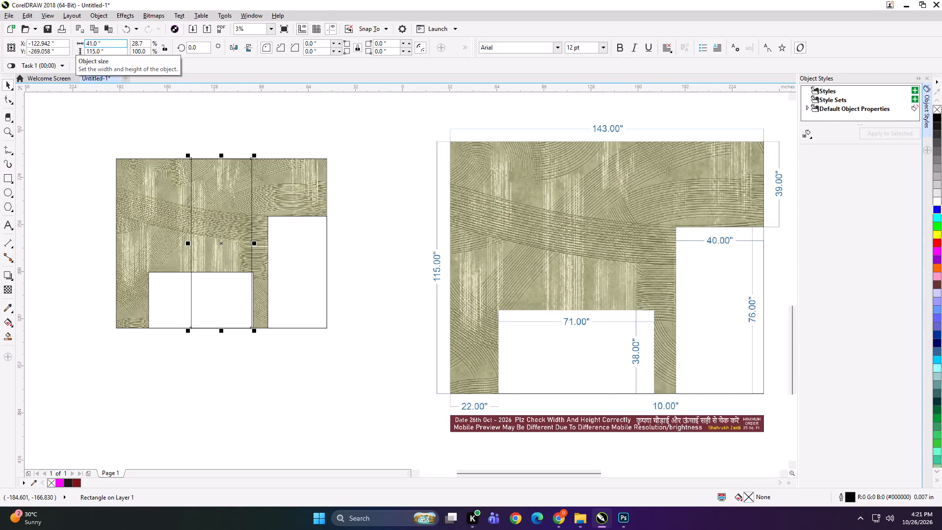
Align the 41 x 115 in strip to the left edge of the smaller 143x115 wallpaper copy.
left_click(155, 215, "shift")
key("l")
left_click(67, 206)
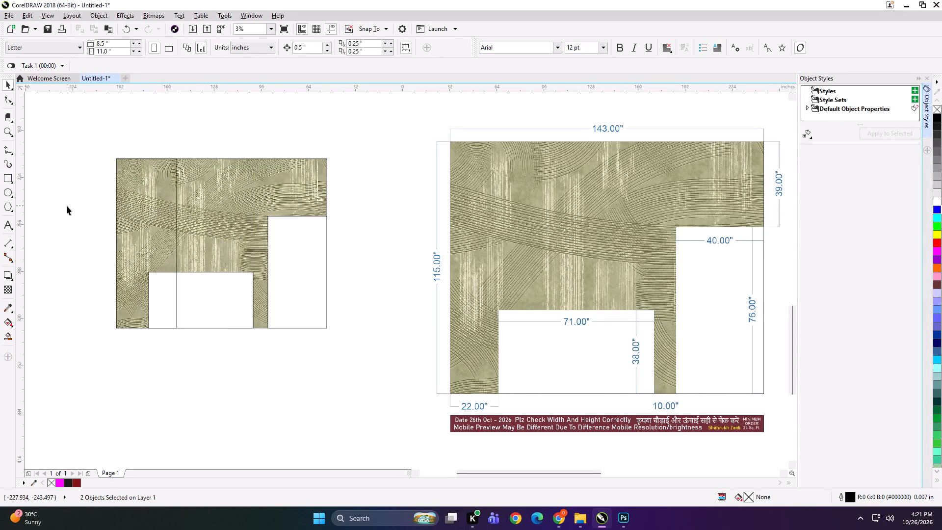
Make two mirrored copies of the 41 in strip toward the wallpaper's right side, each overlapping the previous strip by 0.5 in.
left_click(146, 234)
left_click_drag(113, 243, 208, 260)
right_click(208, 260, "ctrl")
key("Left")
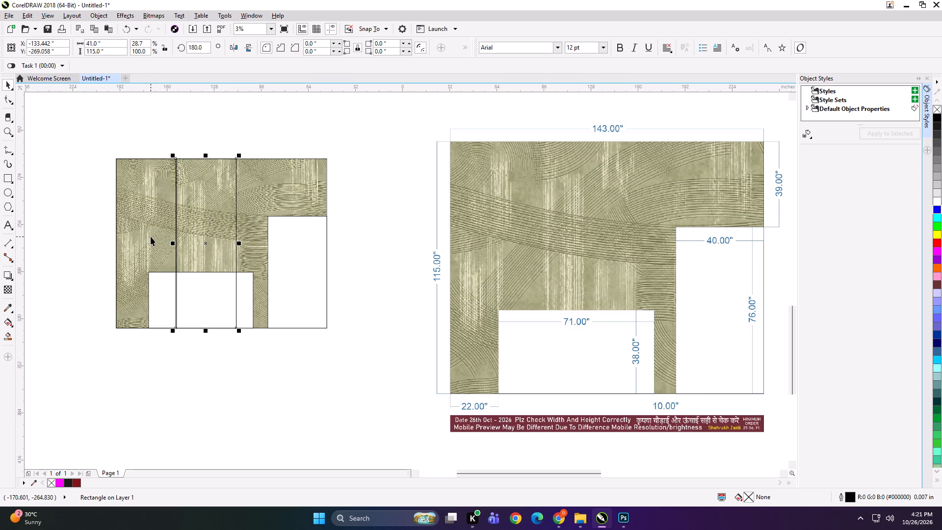
left_click_drag(174, 242, 183, 243)
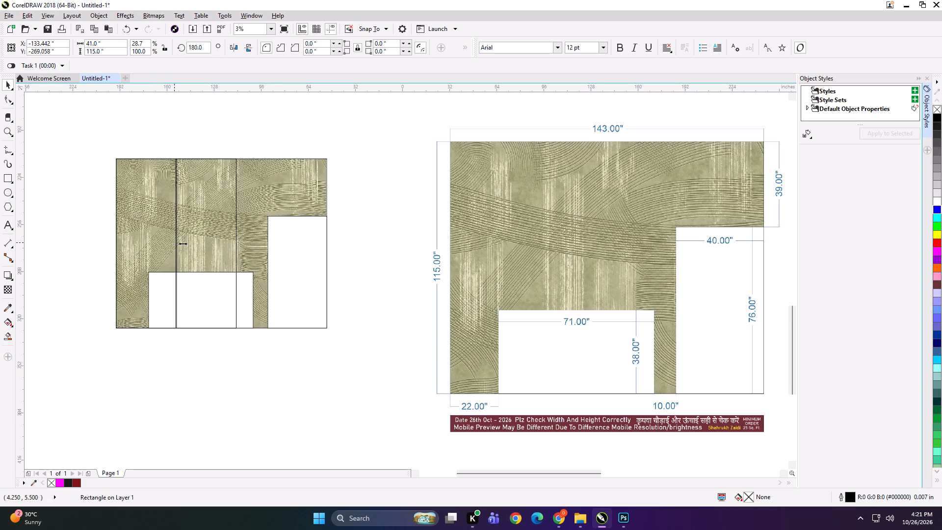
left_click_drag(183, 243, 273, 254)
right_click(273, 254, "ctrl")
key("Left")
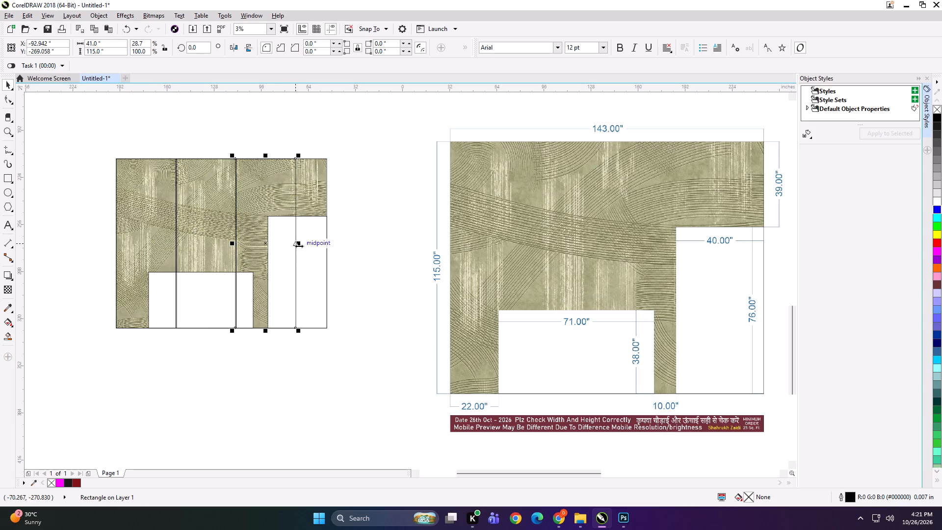
Narrow the third strip to the tall cutout's left edge, convert it to curves and extend its right side 0.5 in, making it 22.5 in wide.
left_click_drag(299, 246, 272, 246)
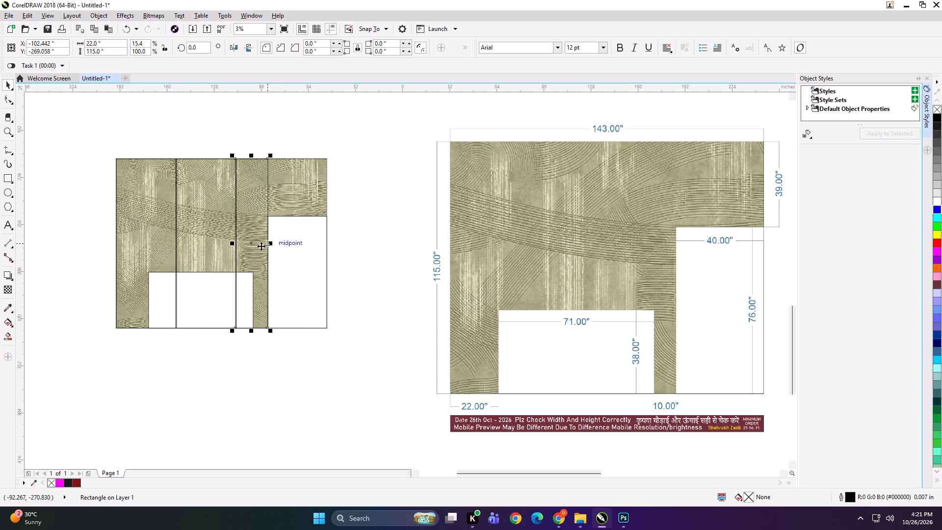
key("F10")
key("ctrl+q")
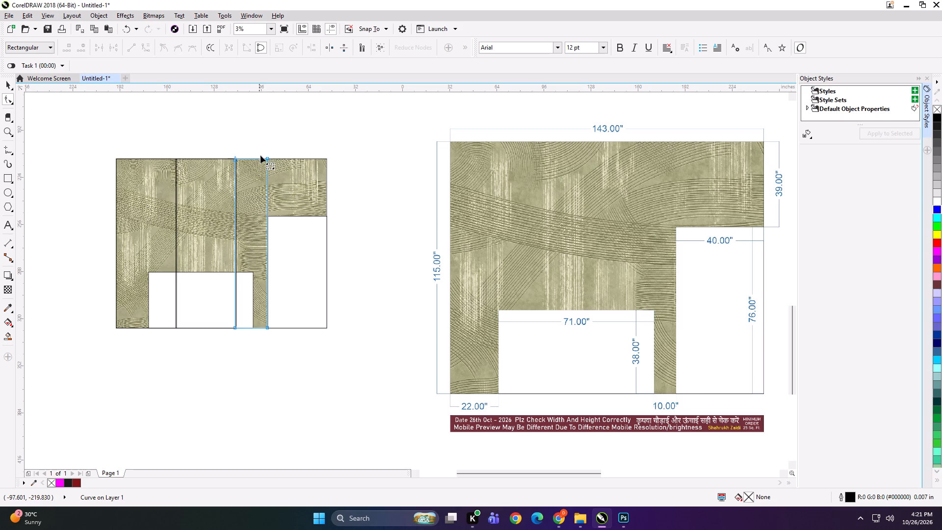
left_click_drag(263, 139, 279, 372)
key("Right")
scroll(259, 254, "up", 1)
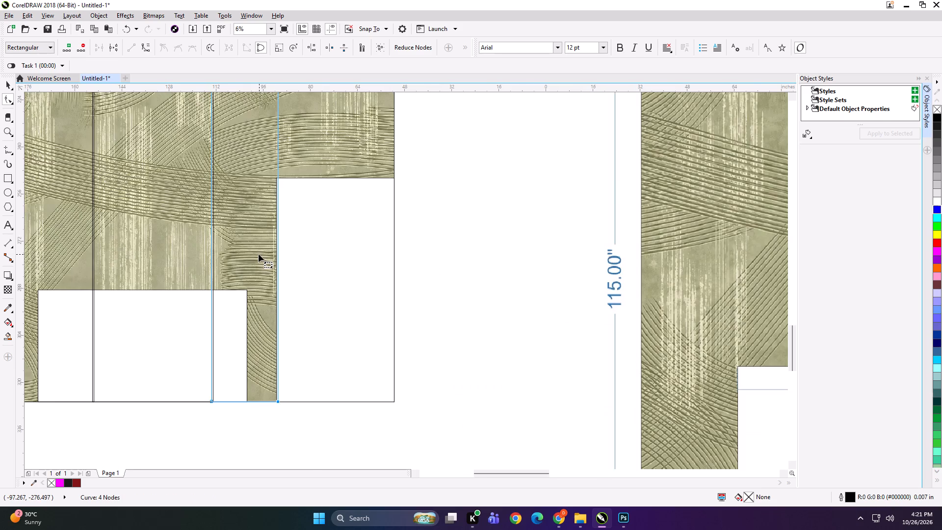
scroll(242, 265, "up", 1)
scroll(352, 281, "down", 1)
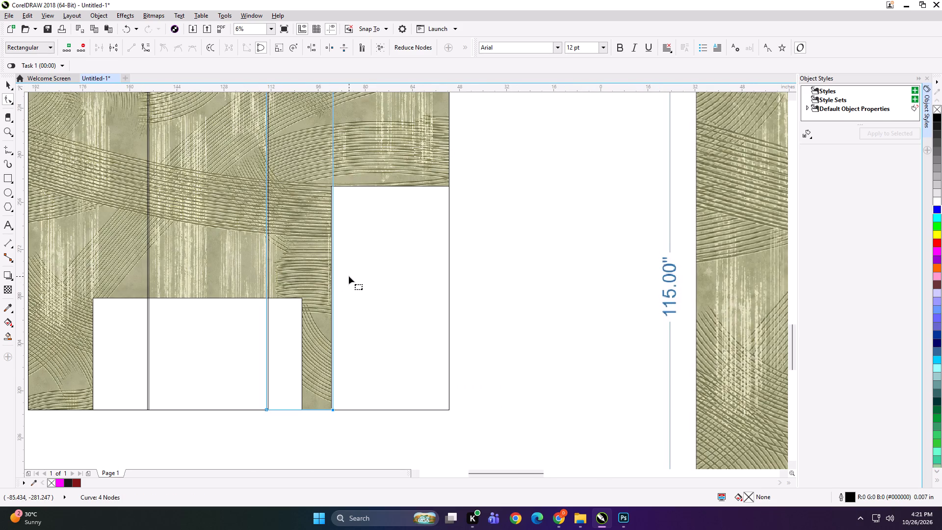
scroll(418, 274, "down", 1)
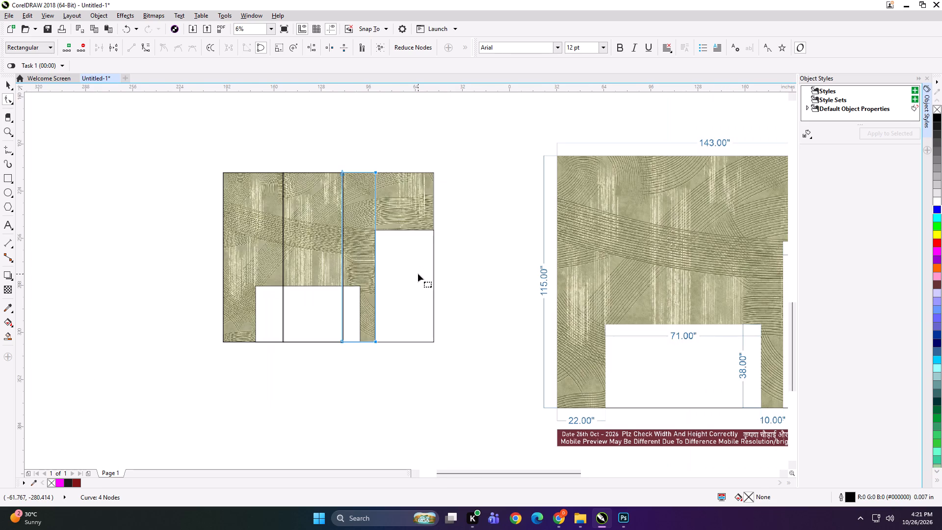
scroll(397, 274, "down", 1)
key("space")
Mirror-copy the tall cutout rectangle upward, overlap it 1 in, stretch it to the wallpaper's top as a 40 x 40 in panel, and remove its fill.
scroll(382, 268, "up", 1)
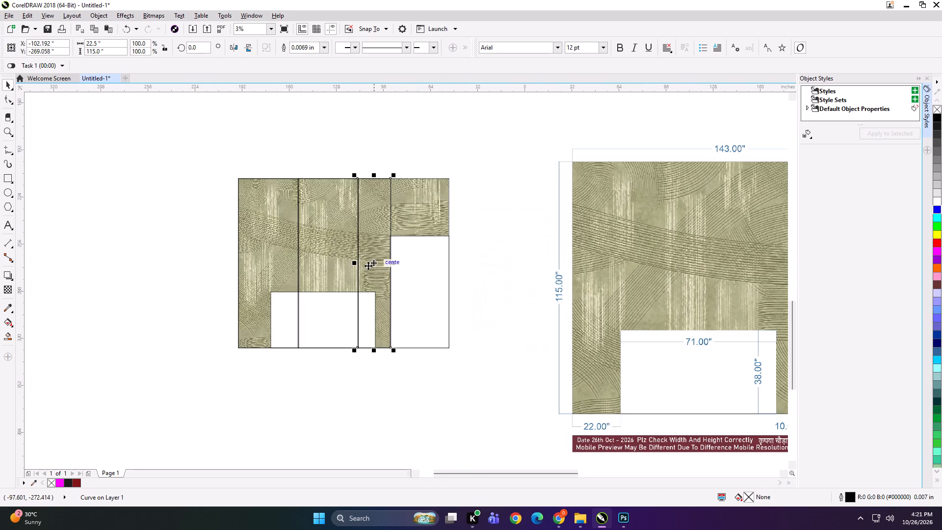
scroll(366, 264, "up", 1)
scroll(358, 264, "down", 1)
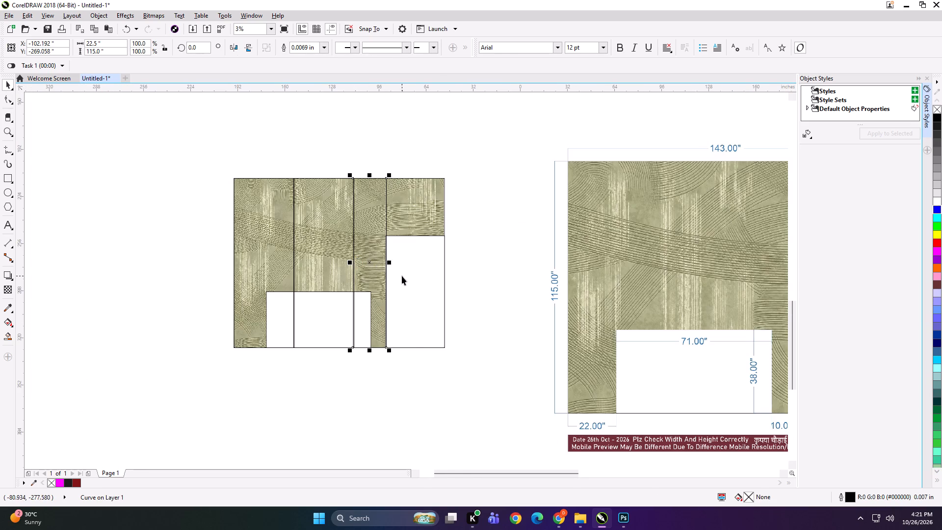
left_click(402, 276)
left_click_drag(414, 350, 408, 220)
right_click(408, 220, "ctrl")
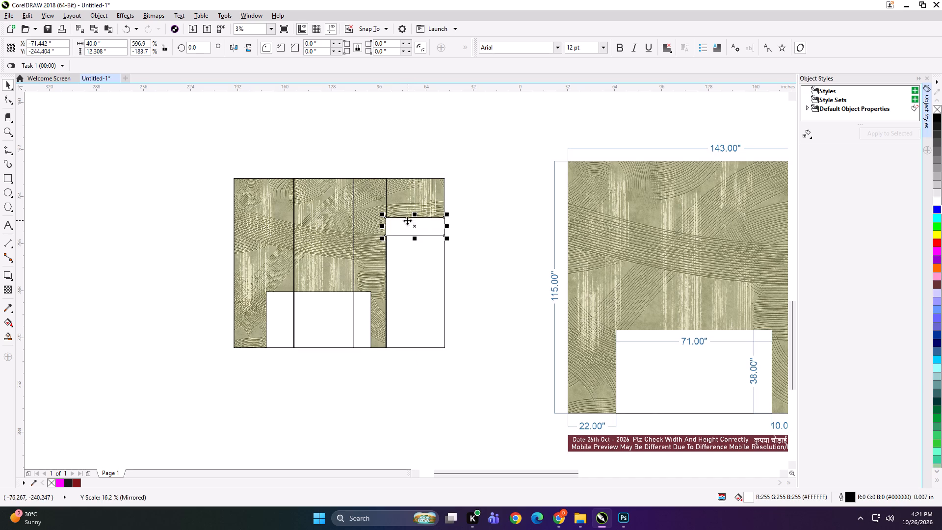
key("Down")
key("Down")
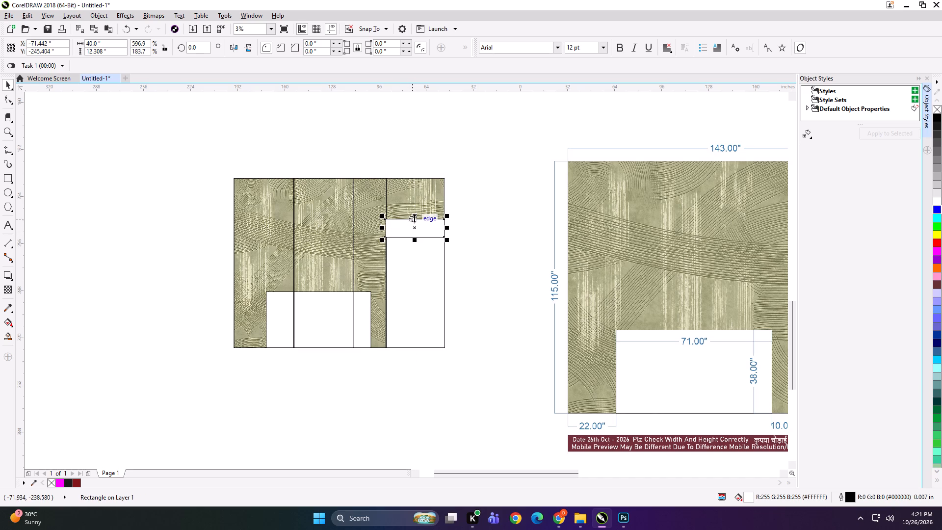
left_click_drag(415, 218, 415, 177)
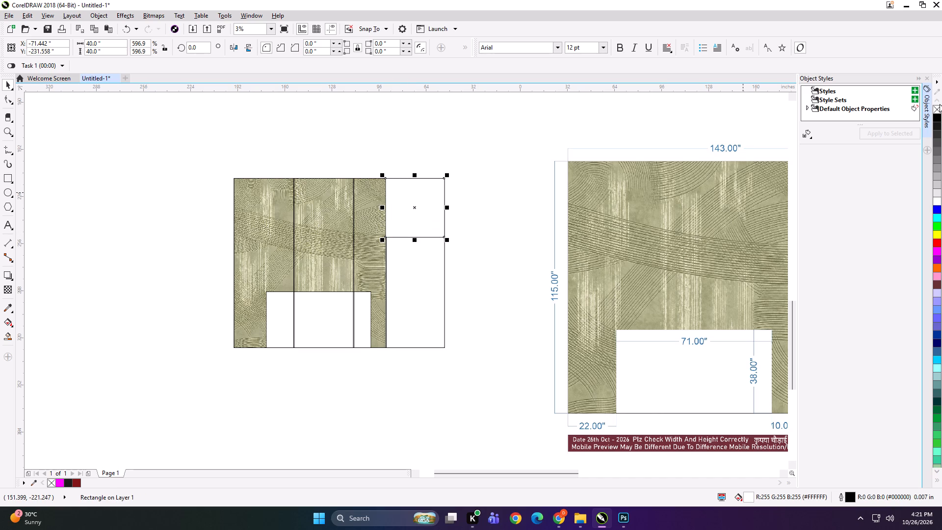
left_click(939, 111)
left_click(223, 146)
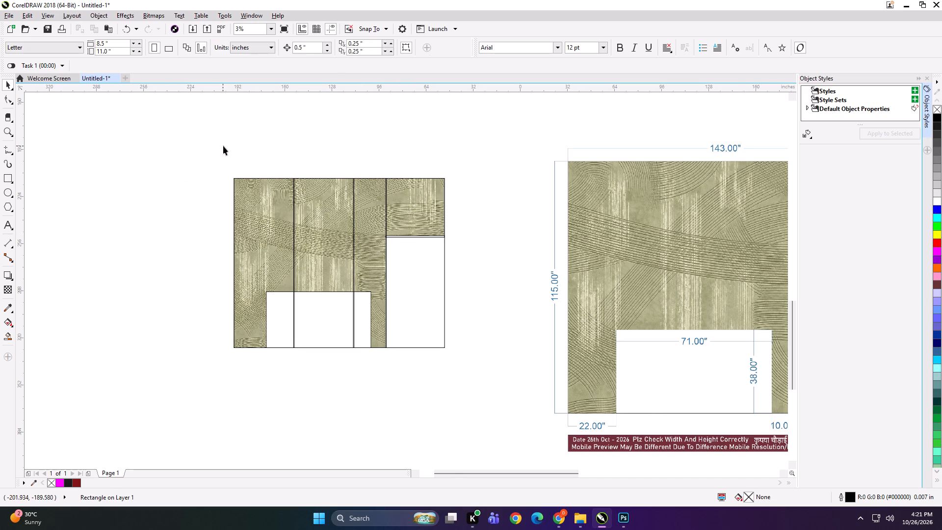
Shorten the three vertical strips to 78 in, running from the wallpaper's top to 1 in below the lower cutout's top edge.
scroll(302, 324, "up", 1)
left_click(249, 318)
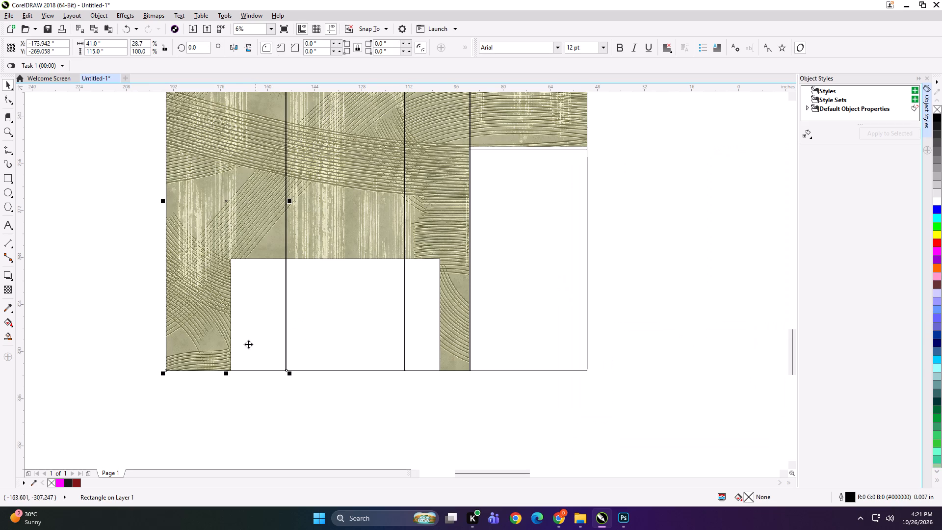
left_click(227, 374)
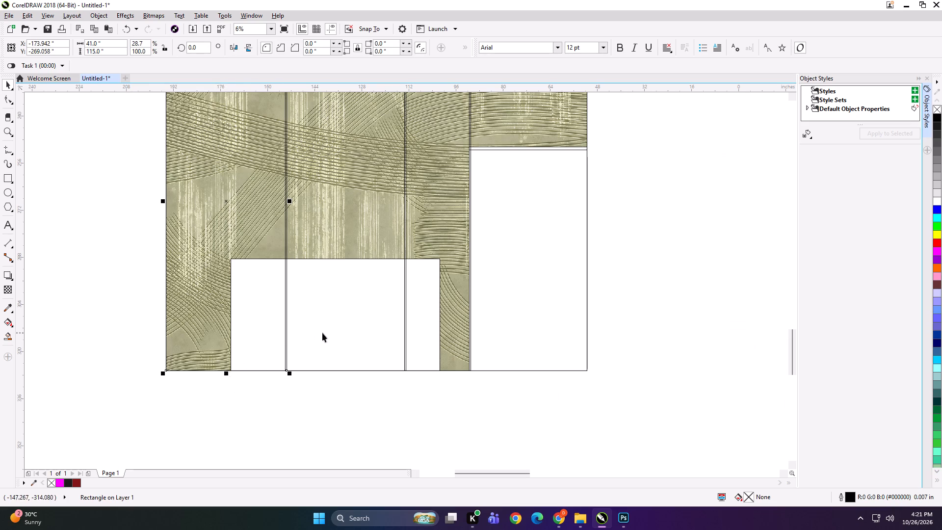
left_click(326, 332, "shift")
left_click(447, 331, "shift")
left_click_drag(318, 375, 321, 265)
key("Down")
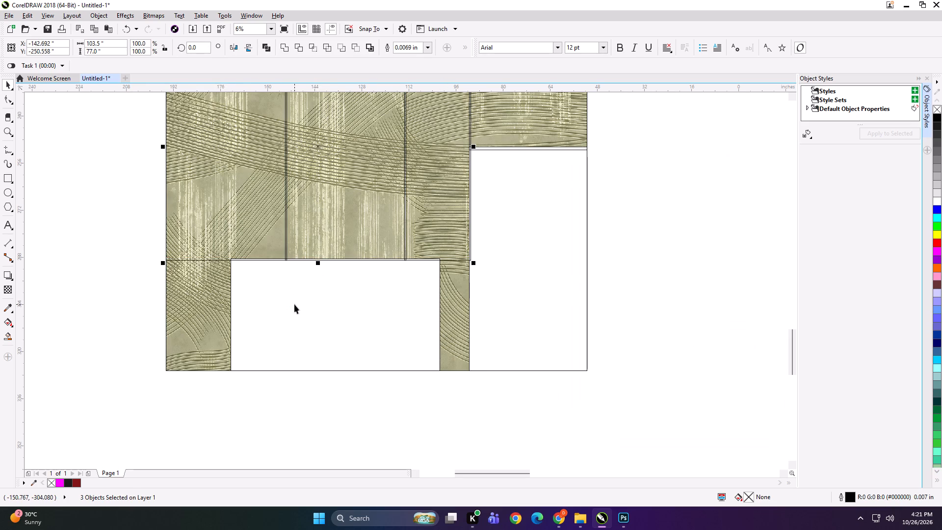
key("Down")
scroll(364, 299, "down", 1)
scroll(340, 148, "up", 2)
scroll(337, 213, "up", 1)
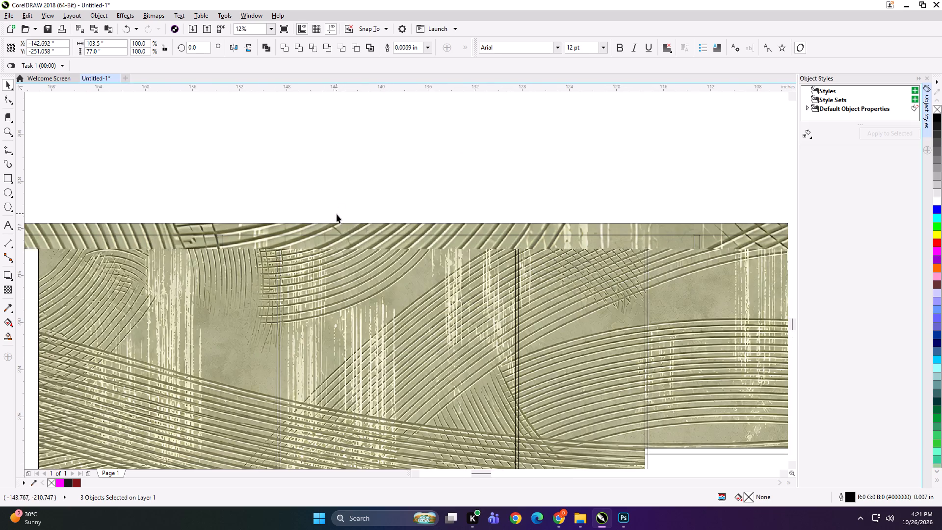
left_click_drag(350, 229, 351, 216)
scroll(361, 168, "down", 2)
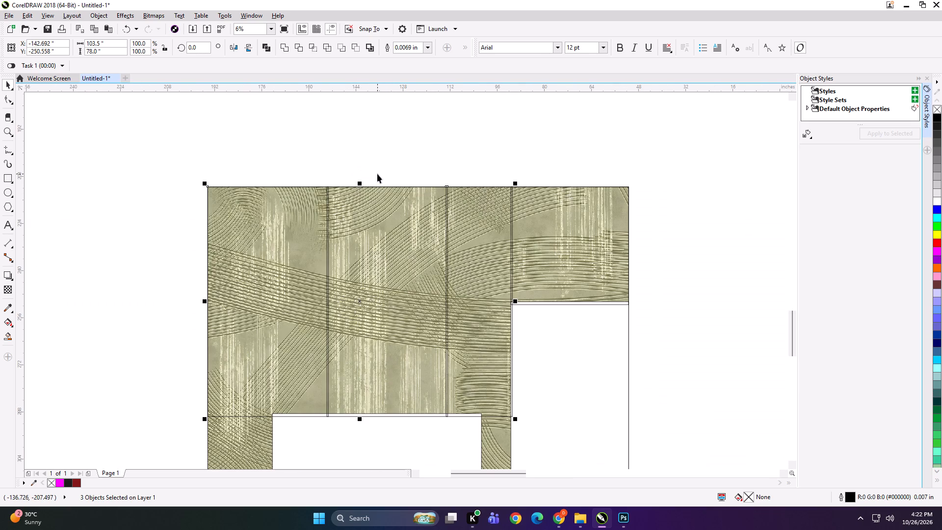
left_click(164, 268)
Mirror-copy the lower cutout leftward, overlap it 1 in, trim it to a 23 x 38 in panel at the wallpaper's left edge, and remove its fill.
scroll(375, 199, "down", 1)
scroll(339, 347, "up", 1)
left_click(351, 338)
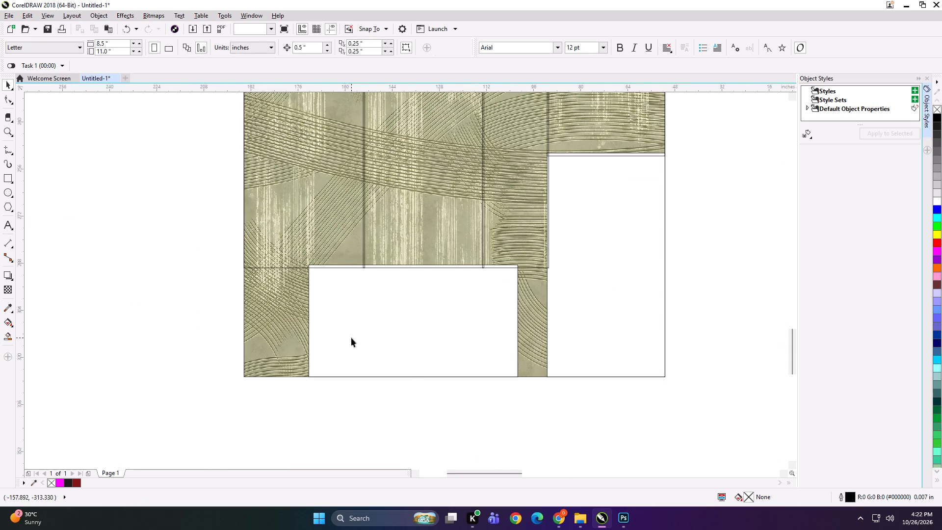
left_click_drag(521, 322, 252, 315)
right_click(252, 315, "ctrl")
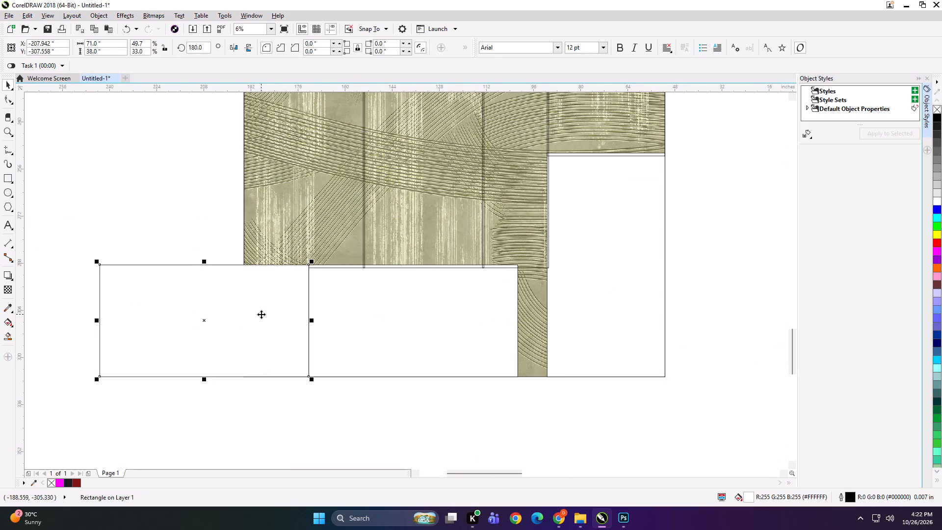
key("Right")
key("Right")
left_click_drag(97, 321, 198, 318)
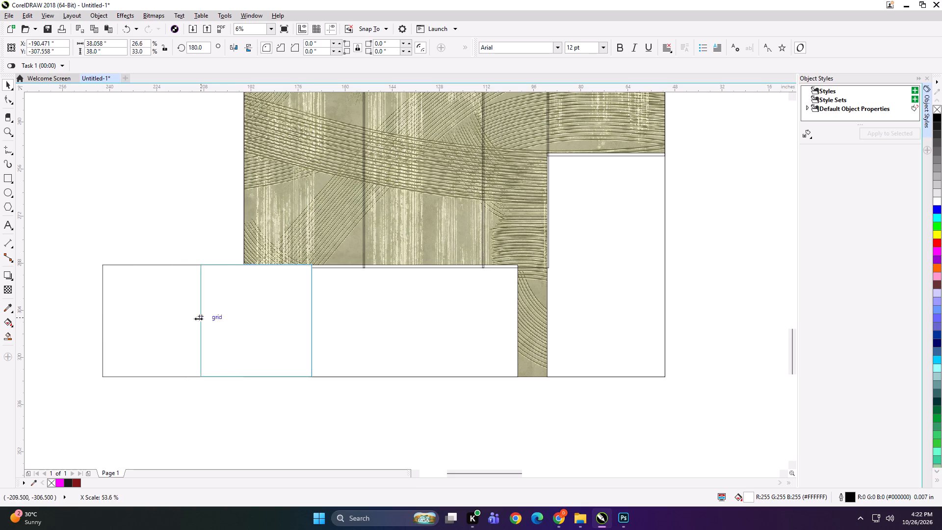
left_click_drag(198, 318, 236, 316)
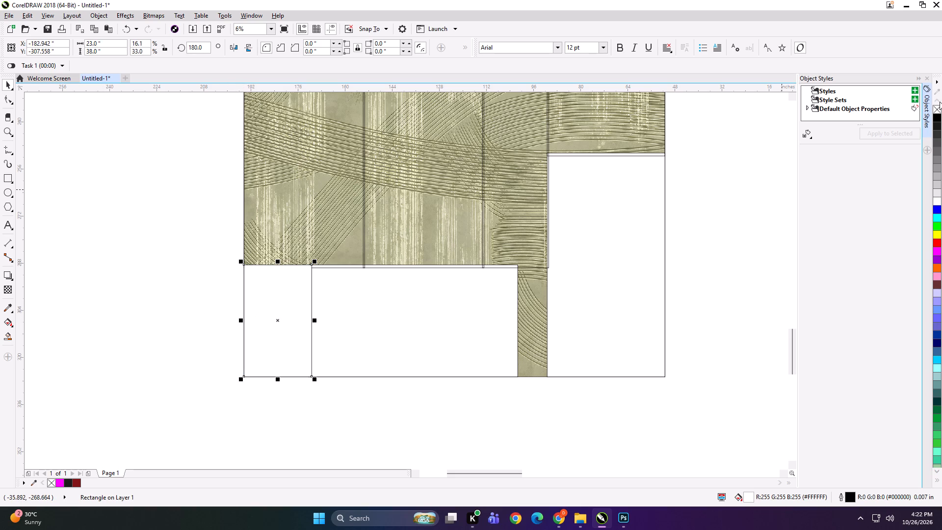
left_click(939, 112)
left_click(93, 280)
Mirror-copy the lower cutout rightward, overlap it 1 in, trim it to an 11 x 38 in panel ending at the tall cutout, and remove its fill.
left_click(365, 301)
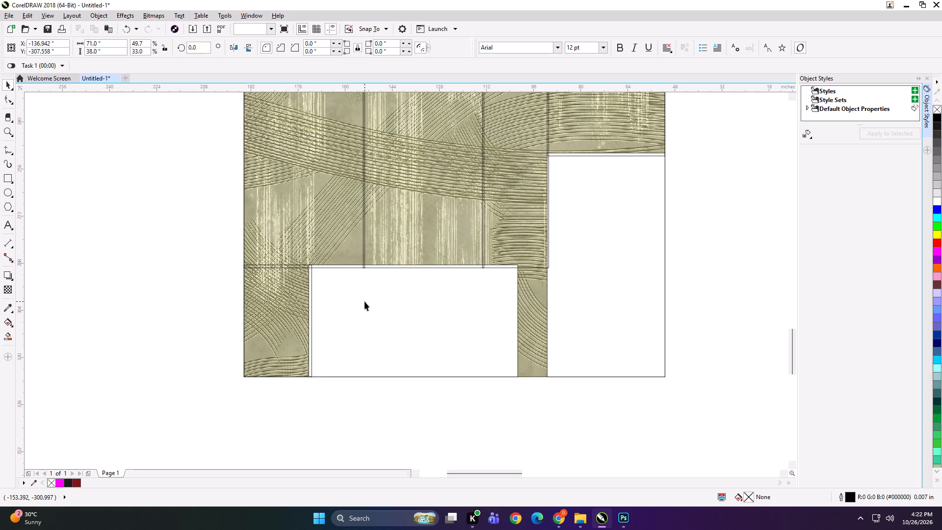
left_click_drag(306, 320, 649, 314)
right_click(649, 314, "ctrl")
key("Left")
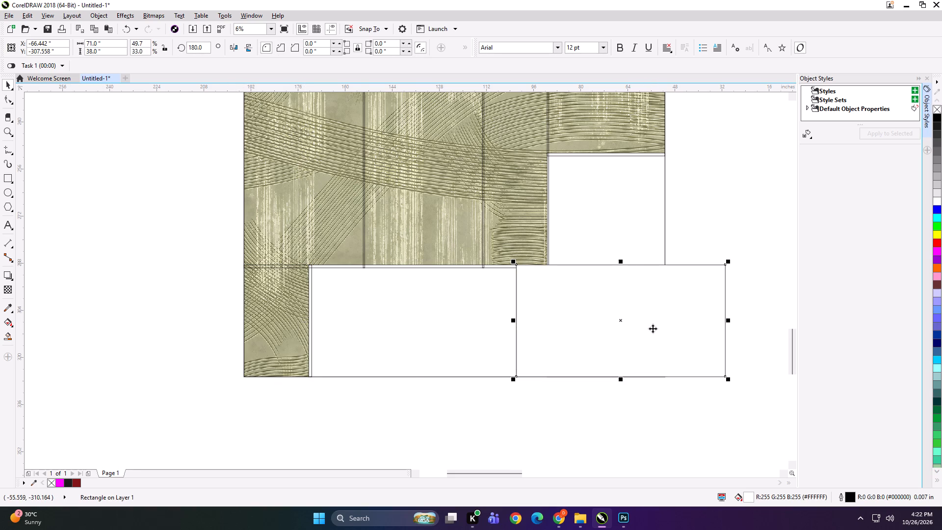
key("Left")
left_click_drag(729, 323, 553, 297)
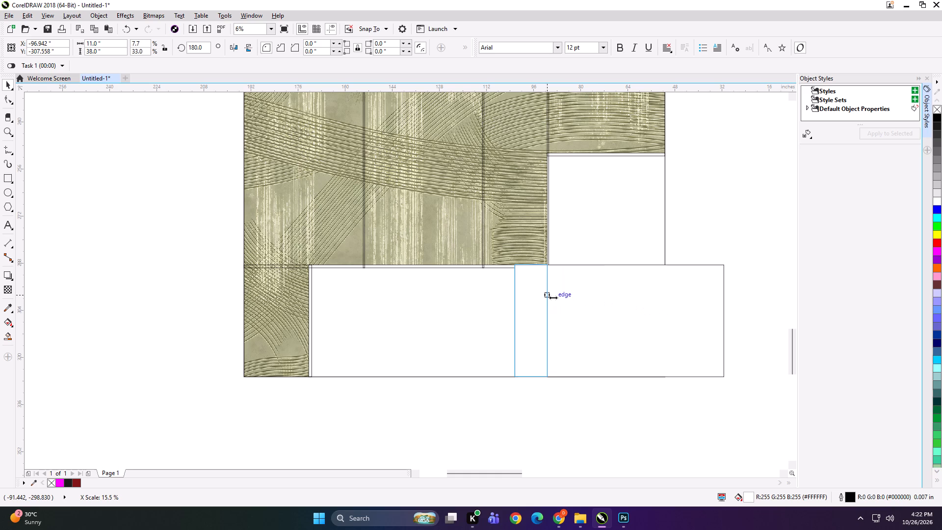
left_click_drag(553, 297, 555, 297)
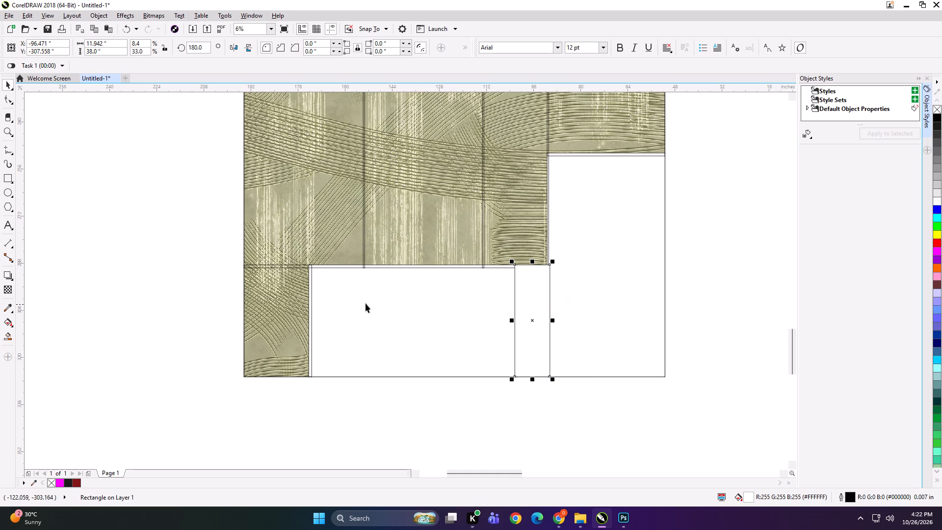
left_click(937, 111)
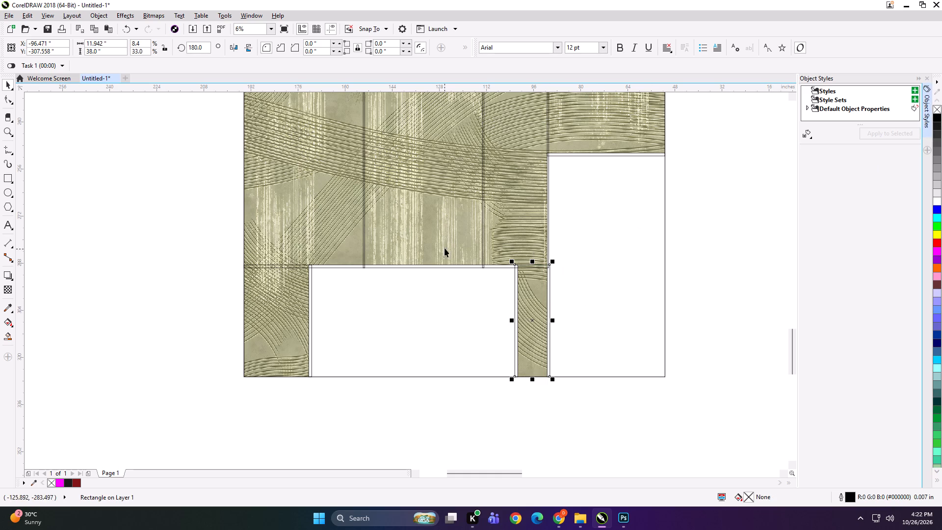
scroll(534, 277, "up", 1)
scroll(569, 395, "up", 1)
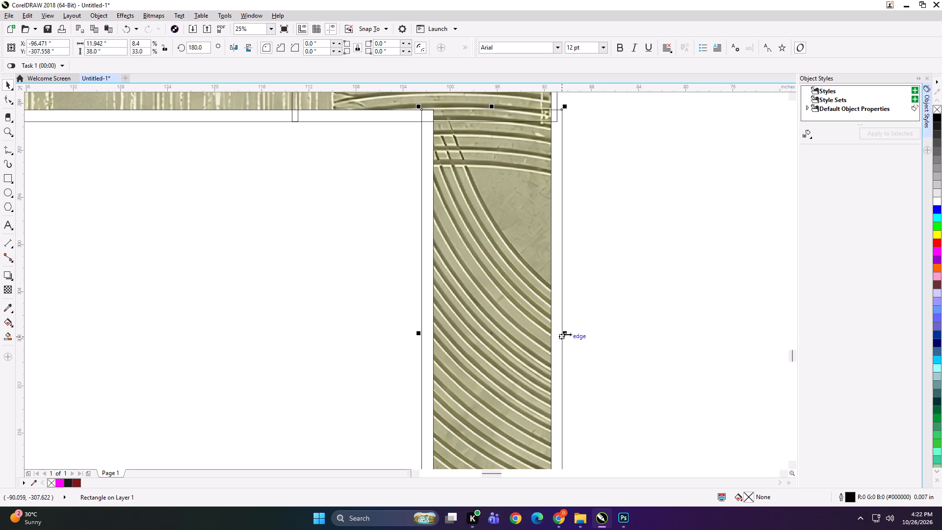
left_click_drag(567, 334, 556, 333)
scroll(543, 298, "down", 2)
scroll(500, 281, "down", 1)
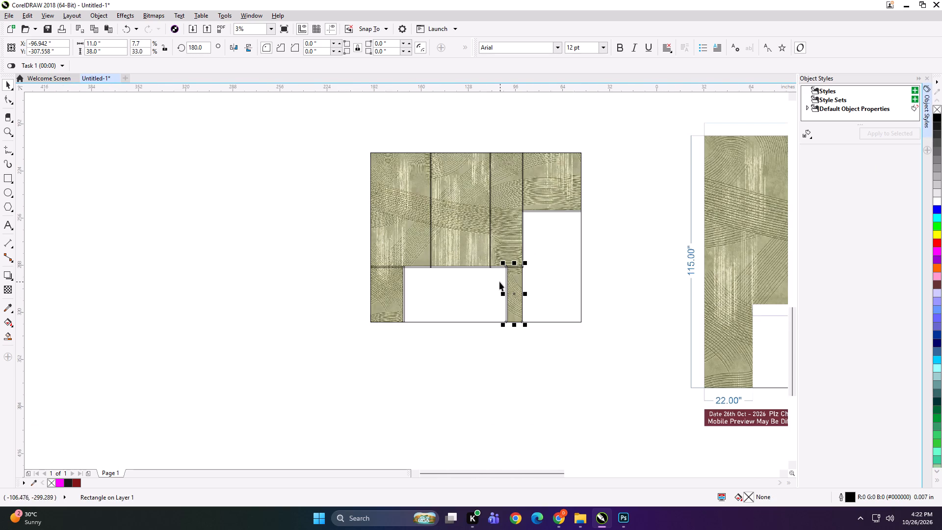
Select all six panel outlines over the wallpaper copy and group them.
left_click(332, 294)
left_click(376, 293)
left_click(386, 220, "shift")
left_click(461, 219, "shift")
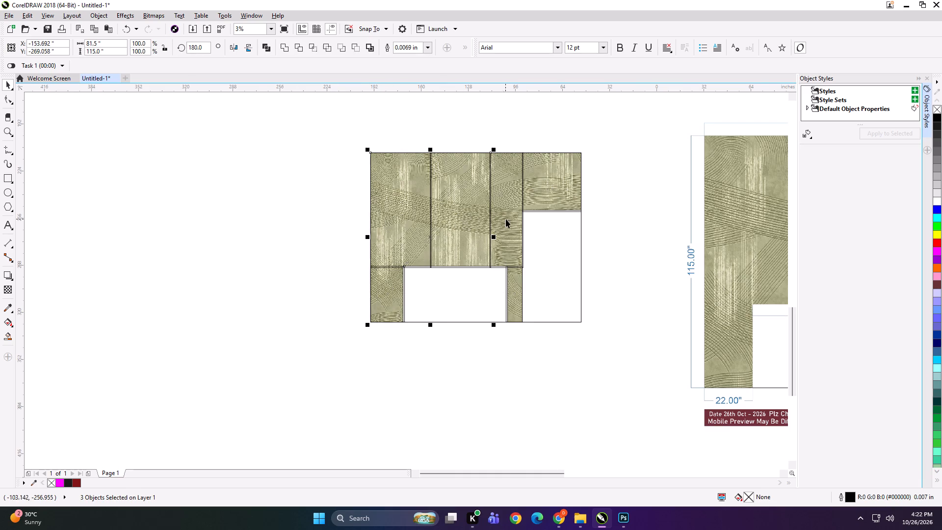
left_click(514, 218, "shift")
left_click(535, 194, "shift")
left_click(511, 298, "shift")
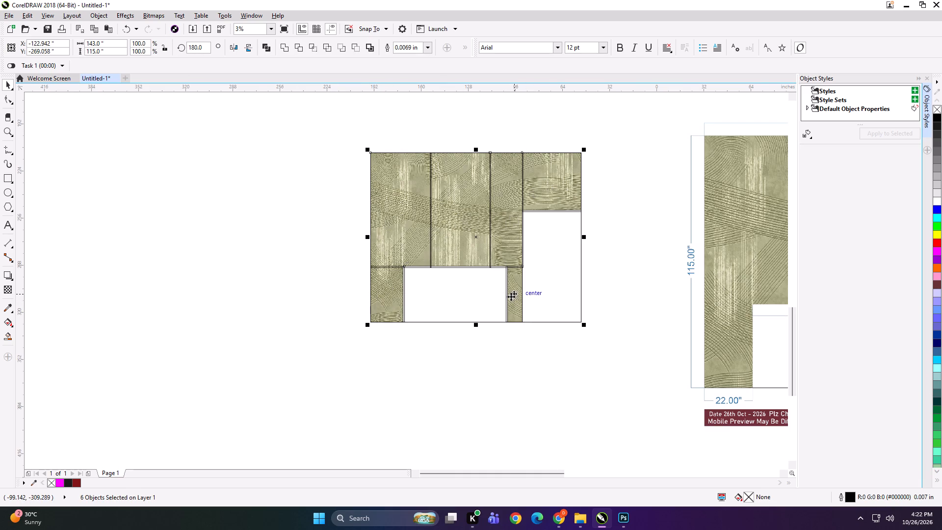
key("ctrl+g")
Delete the white 71 x 38 in lower cutout rectangle from the wallpaper copy.
left_click(498, 300)
key("Delete")
Clip the wallpaper image into the grouped panel outlines and ungroup the six panels.
left_click(474, 299)
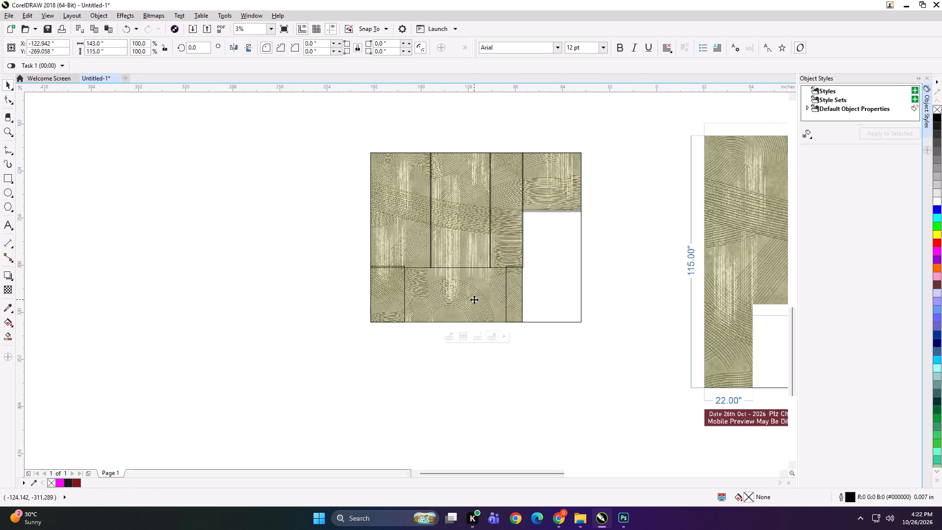
key("shift+Return")
left_click(465, 248)
key("ctrl+u")
Delete the white 40 x 76 in rectangle filling the tall cutout beside the clipped wallpaper panels.
left_click(554, 252)
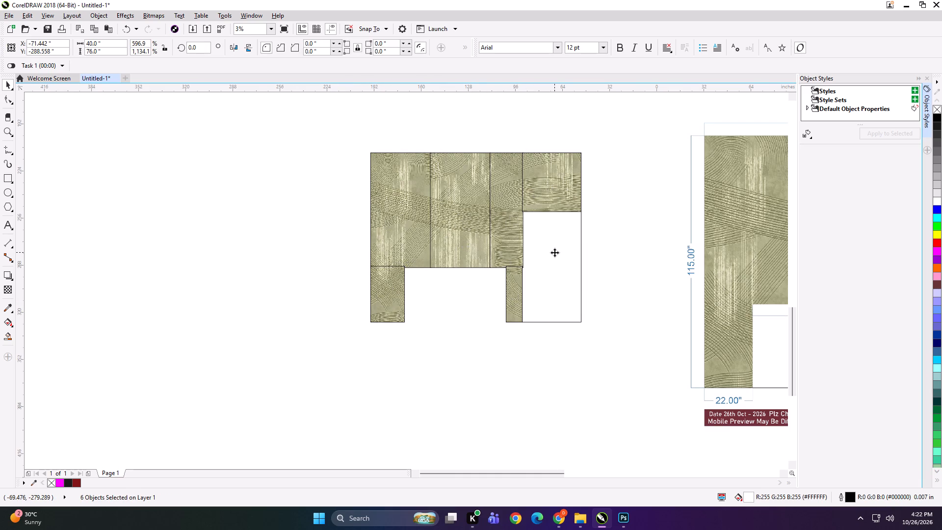
key("Delete")
Select all six clipped wallpaper panels and ungroup them.
scroll(388, 236, "down", 1)
left_click_drag(301, 168, 509, 333)
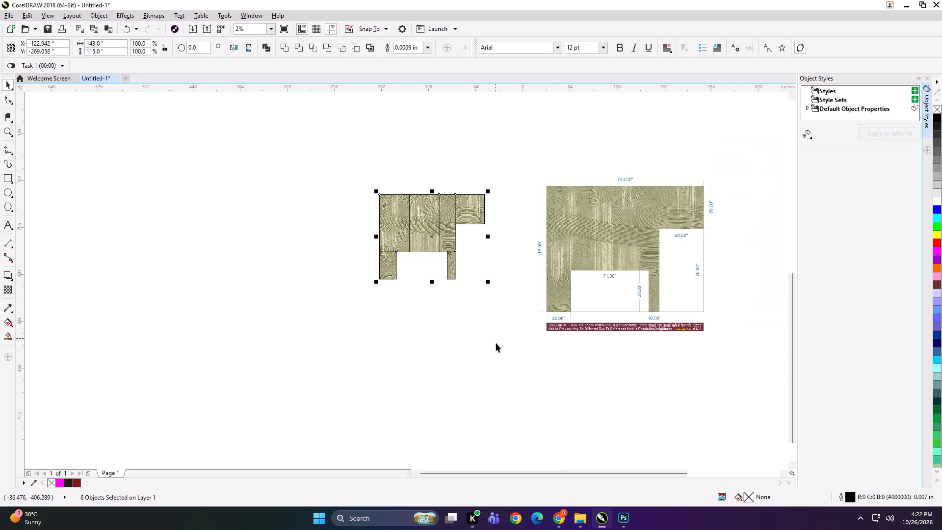
key("ctrl+u")
Scale the dimensioned reference preview down to about 196 x 144 in and place it close beside the panels.
left_click_drag(474, 348, 478, 342)
left_click_drag(607, 245, 586, 245)
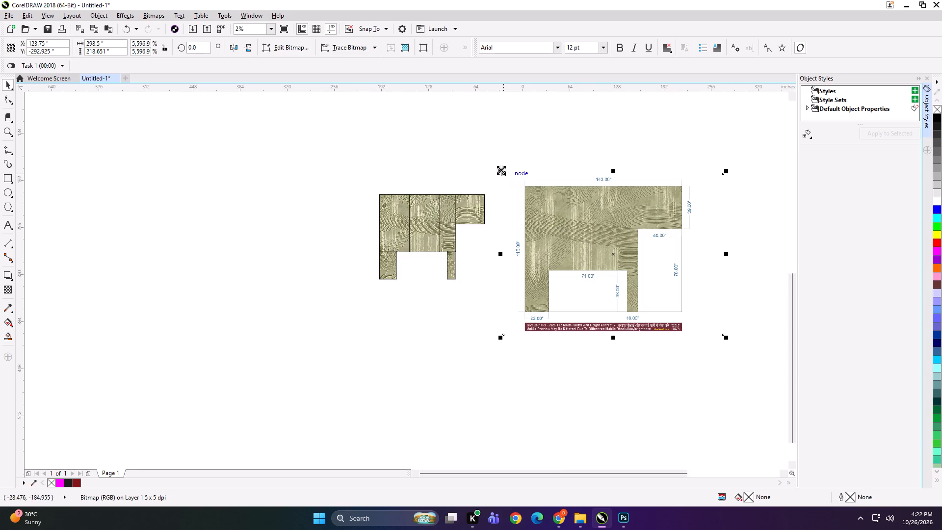
left_click_drag(501, 170, 528, 197, "shift")
left_click_drag(589, 263, 544, 244)
scroll(531, 228, "up", 1)
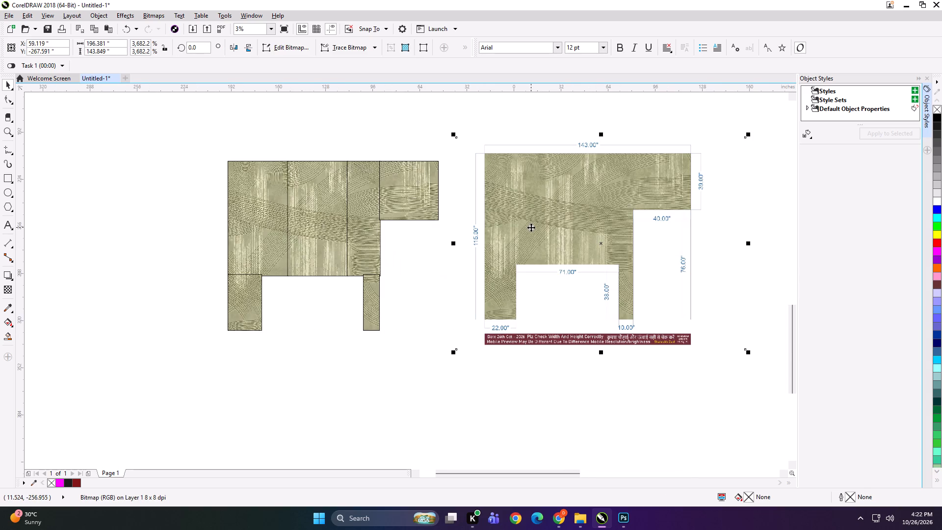
left_click(240, 126)
Move the two small lower panels down together by 6 in, leaving a gap below the upper panels.
left_click_drag(187, 229, 417, 377)
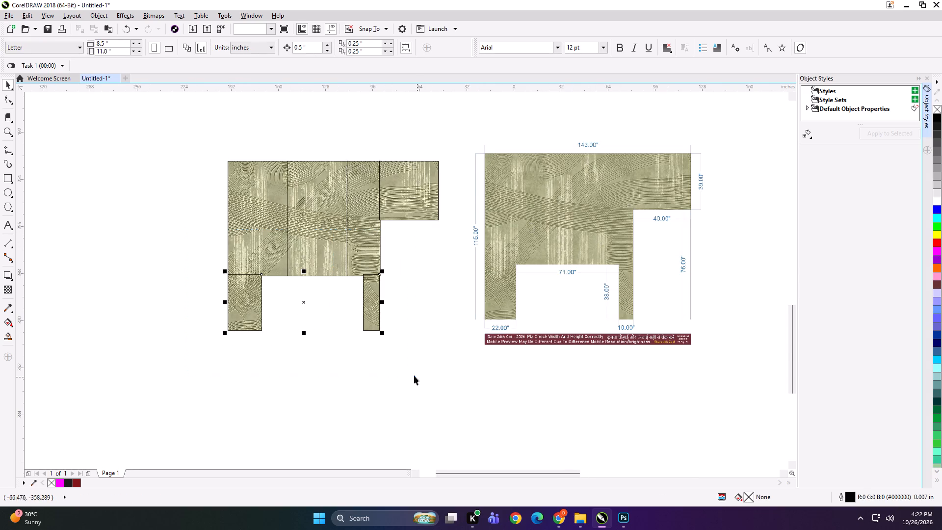
key("Down")
key("Down")
key("Down")
key("Down")
key("Down")
key("Down")
key("Down")
key("Down")
key("Down")
key("Down")
key("Down")
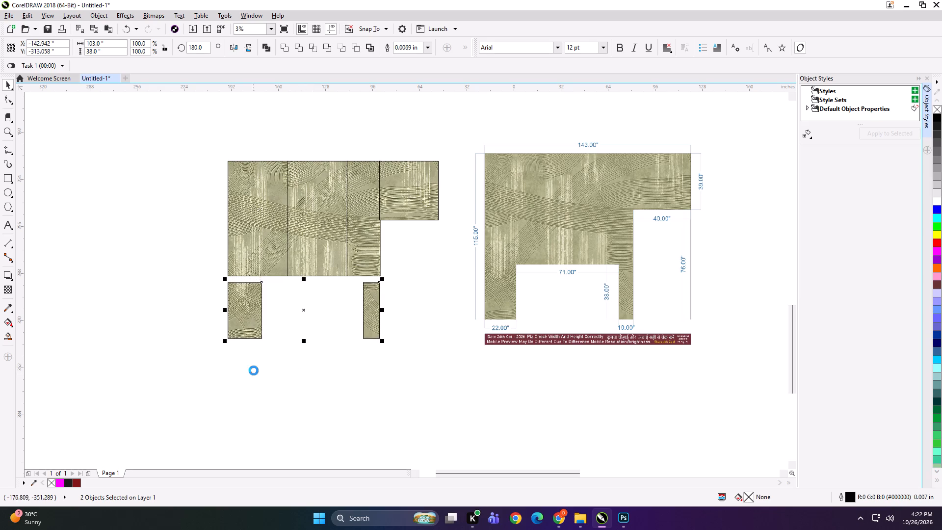
key("Down")
left_click(134, 280)
Add the text label "143*115 PANEL 1" on the top edge of the first upper panel and copy its text.
left_click(6, 223)
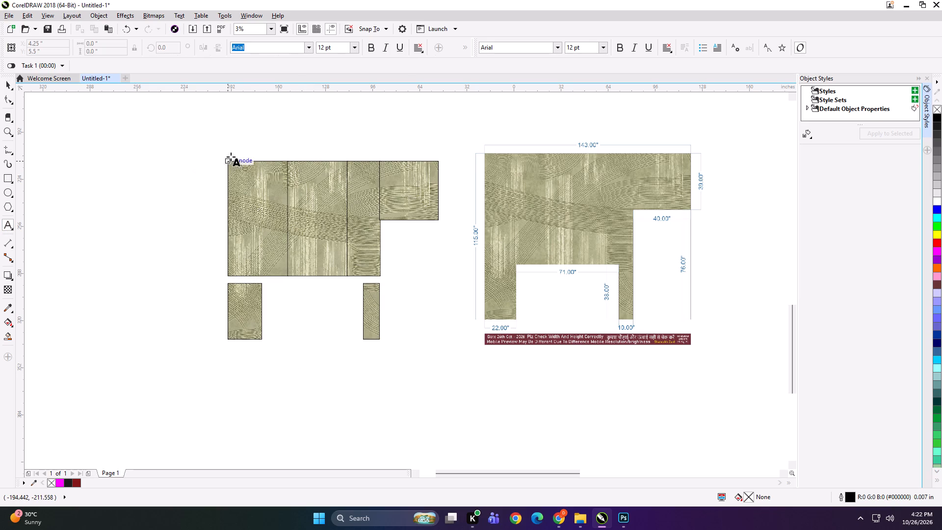
left_click(241, 159)
type("143*115")
key("space")
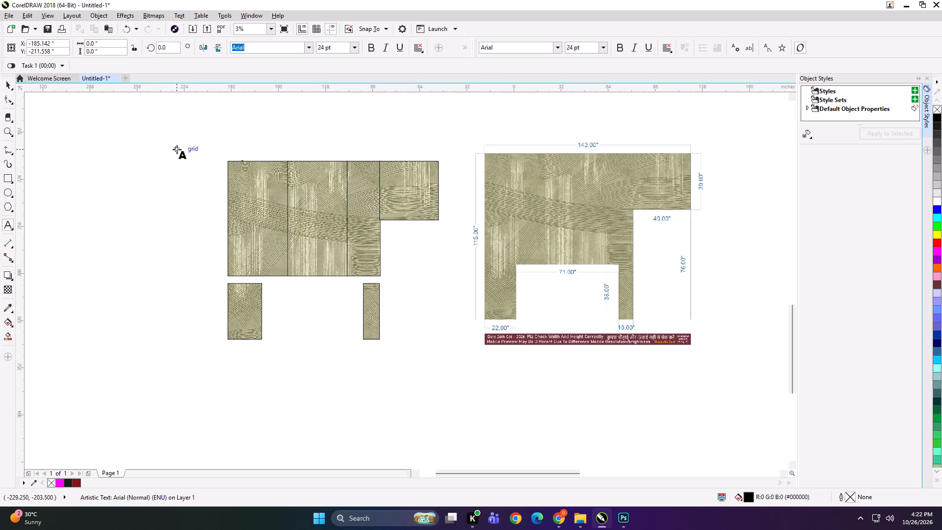
type("panel")
key("space")
key("ctrl+a")
type("PA")
key("ctrl+a")
type("143*115 PANEL 1")
key("ctrl+a")
key("ctrl+c")
Paste the copied label on the second upper panel's top edge and change it to "143*115 PANEL 2".
left_click(300, 159)
scroll(300, 159, "up", 3, "ctrl")
key("ctrl+v")
key("BackSpace")
key("2")
Paste the copied label on the narrow third upper panel's top edge and change it to "143*115 PANEL 3".
scroll(332, 169, "up", 2)
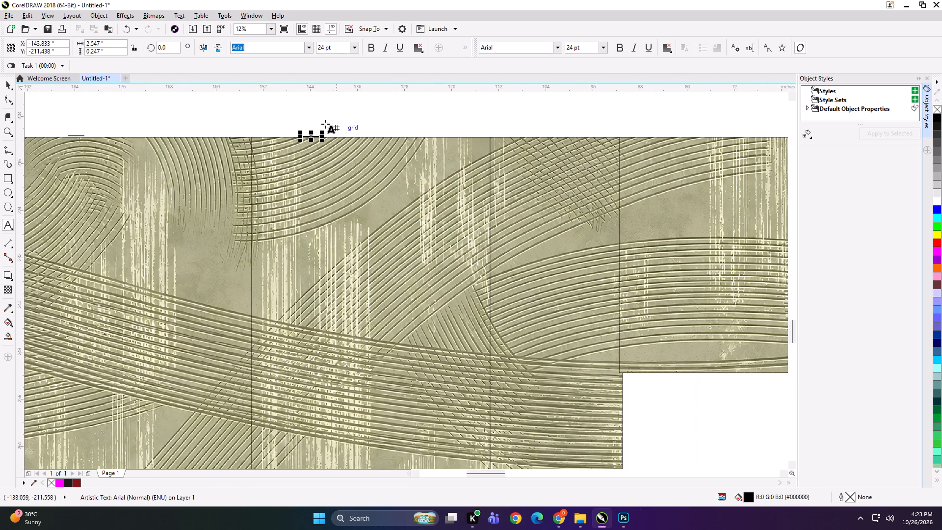
scroll(316, 124, "up", 2)
scroll(287, 150, "down", 3)
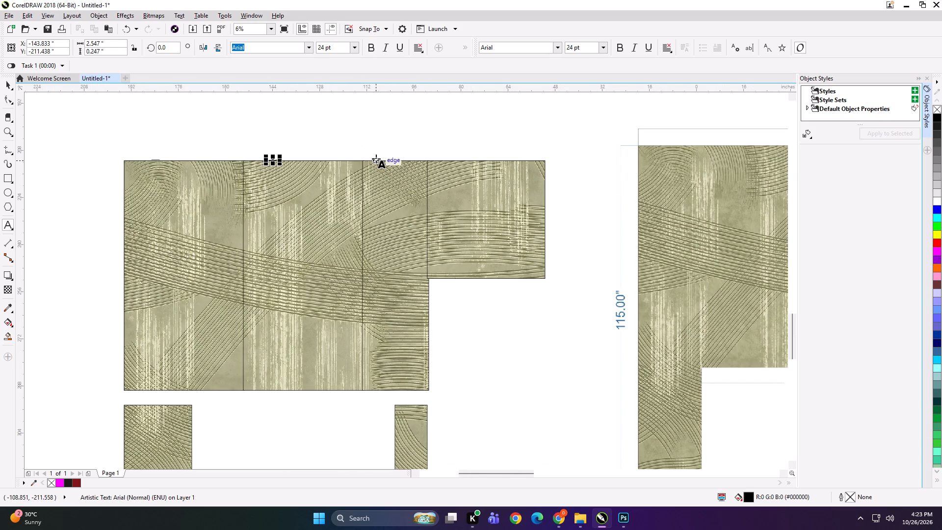
left_click(376, 159)
scroll(376, 159, "up", 4)
key("ctrl+v")
key("BackSpace")
key("3")
Paste the copied label on the short fourth upper panel's top edge and change it to "143*115 PANEL 4".
scroll(363, 156, "down", 3)
left_click(495, 158)
key("ctrl+v")
key("BackSpace")
key("4")
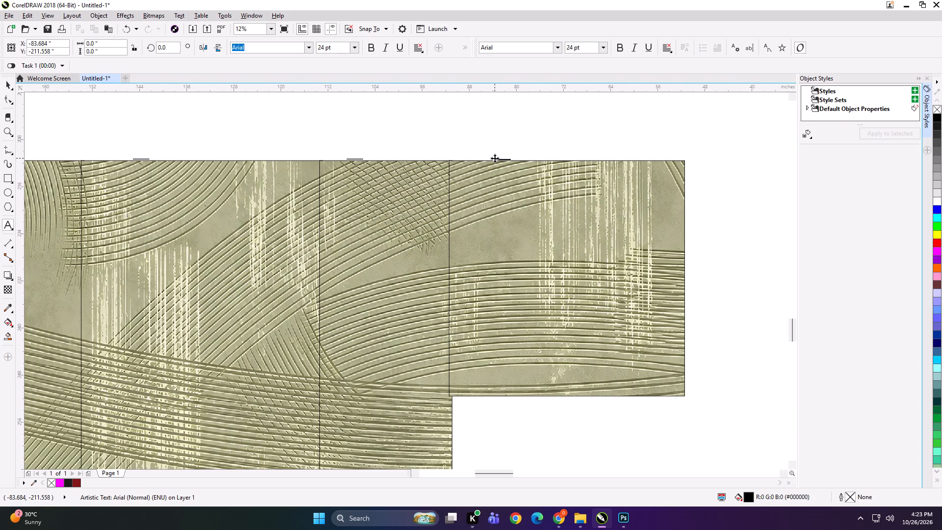
Paste the copied label on top of the wider lower panel and change it to "143*115 LEFT".
scroll(493, 159, "up", 3)
scroll(518, 155, "down", 6)
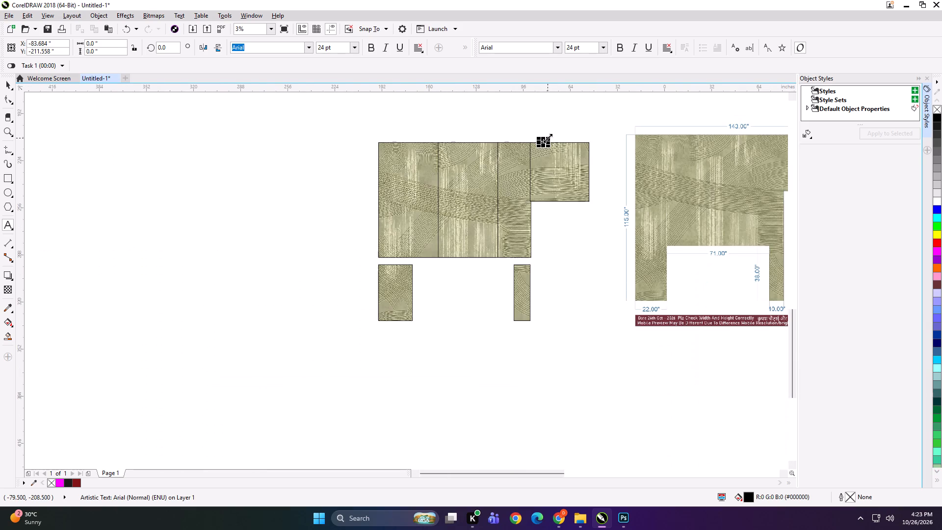
scroll(373, 277, "up", 3)
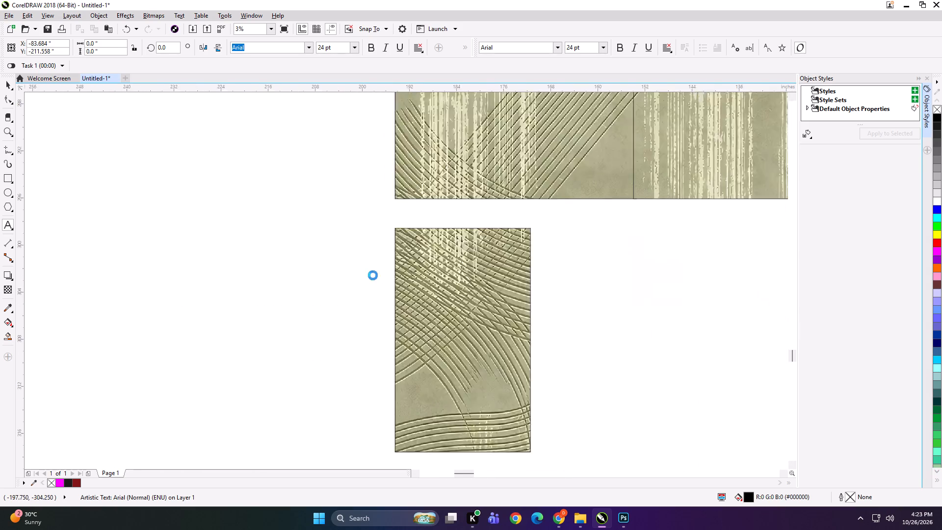
left_click(442, 179)
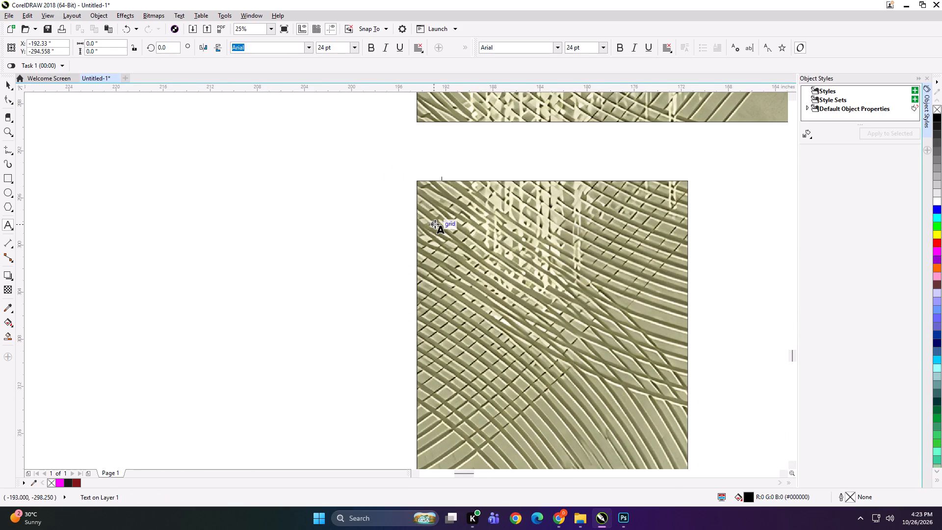
key("ctrl+v")
key("BackSpace")
key("BackSpace")
key("BackSpace")
key("BackSpace")
key("BackSpace")
key("BackSpace")
key("BackSpace")
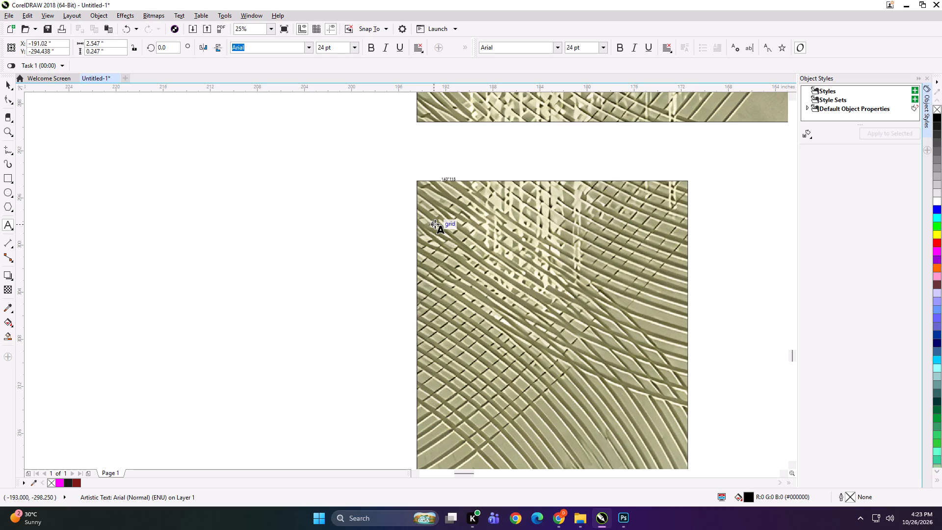
type("LE")
type("FT")
Paste the copied label on top of the narrow lower panel and change it to "143*115 BOTTOM RIGHT".
scroll(356, 218, "down", 2)
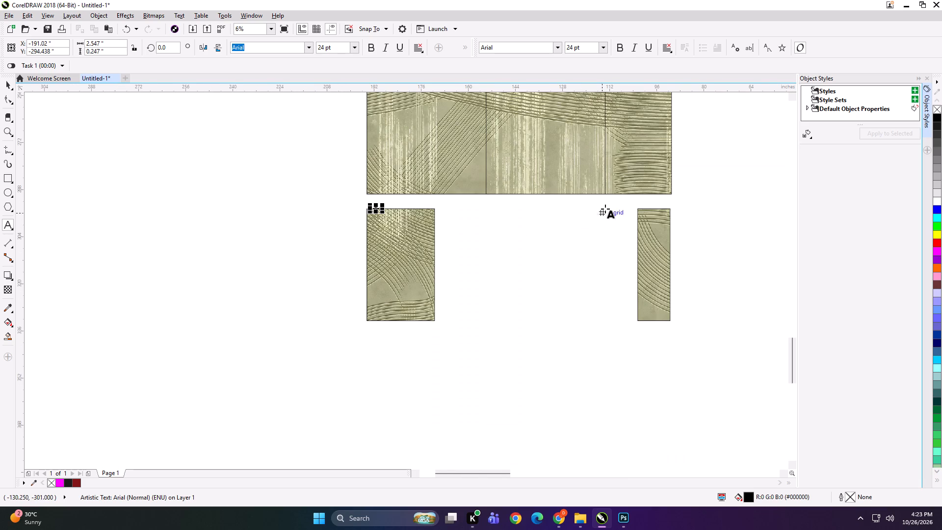
left_click(644, 207)
scroll(644, 207, "up", 4)
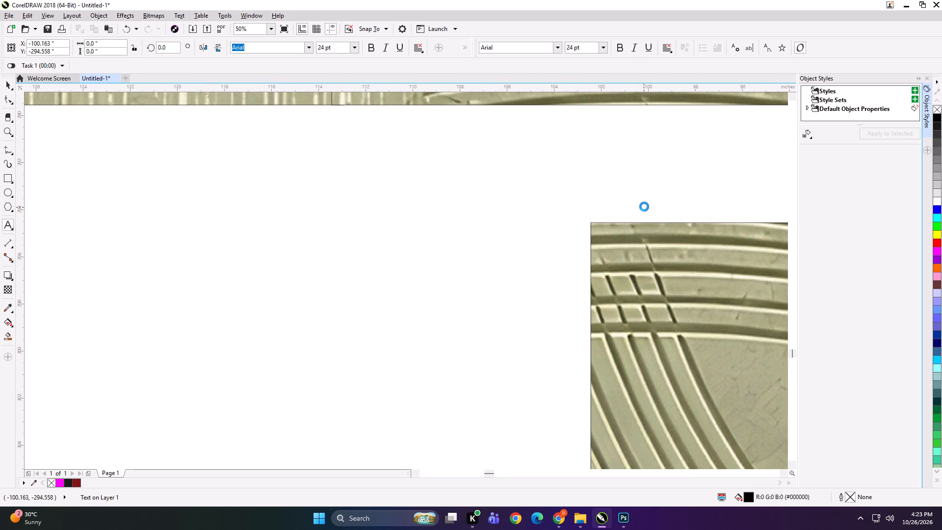
key("ctrl+v")
key("BackSpace")
key("BackSpace")
key("BackSpace")
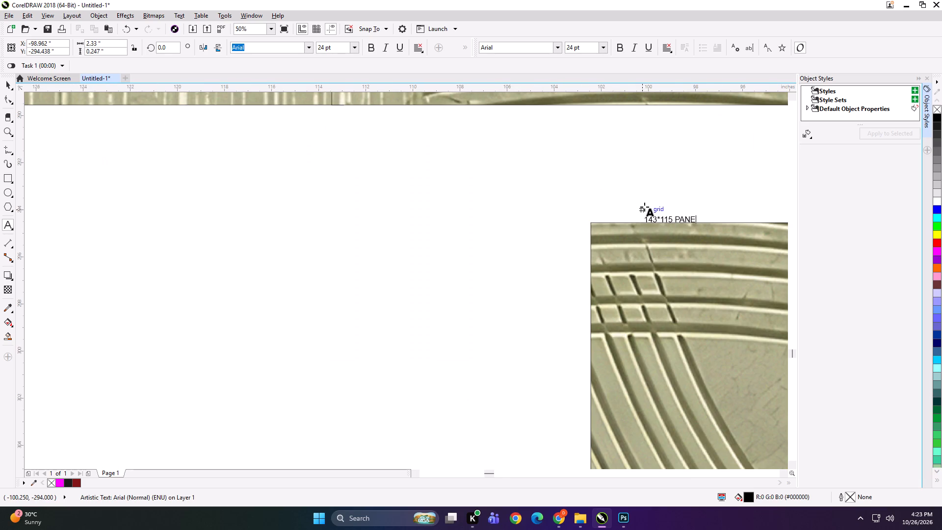
key("BackSpace")
key("BackSpace")
key("BackSpace")
key("BackSpace")
type("BOTTOM RIGHT")
Insert the word BOTTOM before LEFT in the wider lower panel's label.
scroll(655, 209, "down", 3)
scroll(397, 209, "up", 5)
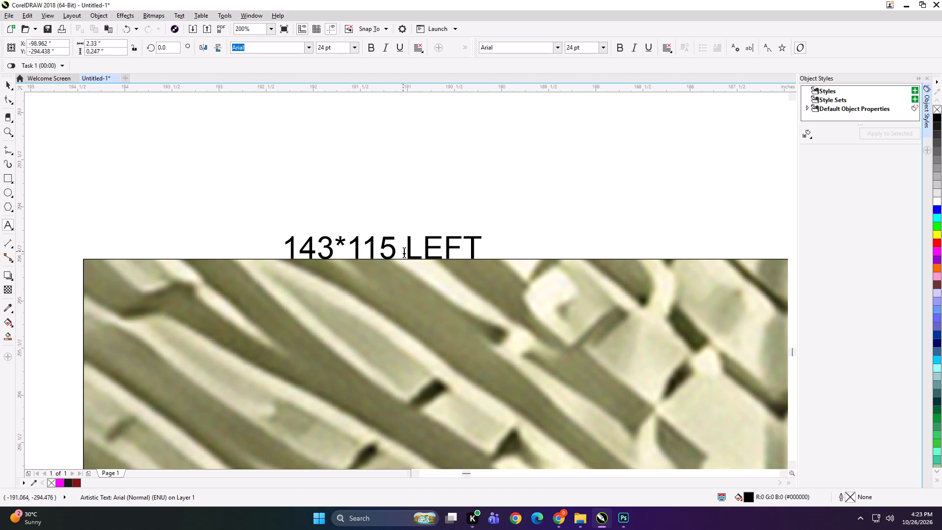
left_click(406, 251)
type("BOTTOM")
key("space")
key("space")
Group each of the two lower panels with its own text label.
scroll(422, 235, "down", 2)
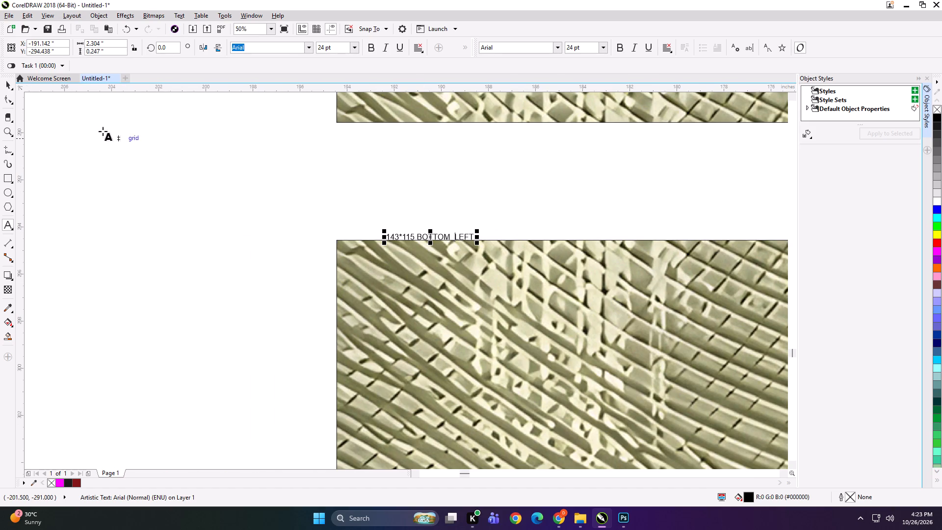
left_click(8, 87)
scroll(161, 133, "down", 2)
left_click(245, 250, "shift")
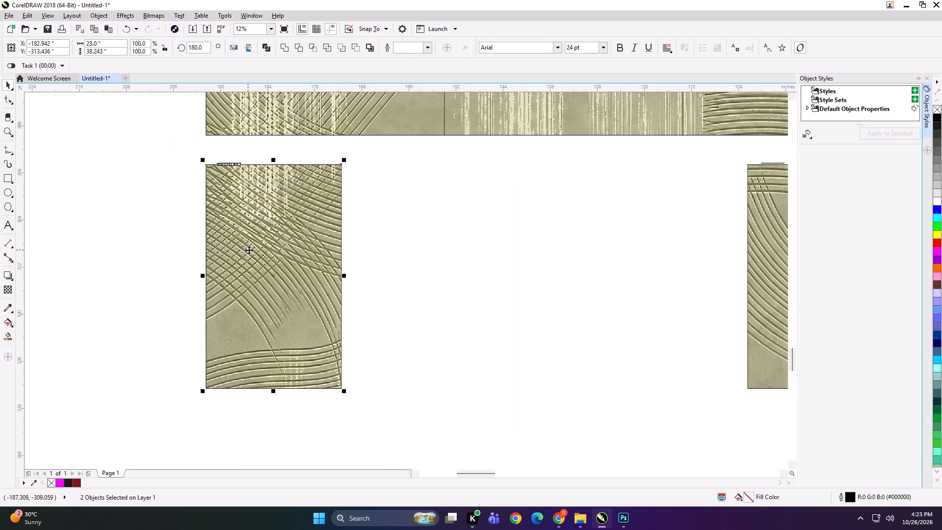
key("ctrl+g")
scroll(250, 276, "down", 1)
left_click_drag(478, 351, 583, 200)
key("ctrl+g")
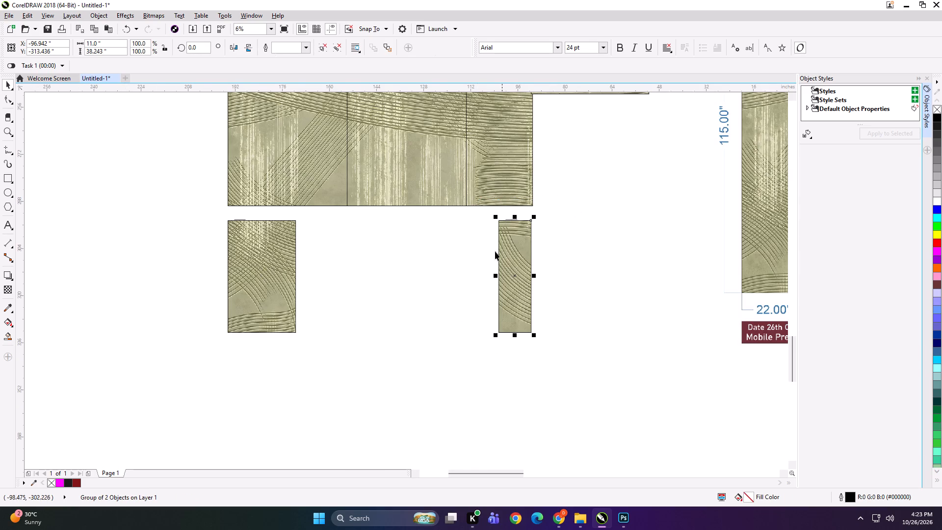
Group each of the four upper panels with its own text label.
scroll(456, 285, "down", 1)
left_click_drag(486, 117, 565, 206)
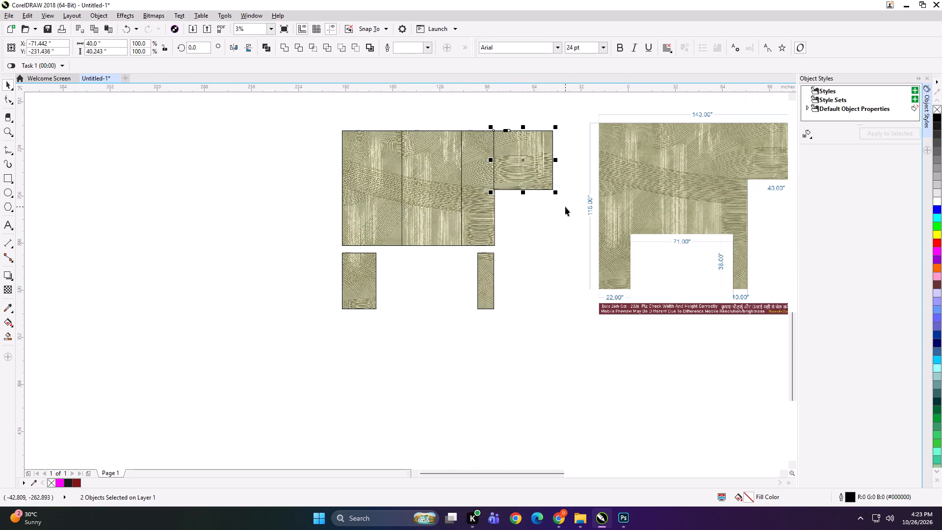
key("ctrl+g")
left_click_drag(453, 116, 508, 263)
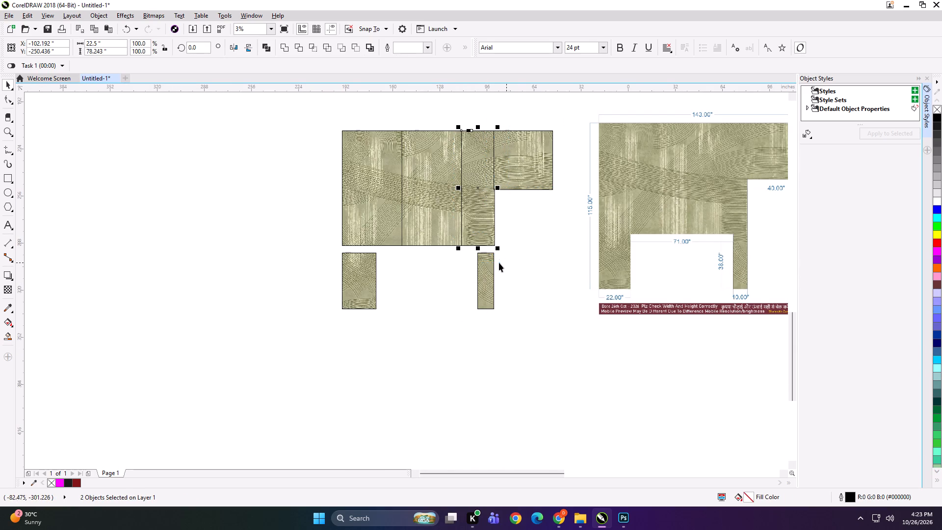
key("ctrl+g")
left_click_drag(389, 122, 473, 265)
key("ctrl+g")
left_click_drag(416, 105, 321, 283)
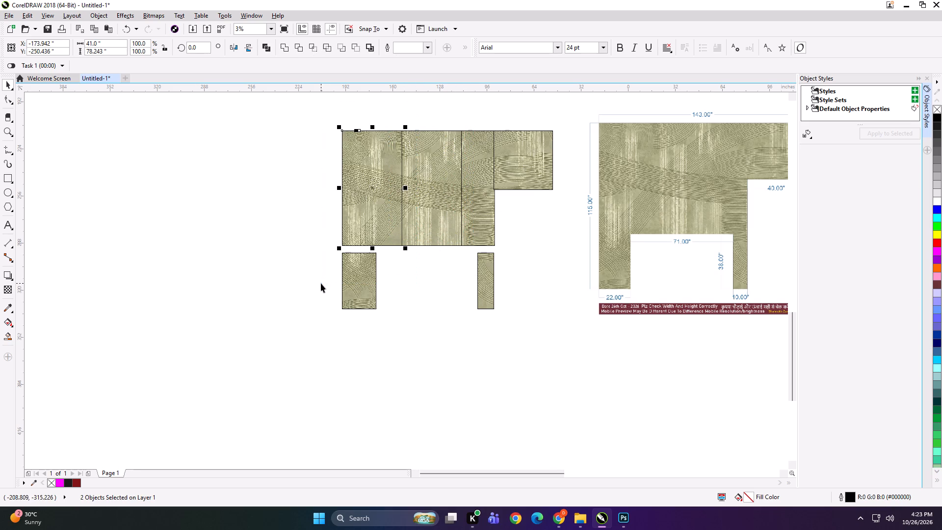
key("ctrl+g")
Start exporting the first tall upper panel and create and open a folder named "GOODS HOMES" inside folder 26.
scroll(300, 216, "down", 1)
left_click_drag(260, 128, 618, 371)
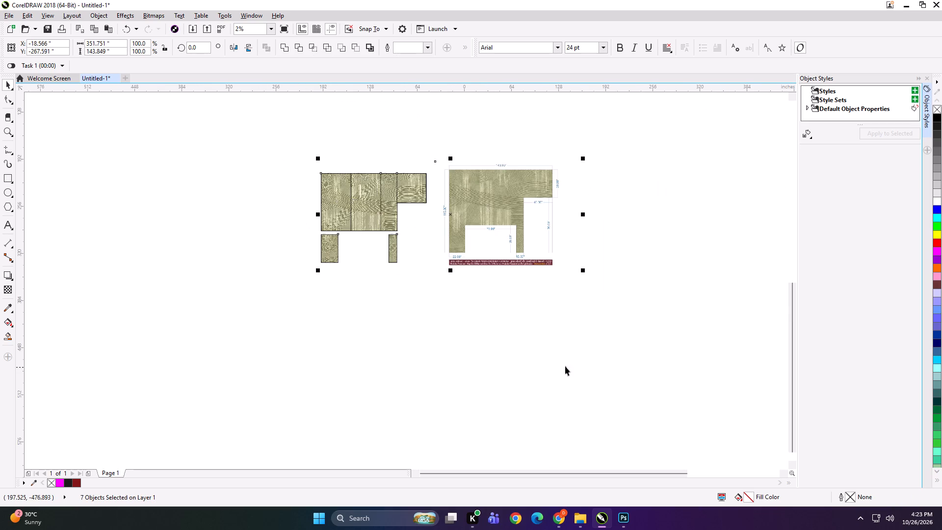
key("shift+F2")
left_click(182, 115)
left_click(103, 182)
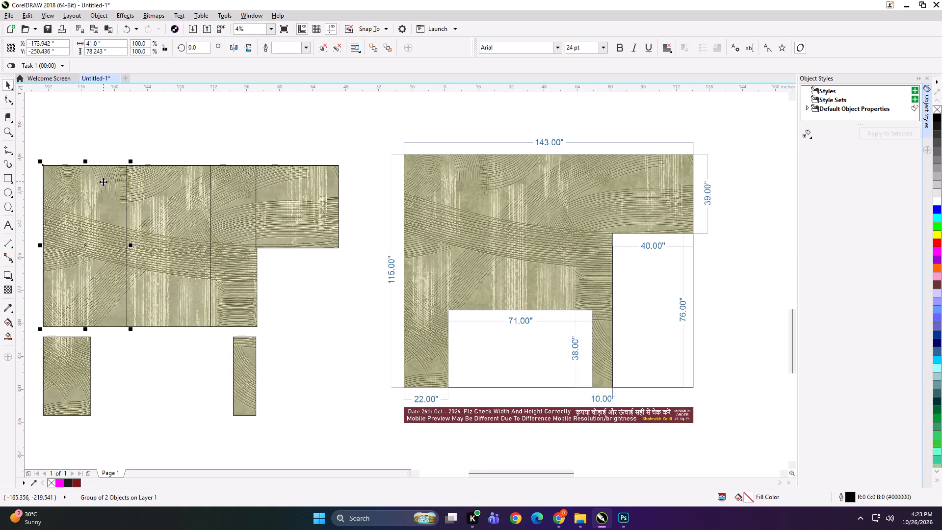
key("ctrl+e")
left_click(529, 178)
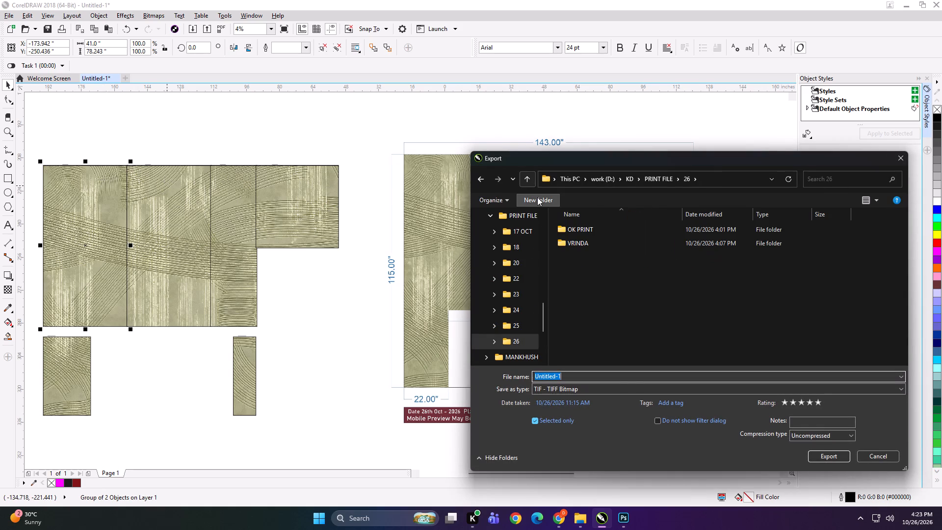
left_click(537, 197)
type("GOD")
key("BackSpace")
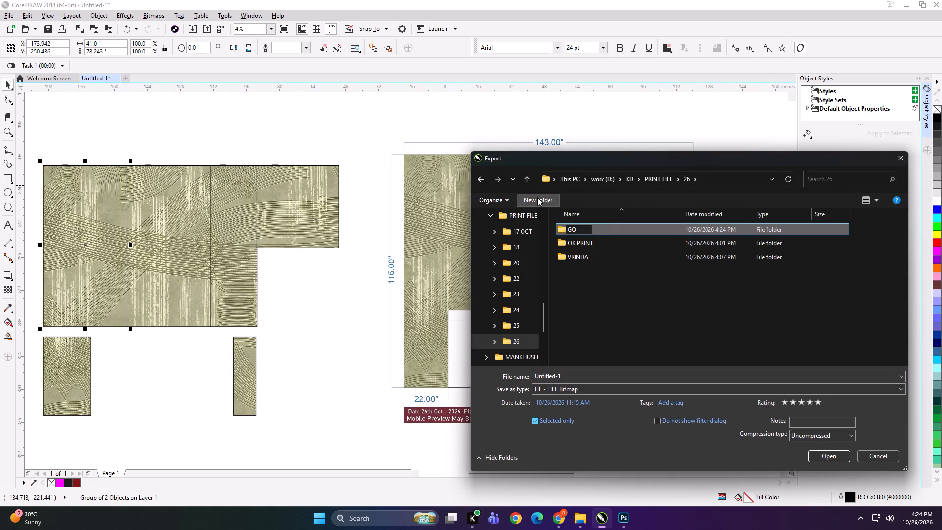
type("ODS G")
key("BackSpace")
type("HOME")
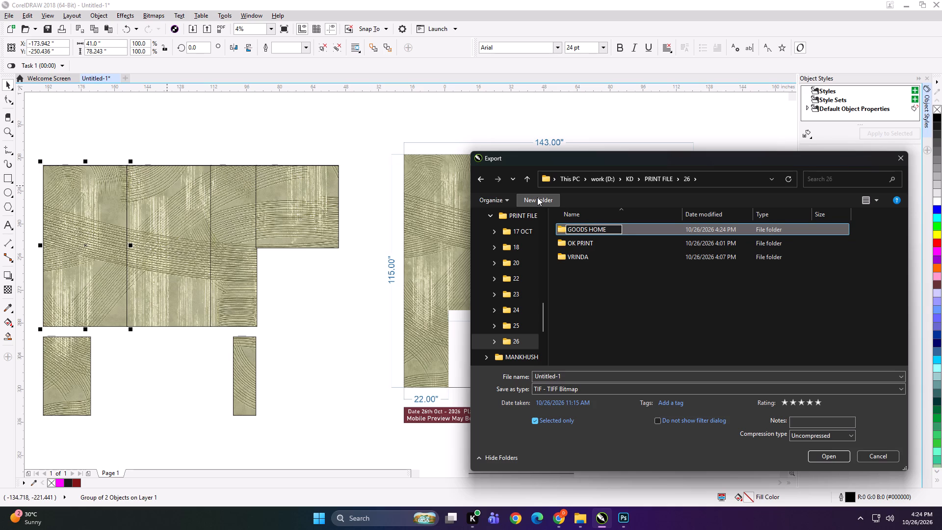
key("s")
key("Return")
double_click(629, 227)
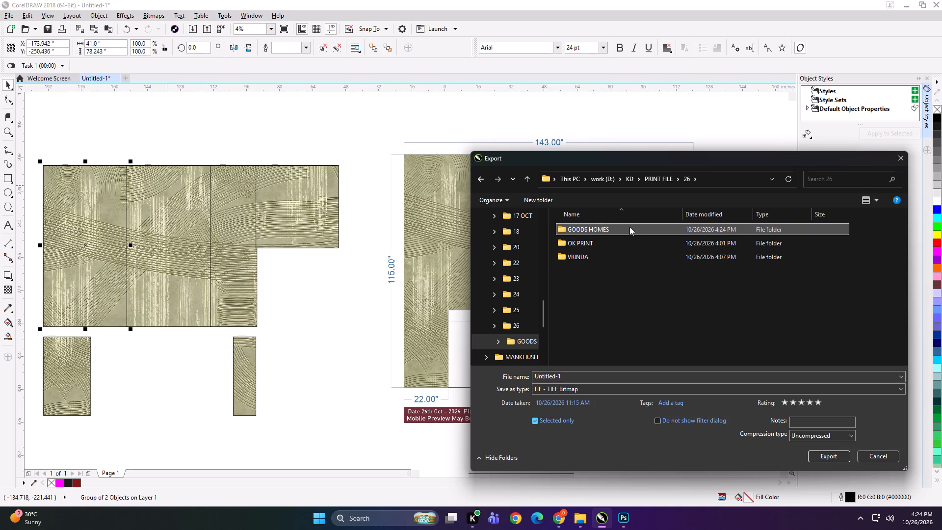
Name the export "41x78 A ROYAL GLITTER" and save it as a TIFF in the GOODS HOMES folder.
left_click(584, 377)
type("41x78 A")
key("space")
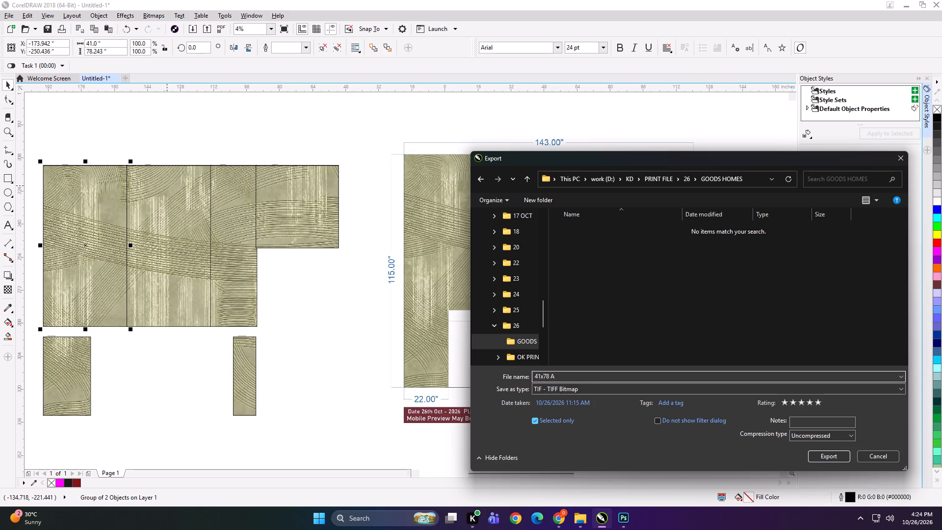
type("ROYAL GLITTER")
key("Return")
key("Return")
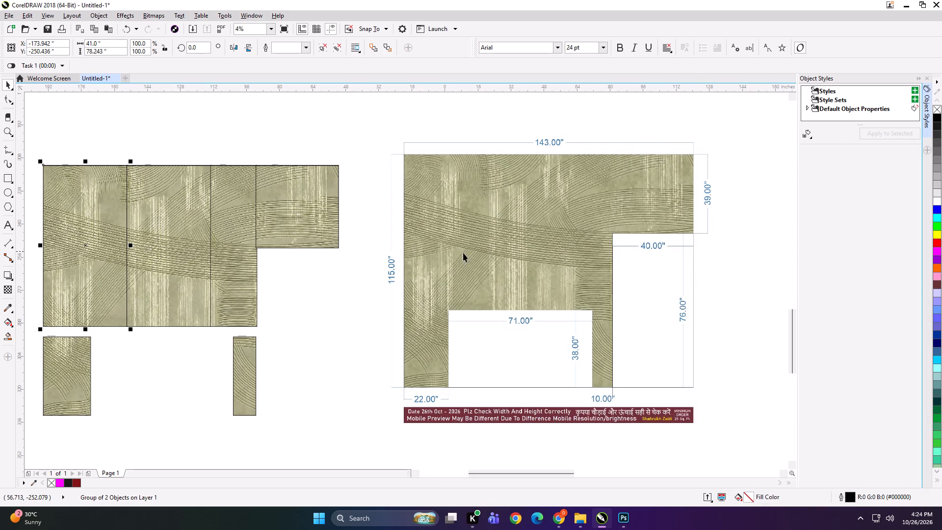
Export the second tall upper panel as a TIFF named "41x78 B ROYAL GLITTER", adapting the first export's file name.
left_click(201, 231)
key("ctrl+e")
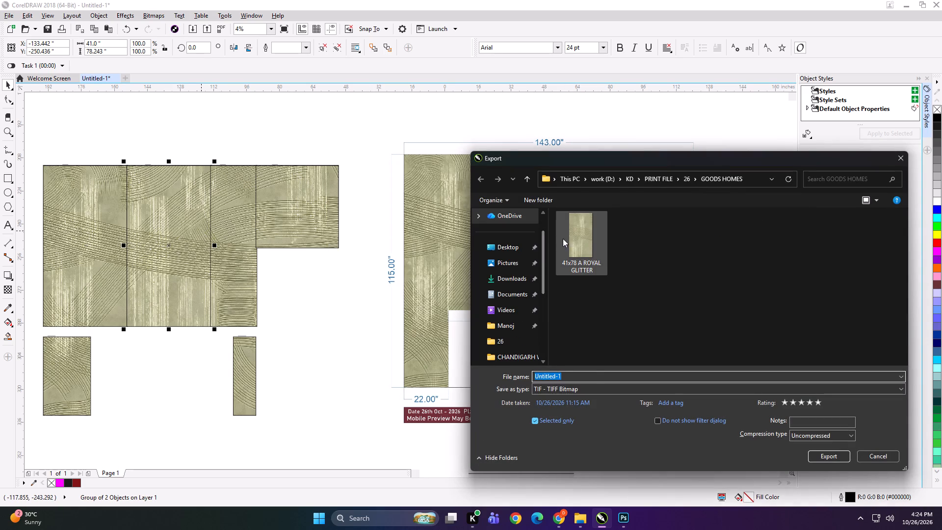
left_click(566, 238)
double_click(555, 375)
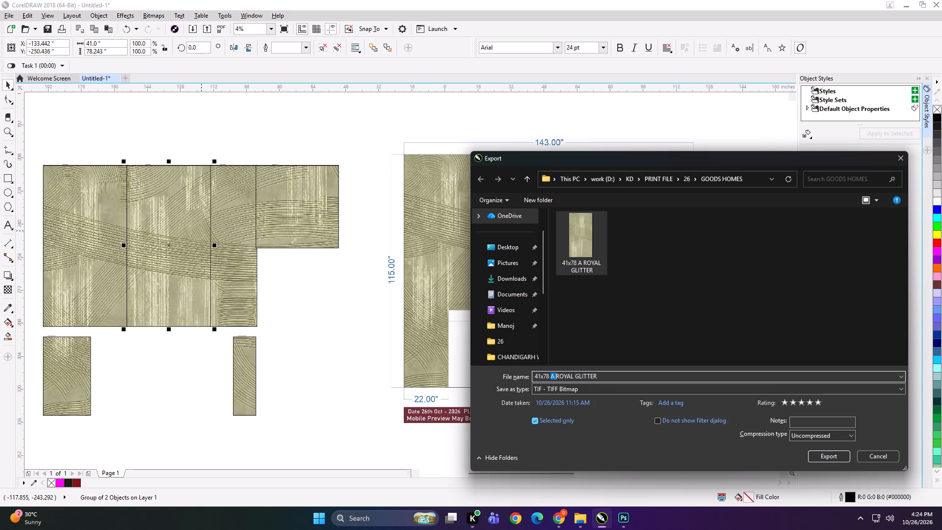
type("B")
key("space")
key("Return")
key("Return")
Export the narrow third upper panel as a TIFF named "22.5x78 C ROYAL GLITTER".
left_click(210, 190)
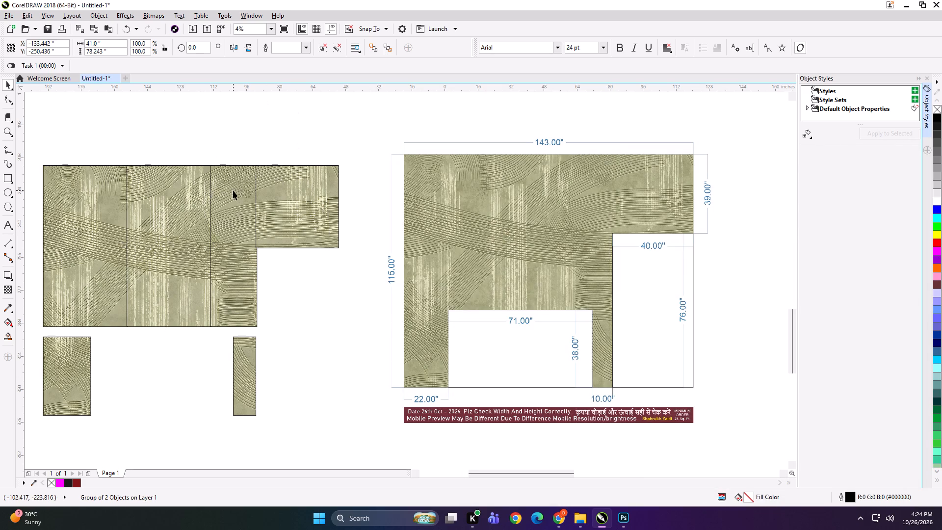
left_click(233, 190)
key("ctrl+e")
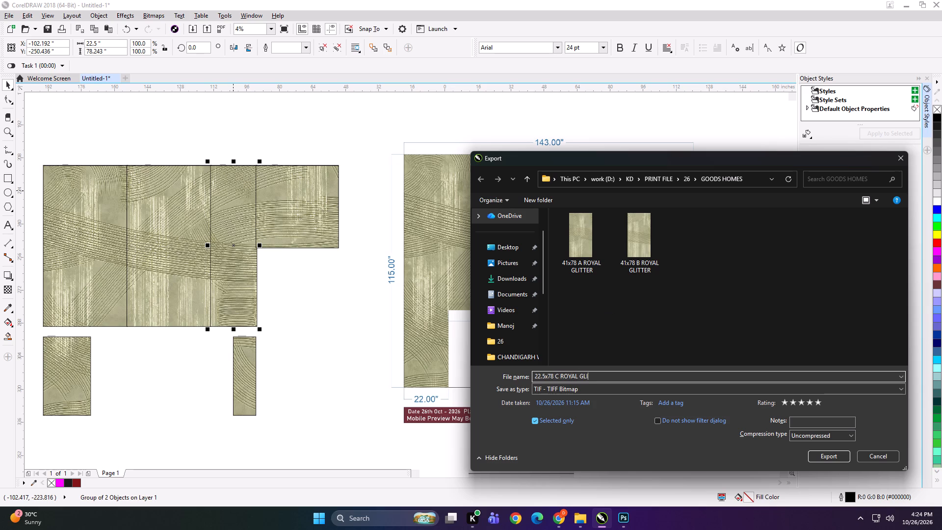
key("Return")
key("Return")
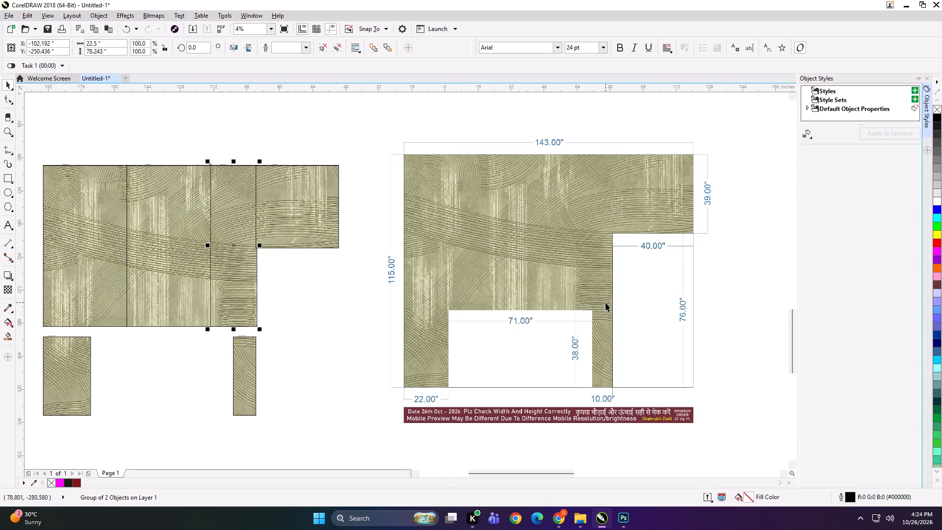
Export the short fourth upper panel as a TIFF named "40x40 ROYAL GLITTER".
left_click(306, 208)
key("ctrl+e")
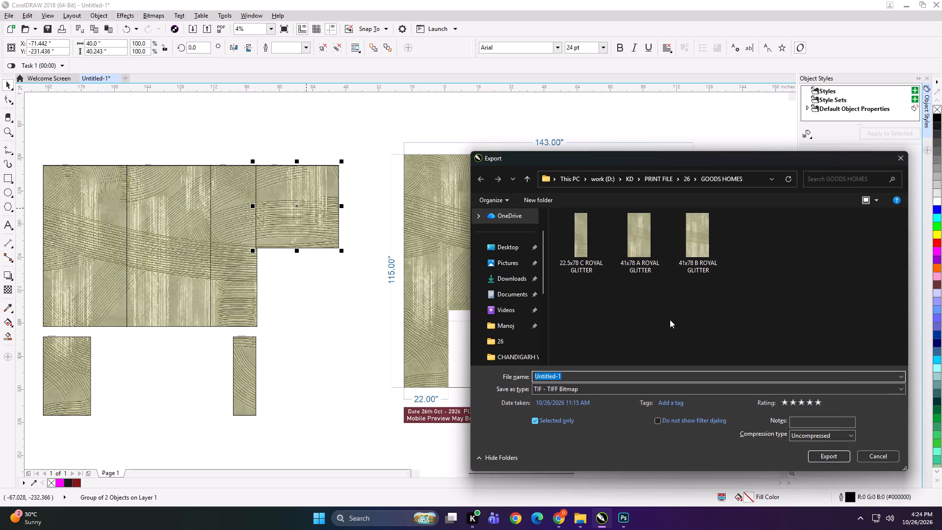
type("40x")
type("40")
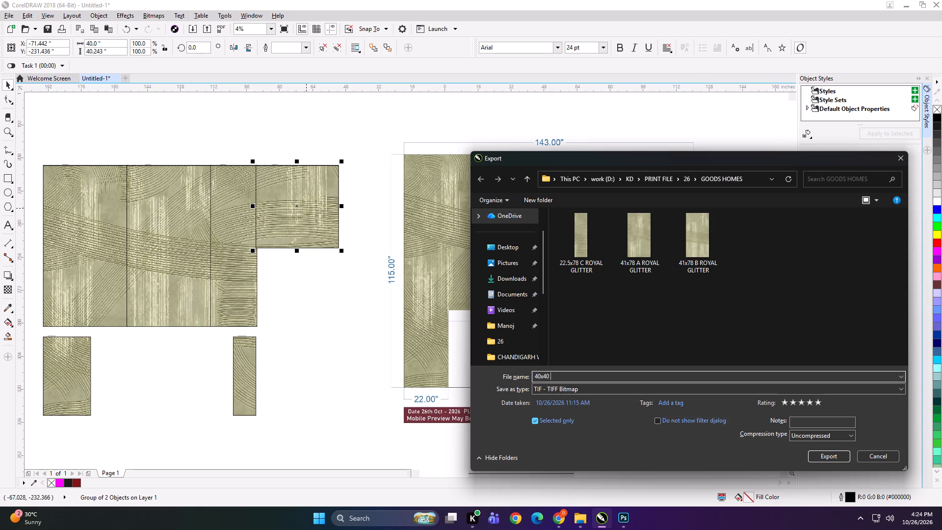
key("space")
type("ROYAL GLITTER")
key("Return")
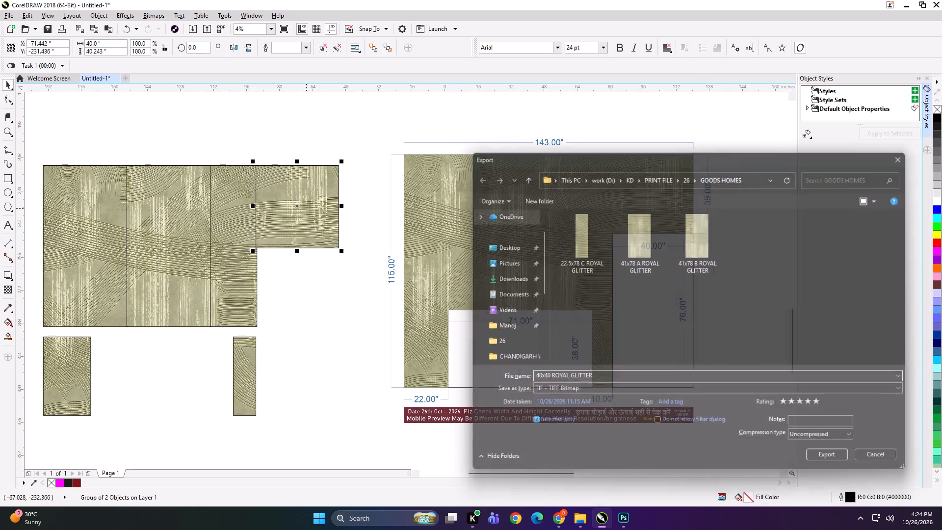
key("Return")
Export the wider lower panel as a TIFF named "23x38 GLITTER".
left_click(83, 358)
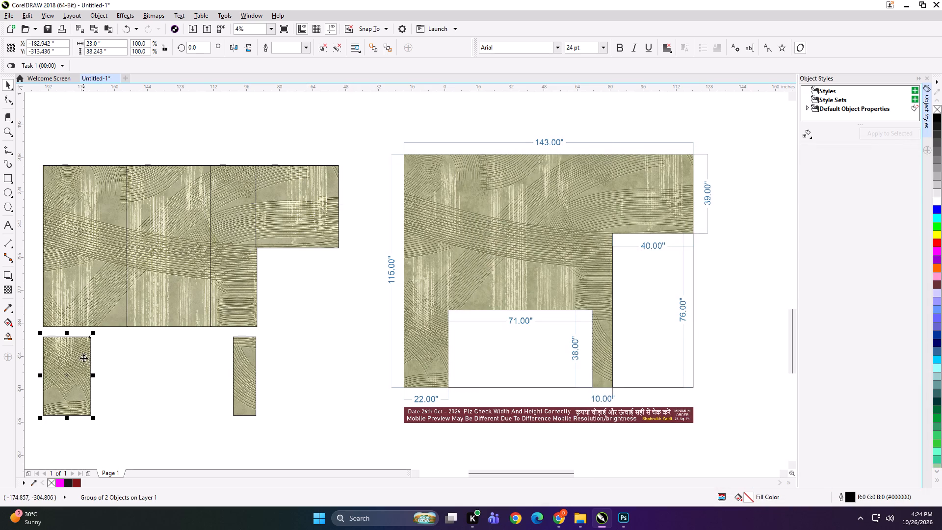
key("ctrl+e")
type("23x38")
key("space")
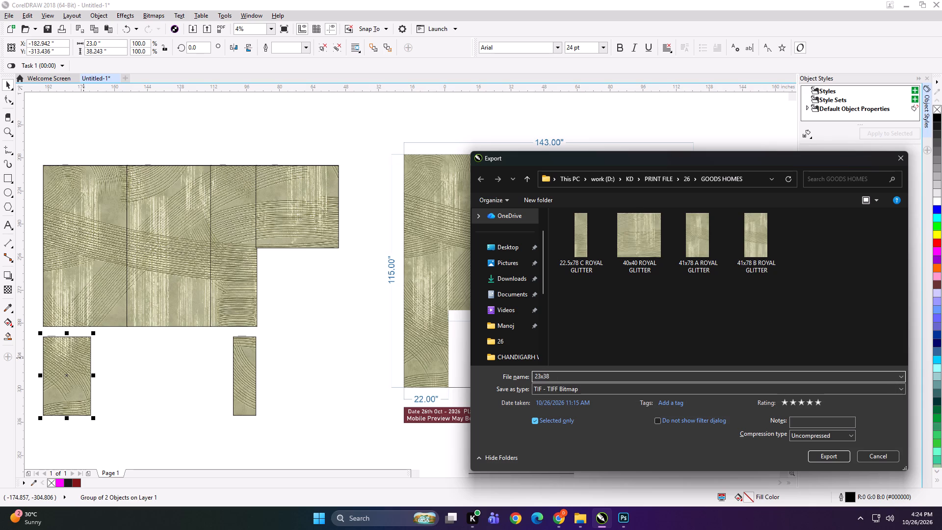
type("GLITTER")
key("Return")
key("Return")
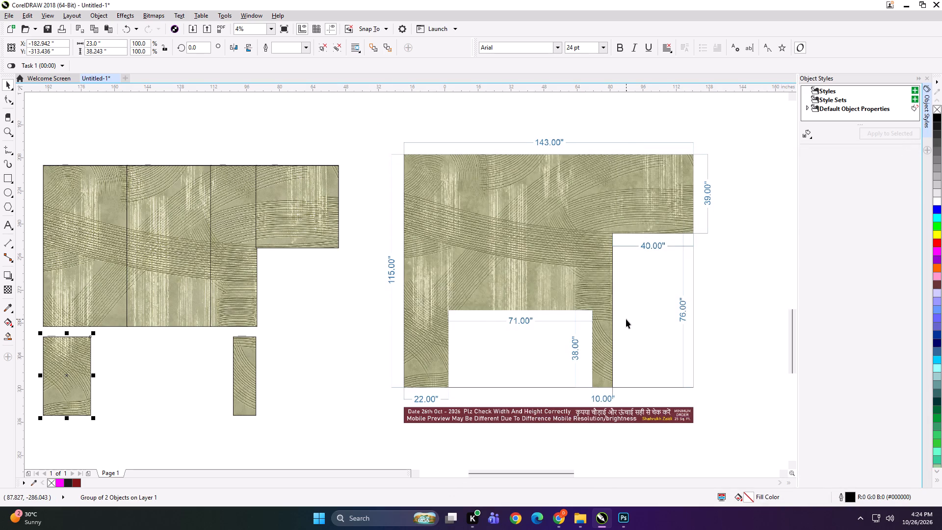
Export the narrow lower panel as a TIFF named "11x38 ROYAL GLITTER".
left_click(249, 352)
key("ctrl+e")
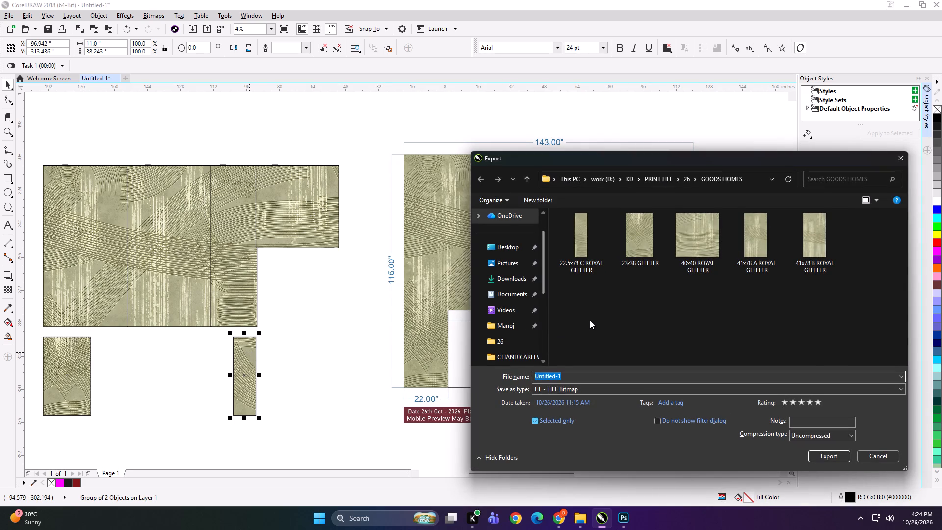
type("1x38")
key("space")
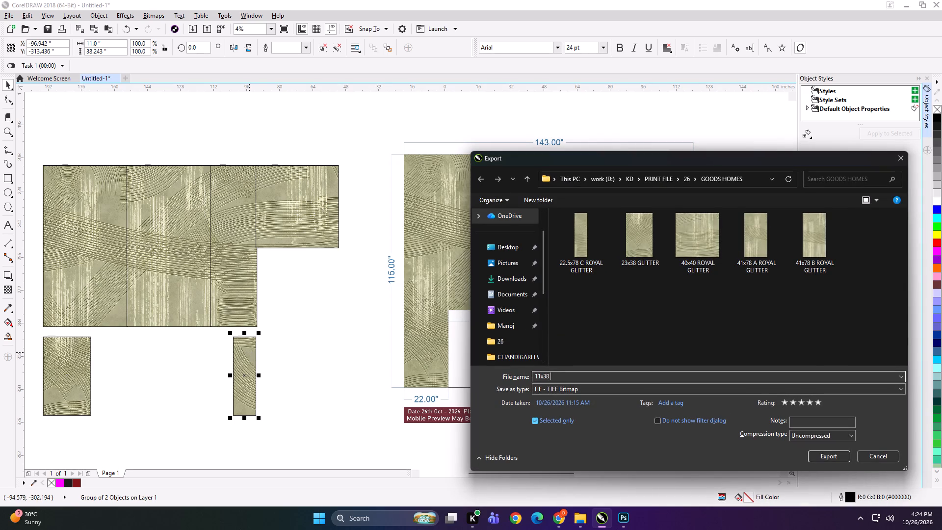
key("o")
key("BackSpace")
type("ROYAL GLITTER")
key("Return")
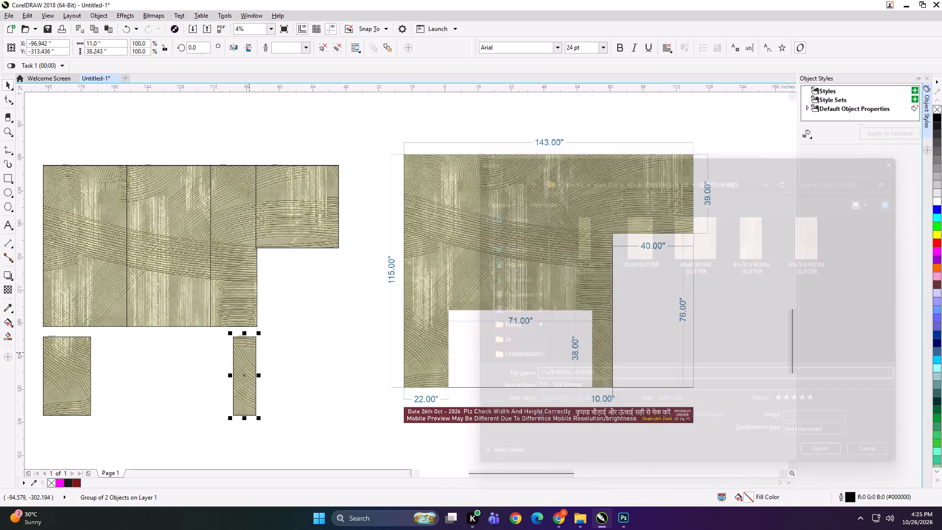
key("Return")
Move the first three upper panels and both lower panels about 6 inches left, away from the short fourth panel.
scroll(435, 260, "down", 1)
left_click_drag(182, 191, 327, 346)
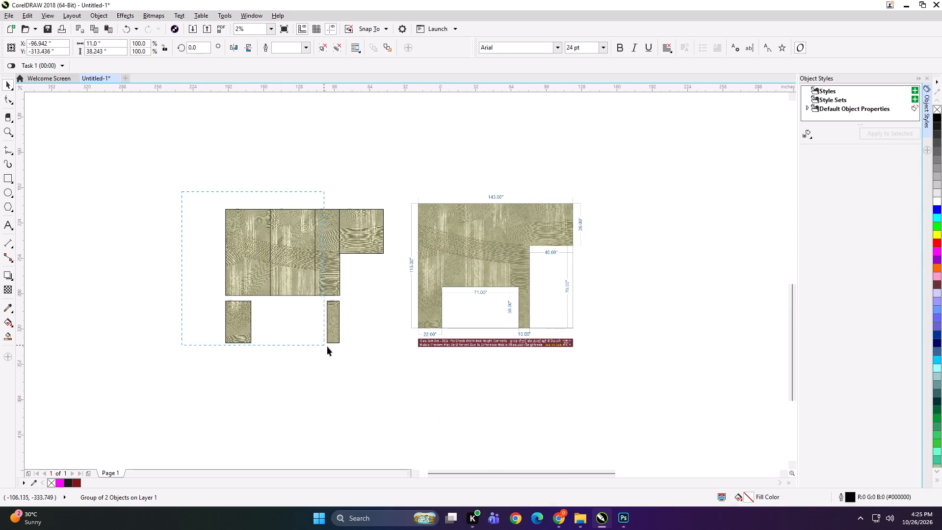
left_click_drag(327, 346, 348, 359)
key("Left")
key("Left")
key("Left")
key("Left")
key("Left")
key("Left")
key("Left")
key("Left")
key("Left")
key("Left")
key("Left")
key("Left")
Move the first two upper panels and the wider lower panel about 6 inches left, away from the third upper panel.
left_click_drag(186, 194, 324, 400)
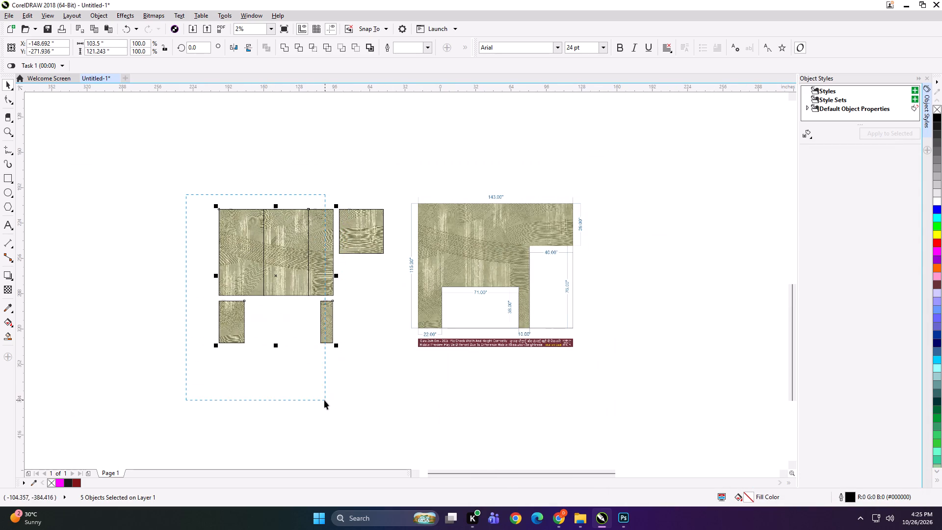
left_click_drag(324, 400, 324, 400)
key("Left")
key("Left")
key("Left")
key("Left")
key("Left")
key("Left")
key("Left")
key("Left")
key("Left")
key("Left")
key("Left")
key("Left")
Move the first upper panel and the wider lower panel about 6.5 inches left, away from the second upper panel.
left_click_drag(181, 180, 278, 379)
key("Left")
key("Left")
key("Left")
key("Left")
key("Left")
key("Left")
key("Left")
key("Left")
key("Left")
key("Left")
key("Left")
key("Left")
key("Left")
key("Left")
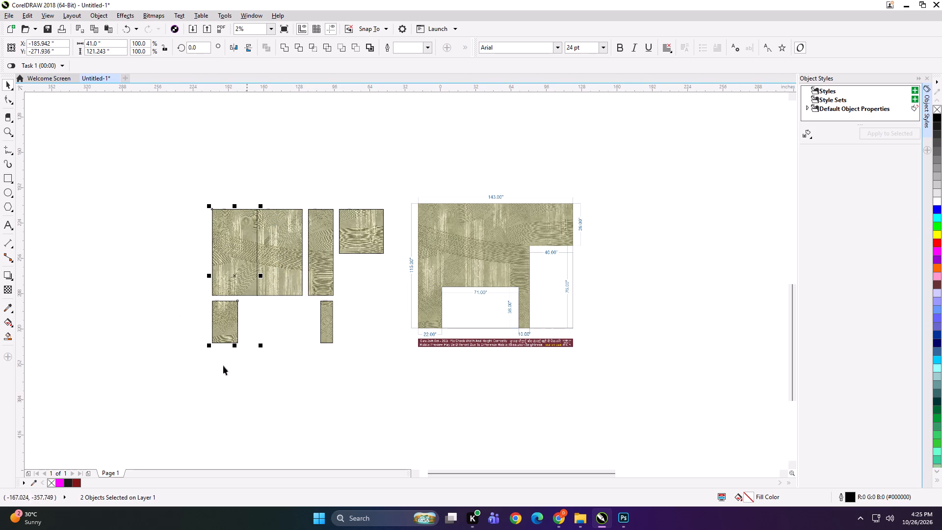
Group all six separated panels together with the dimensioned 143x115 wallpaper preview.
left_click_drag(161, 168, 424, 390)
left_click(442, 304, "shift")
key("ctrl+g")
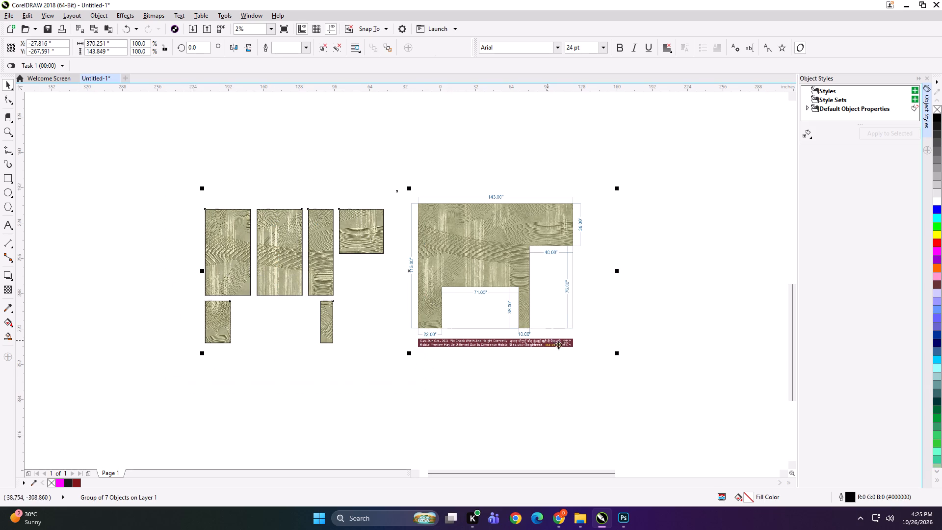
Scale the combined panel and preview group down proportionally to about 4.13 x 1.61 inches.
left_click_drag(617, 356, 425, 288, "shift")
scroll(417, 275, "up", 2)
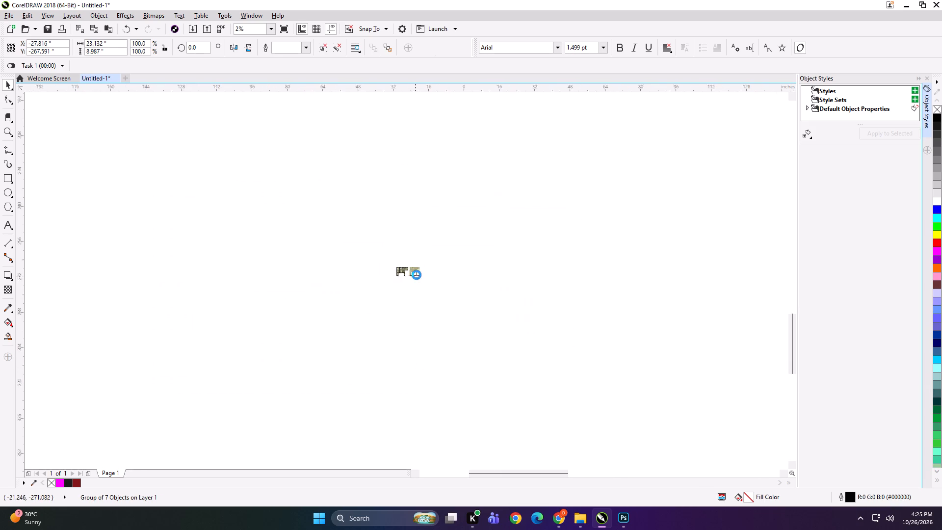
scroll(366, 261, "up", 2)
left_click_drag(631, 346, 626, 346, "shift")
left_click_drag(631, 347, 592, 340, "shift")
left_click_drag(629, 347, 474, 303, "shift")
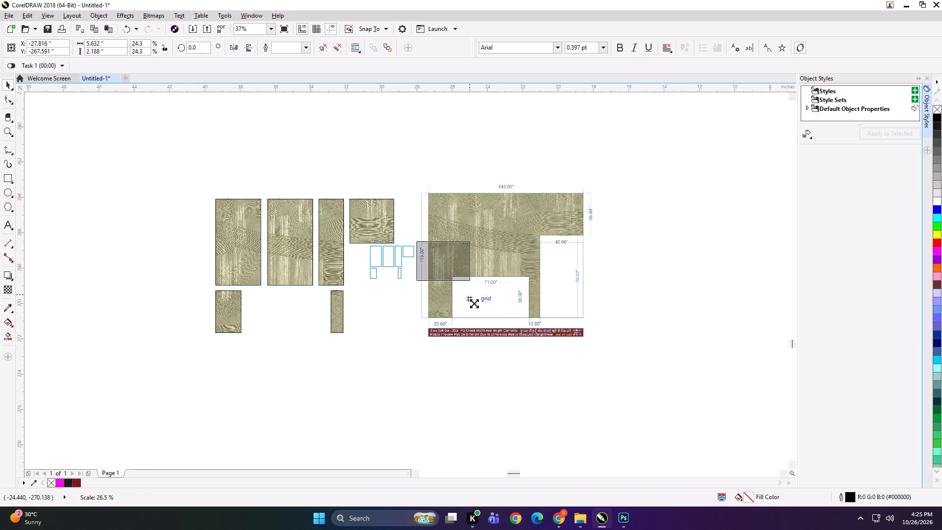
left_click_drag(474, 303, 463, 296, "shift")
Start exporting the scaled-down group under the file name "FSD".
key("ctrl+e")
type("FSD")
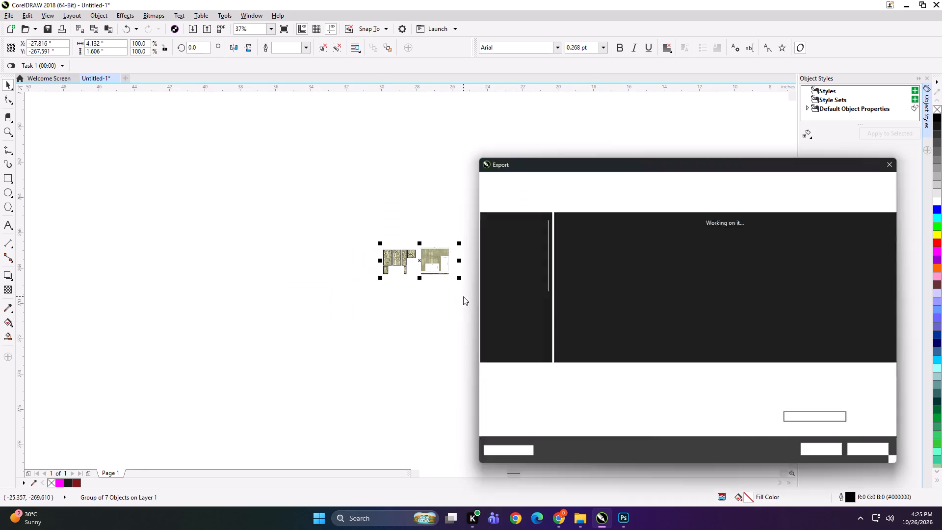